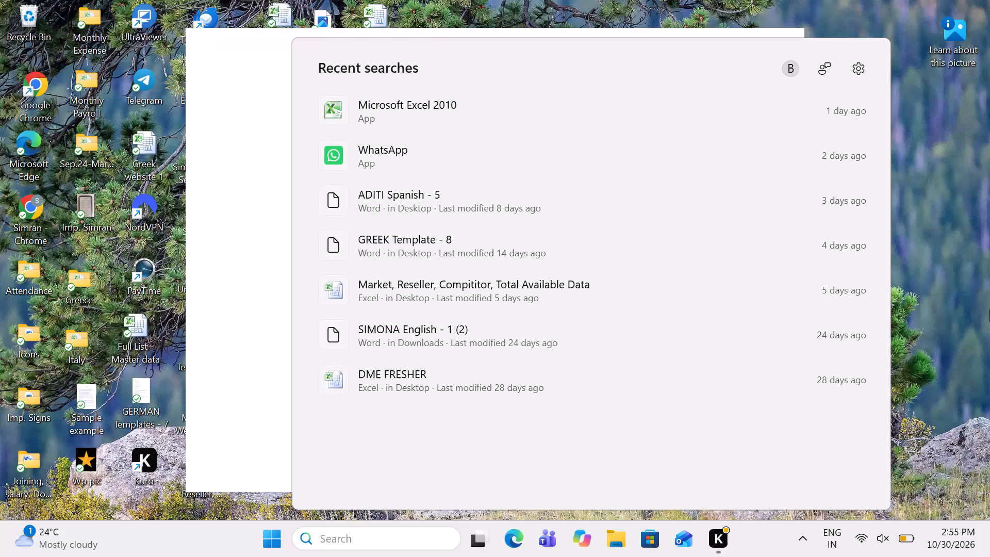
# Open Google Chrome with the work profile from the desktop and restore the pages from the previous session.
pyautogui.click(961, 275)
pyautogui.doubleClick(27, 208)
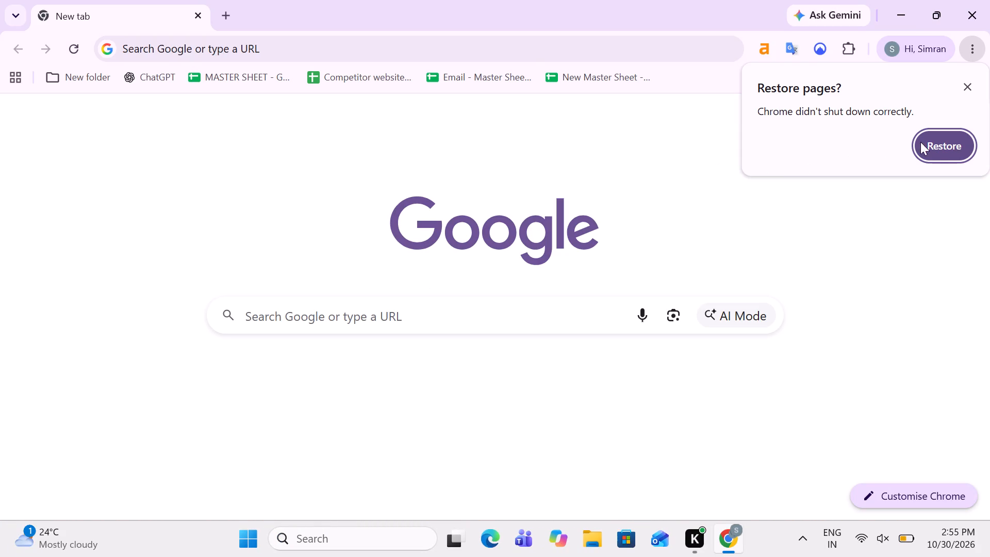
pyautogui.click(943, 148)
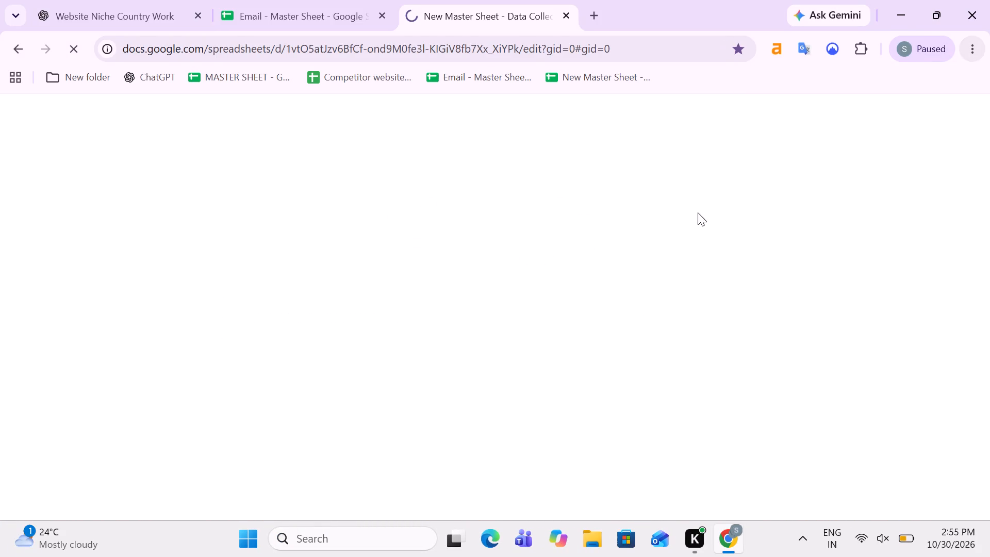
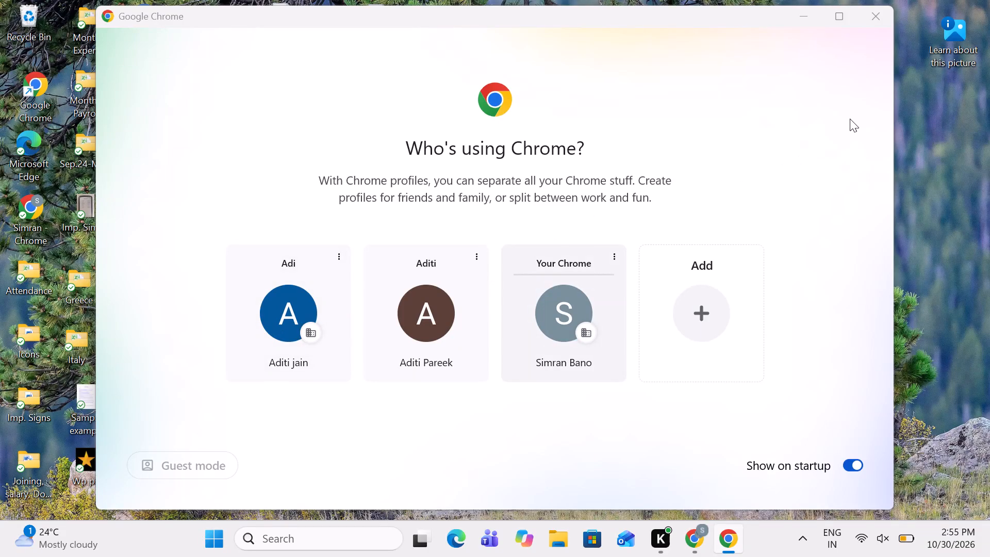
# Bring up the restored work-profile browser window full screen with the GIMO Oct Order Sheet Final v20 spreadsheet.
pyautogui.click(946, 256)
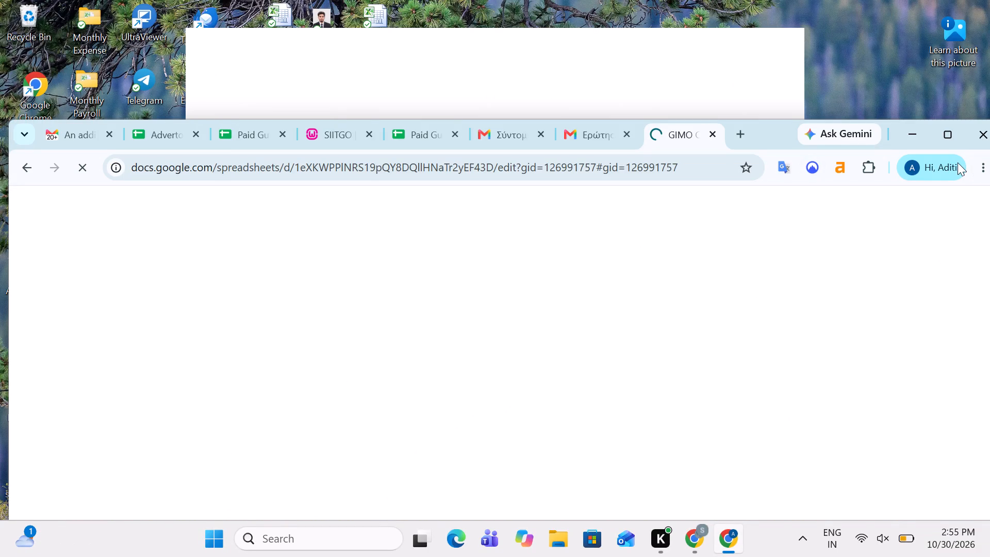
pyautogui.click(954, 131)
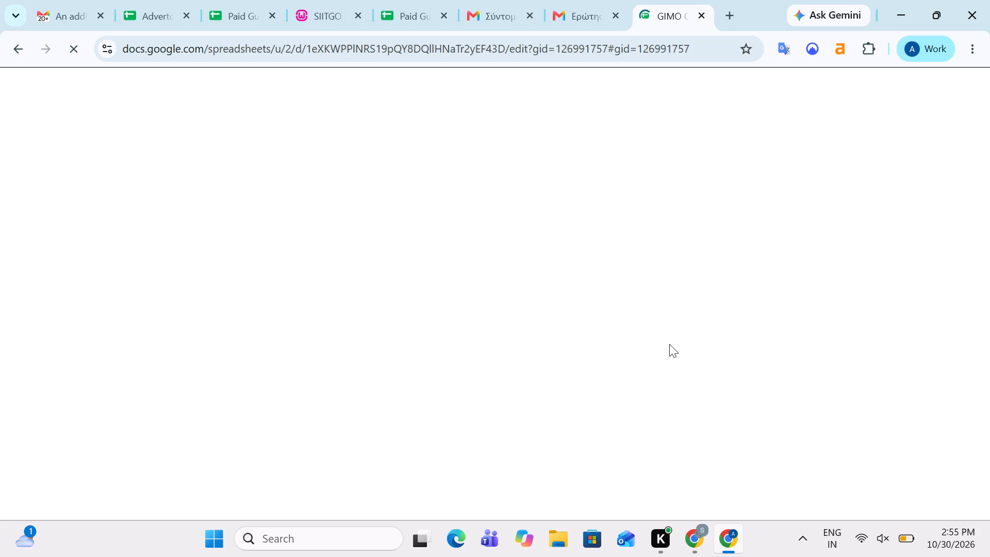
pyautogui.click(745, 369)
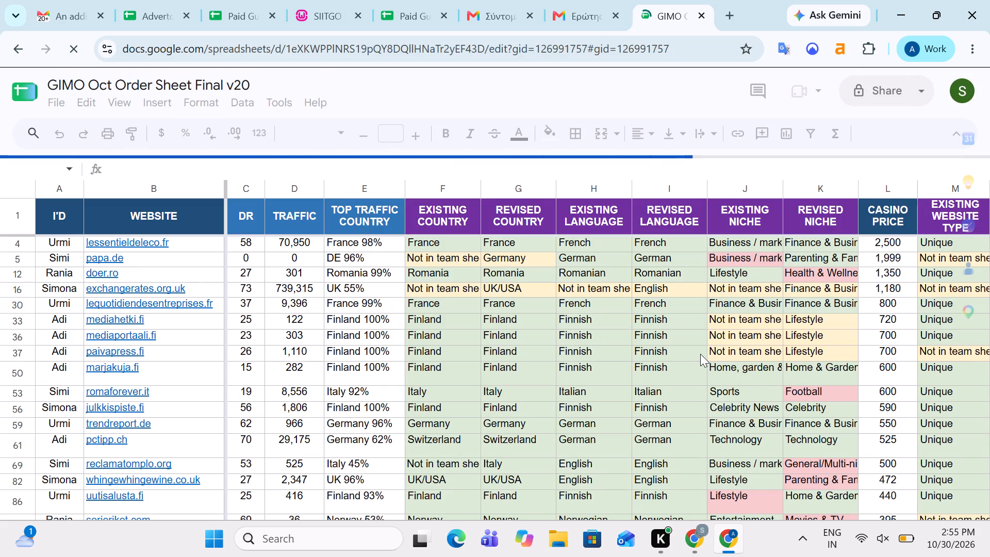
# Examine the filtered Oct Orders rows across their columns, out past REMARK and GMAIL THREAD.
pyautogui.press('Right')
pyautogui.press('Right')
pyautogui.press('Right')
pyautogui.press('Right')
pyautogui.click(752, 311)
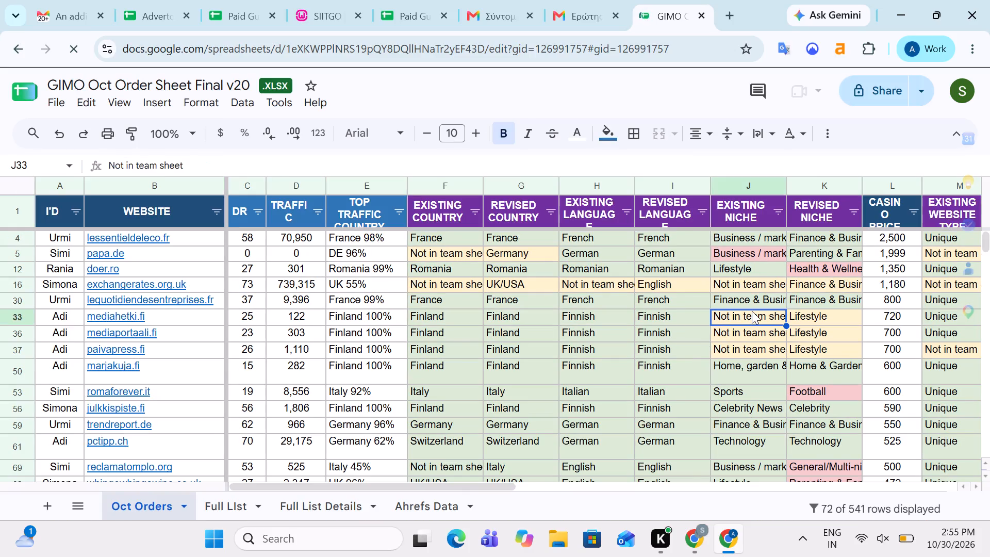
pyautogui.press('Right')
pyautogui.press('Right')
pyautogui.press('Right')
pyautogui.press('Right')
pyautogui.press('Right')
pyautogui.press('Right')
pyautogui.press('Right')
pyautogui.press('Right')
pyautogui.press('Right')
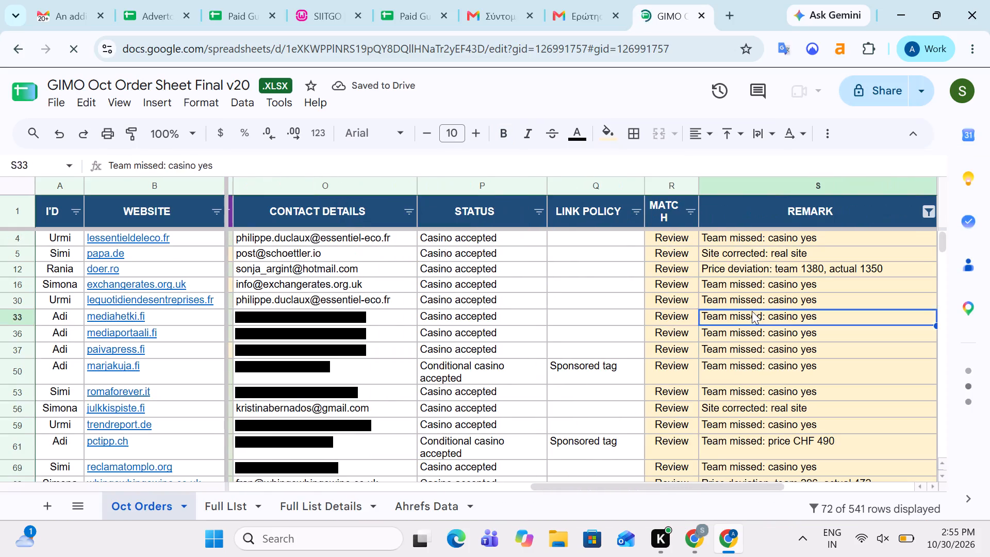
pyautogui.press('Left')
pyautogui.press('Left')
pyautogui.press('Right')
pyautogui.press('Right')
pyautogui.press('Right')
pyautogui.press('Right')
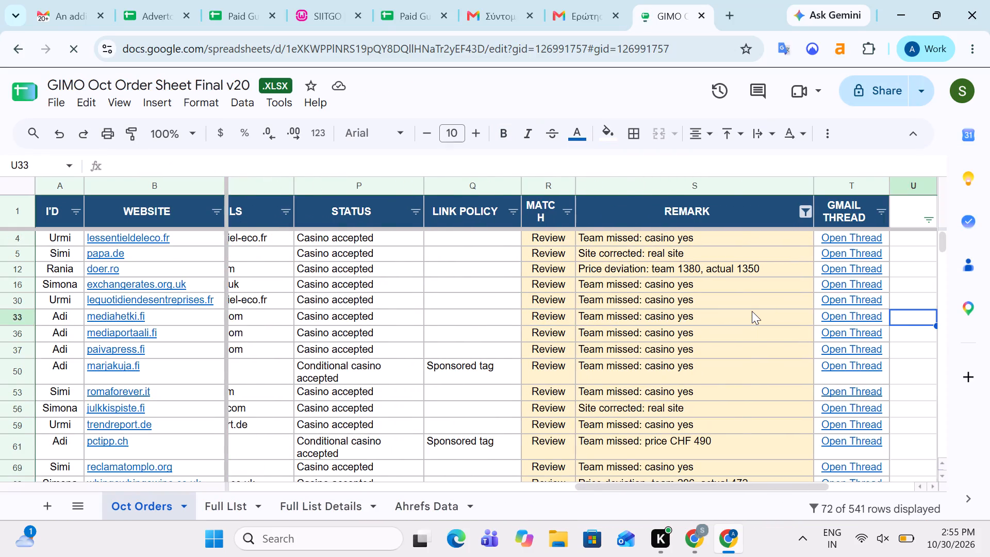
pyautogui.press('Right')
# Remove the existing filter from the Oct Orders sheet and create a fresh one on header row 1.
pyautogui.click(830, 141)
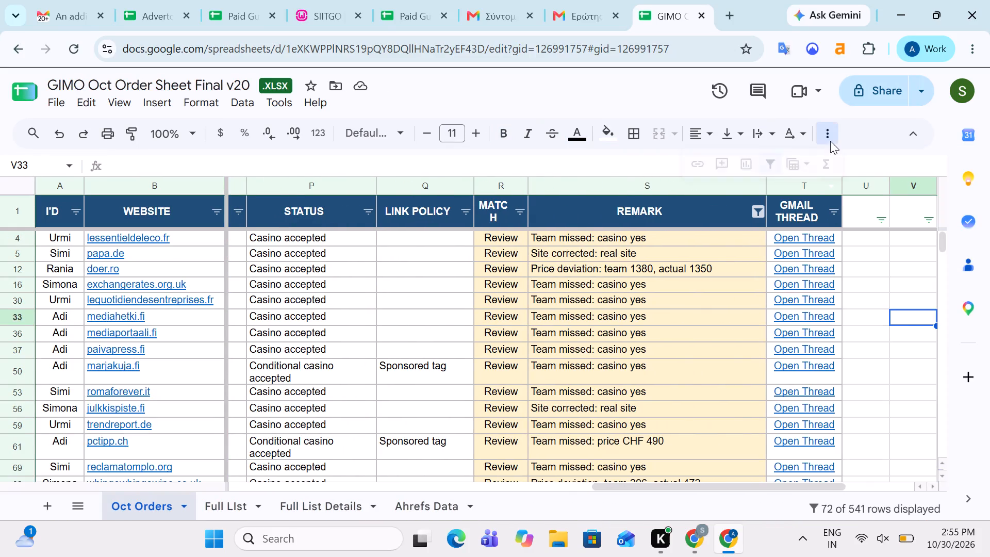
pyautogui.click(770, 158)
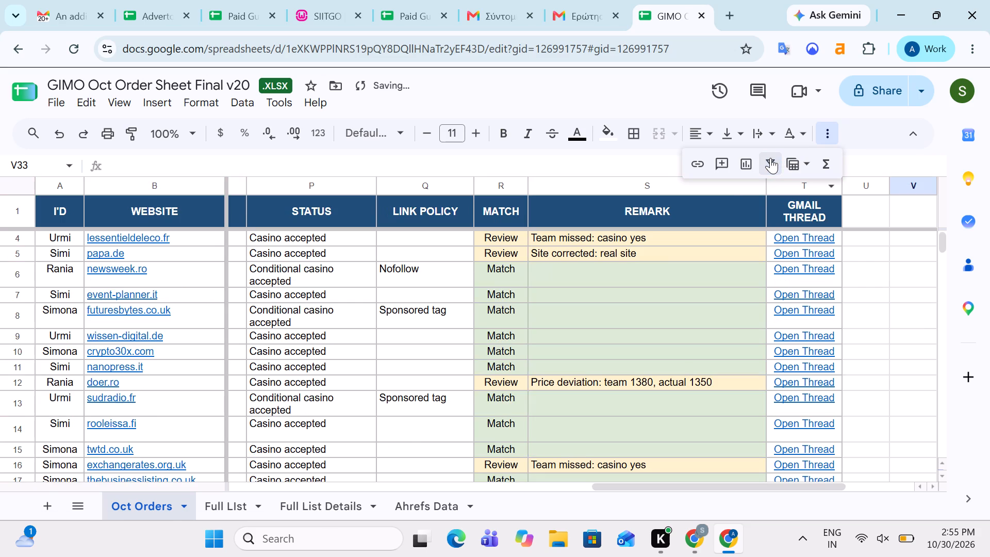
pyautogui.click(0, 215)
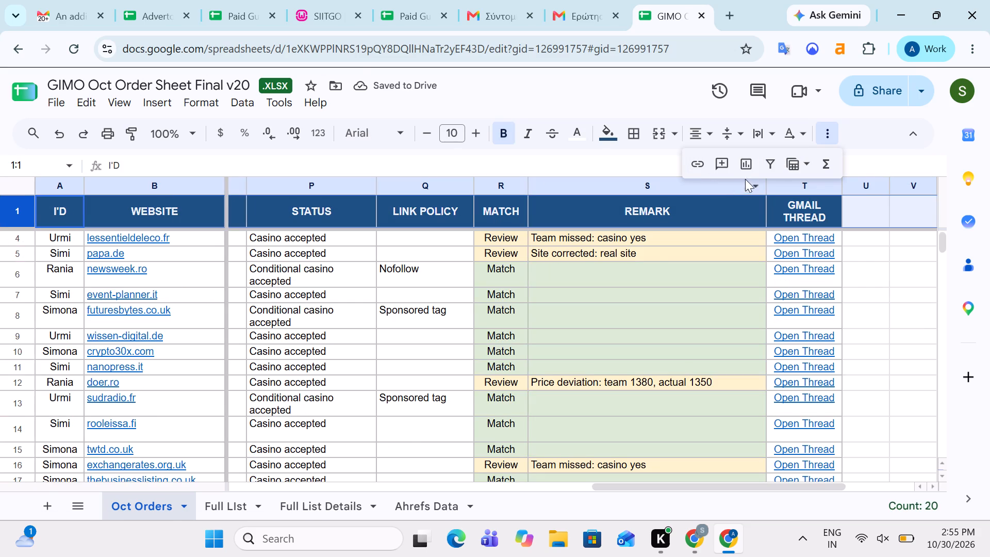
pyautogui.click(773, 161)
# Filter the MATCH column by its light red fill color.
pyautogui.click(523, 212)
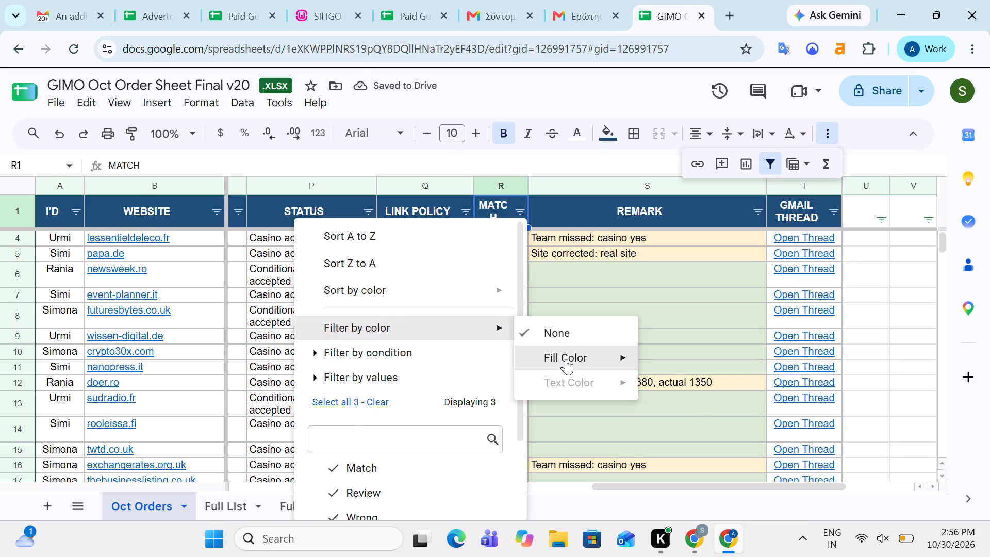
pyautogui.click(679, 405)
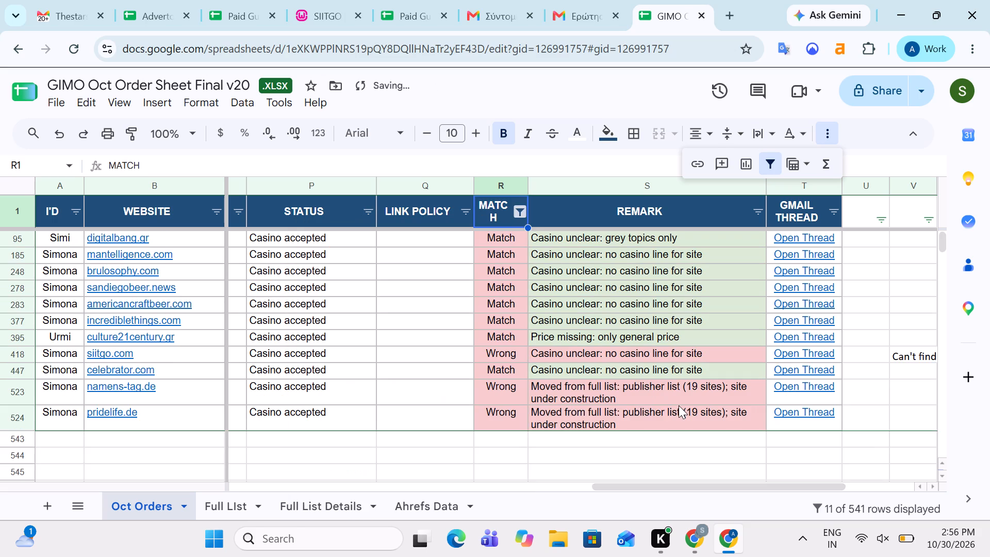
# Clear the REMARK cells of the seven Match rows from digitalbang.gr through culture21century.gr.
pyautogui.press('Down')
pyautogui.press('Right')
pyautogui.hotkey('shift', 'Down')
pyautogui.hotkey('shift', 'Down')
pyautogui.hotkey('shift', 'Down')
pyautogui.hotkey('shift', 'Down')
pyautogui.hotkey('shift', 'Down')
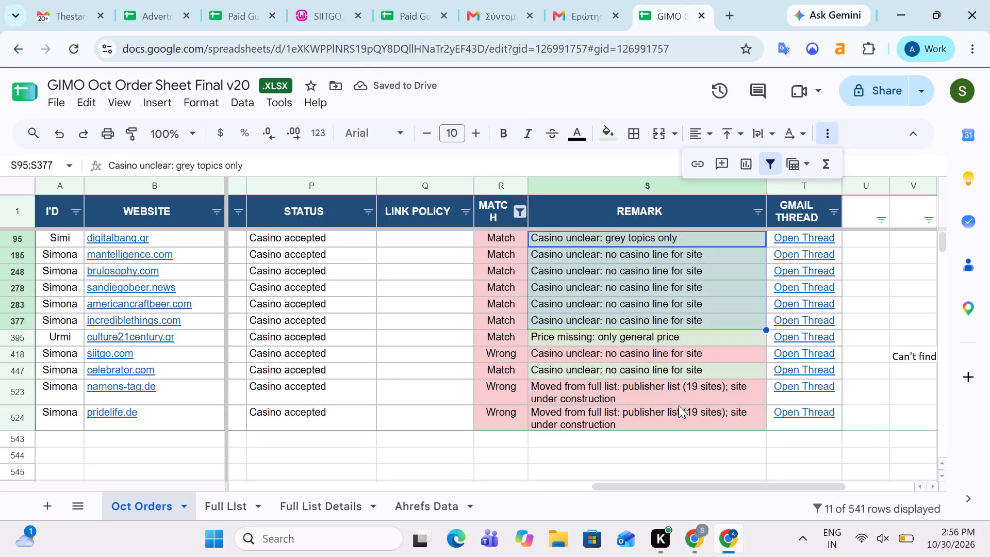
pyautogui.hotkey('shift', 'Down')
pyautogui.press('Delete')
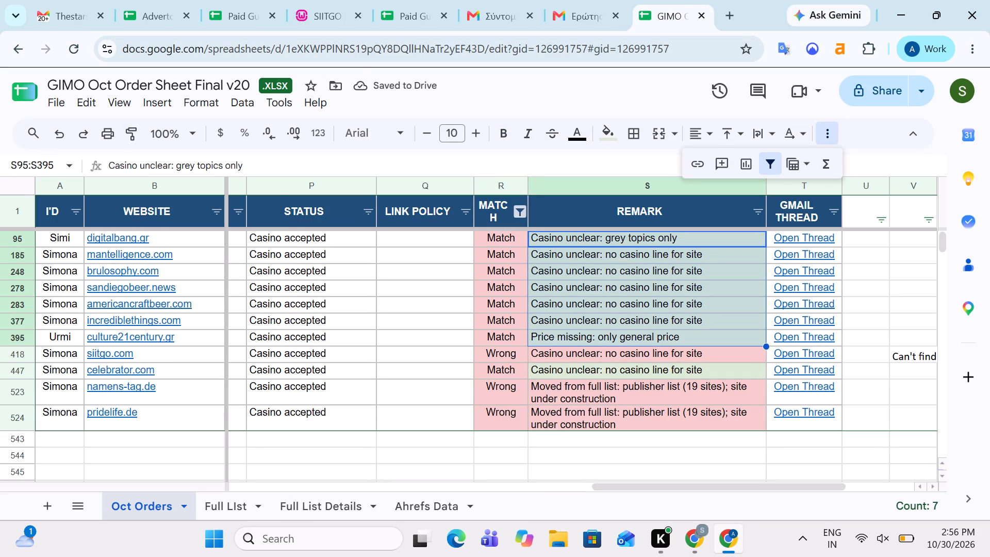
# Fill the MATCH cells from digitalbang.gr through culture21century.gr with light green 3.
pyautogui.press('Left')
pyautogui.hotkey('shift', 'Down')
pyautogui.hotkey('shift', 'Down')
pyautogui.hotkey('shift', 'Down')
pyautogui.hotkey('shift', 'Down')
pyautogui.hotkey('shift', 'Down')
pyautogui.hotkey('shift', 'Down')
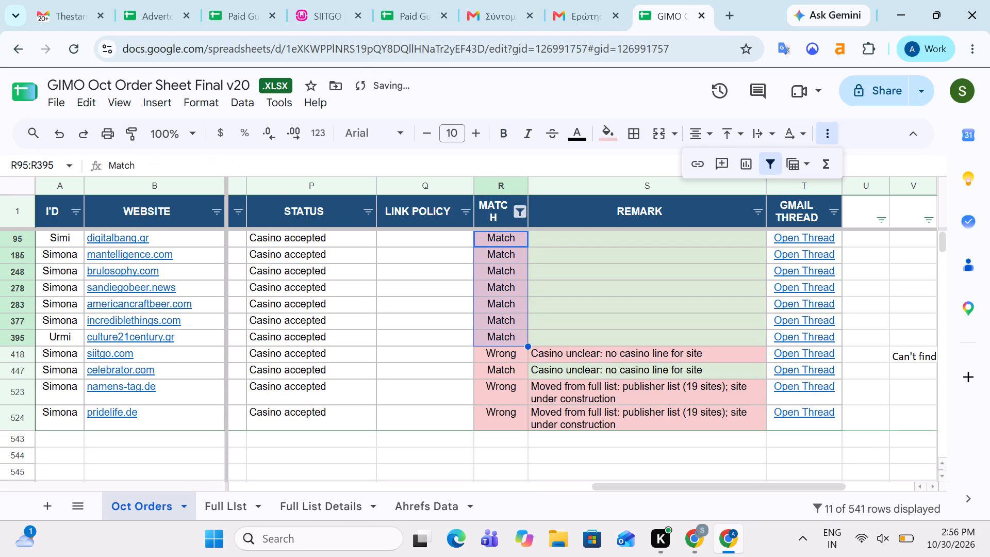
pyautogui.click(616, 129)
pyautogui.click(682, 219)
# Fill the MATCH cell of celebrator.com with light green 3.
pyautogui.click(584, 368)
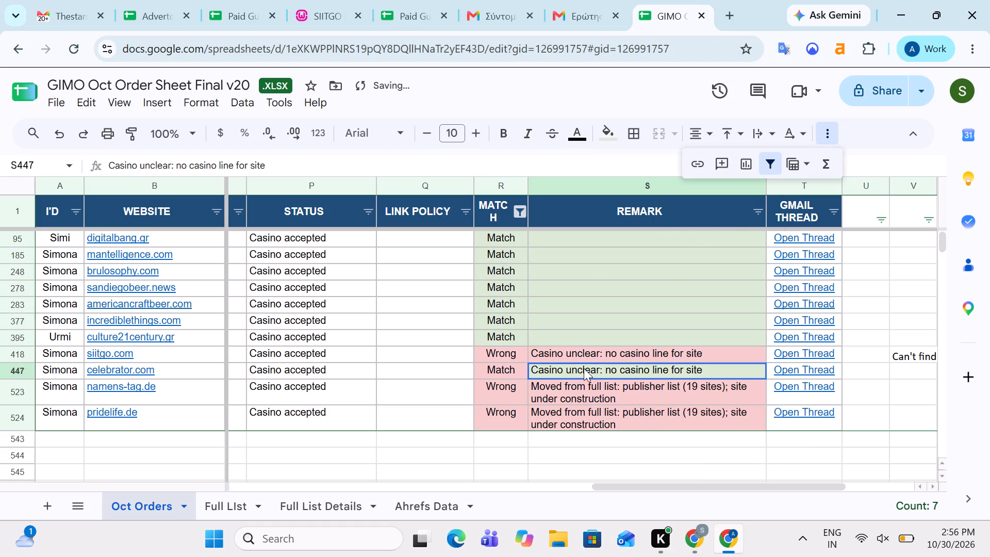
pyautogui.press('Left')
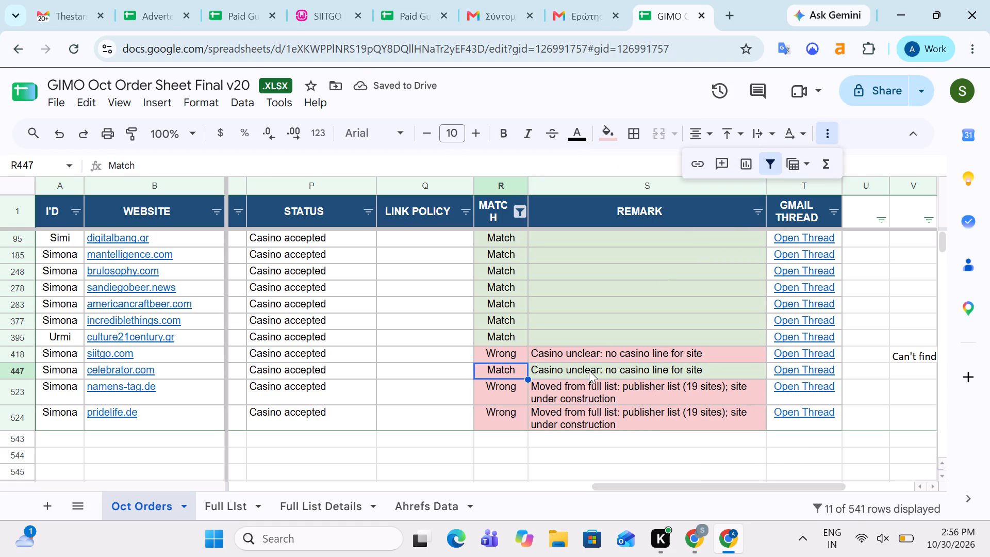
pyautogui.click(615, 137)
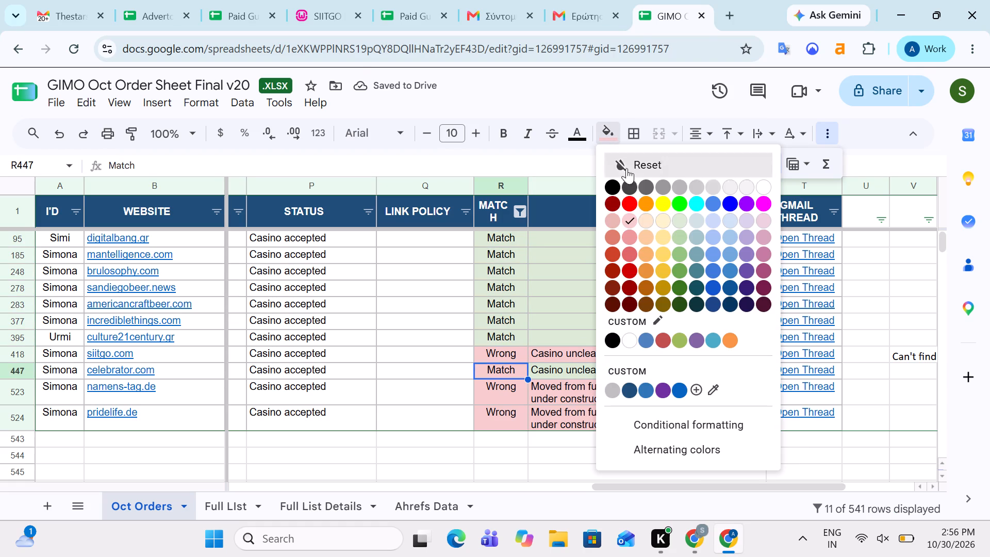
pyautogui.click(679, 224)
# Delete rows 523 and 524, holding namens-tag.de and pridelife.de.
pyautogui.press('Down')
pyautogui.press('Left')
pyautogui.press('Left')
pyautogui.press('Left')
pyautogui.press('Left')
pyautogui.press('Left')
pyautogui.press('Left')
pyautogui.press('Left')
pyautogui.press('Left')
pyautogui.press('Left')
pyautogui.press('Left')
pyautogui.press('Left')
pyautogui.press('Left')
pyautogui.press('Left')
pyautogui.press('Left')
pyautogui.press('Left')
pyautogui.press('Left')
pyautogui.press('Left')
pyautogui.press('Left')
pyautogui.press('Left')
pyautogui.press('Left')
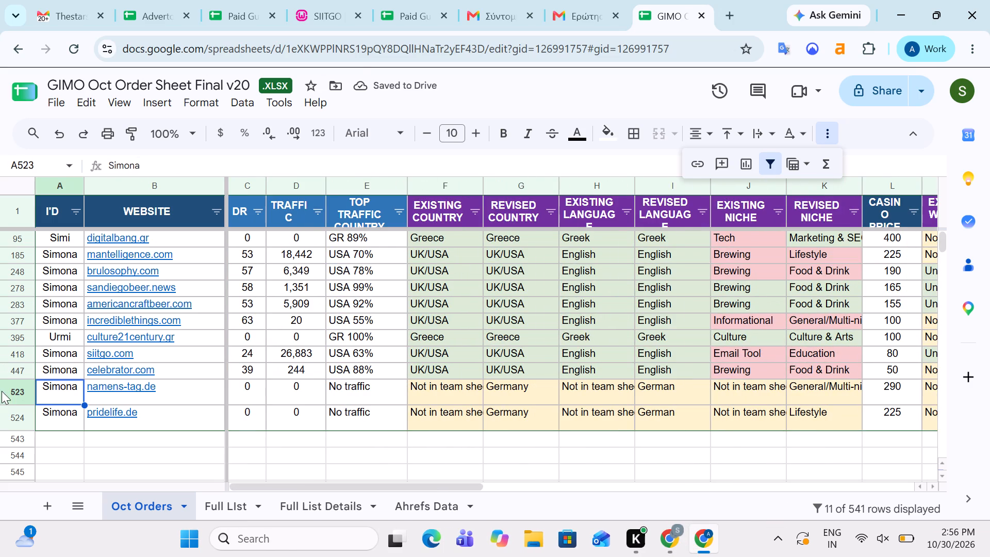
pyautogui.click(2, 391)
pyautogui.hotkey('shift', 'Down')
pyautogui.rightClick(2, 391)
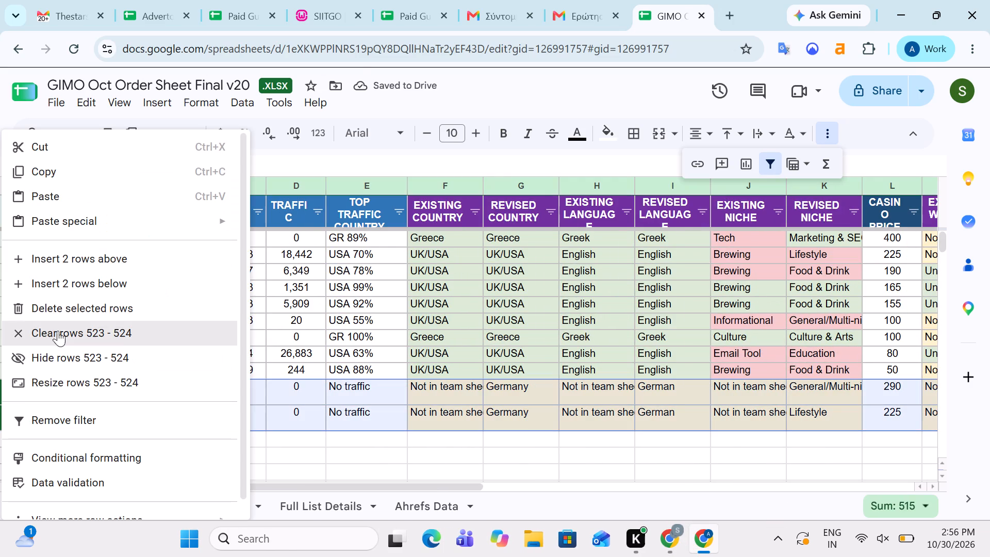
pyautogui.click(53, 308)
# Delete the siitgo.com row marked Wrong, row 418.
pyautogui.click(673, 338)
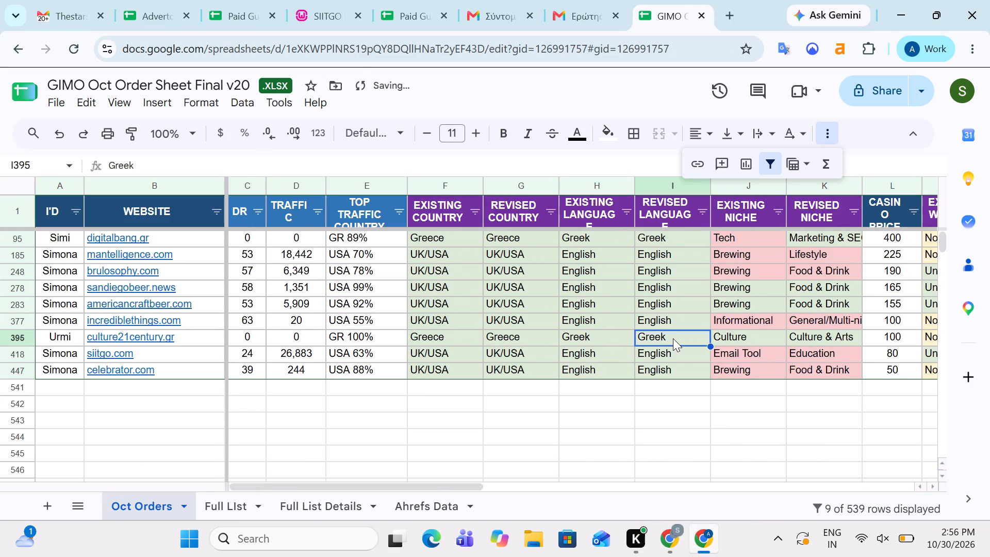
pyautogui.press('Right')
pyautogui.press('Right')
pyautogui.press('Right')
pyautogui.press('Right')
pyautogui.press('Right')
pyautogui.press('Right')
pyautogui.press('Right')
pyautogui.press('Right')
pyautogui.press('Right')
pyautogui.press('Right')
pyautogui.press('Right')
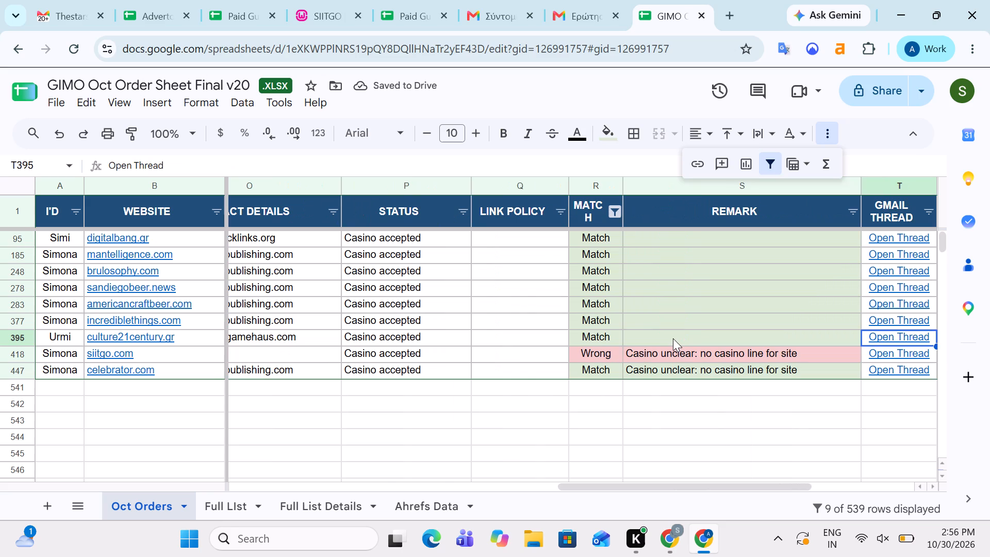
pyautogui.press('Left')
pyautogui.press('Left')
pyautogui.press('Down')
pyautogui.press('Left')
pyautogui.press('Left')
pyautogui.press('Left')
pyautogui.press('Left')
pyautogui.press('Left')
pyautogui.press('Left')
pyautogui.press('Left')
pyautogui.press('Left')
pyautogui.press('Left')
pyautogui.press('Left')
pyautogui.press('Left')
pyautogui.press('Left')
pyautogui.press('Left')
pyautogui.press('Left')
pyautogui.press('Left')
pyautogui.press('Left')
pyautogui.press('Left')
pyautogui.press('Left')
pyautogui.press('Left')
pyautogui.press('Left')
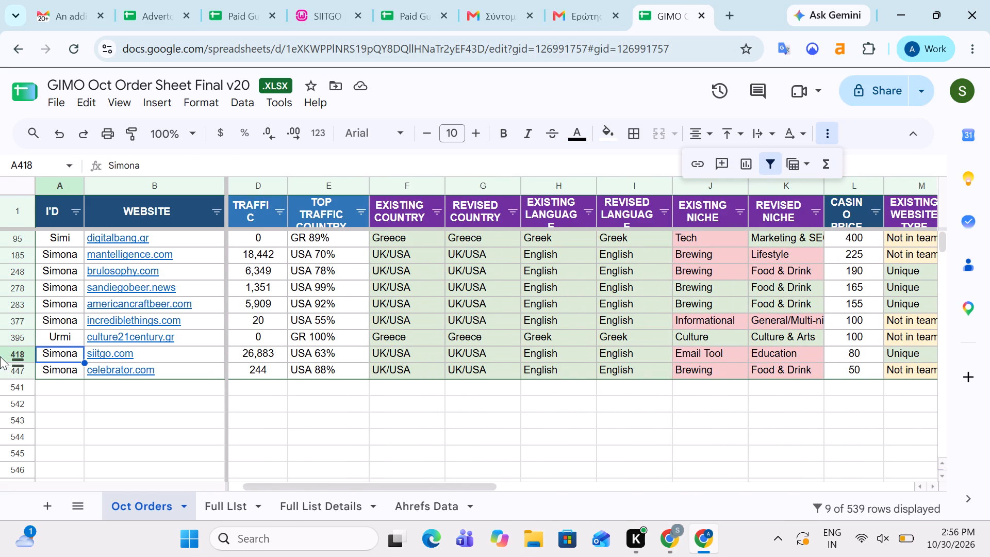
pyautogui.click(0, 348)
pyautogui.rightClick(4, 352)
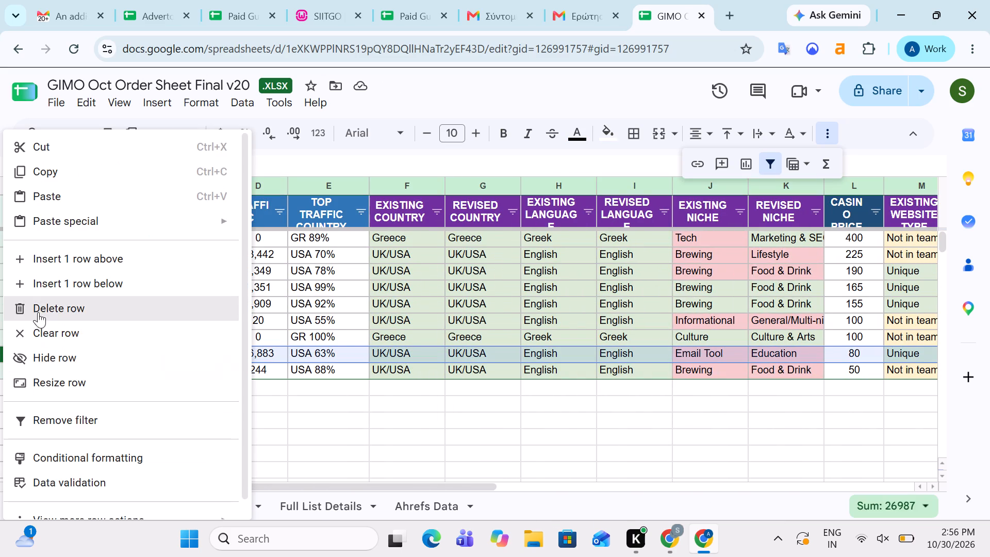
pyautogui.click(37, 308)
# Examine the remaining filtered rows from the niche, price and website type columns through MATCH and REMARK.
pyautogui.press('Right')
pyautogui.press('Right')
pyautogui.press('Right')
pyautogui.press('Right')
pyautogui.press('Right')
pyautogui.press('Right')
pyautogui.press('Right')
pyautogui.press('Right')
pyautogui.press('Right')
pyautogui.press('Right')
pyautogui.press('Right')
pyautogui.press('Right')
pyautogui.press('Right')
pyautogui.press('Right')
pyautogui.press('Right')
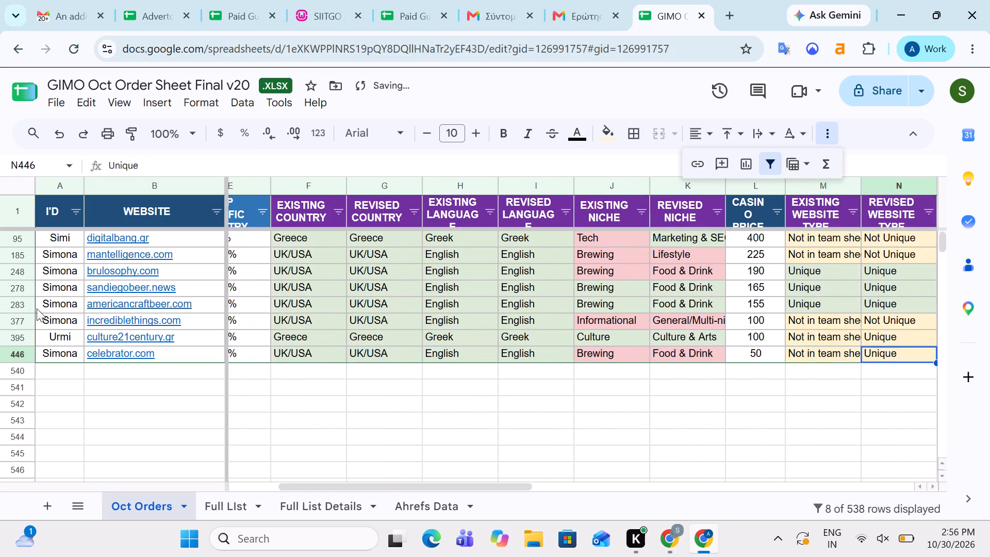
pyautogui.press('Right')
pyautogui.press('Left')
pyautogui.press('Left')
pyautogui.press('Left')
pyautogui.press('Left')
pyautogui.press('Right')
pyautogui.press('Right')
pyautogui.press('Left')
pyautogui.press('Left')
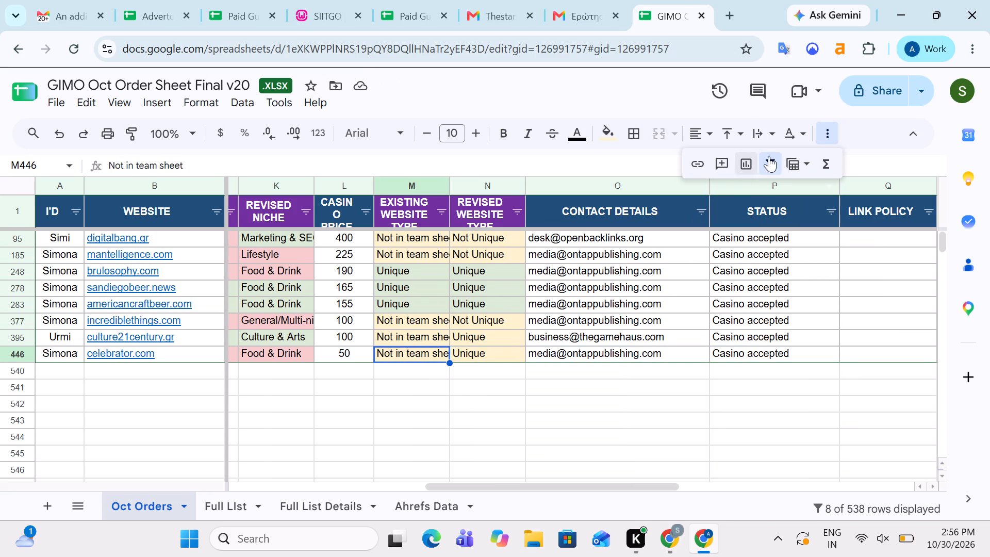
pyautogui.click(745, 290)
pyautogui.press('Right')
pyautogui.press('Right')
pyautogui.press('Right')
pyautogui.press('Right')
pyautogui.press('Right')
pyautogui.press('Right')
pyautogui.press('Right')
pyautogui.press('Right')
pyautogui.press('Right')
pyautogui.press('Right')
pyautogui.press('Right')
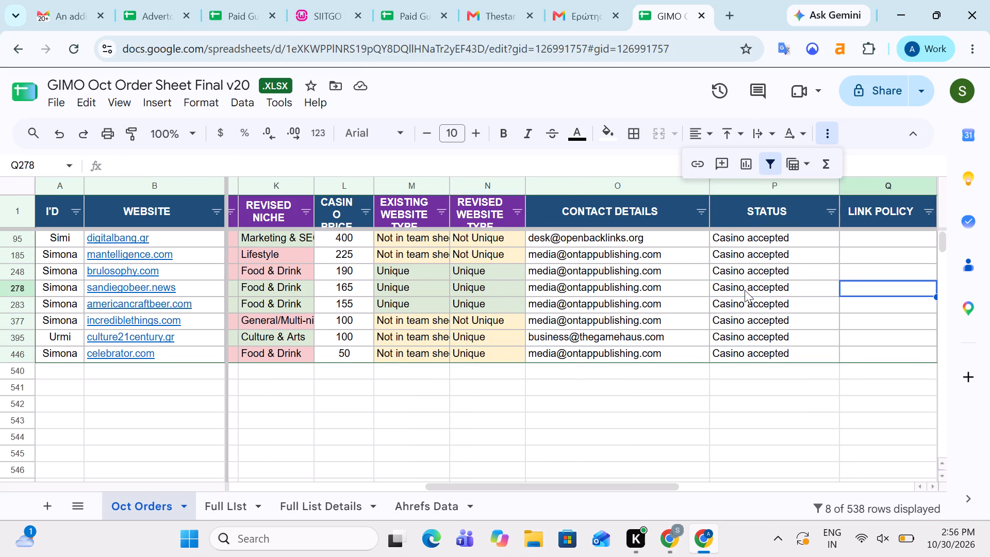
pyautogui.press('Left')
pyautogui.press('Left')
pyautogui.press('Left')
pyautogui.press('Left')
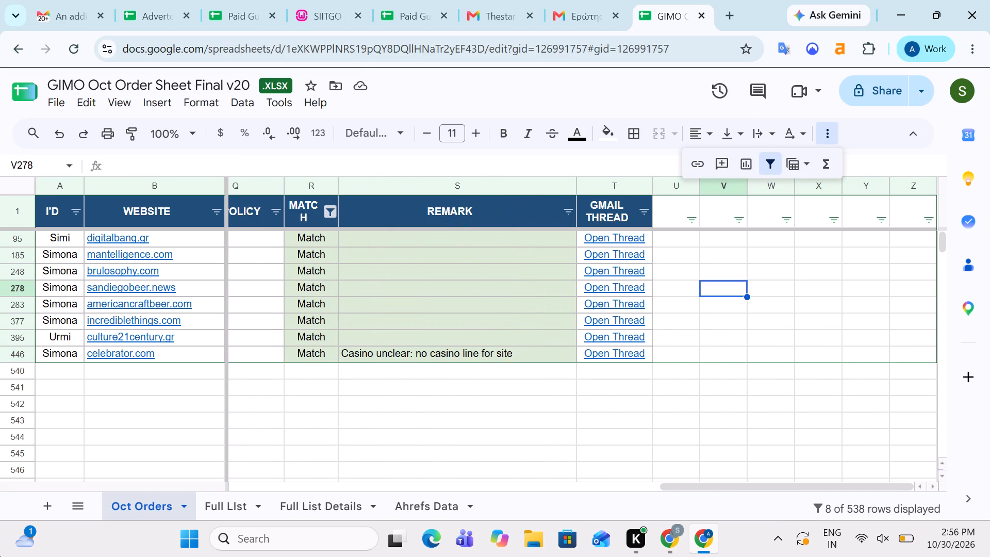
# Clear the color filter on the MATCH column.
pyautogui.click(329, 214)
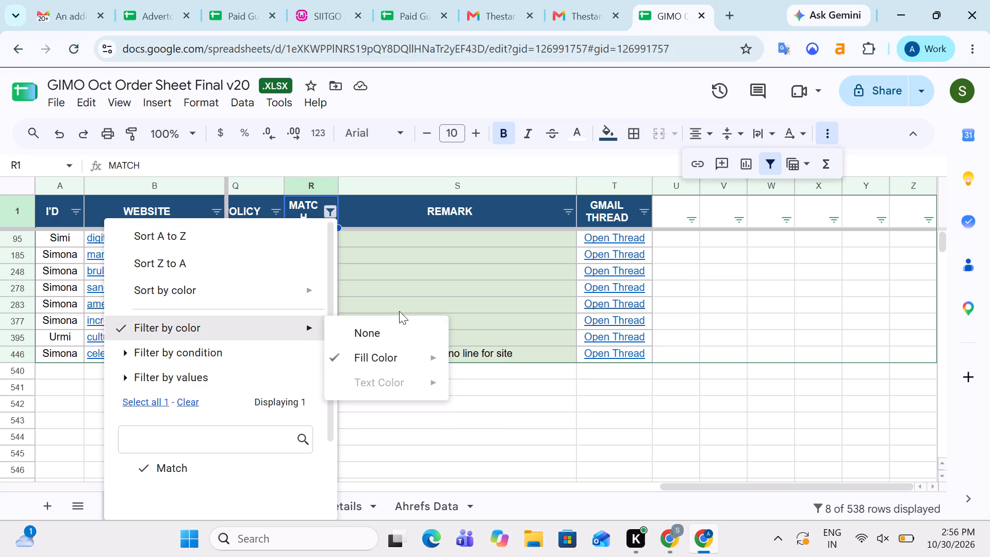
pyautogui.click(371, 339)
# Filter the REMARK column by the light yellow 3 fill color.
pyautogui.click(566, 210)
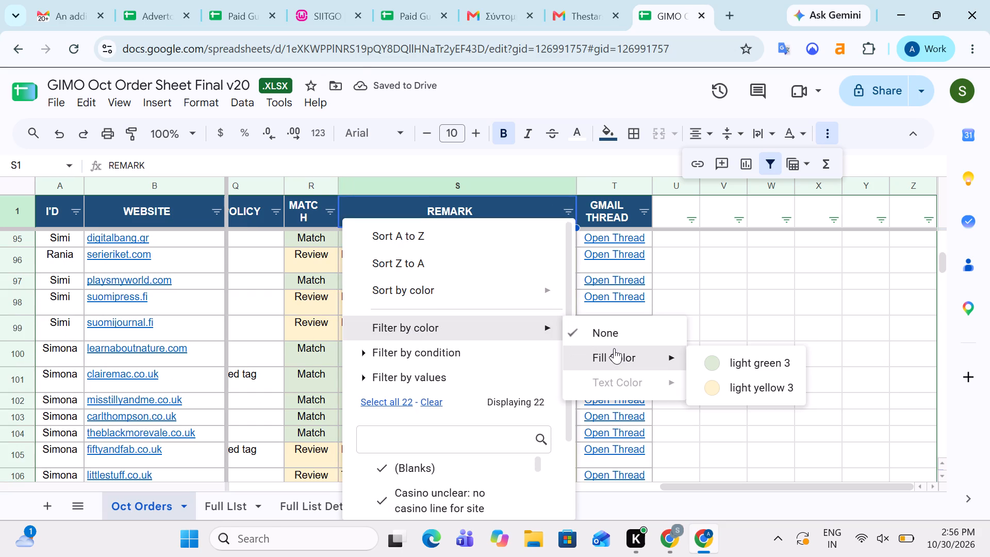
pyautogui.click(734, 383)
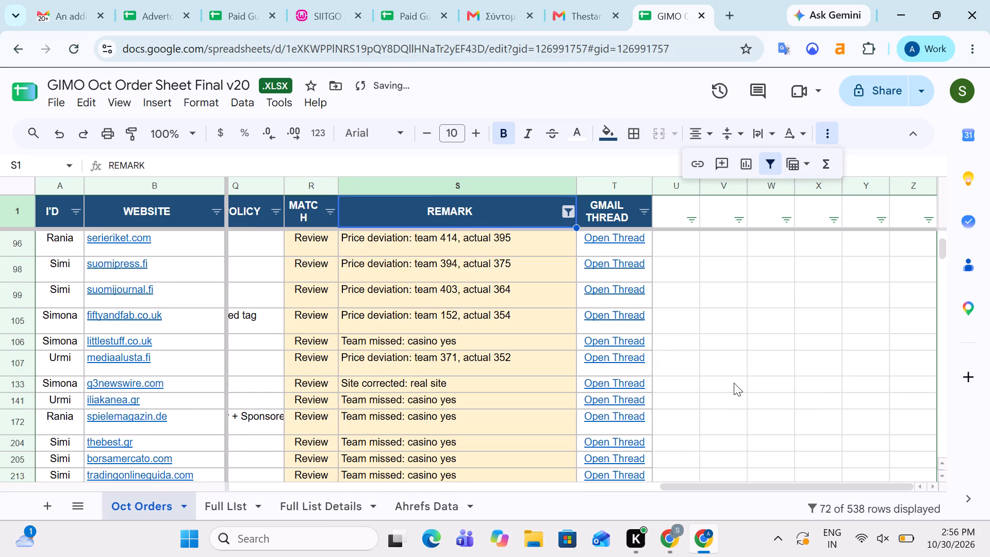
# Examine the yellow-flagged REMARK entries in the filtered Oct Orders rows, starting from the lessentieldeleco.fr row.
pyautogui.press('Down')
pyautogui.press('Up')
pyautogui.press('Down')
pyautogui.press('Left')
pyautogui.press('Right')
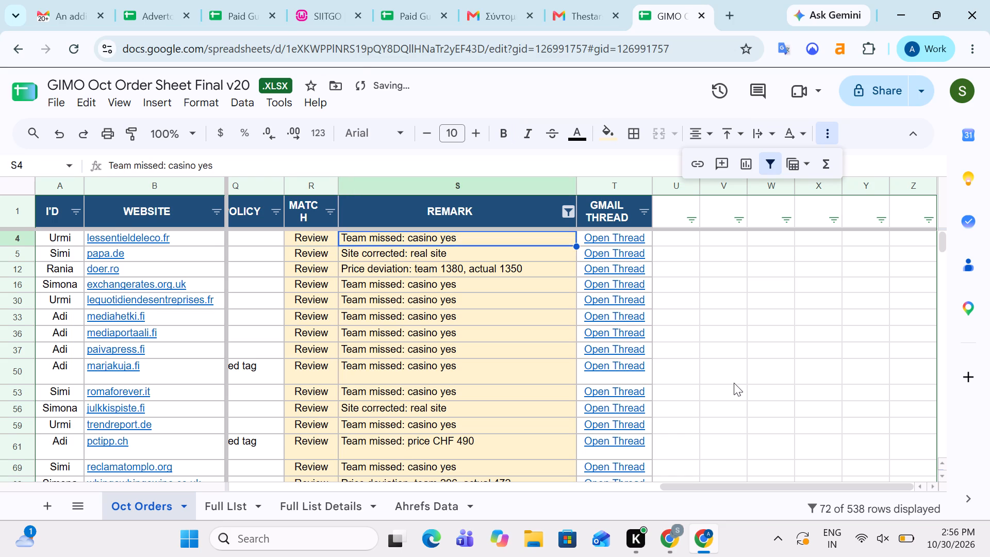
pyautogui.hotkey('ctrl', 'shift', 'Down')
pyautogui.press('Up')
pyautogui.press('Down')
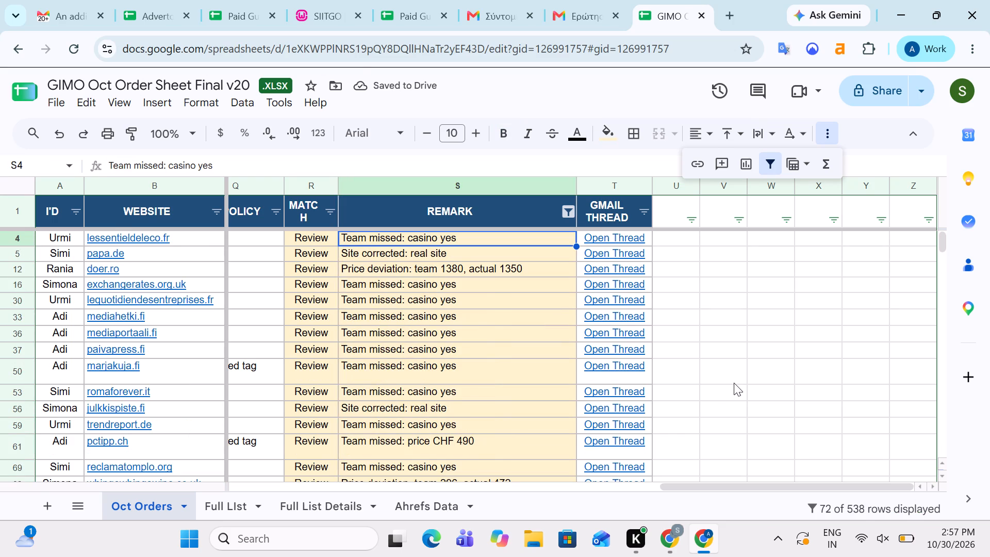
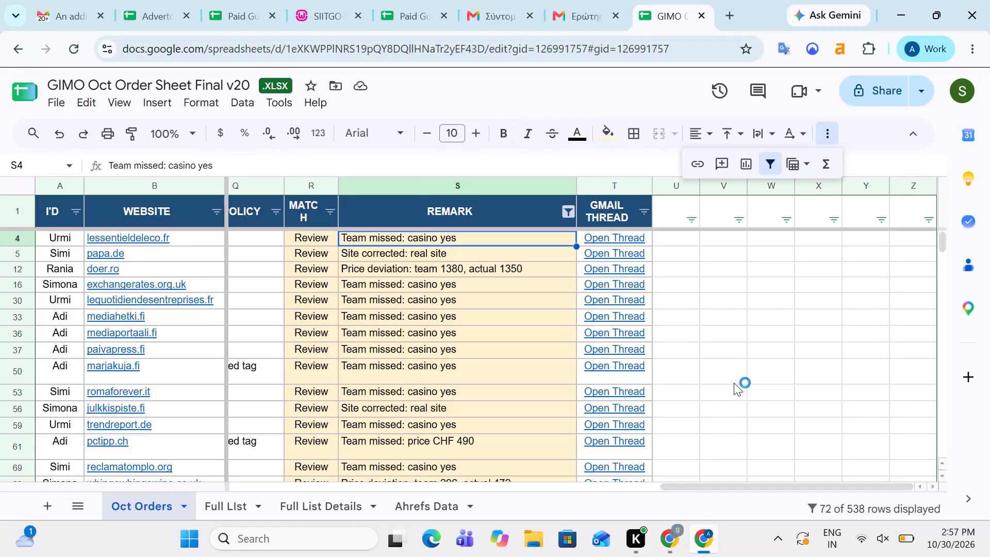
# Examine the yellow-flagged REMARK entries at the end of the filtered list, from the gamelevate.com row back up to librieparole.it.
pyautogui.hotkey('ctrl', 'shift', 'Down')
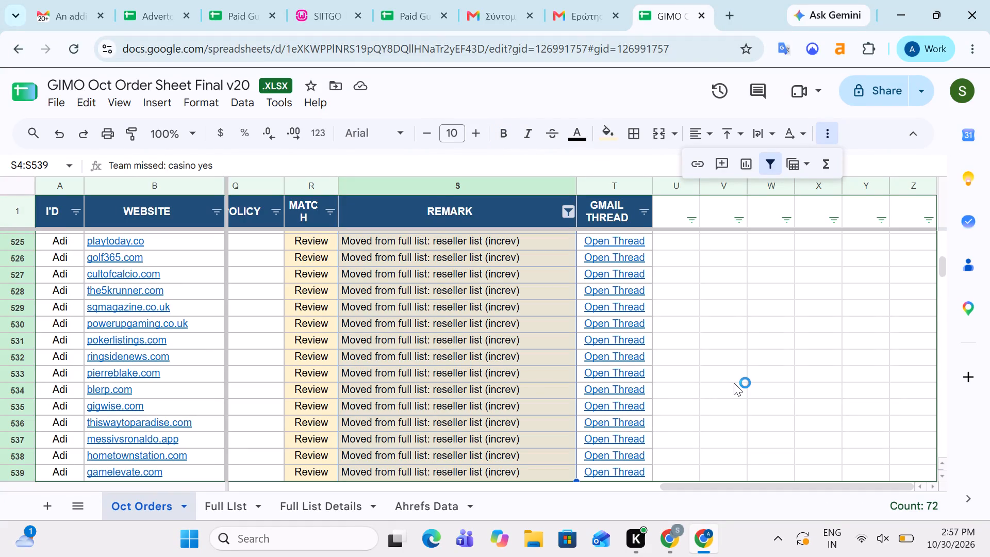
pyautogui.press('Up')
pyautogui.press('Down')
pyautogui.hotkey('ctrl', 'Down')
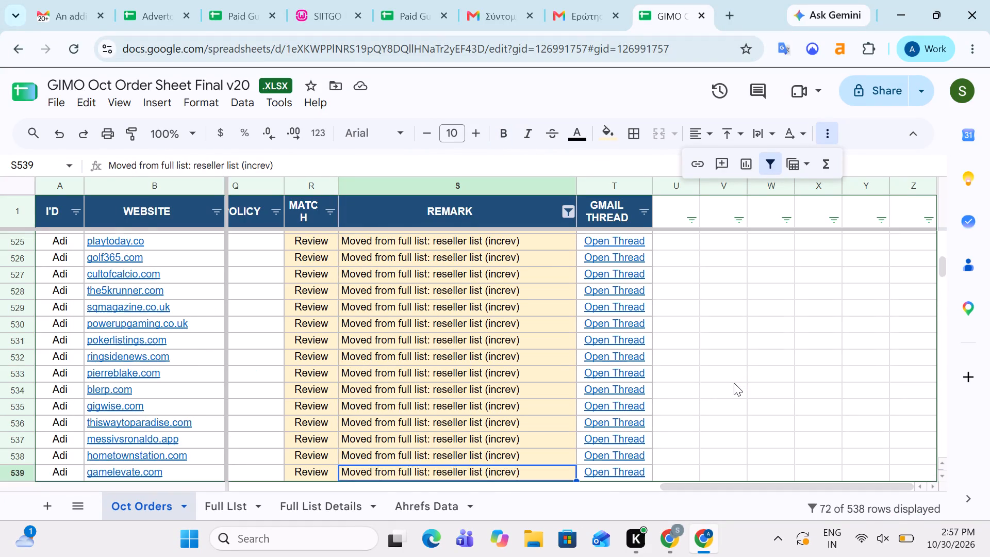
pyautogui.press('Down')
pyautogui.press('Down')
pyautogui.press('Up')
pyautogui.press('Up')
pyautogui.press('Up')
pyautogui.press('Up')
pyautogui.press('Up')
pyautogui.press('Up')
pyautogui.press('Up')
pyautogui.press('Up')
pyautogui.press('Up')
pyautogui.press('Up')
pyautogui.press('Up')
pyautogui.press('Up')
pyautogui.press('Up')
pyautogui.press('Up')
pyautogui.press('Up')
pyautogui.press('Up')
pyautogui.press('Up')
pyautogui.press('Up')
pyautogui.press('Up')
pyautogui.press('Up')
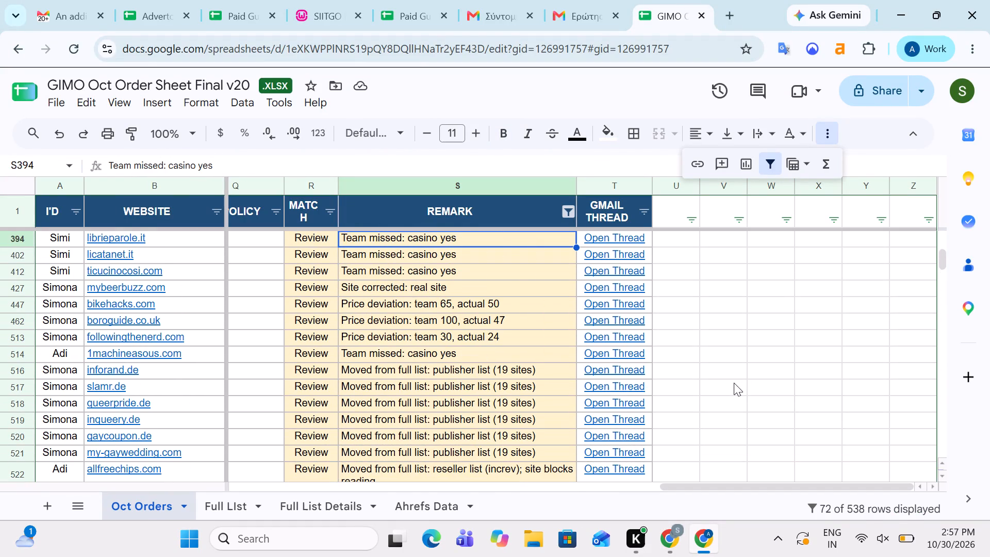
# Examine the yellow-flagged REMARK entries from the librieparole.it row down to the reseller-list rows around soccerpunter.com.
pyautogui.press('Down')
pyautogui.press('Down')
pyautogui.press('Down')
pyautogui.press('Down')
pyautogui.press('Down')
pyautogui.press('Down')
pyautogui.press('Down')
pyautogui.press('Down')
pyautogui.press('Down')
pyautogui.press('Down')
pyautogui.press('Down')
pyautogui.press('Down')
pyautogui.press('Down')
pyautogui.press('Down')
pyautogui.press('Down')
pyautogui.press('Down')
pyautogui.press('Down')
pyautogui.press('Up')
pyautogui.press('Up')
pyautogui.press('Down')
pyautogui.press('Right')
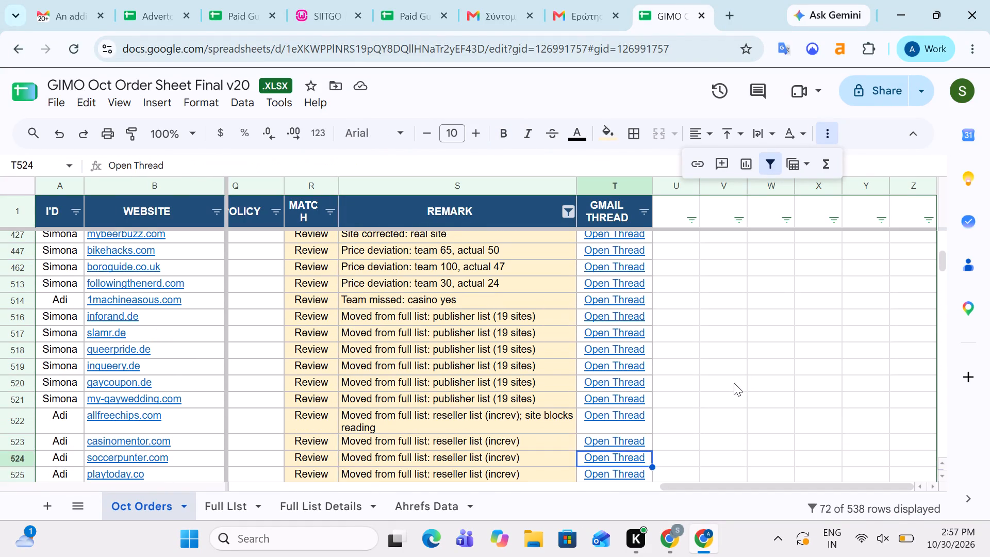
# Examine the casinomentor.com row and its neighbours across the DR, traffic, country, language and niche columns.
pyautogui.press('Up')
pyautogui.press('Left')
pyautogui.press('Left')
pyautogui.press('Left')
pyautogui.press('Left')
pyautogui.press('Left')
pyautogui.press('Left')
pyautogui.press('Left')
pyautogui.press('Left')
pyautogui.press('Left')
pyautogui.press('Left')
pyautogui.press('Left')
pyautogui.press('Left')
pyautogui.press('Left')
pyautogui.press('Left')
pyautogui.press('Left')
pyautogui.press('Left')
pyautogui.press('Left')
pyautogui.press('Left')
pyautogui.press('Left')
pyautogui.press('Left')
pyautogui.press('Right')
pyautogui.press('Right')
pyautogui.press('Right')
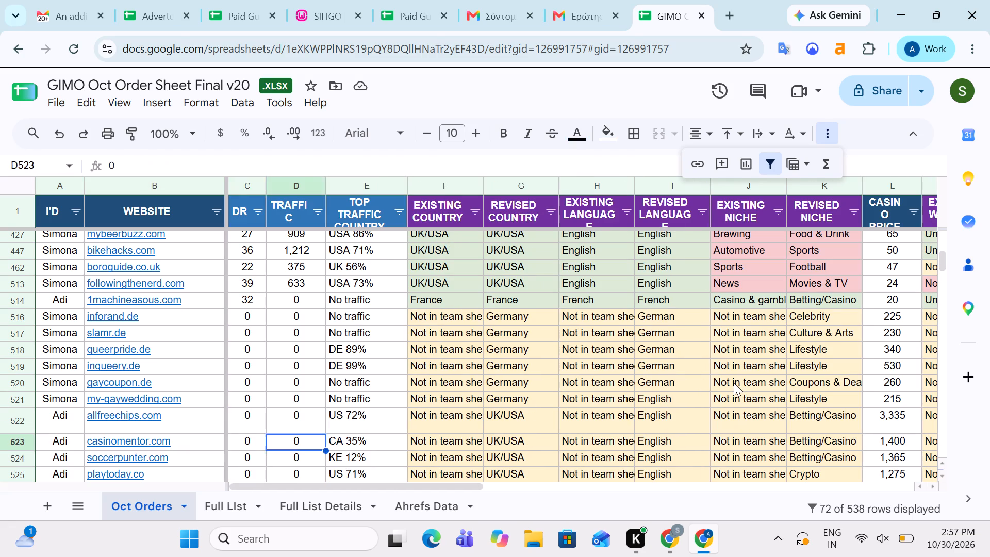
pyautogui.press('Right')
pyautogui.press('Right')
pyautogui.press('Right')
pyautogui.press('Right')
pyautogui.press('Right')
pyautogui.press('Right')
pyautogui.press('Right')
pyautogui.press('Right')
pyautogui.press('Left')
pyautogui.press('Left')
pyautogui.press('Left')
pyautogui.press('Left')
pyautogui.press('Left')
pyautogui.press('Left')
pyautogui.press('Left')
pyautogui.press('Left')
pyautogui.press('Left')
pyautogui.press('Left')
pyautogui.press('Left')
pyautogui.press('Left')
pyautogui.press('Left')
pyautogui.press('Left')
pyautogui.press('Left')
pyautogui.press('Left')
pyautogui.press('Left')
pyautogui.press('Left')
pyautogui.press('Left')
pyautogui.press('Left')
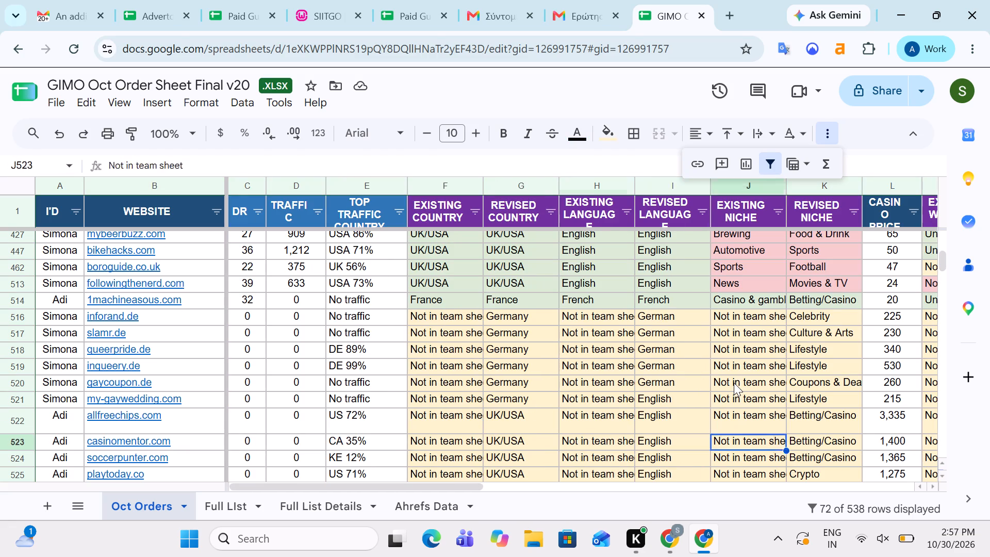
# Examine the casinomentor.com row from the niche columns through casino price, website type, contact details, status and link policy to REMARK.
pyautogui.press('Right')
pyautogui.press('Right')
pyautogui.press('Right')
pyautogui.press('Right')
pyautogui.press('Right')
pyautogui.press('Right')
pyautogui.press('Right')
pyautogui.press('Right')
pyautogui.press('Right')
pyautogui.press('Right')
pyautogui.press('Right')
pyautogui.press('Left')
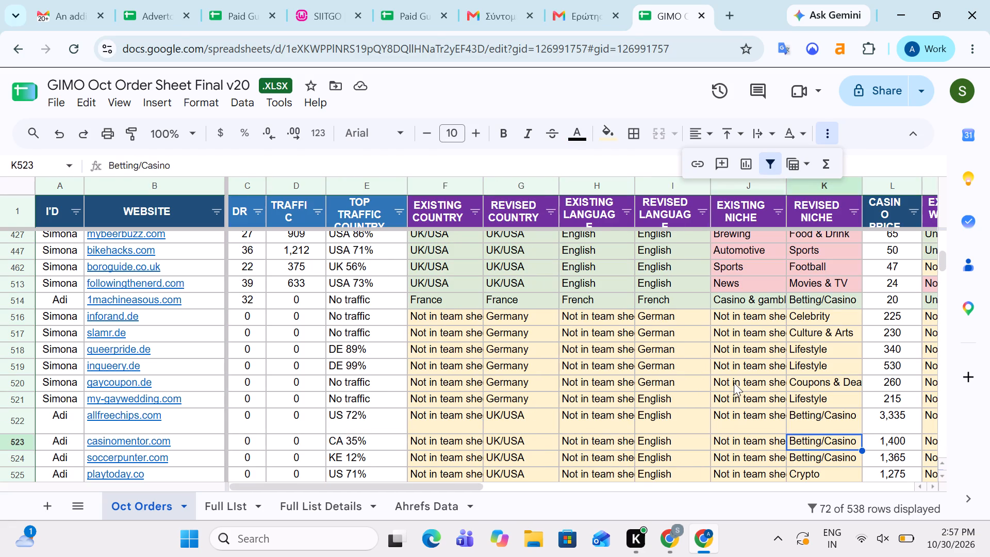
pyautogui.press('Left')
pyautogui.press('Left')
pyautogui.press('Right')
pyautogui.press('Right')
pyautogui.press('Right')
pyautogui.press('Right')
pyautogui.press('Right')
pyautogui.press('Right')
pyautogui.press('Left')
pyautogui.press('Left')
pyautogui.press('Right')
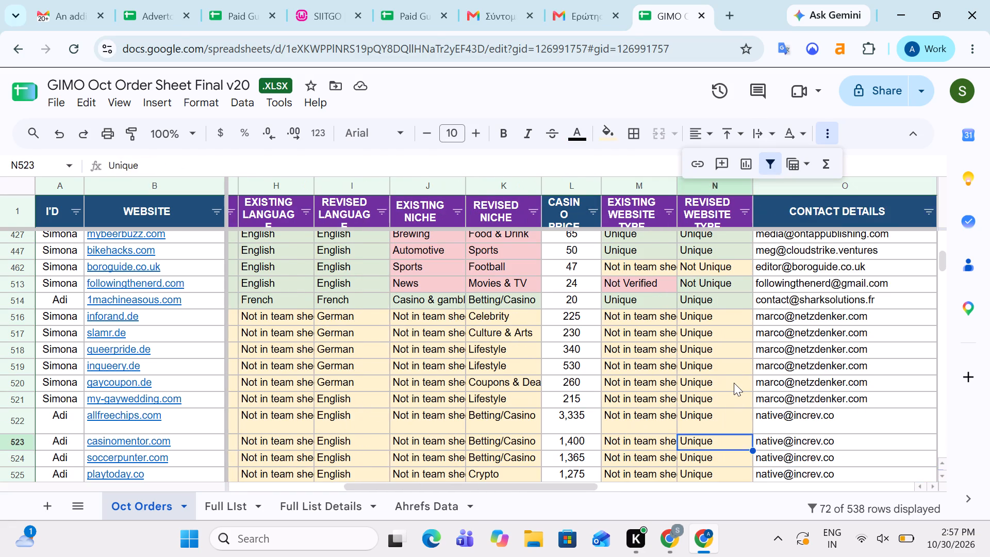
pyautogui.press('Right')
pyautogui.press('Right')
pyautogui.press('Right')
pyautogui.press('Right')
pyautogui.press('Left')
pyautogui.press('Left')
pyautogui.press('Right')
pyautogui.press('Right')
pyautogui.press('Right')
pyautogui.press('Right')
pyautogui.press('Right')
pyautogui.press('Right')
pyautogui.press('Right')
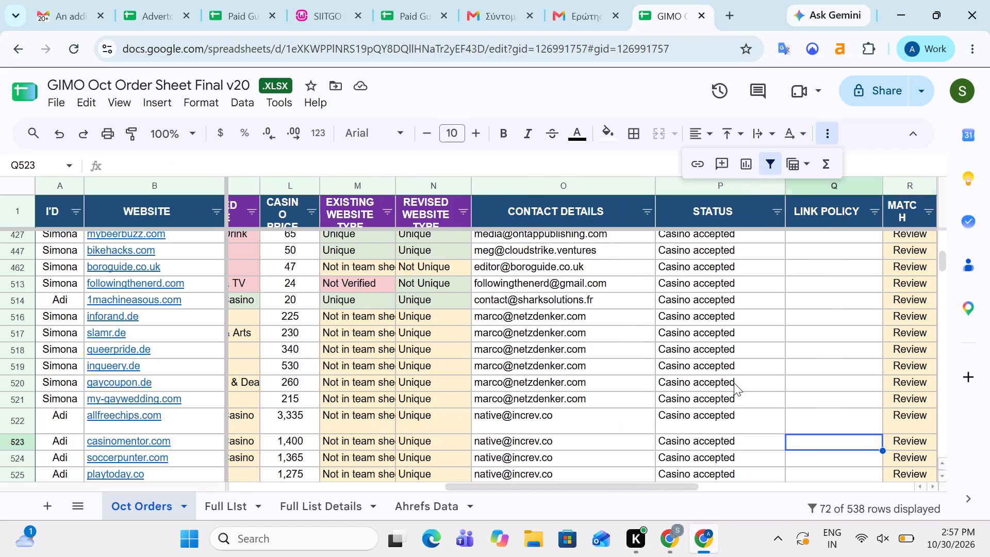
pyautogui.press('Left')
pyautogui.press('Left')
pyautogui.press('Left')
pyautogui.press('Left')
# Examine the yellow-flagged REMARK entries upward from the casinomentor.com row to the mindthetrip.it row.
pyautogui.press('Up')
pyautogui.press('Up')
pyautogui.press('Up')
pyautogui.press('Up')
pyautogui.press('Up')
pyautogui.press('Up')
pyautogui.press('Up')
pyautogui.press('Up')
pyautogui.press('Up')
pyautogui.press('Up')
pyautogui.press('Up')
pyautogui.press('Up')
pyautogui.press('Up')
pyautogui.press('Up')
pyautogui.press('Up')
pyautogui.press('Up')
pyautogui.press('Up')
pyautogui.press('Up')
pyautogui.press('Up')
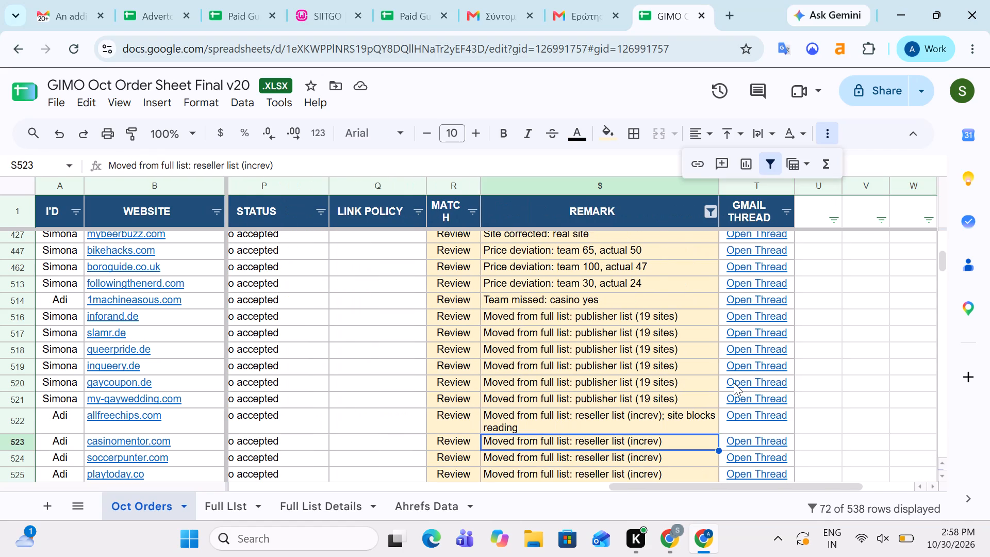
pyautogui.press('Down')
pyautogui.press('Up')
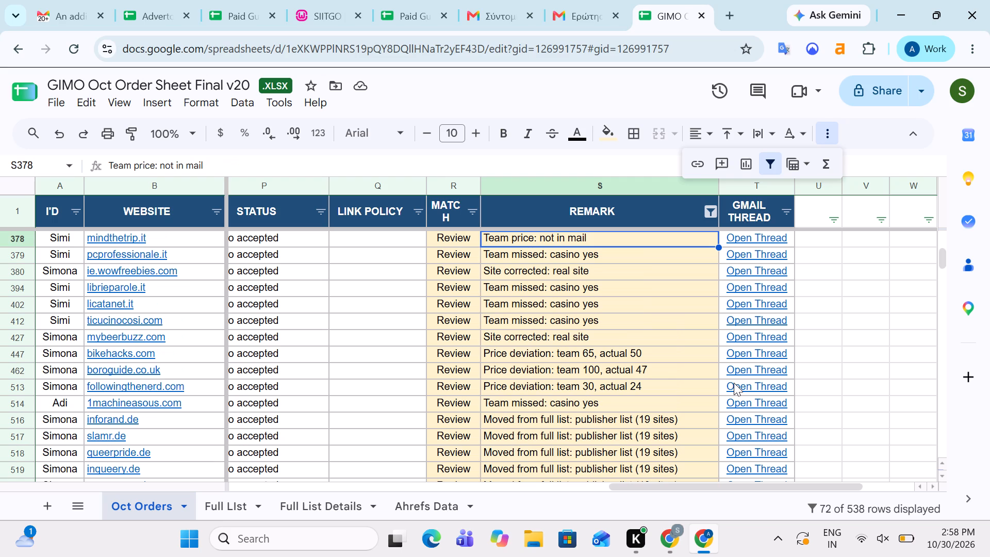
# Select the yellow-flagged REMARK entries from the lessentieldeleco.fr row down through the licatanet.it row to check their count.
pyautogui.press('Up')
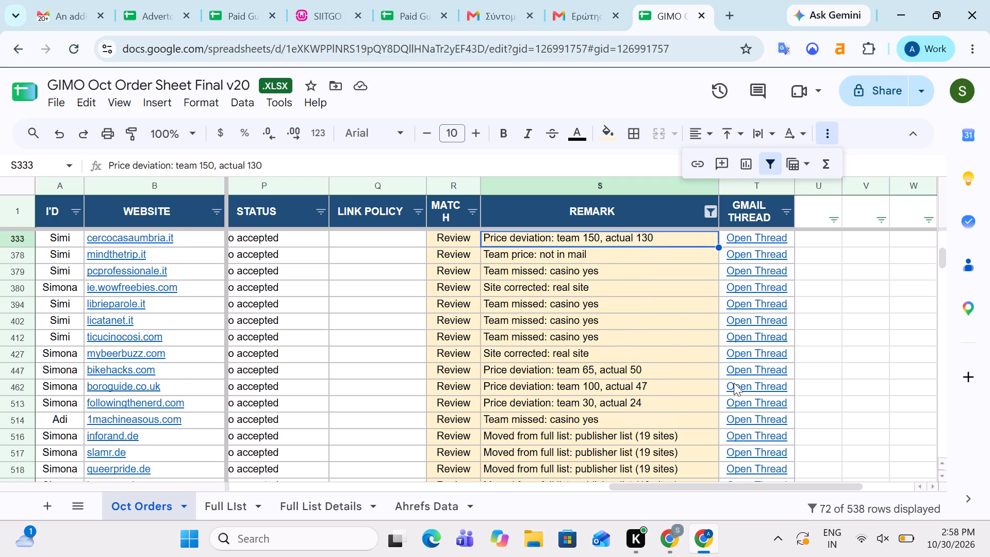
pyautogui.press('Down')
pyautogui.press('Up')
pyautogui.hotkey('ctrl', 'Up')
pyautogui.press('Down')
pyautogui.hotkey('shift', 'Down')
pyautogui.hotkey('shift', 'Down')
pyautogui.hotkey('shift', 'Down')
pyautogui.hotkey('shift', 'Down')
pyautogui.hotkey('shift', 'Down')
pyautogui.hotkey('shift', 'Down')
pyautogui.hotkey('shift', 'Down')
pyautogui.hotkey('shift', 'Down')
pyautogui.hotkey('shift', 'Down')
pyautogui.hotkey('shift', 'Down')
pyautogui.hotkey('shift', 'Down')
pyautogui.hotkey('shift', 'Down')
pyautogui.hotkey('shift', 'Down')
pyautogui.hotkey('shift', 'Down')
pyautogui.hotkey('shift', 'Down')
pyautogui.hotkey('shift', 'Down')
pyautogui.hotkey('shift', 'Down')
pyautogui.hotkey('shift', 'Down')
pyautogui.hotkey('shift', 'Down')
pyautogui.hotkey('shift', 'Down')
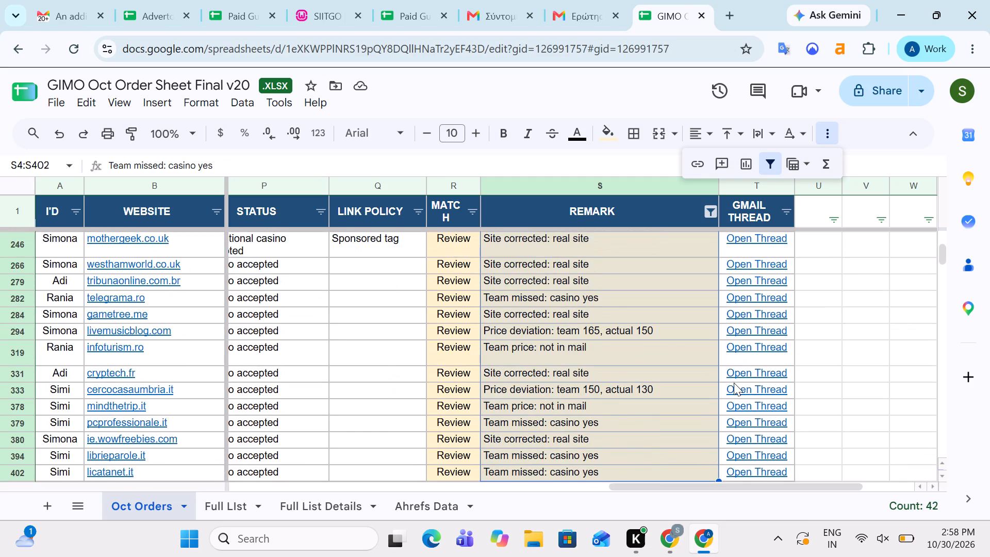
# Examine the yellow-flagged REMARK entries from the end of the filtered list, through the reseller-list and publisher-list rows, to the 1machineasous.com row.
pyautogui.hotkey('ctrl', 'Down')
pyautogui.press('Down')
pyautogui.press('Up')
pyautogui.press('Up')
pyautogui.press('Up')
pyautogui.press('Up')
pyautogui.press('Up')
pyautogui.press('Up')
pyautogui.press('Up')
pyautogui.press('Up')
pyautogui.press('Up')
pyautogui.press('Up')
pyautogui.press('Up')
pyautogui.press('Up')
pyautogui.press('Up')
pyautogui.press('Up')
pyautogui.press('Up')
pyautogui.press('Up')
pyautogui.press('Up')
pyautogui.press('Up')
pyautogui.press('Up')
pyautogui.press('Up')
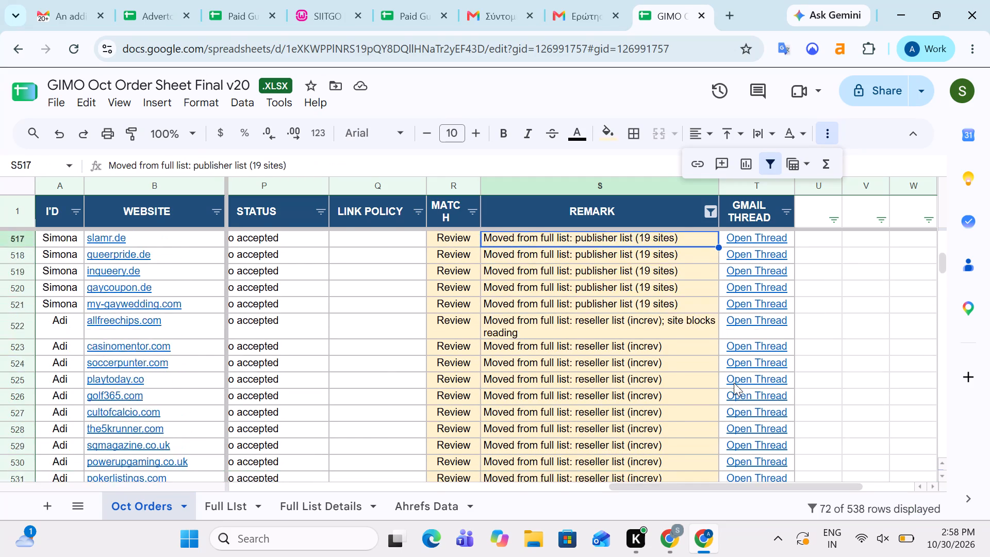
pyautogui.press('Down')
pyautogui.press('Down')
pyautogui.press('Down')
pyautogui.press('Down')
pyautogui.press('Down')
pyautogui.press('Down')
pyautogui.press('Down')
pyautogui.press('Down')
pyautogui.press('Down')
pyautogui.press('Down')
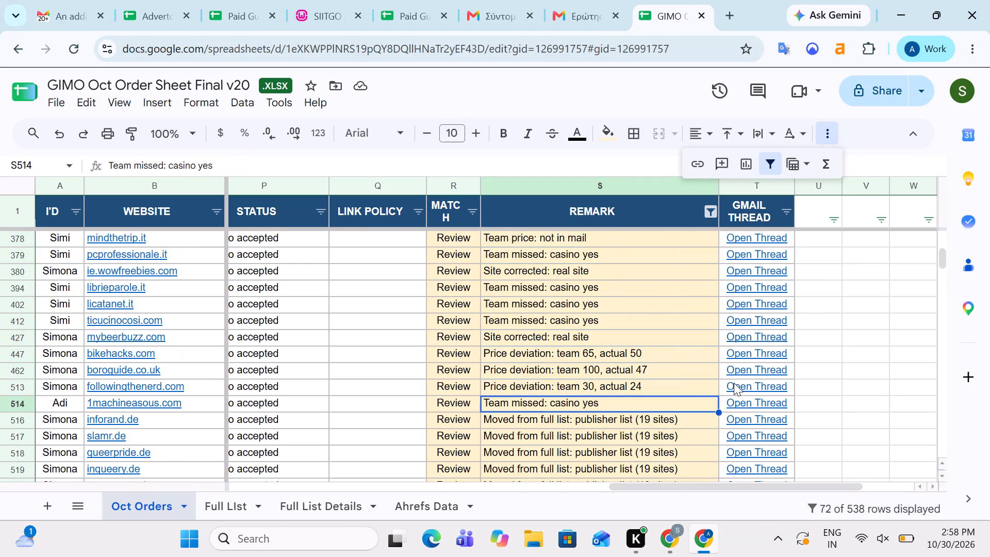
# Select the REMARK entries from the 1machineasous.com row up to the first filtered row to check their count.
pyautogui.hotkey('ctrl', 'shift', 'Up')
pyautogui.hotkey('shift', 'Down')
pyautogui.press('Down')
pyautogui.press('Up')
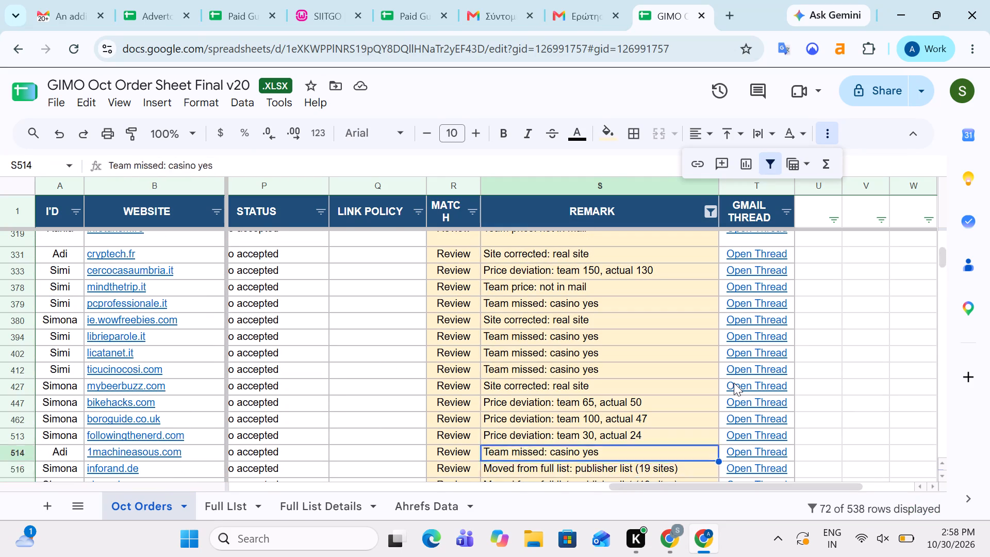
# Return to the first yellow-flagged REMARK entry, in the lessentieldeleco.fr row.
pyautogui.hotkey('ctrl', 'Up')
pyautogui.press('Down')
pyautogui.press('Up')
pyautogui.press('Down')
pyautogui.press('Right')
pyautogui.press('Left')
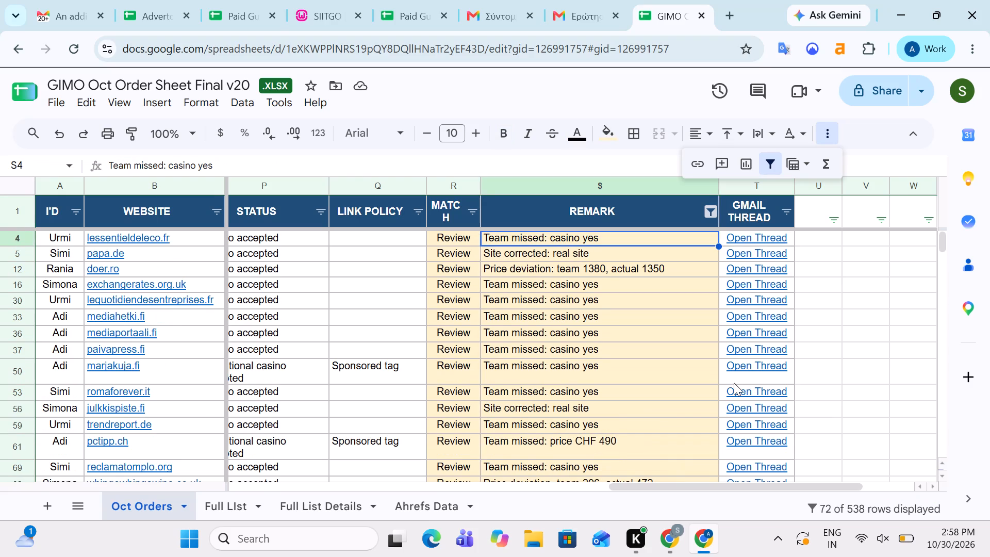
# Examine the lessentieldeleco.fr row's entries across all columns, from I'D through the niche, price, status, REMARK and GMAIL THREAD columns.
pyautogui.press('Right')
pyautogui.press('Left')
pyautogui.press('Up')
pyautogui.press('Down')
pyautogui.press('Left')
pyautogui.press('Left')
pyautogui.press('Left')
pyautogui.press('Left')
pyautogui.press('Left')
pyautogui.press('Left')
pyautogui.press('Left')
pyautogui.press('Left')
pyautogui.press('Left')
pyautogui.press('Left')
pyautogui.press('Left')
pyautogui.press('Left')
pyautogui.press('Left')
pyautogui.press('Left')
pyautogui.press('Left')
pyautogui.press('Left')
pyautogui.press('Left')
pyautogui.press('Left')
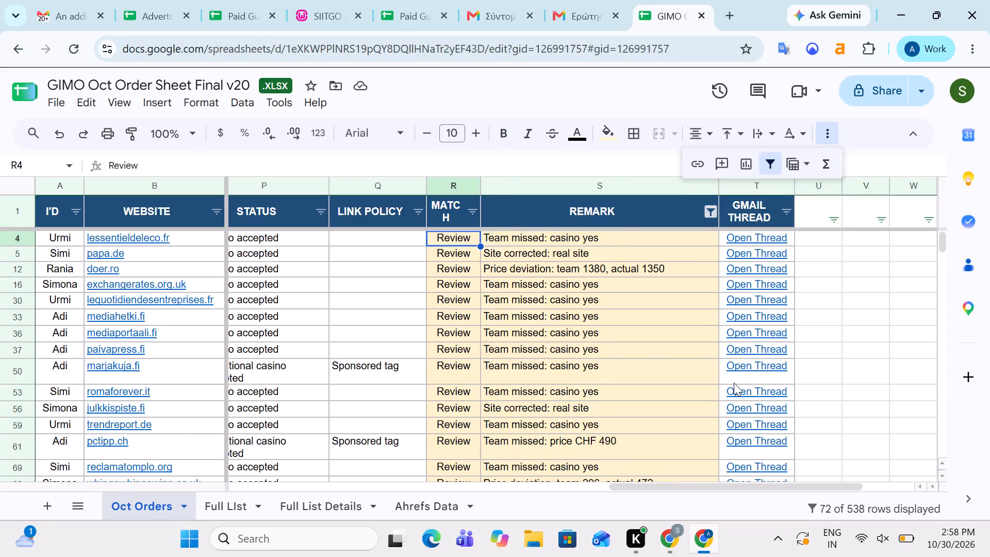
pyautogui.press('Right')
pyautogui.press('Right')
pyautogui.press('Right')
pyautogui.press('Right')
pyautogui.press('Right')
pyautogui.press('Right')
pyautogui.press('Right')
pyautogui.press('Right')
pyautogui.press('Right')
pyautogui.press('Right')
pyautogui.press('Right')
pyautogui.press('Right')
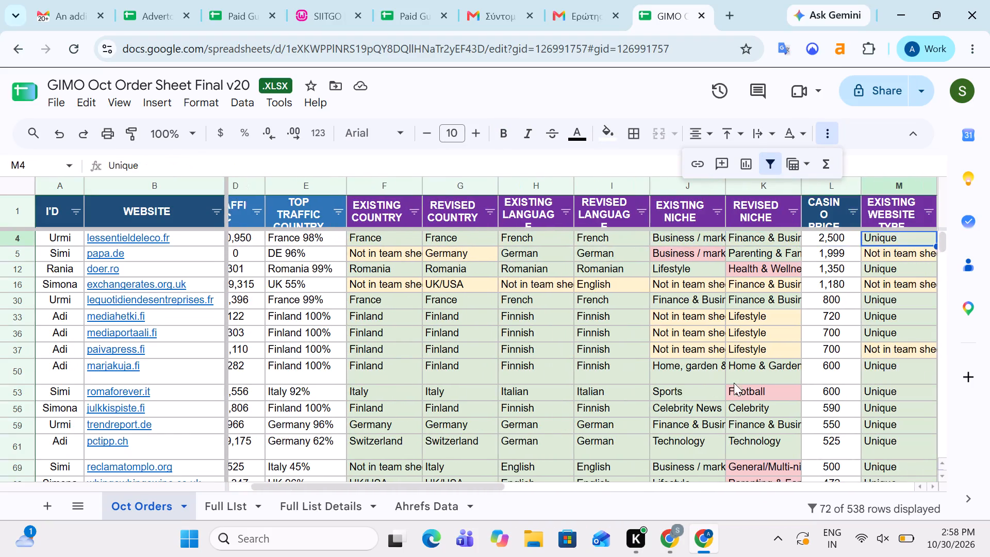
pyautogui.press('Right')
pyautogui.press('Right')
pyautogui.press('Right')
pyautogui.press('Right')
pyautogui.press('Left')
pyautogui.press('Left')
pyautogui.press('Left')
pyautogui.press('Right')
pyautogui.press('Right')
pyautogui.press('Right')
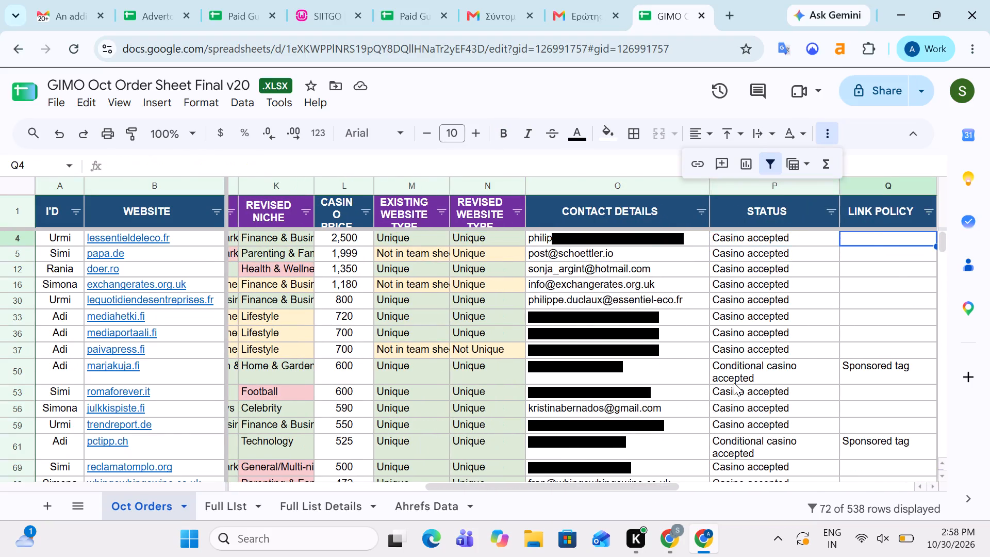
pyautogui.press('Right')
pyautogui.press('Right')
pyautogui.press('Right')
pyautogui.press('Left')
pyautogui.press('Left')
pyautogui.press('Left')
pyautogui.press('Right')
pyautogui.press('Right')
pyautogui.press('Right')
pyautogui.press('Right')
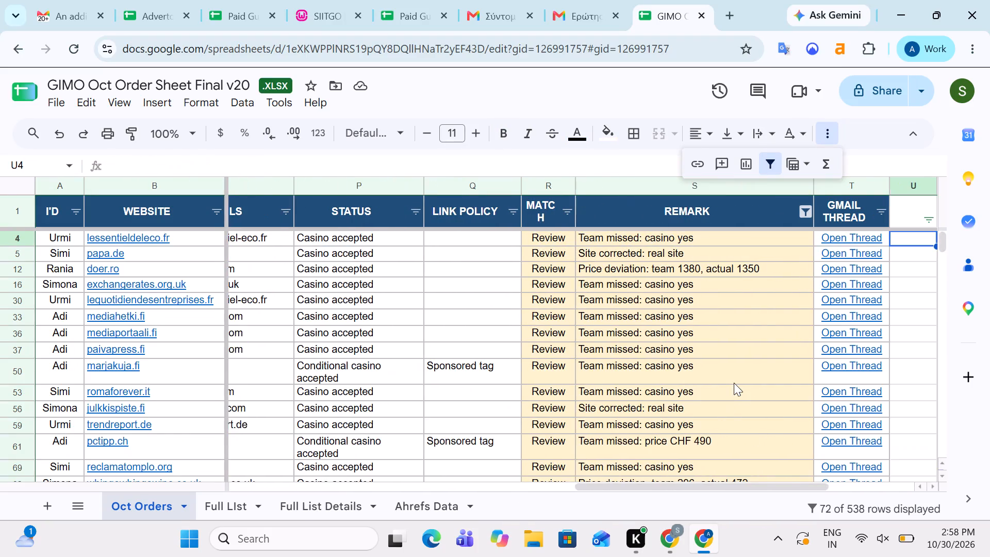
pyautogui.press('Right')
pyautogui.press('Right')
pyautogui.press('Left')
pyautogui.press('Left')
pyautogui.press('Left')
pyautogui.press('Left')
pyautogui.press('Left')
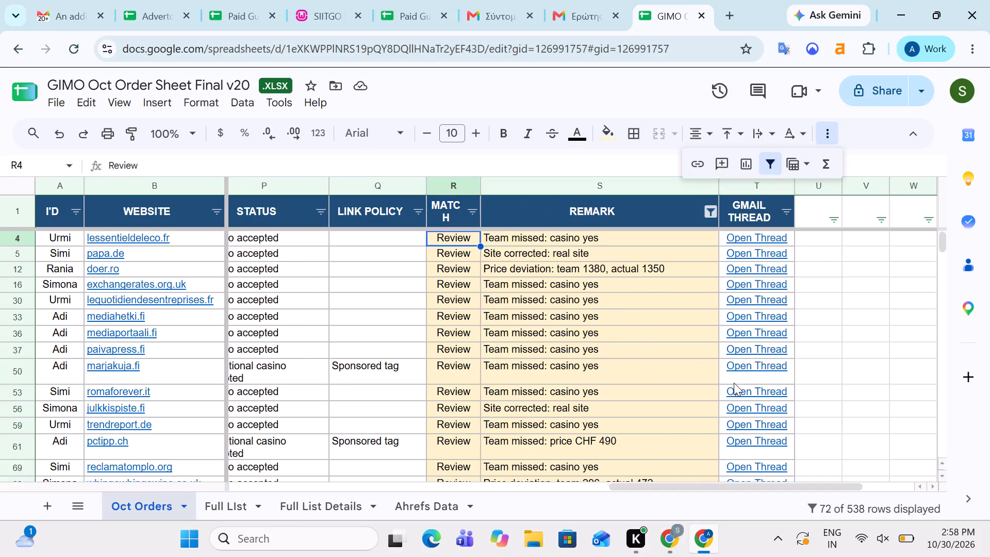
# Copy the website name lessentieldeleco.fr from the WEBSITE column of the first yellow-flagged row.
pyautogui.press('Right')
pyautogui.press('Left')
pyautogui.press('Left')
pyautogui.press('Left')
pyautogui.press('Left')
pyautogui.press('Left')
pyautogui.press('Left')
pyautogui.press('Left')
pyautogui.press('Left')
pyautogui.press('Left')
pyautogui.press('Left')
pyautogui.press('Left')
pyautogui.press('Left')
pyautogui.press('Left')
pyautogui.press('Left')
pyautogui.press('Left')
pyautogui.press('Left')
pyautogui.press('Left')
pyautogui.press('Left')
pyautogui.press('Left')
pyautogui.press('Left')
pyautogui.press('Right')
pyautogui.press('Left')
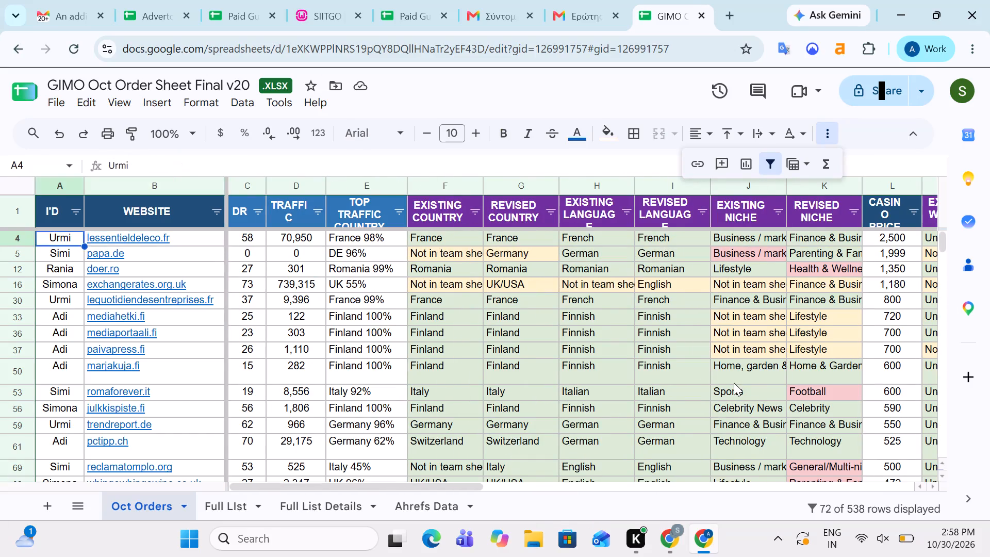
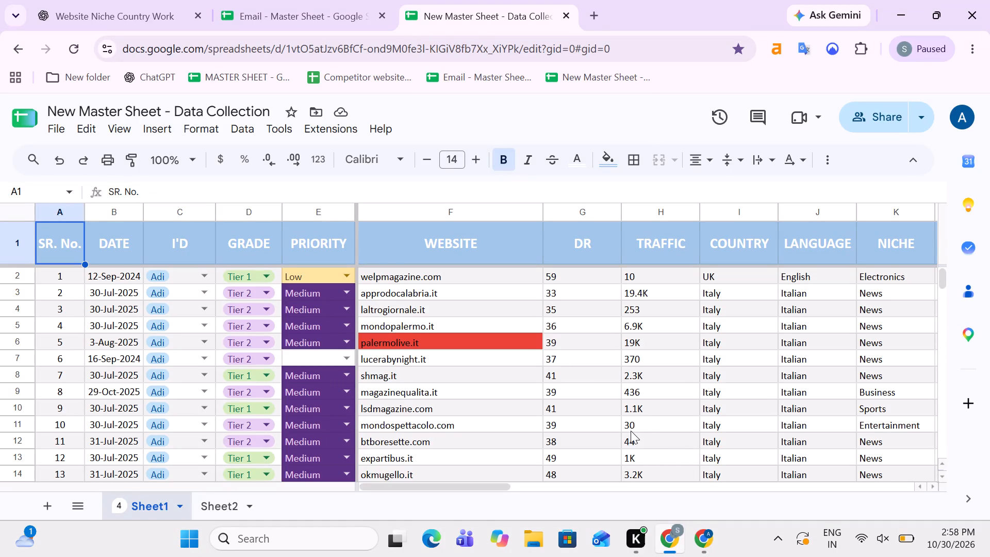
# Search the New Master Sheet - Data Collection for lessentieldeleco.fr.
pyautogui.hotkey('ctrl', 'f')
pyautogui.hotkey('ctrl', 'v')
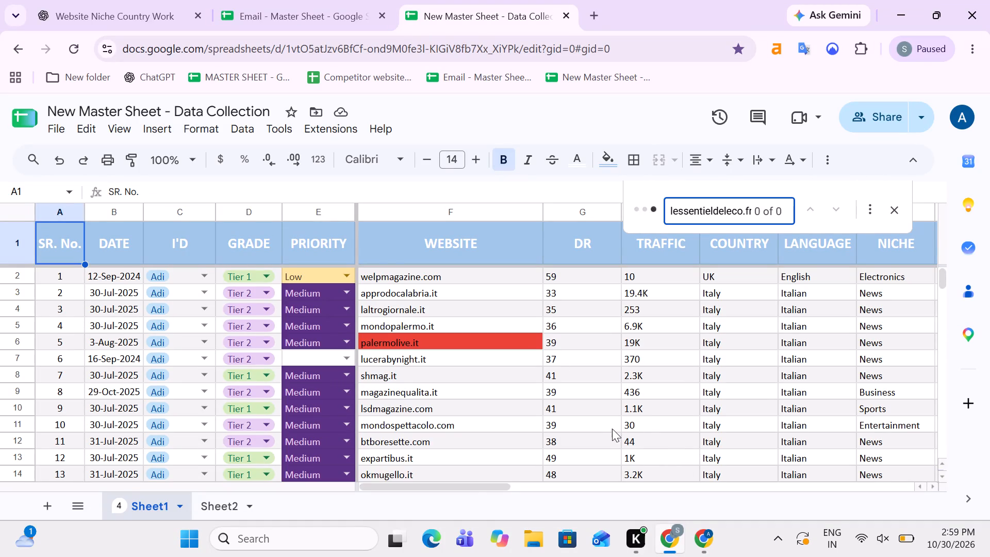
# Examine the lessentieldeleco.fr row across its traffic, country, language, niche, price, casino price, status and link policy columns.
pyautogui.scroll(-1, 592, 419)
pyautogui.click(599, 400)
pyautogui.press('Right')
pyautogui.press('Right')
pyautogui.press('Right')
pyautogui.press('Right')
pyautogui.press('Right')
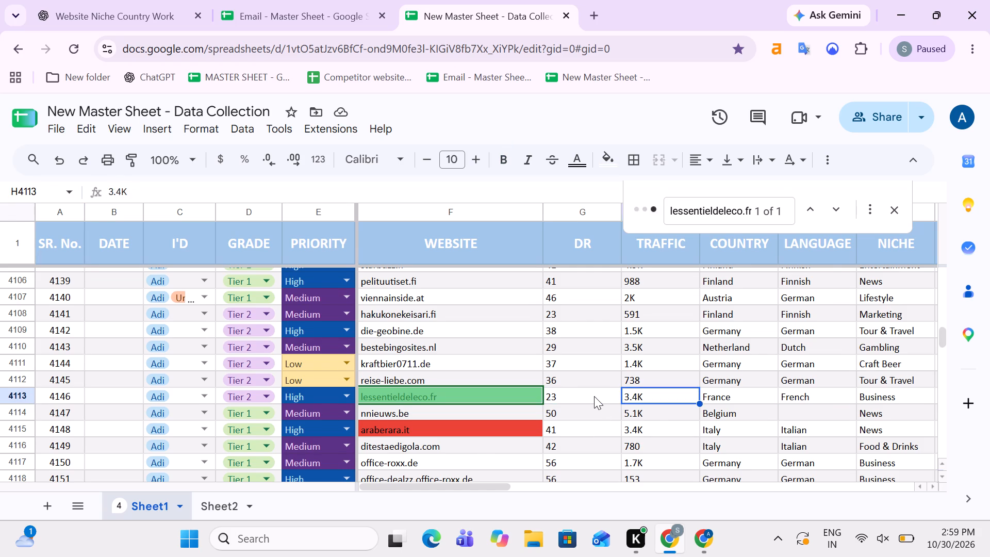
pyautogui.press('Right')
pyautogui.press('Right')
pyautogui.press('Left')
pyautogui.press('Right')
pyautogui.press('Right')
pyautogui.press('Left')
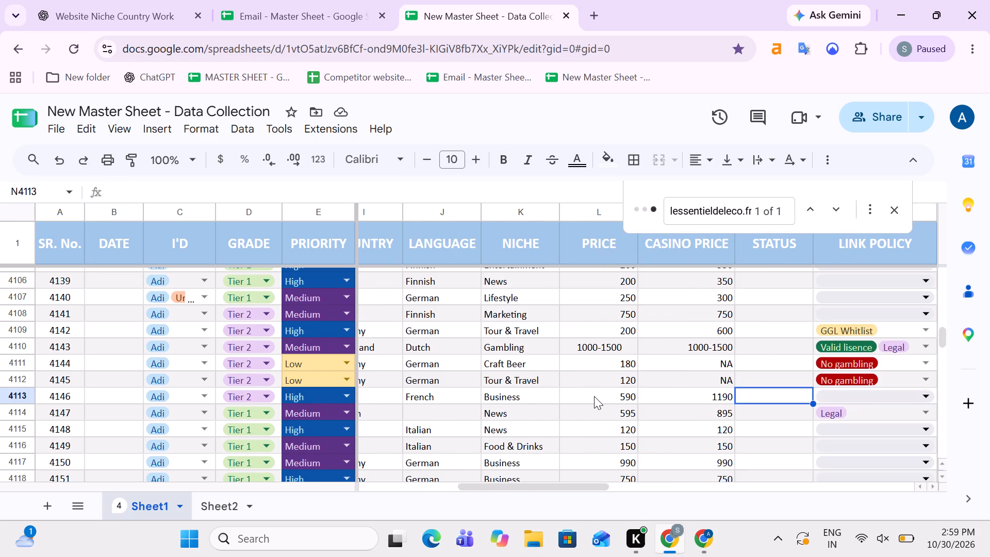
pyautogui.press('Right')
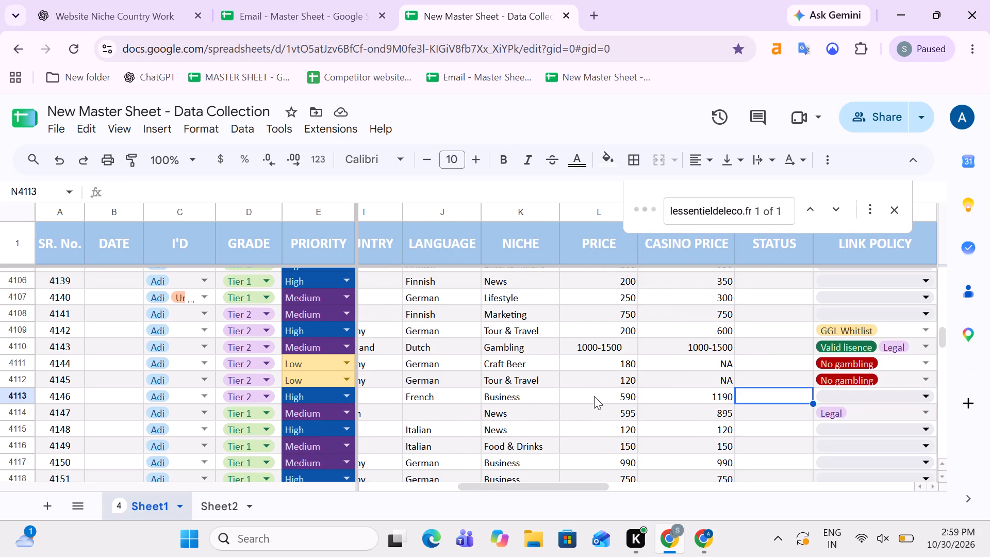
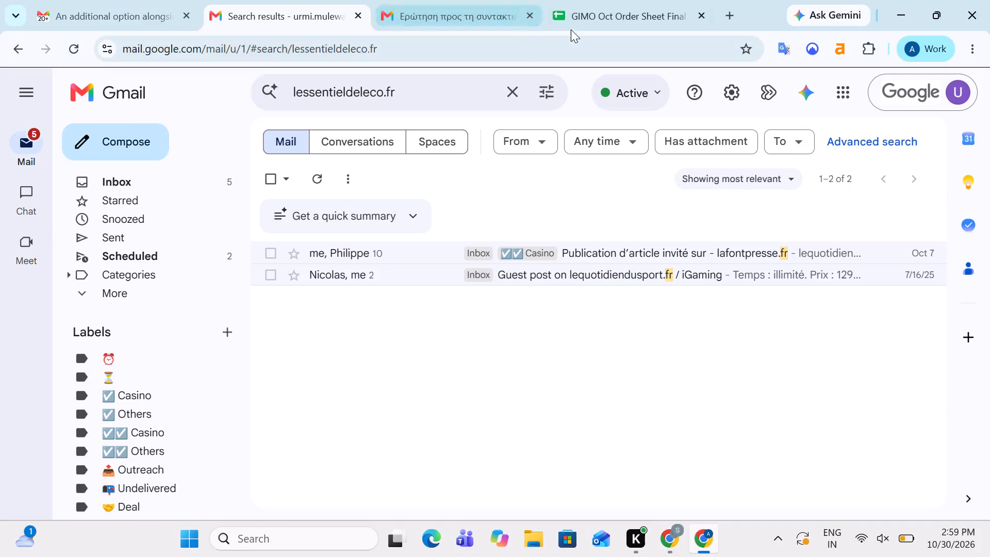
# Examine the lessentieldeleco.fr row in the GIMO October order sheet, especially its casino price, website type and contact details.
pyautogui.click(599, 2)
pyautogui.press('Right')
pyautogui.press('Right')
pyautogui.press('Right')
pyautogui.press('Right')
pyautogui.press('Right')
pyautogui.press('Right')
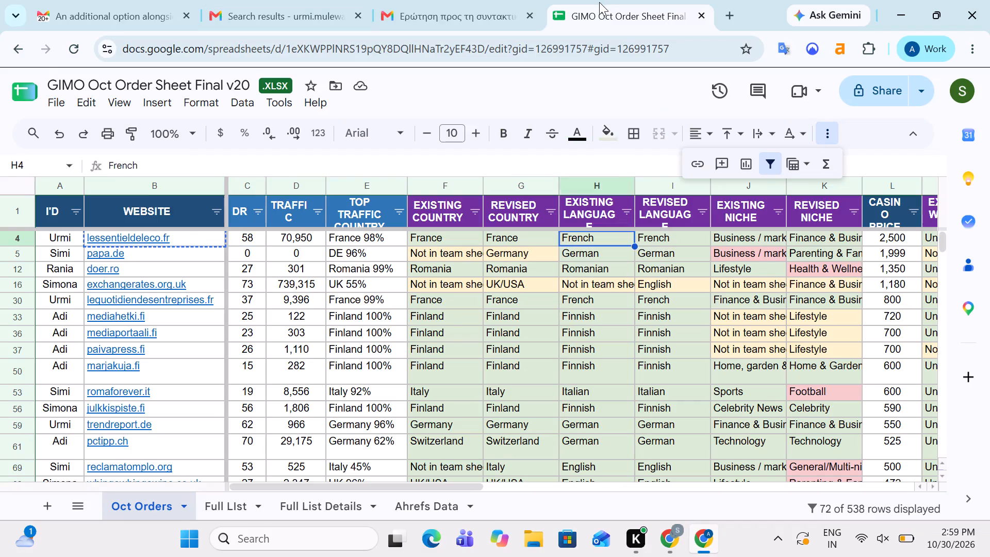
pyautogui.press('Right')
pyautogui.press('Right')
pyautogui.press('Right')
pyautogui.press('Right')
pyautogui.press('Right')
pyautogui.press('Right')
pyautogui.press('Left')
pyautogui.press('Left')
pyautogui.press('Right')
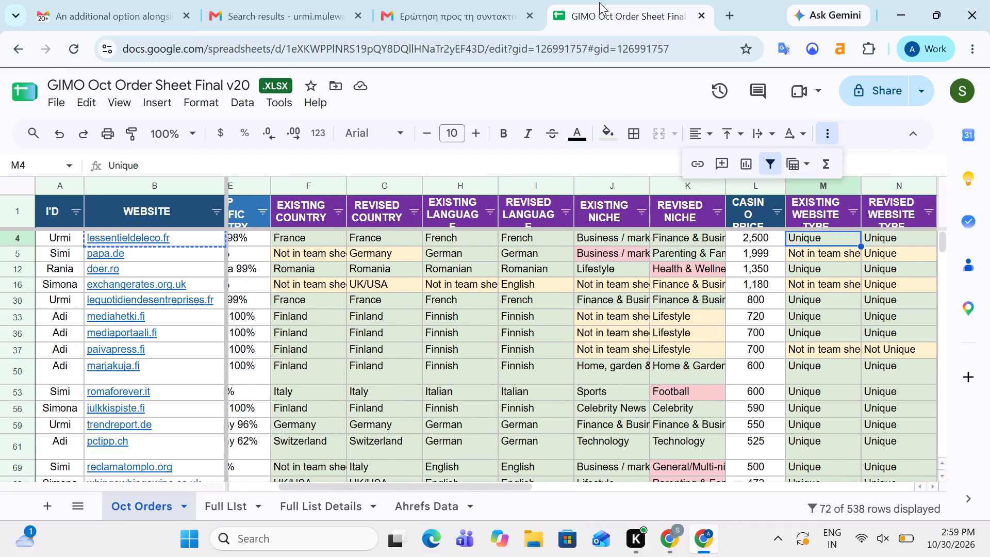
pyautogui.press('Right')
pyautogui.press('Right')
pyautogui.press('Left')
pyautogui.press('Left')
pyautogui.press('Right')
pyautogui.press('Right')
pyautogui.press('Right')
pyautogui.press('Left')
pyautogui.press('Left')
pyautogui.press('Left')
pyautogui.press('Left')
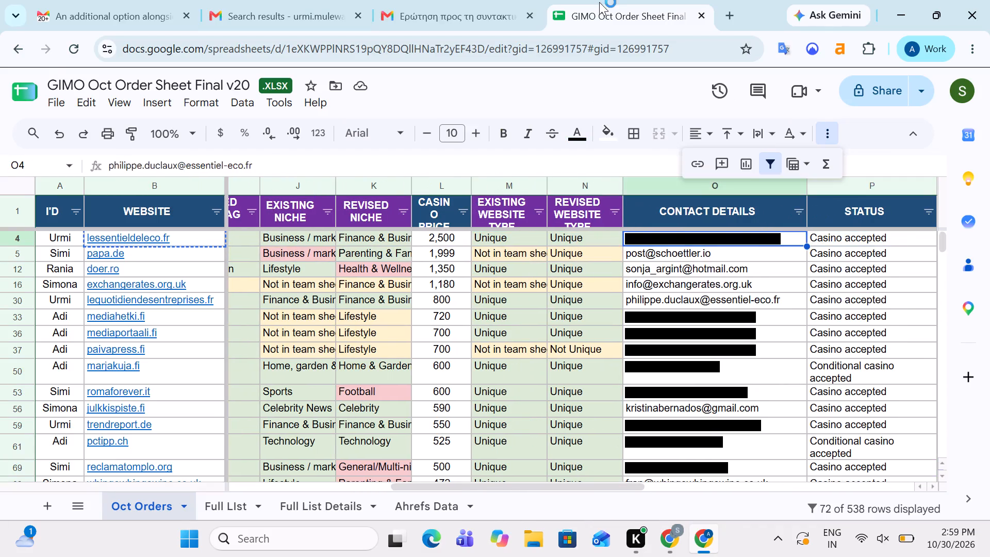
pyautogui.press('Left')
pyautogui.press('Right')
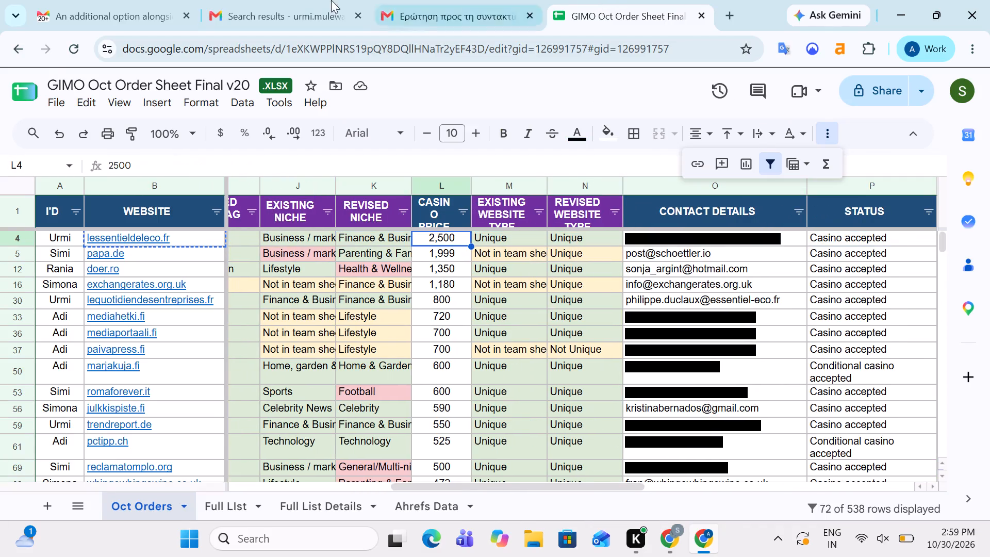
pyautogui.hotkey('alt', 'Tab')
pyautogui.hotkey('alt', 'Tab')
pyautogui.click(272, 0)
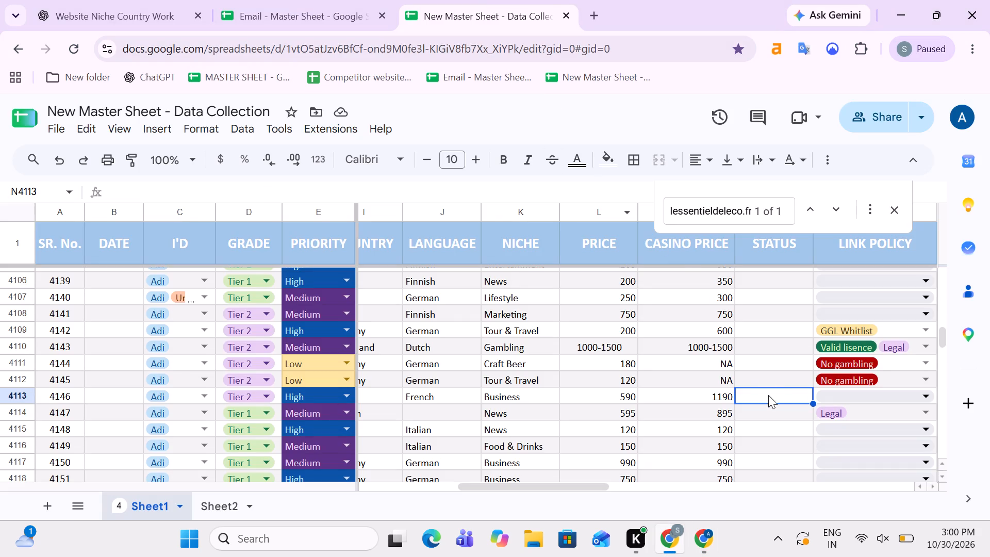
pyautogui.click(682, 385)
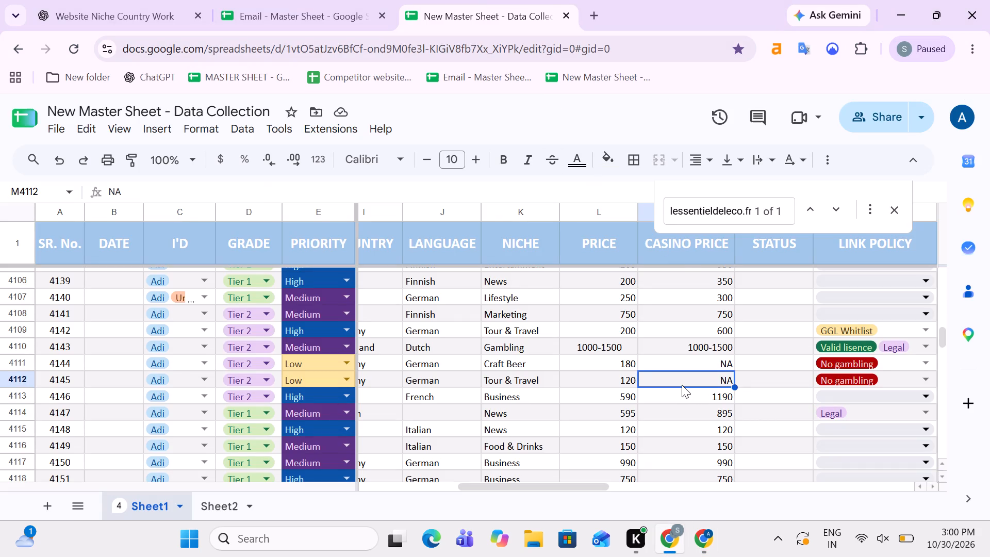
pyautogui.press('Down')
pyautogui.press('Right')
pyautogui.press('Right')
pyautogui.press('Right')
pyautogui.press('Right')
pyautogui.press('Right')
pyautogui.press('Right')
pyautogui.press('Right')
pyautogui.press('Left')
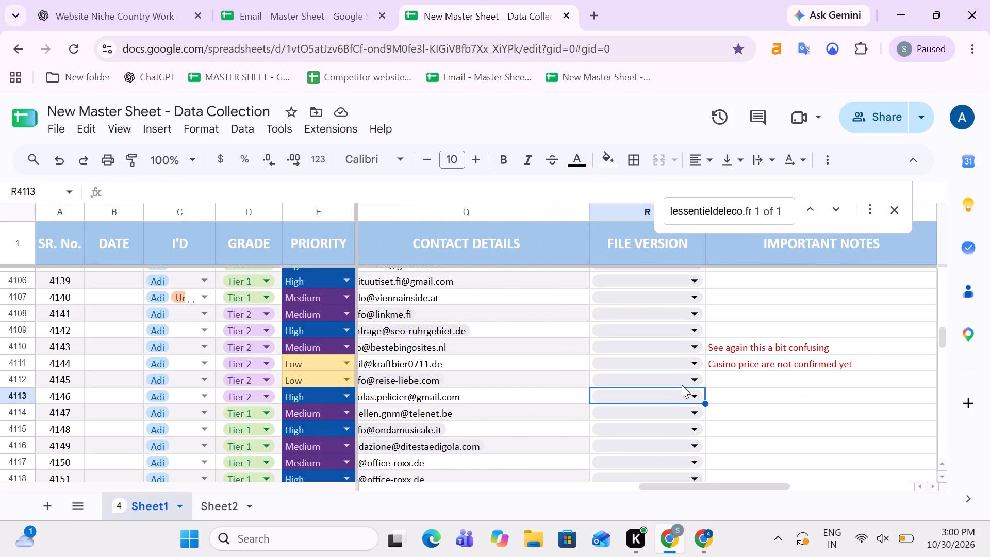
pyautogui.press('Left')
pyautogui.press('Left')
pyautogui.press('Right')
pyautogui.press('Left')
pyautogui.press('Left')
pyautogui.press('Left')
pyautogui.press('Left')
pyautogui.press('Left')
pyautogui.press('Left')
pyautogui.press('Left')
pyautogui.press('Left')
pyautogui.press('Left')
pyautogui.press('Left')
pyautogui.press('Left')
pyautogui.press('Left')
pyautogui.press('Left')
pyautogui.press('Left')
pyautogui.press('Left')
pyautogui.press('Left')
pyautogui.press('Left')
pyautogui.press('Left')
pyautogui.press('Left')
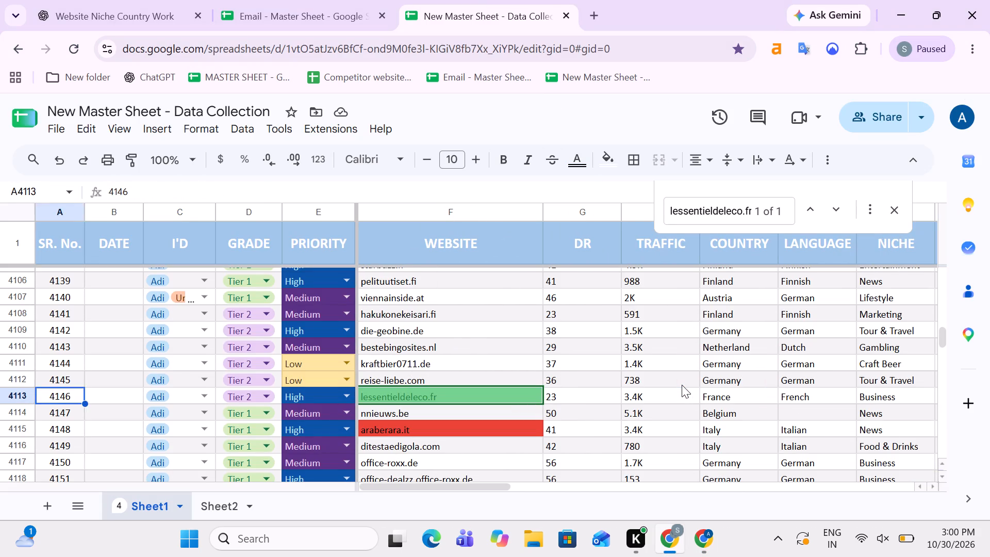
# Review the lessentieldeleco.fr row again from its website name through niche, prices and website type to contact details.
pyautogui.press('Right')
pyautogui.press('Right')
pyautogui.press('Right')
pyautogui.press('Right')
pyautogui.press('Right')
pyautogui.press('Right')
pyautogui.press('Left')
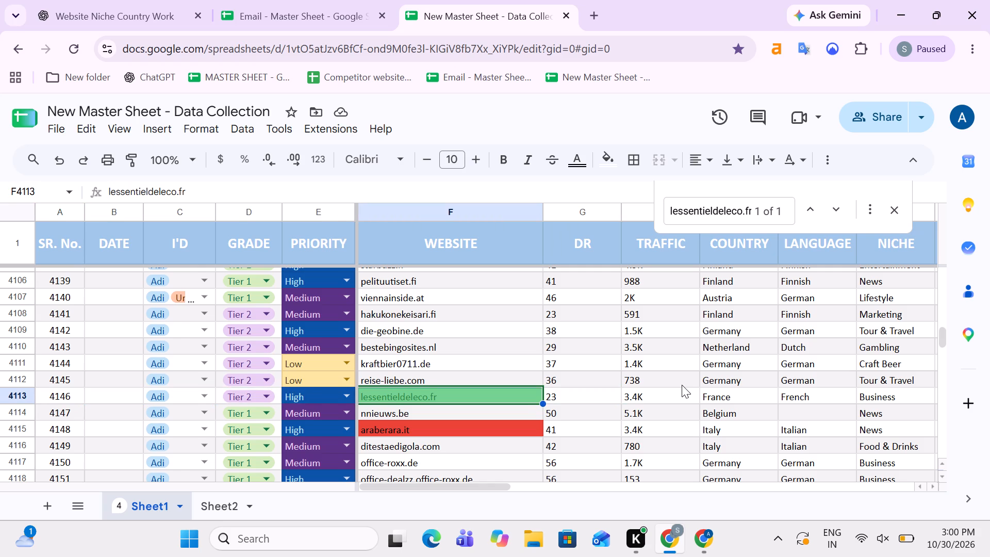
pyautogui.press('Right')
pyautogui.press('Right')
pyautogui.press('Right')
pyautogui.press('Right')
pyautogui.press('Right')
pyautogui.press('Right')
pyautogui.press('Right')
pyautogui.press('Left')
pyautogui.press('Right')
pyautogui.press('Right')
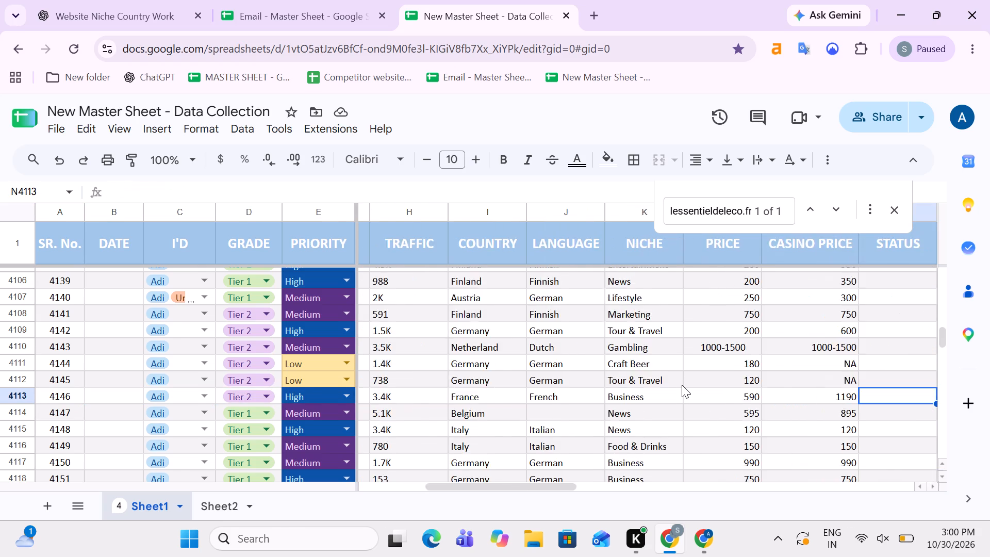
pyautogui.press('Right')
pyautogui.press('Right')
pyautogui.press('Right')
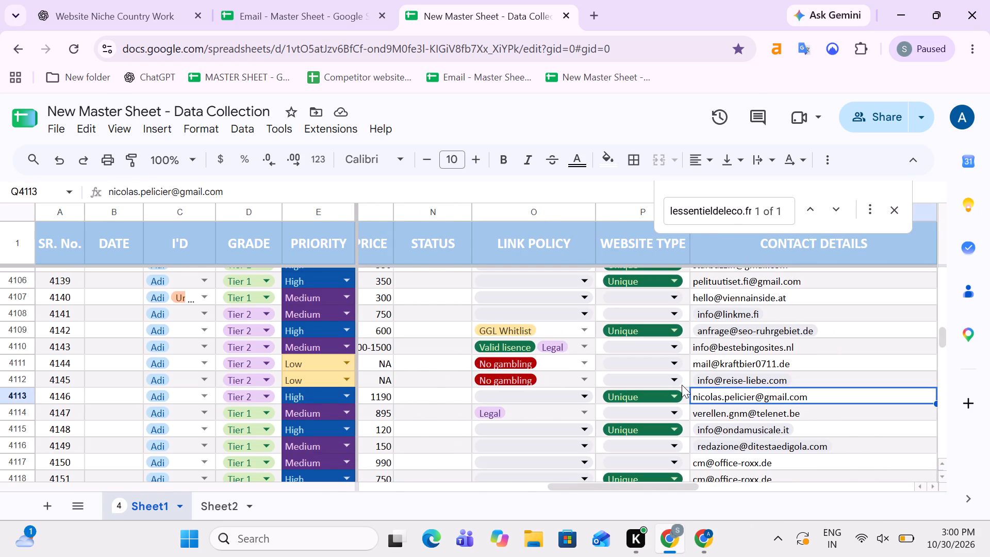
pyautogui.hotkey('alt', 'Tab')
pyautogui.scroll(2, 390, 384)
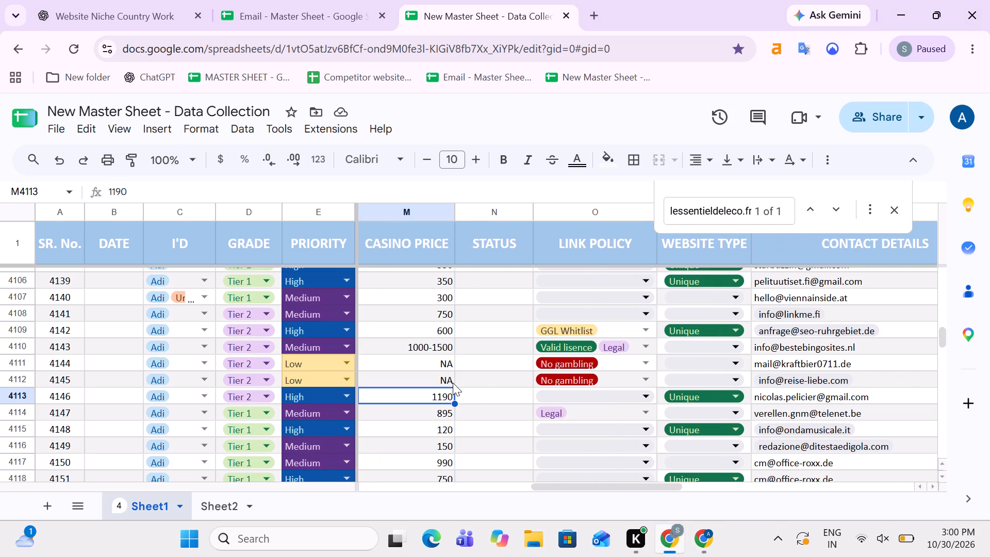
pyautogui.press('Left')
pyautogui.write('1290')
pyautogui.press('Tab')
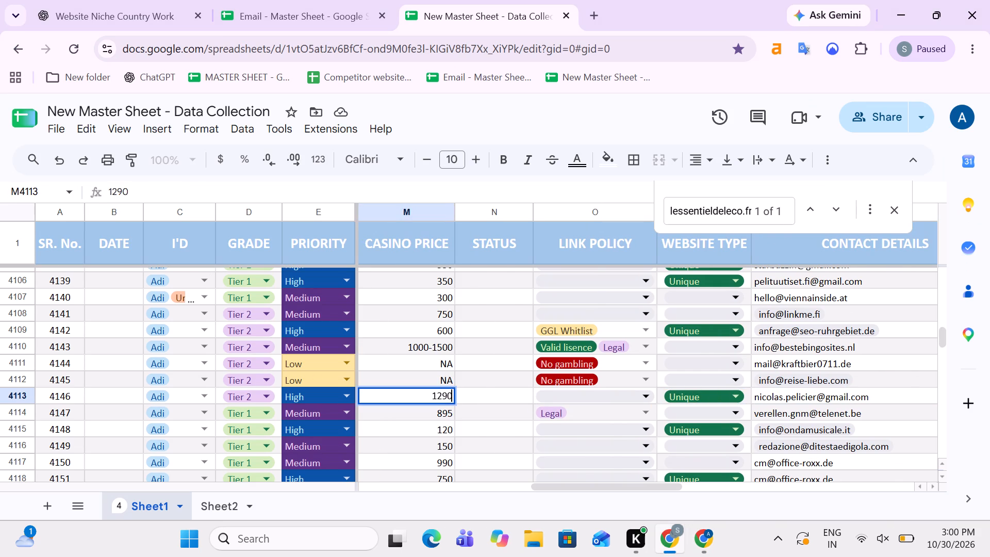
# Check the lessentieldeleco.fr row's link policy, website type, contact details and file version, ending at its important notes cell.
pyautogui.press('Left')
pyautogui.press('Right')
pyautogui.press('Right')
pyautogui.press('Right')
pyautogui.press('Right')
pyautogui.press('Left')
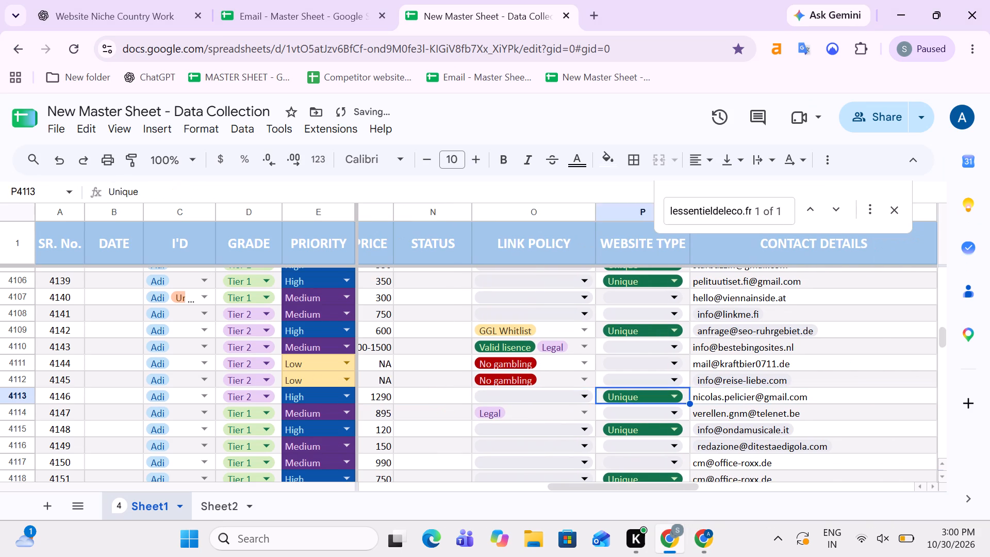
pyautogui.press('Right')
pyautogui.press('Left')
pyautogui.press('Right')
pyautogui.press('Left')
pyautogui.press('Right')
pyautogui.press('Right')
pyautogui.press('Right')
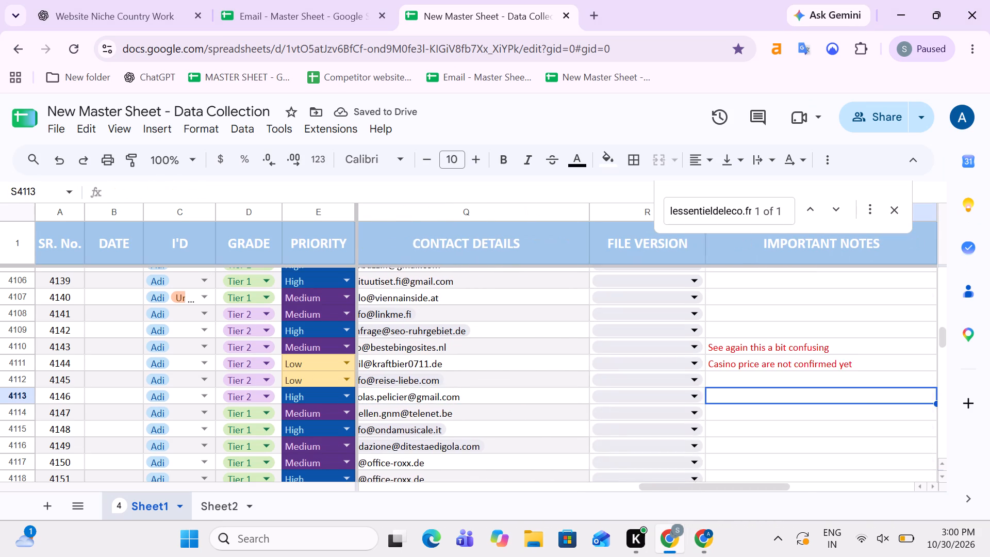
# Go back through the lessentieldeleco.fr row in the master sheet, from its important notes to its grade, ending at the website name.
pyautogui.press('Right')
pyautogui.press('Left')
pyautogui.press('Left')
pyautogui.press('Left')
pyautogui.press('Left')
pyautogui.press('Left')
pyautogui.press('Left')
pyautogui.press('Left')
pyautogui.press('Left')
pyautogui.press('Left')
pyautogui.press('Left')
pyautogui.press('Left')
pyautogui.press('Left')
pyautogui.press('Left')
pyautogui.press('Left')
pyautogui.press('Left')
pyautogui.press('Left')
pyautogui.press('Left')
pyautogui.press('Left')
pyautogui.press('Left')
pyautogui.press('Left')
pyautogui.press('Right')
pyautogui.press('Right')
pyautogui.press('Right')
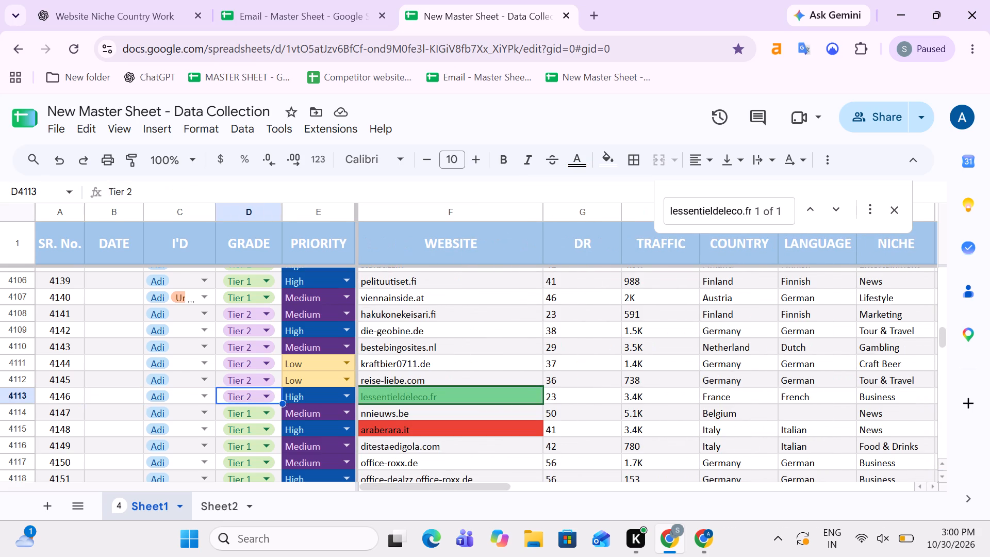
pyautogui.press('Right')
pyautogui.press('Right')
# In the GIMO October order sheet, begin a note "Already in sheet with" in the empty cell after lessentieldeleco.fr's Gmail thread link.
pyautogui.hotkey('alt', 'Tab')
pyautogui.click(592, 0)
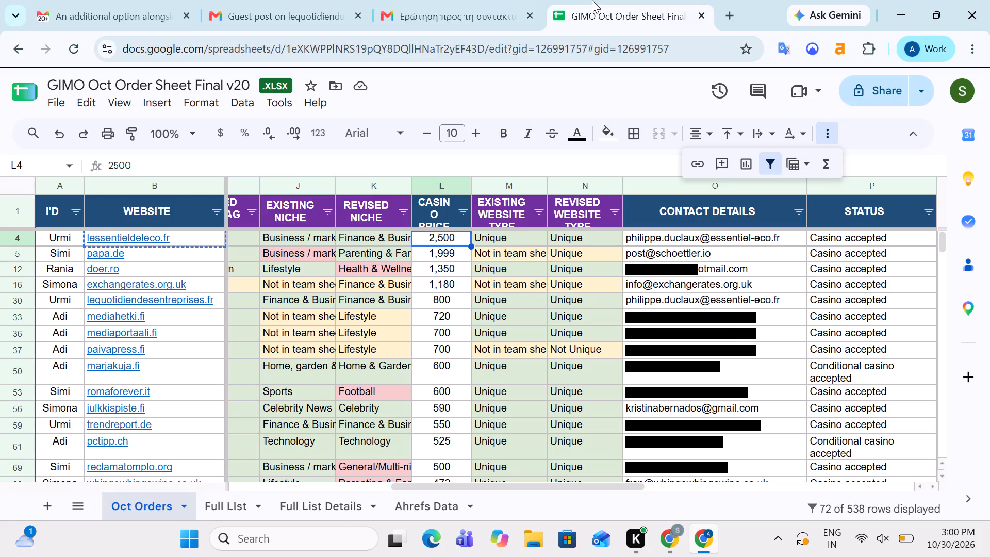
pyautogui.press('Up')
pyautogui.press('Down')
pyautogui.press('Right')
pyautogui.press('Right')
pyautogui.press('Right')
pyautogui.press('Right')
pyautogui.press('Right')
pyautogui.press('Right')
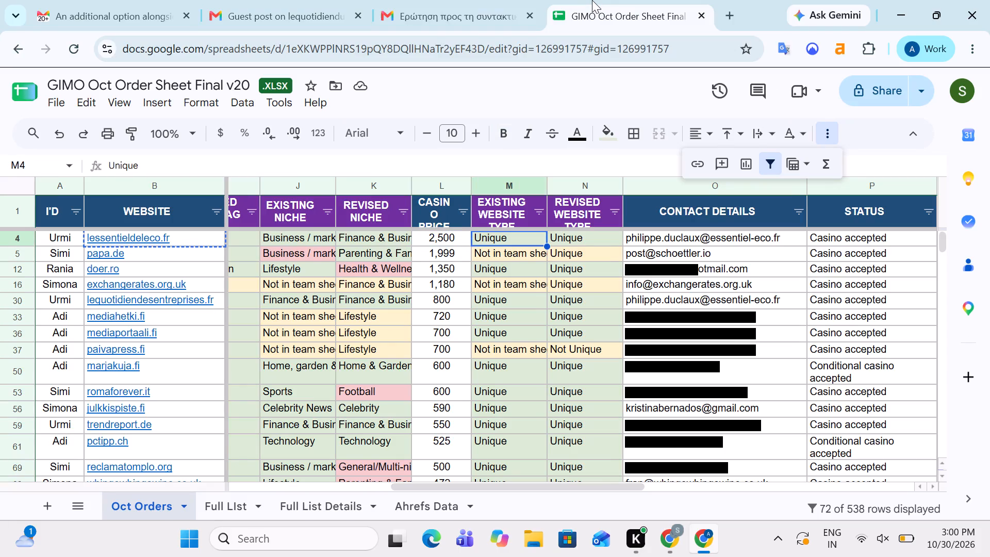
pyautogui.press('Right')
pyautogui.press('Right')
pyautogui.press('Right')
pyautogui.press('Right')
pyautogui.press('Right')
pyautogui.press('Left')
pyautogui.press('Left')
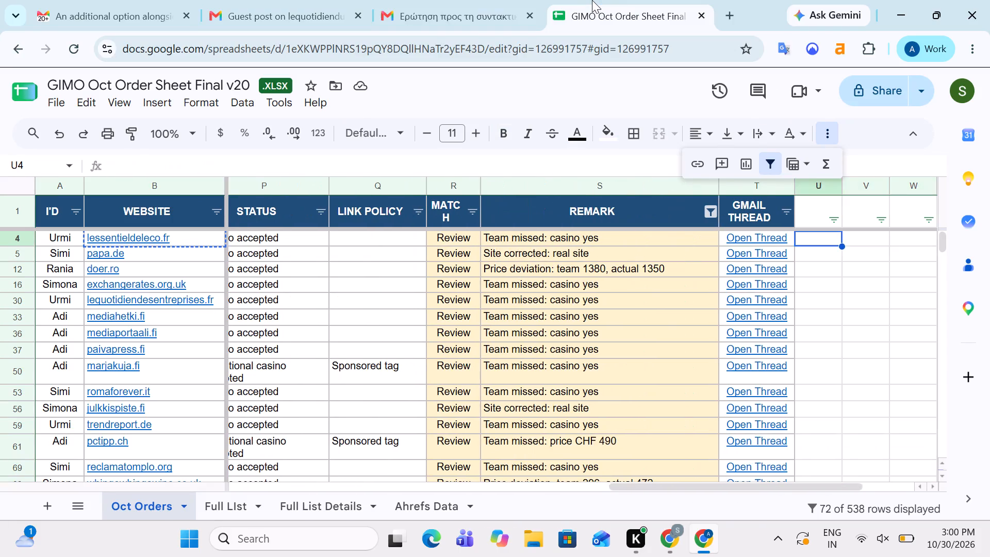
pyautogui.press('Right')
pyautogui.press('Left')
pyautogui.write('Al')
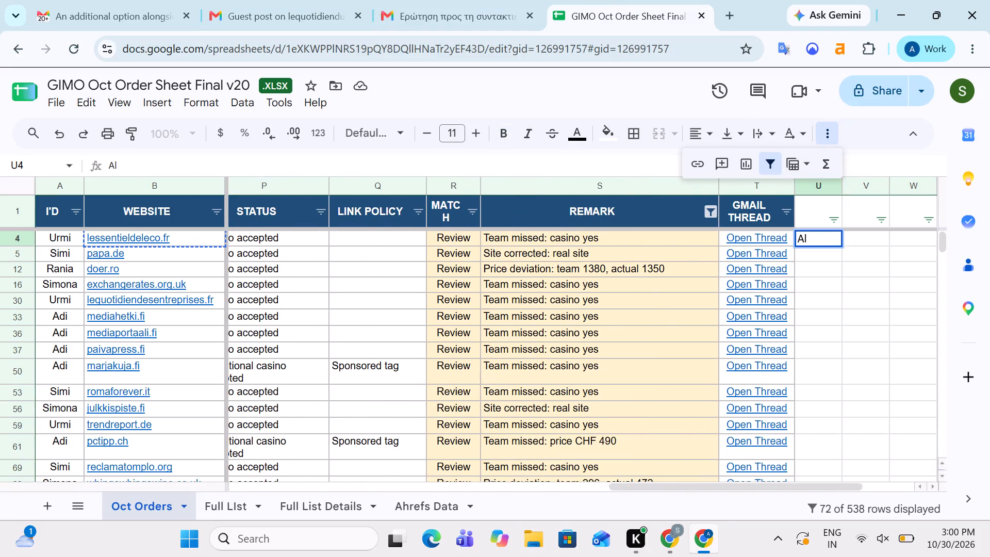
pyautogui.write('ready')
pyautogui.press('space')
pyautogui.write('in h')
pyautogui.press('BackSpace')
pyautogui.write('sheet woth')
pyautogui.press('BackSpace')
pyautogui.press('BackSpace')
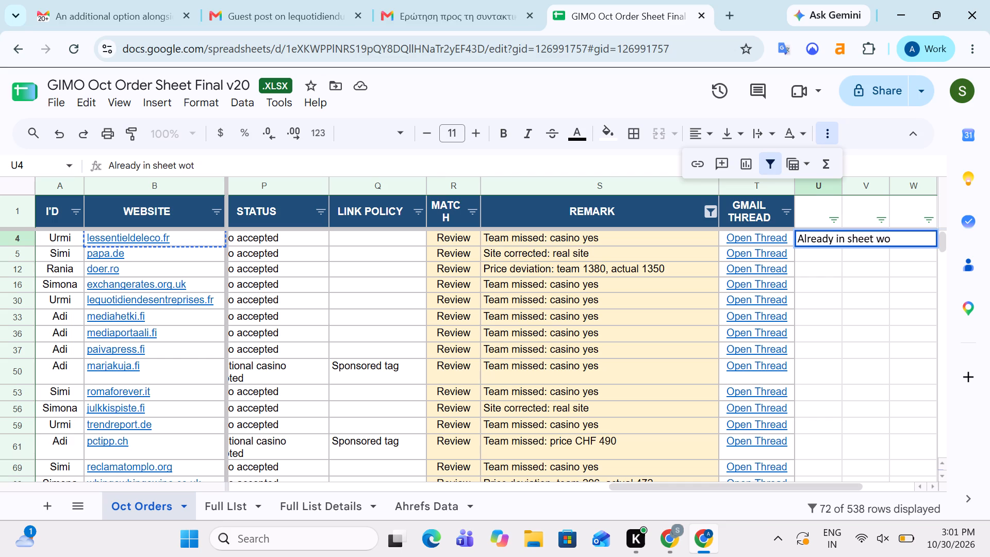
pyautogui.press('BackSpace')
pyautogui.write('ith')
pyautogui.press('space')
# Return to the master sheet's lessentieldeleco.fr entry, and reread the Gmail guest post offer for lequotidiendusport.fr that mentions this site.
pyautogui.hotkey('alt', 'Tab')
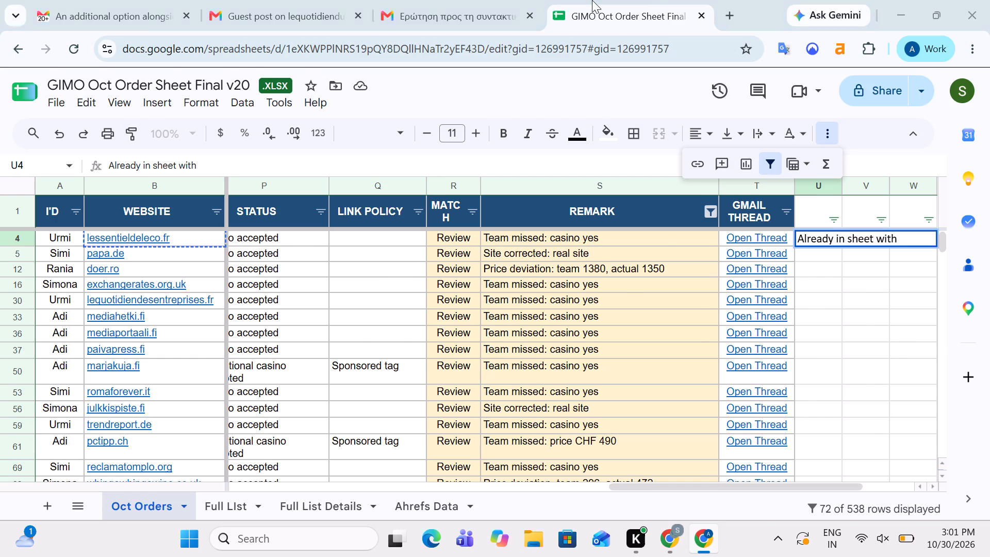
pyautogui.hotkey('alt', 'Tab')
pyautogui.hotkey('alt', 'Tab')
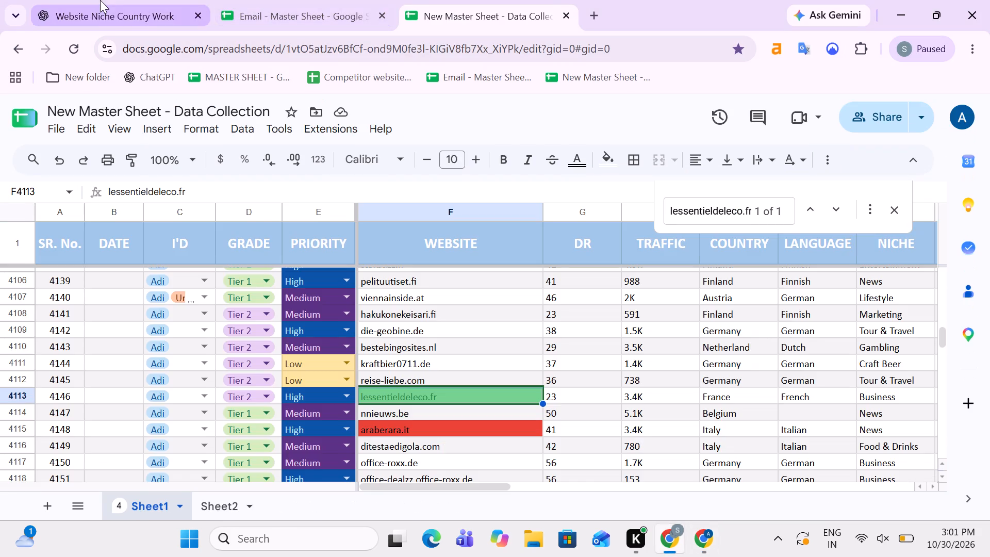
pyautogui.click(100, 0)
pyautogui.click(398, 0)
pyautogui.click(441, 1)
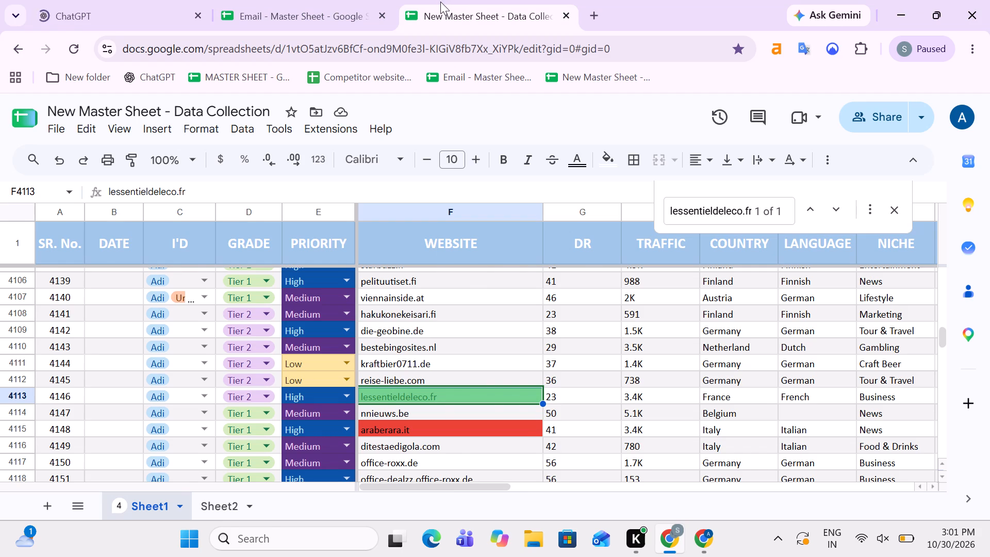
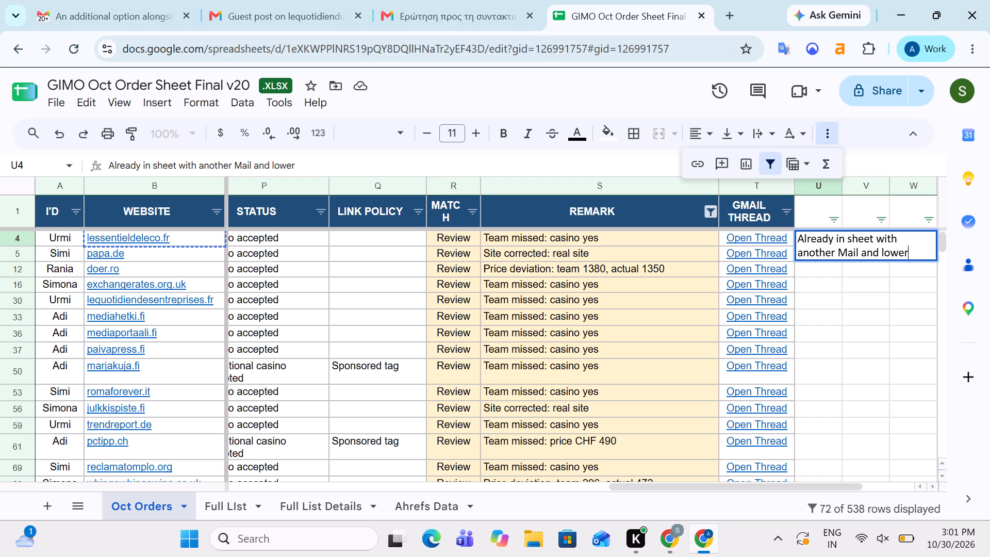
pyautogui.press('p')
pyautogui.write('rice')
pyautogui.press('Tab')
# Go back to the GMAIL THREAD entry in the lessentieldeleco.fr row.
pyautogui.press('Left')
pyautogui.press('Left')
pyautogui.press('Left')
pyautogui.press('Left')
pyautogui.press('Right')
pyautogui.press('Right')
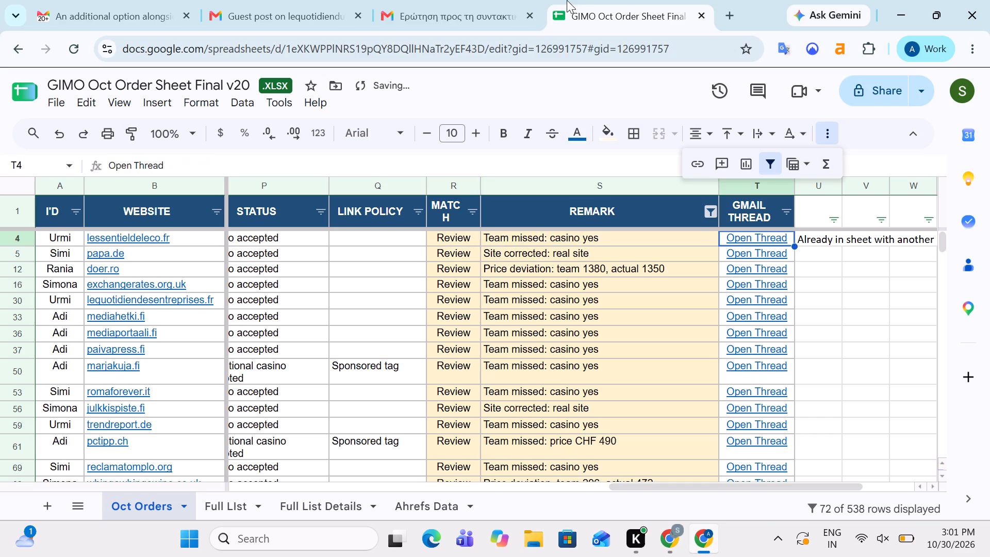
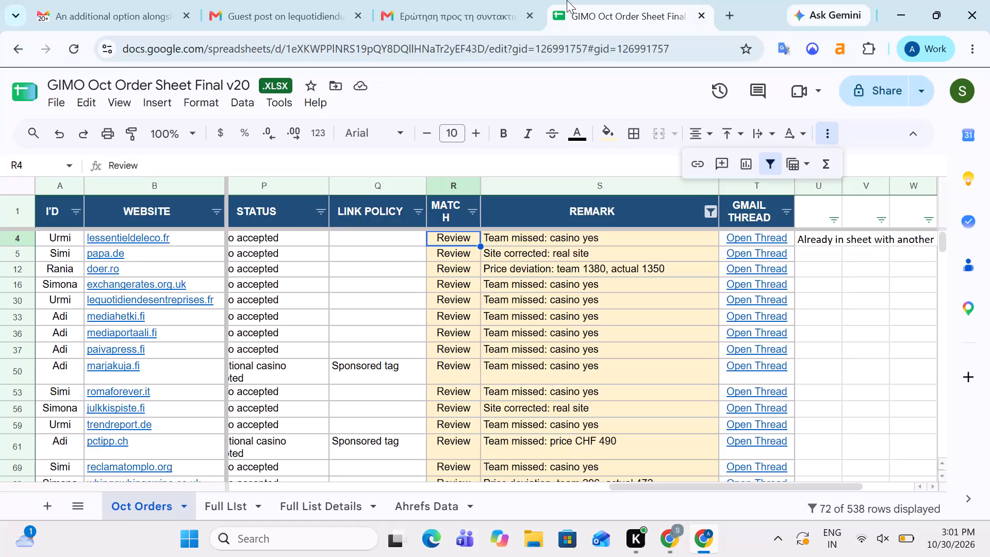
# Set the MATCH value of the lessentieldeleco.fr row to Match.
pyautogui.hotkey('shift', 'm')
pyautogui.press('Down')
pyautogui.press('Up')
pyautogui.press('Right')
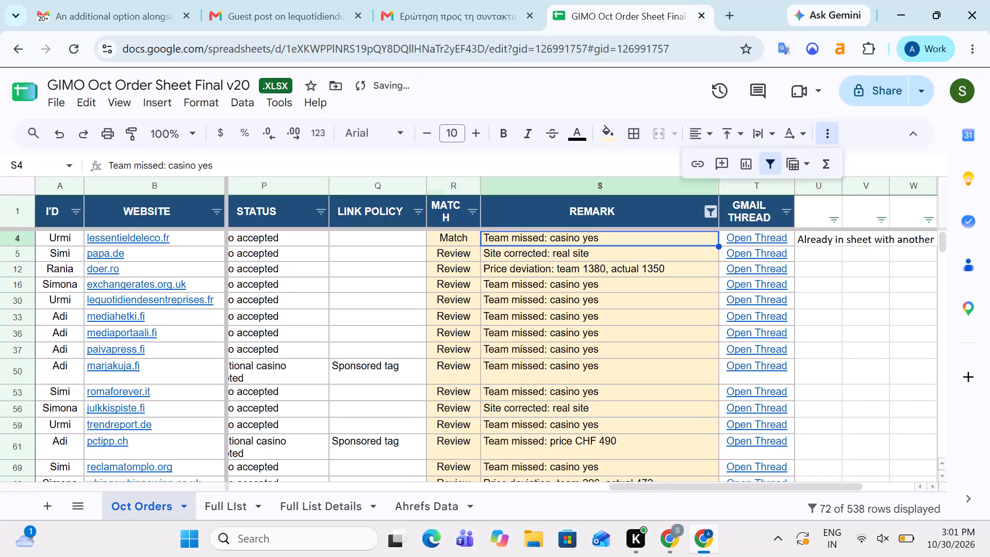
pyautogui.press('Left')
pyautogui.press('Right')
pyautogui.press('Left')
# Switch to the master sheet and examine the lessentieldeleco.fr row's grade, site data, prices and contact details.
pyautogui.hotkey('alt', 'Tab')
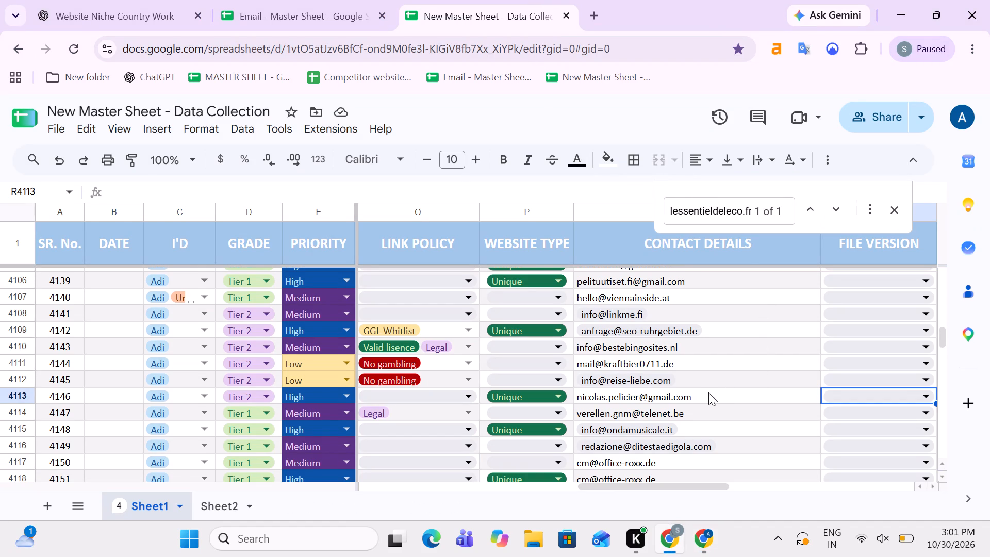
pyautogui.press('Left')
pyautogui.press('Left')
pyautogui.press('Left')
pyautogui.press('Left')
pyautogui.press('Left')
pyautogui.press('Left')
pyautogui.press('Left')
pyautogui.press('Left')
pyautogui.press('Left')
pyautogui.press('Left')
pyautogui.press('Left')
pyautogui.press('Left')
pyautogui.press('Left')
pyautogui.press('Left')
pyautogui.press('Left')
pyautogui.press('Left')
pyautogui.press('Left')
pyautogui.press('Left')
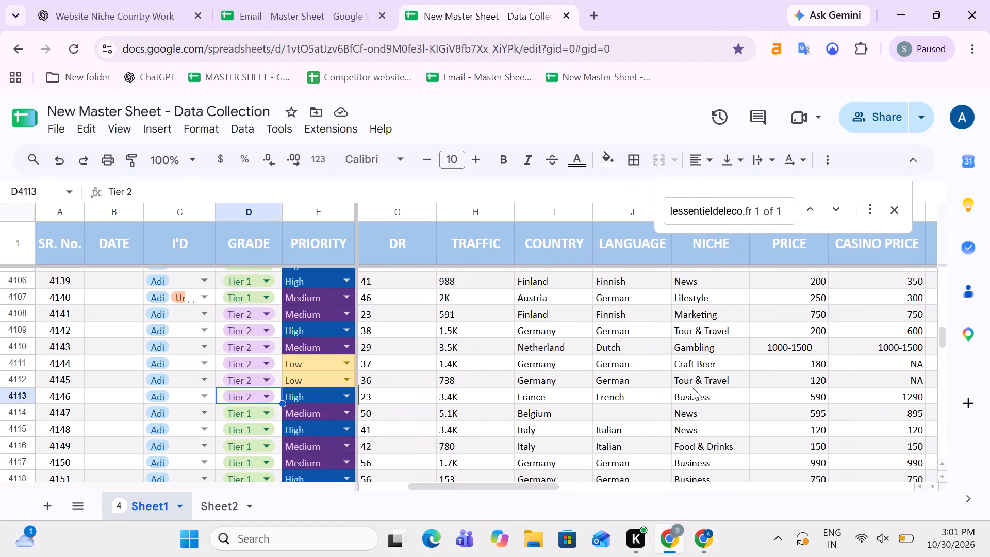
pyautogui.press('Right')
pyautogui.press('Right')
pyautogui.press('Right')
pyautogui.press('Right')
pyautogui.press('Right')
pyautogui.press('Right')
pyautogui.press('Right')
pyautogui.press('Right')
pyautogui.press('Right')
pyautogui.press('Right')
pyautogui.press('Right')
pyautogui.press('Right')
pyautogui.press('Right')
pyautogui.press('Right')
pyautogui.press('Right')
pyautogui.press('Right')
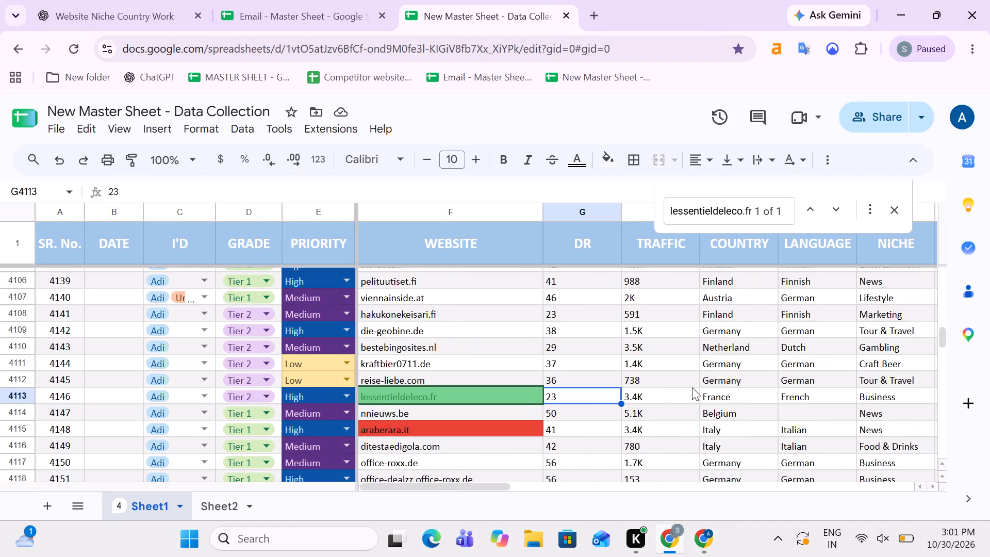
pyautogui.press('Right')
pyautogui.press('Left')
pyautogui.hotkey('alt', 'Tab')
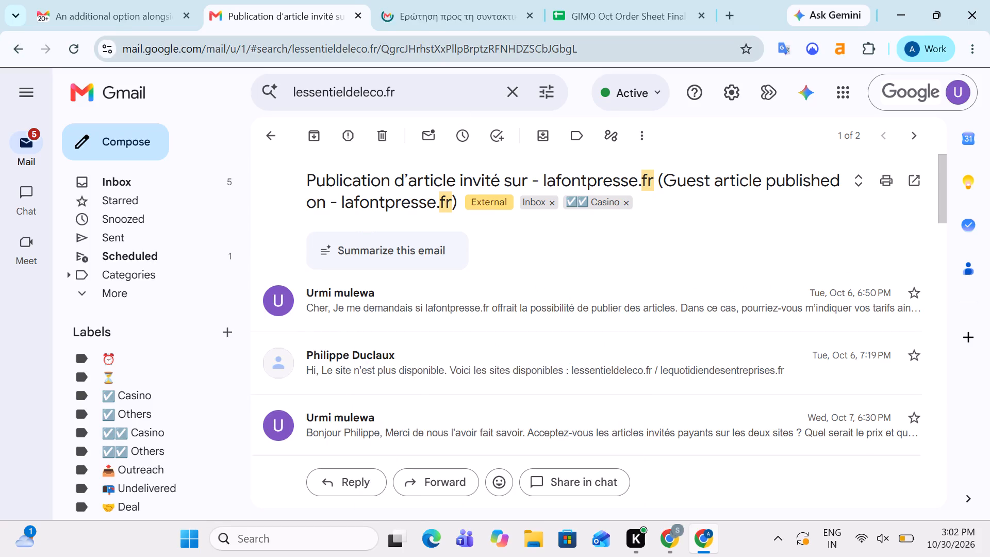
# In the master sheet, append the copied publisher e-mail after a comma in the lessentieldeleco.fr row's contact details.
pyautogui.hotkey('alt', 'Tab')
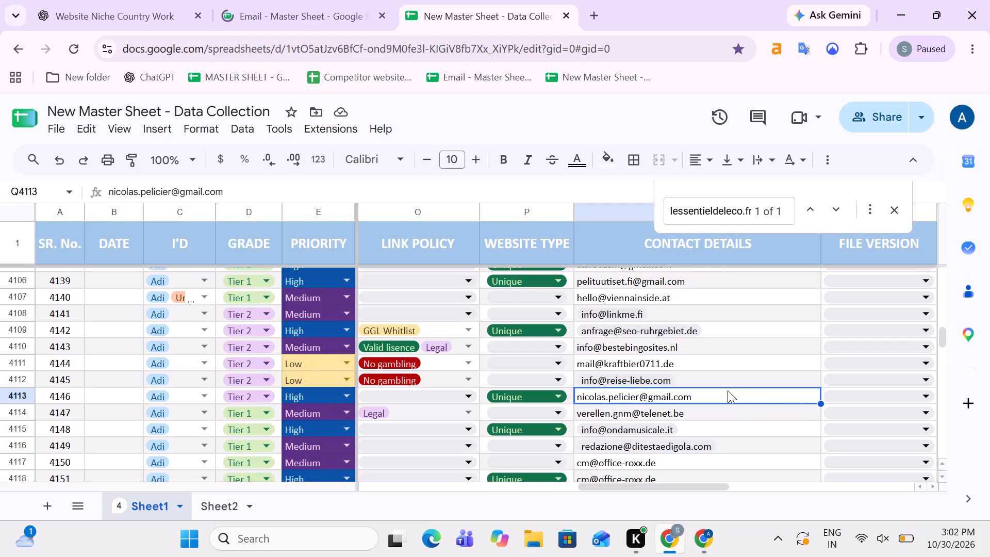
pyautogui.doubleClick(728, 390)
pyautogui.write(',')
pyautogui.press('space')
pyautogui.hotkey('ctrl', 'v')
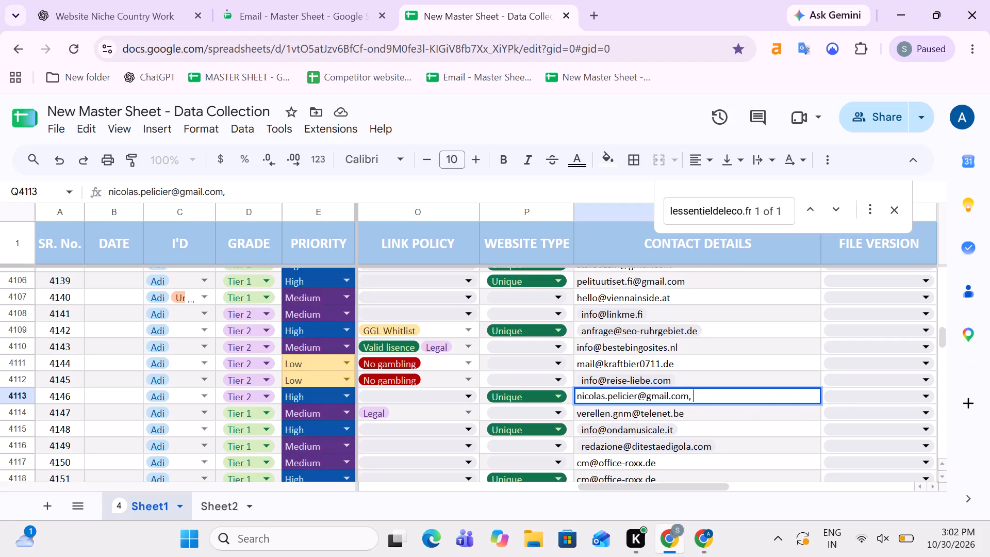
pyautogui.click(762, 424)
pyautogui.press('Up')
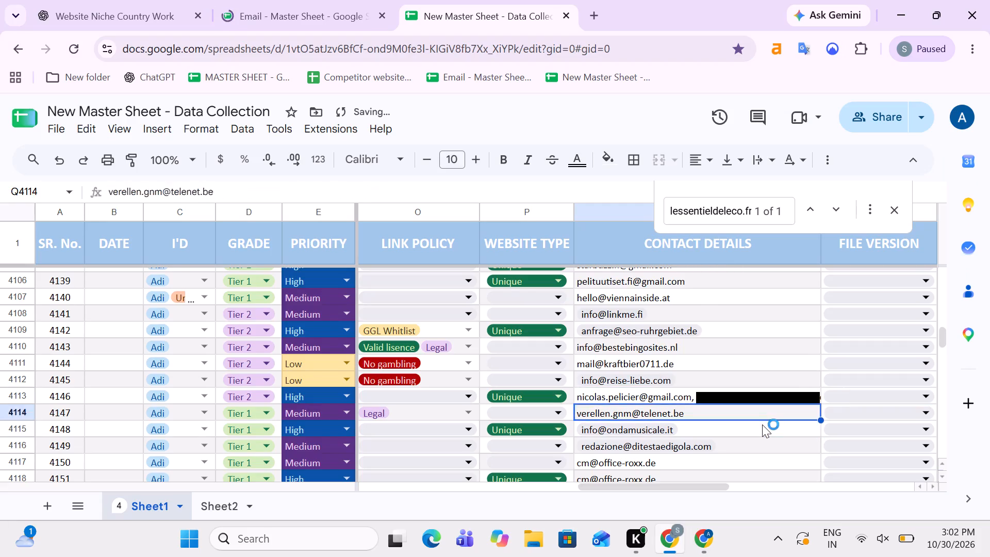
pyautogui.press('Up')
pyautogui.press('Left')
pyautogui.press('Right')
# Return to the GIMO order sheet and examine the papa.de row's details, match status and remark.
pyautogui.hotkey('alt', 'Tab')
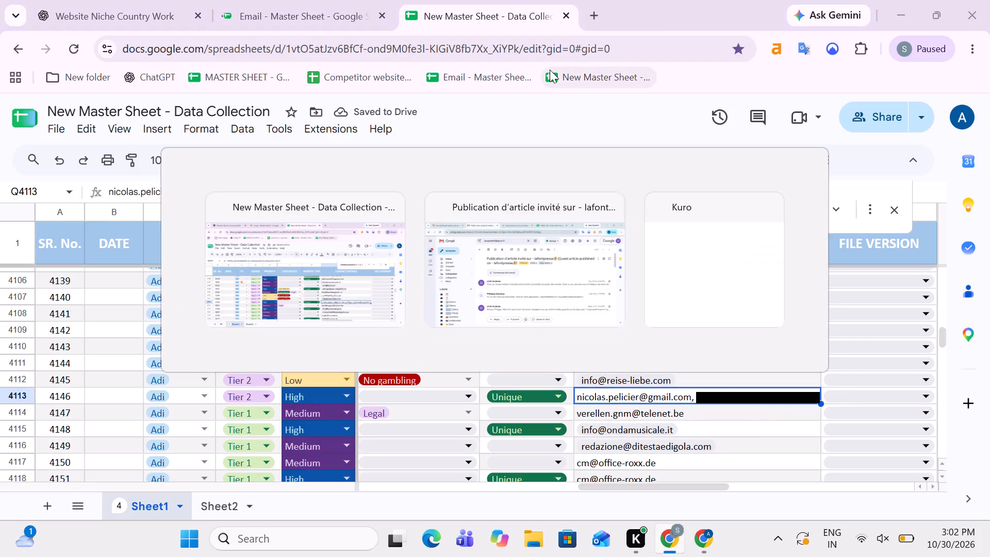
pyautogui.click(600, 0)
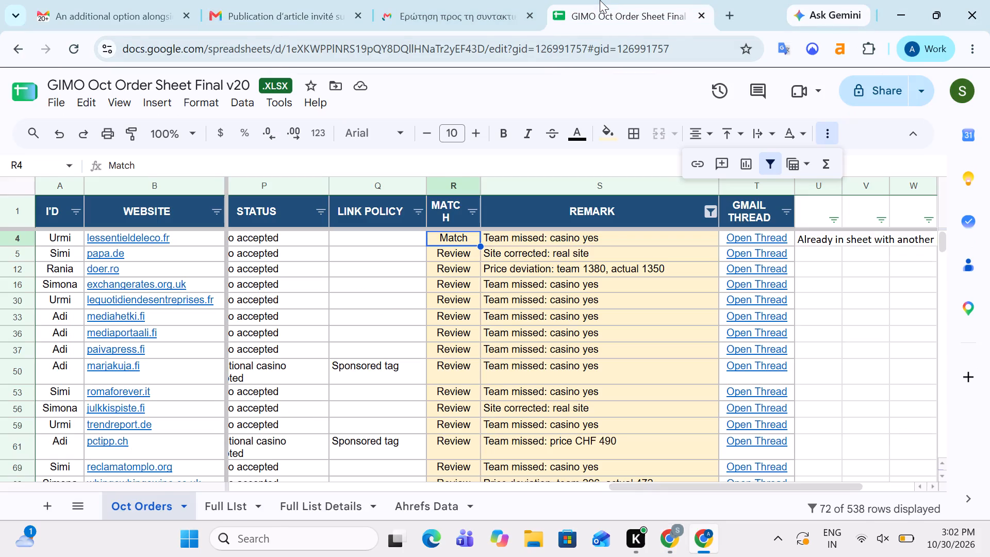
pyautogui.press('Right')
pyautogui.press('Right')
pyautogui.press('Right')
pyautogui.press('Down')
pyautogui.press('Left')
pyautogui.press('Left')
pyautogui.press('Left')
pyautogui.press('Left')
pyautogui.press('Left')
pyautogui.press('Left')
pyautogui.press('Left')
pyautogui.press('Left')
pyautogui.press('Left')
pyautogui.press('Left')
pyautogui.press('Left')
pyautogui.press('Left')
pyautogui.press('Left')
pyautogui.press('Left')
pyautogui.press('Left')
pyautogui.press('Left')
pyautogui.press('Left')
pyautogui.press('Left')
pyautogui.press('Left')
pyautogui.press('Left')
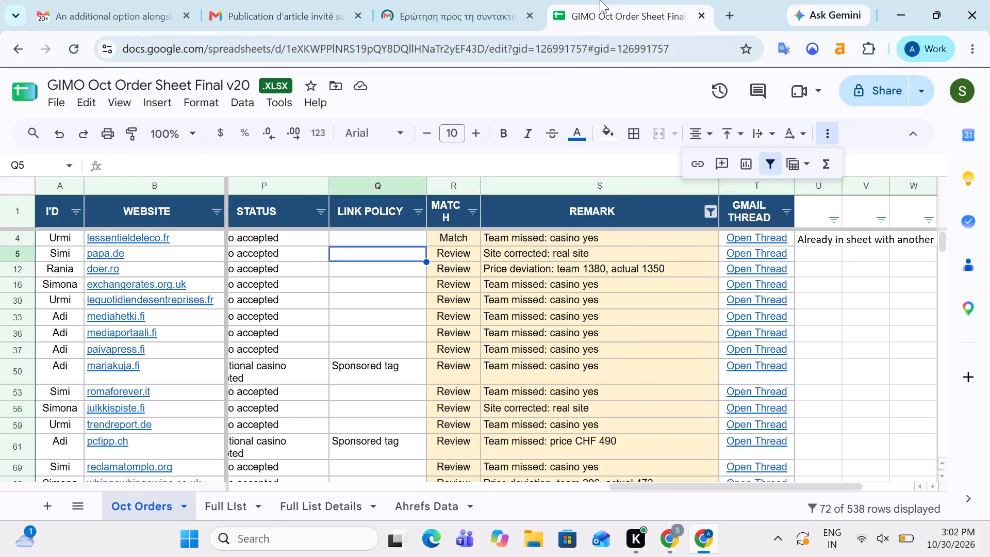
pyautogui.press('Right')
pyautogui.press('Right')
pyautogui.press('Right')
pyautogui.press('Right')
pyautogui.press('Right')
pyautogui.press('Right')
pyautogui.press('Right')
pyautogui.press('Right')
pyautogui.press('Right')
pyautogui.press('Right')
pyautogui.press('Right')
pyautogui.press('Right')
pyautogui.press('Right')
pyautogui.press('Right')
pyautogui.press('Right')
pyautogui.press('Right')
pyautogui.press('Right')
pyautogui.press('Right')
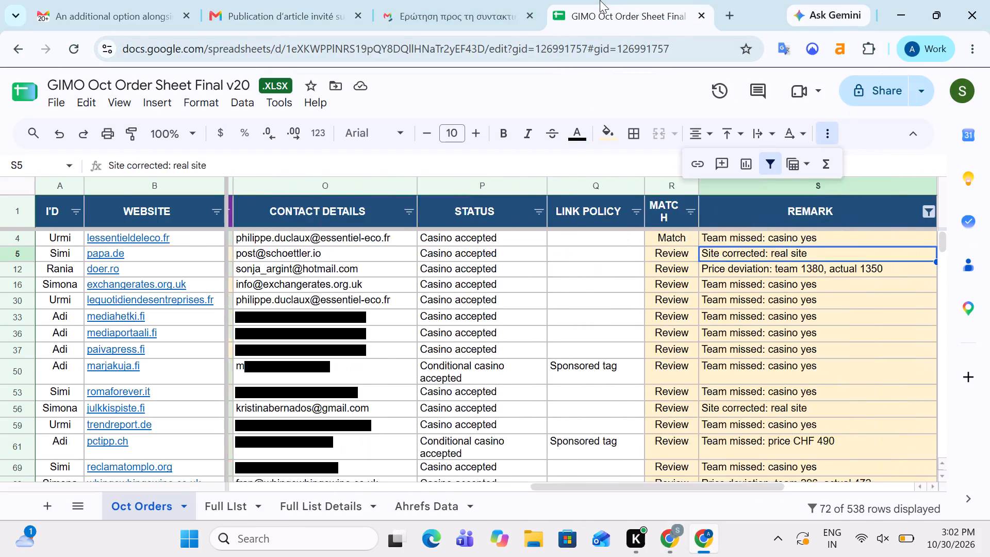
pyautogui.press('Right')
pyautogui.press('Right')
pyautogui.press('Left')
pyautogui.press('Left')
pyautogui.press('Left')
pyautogui.press('Right')
pyautogui.press('Right')
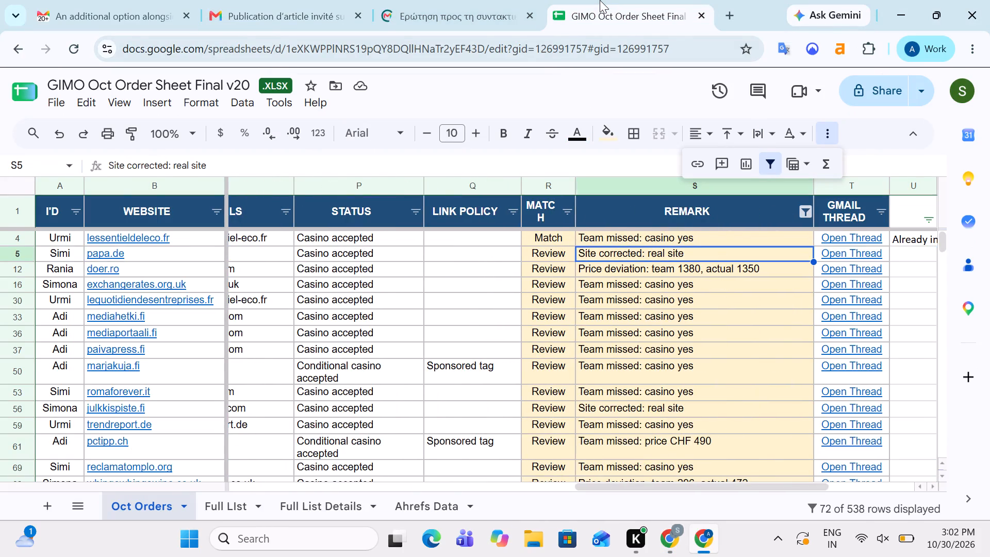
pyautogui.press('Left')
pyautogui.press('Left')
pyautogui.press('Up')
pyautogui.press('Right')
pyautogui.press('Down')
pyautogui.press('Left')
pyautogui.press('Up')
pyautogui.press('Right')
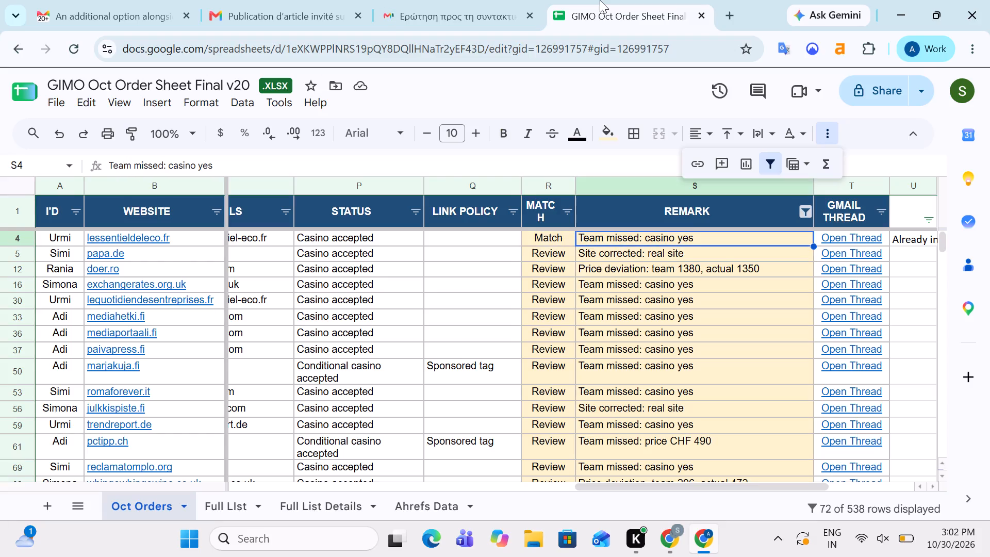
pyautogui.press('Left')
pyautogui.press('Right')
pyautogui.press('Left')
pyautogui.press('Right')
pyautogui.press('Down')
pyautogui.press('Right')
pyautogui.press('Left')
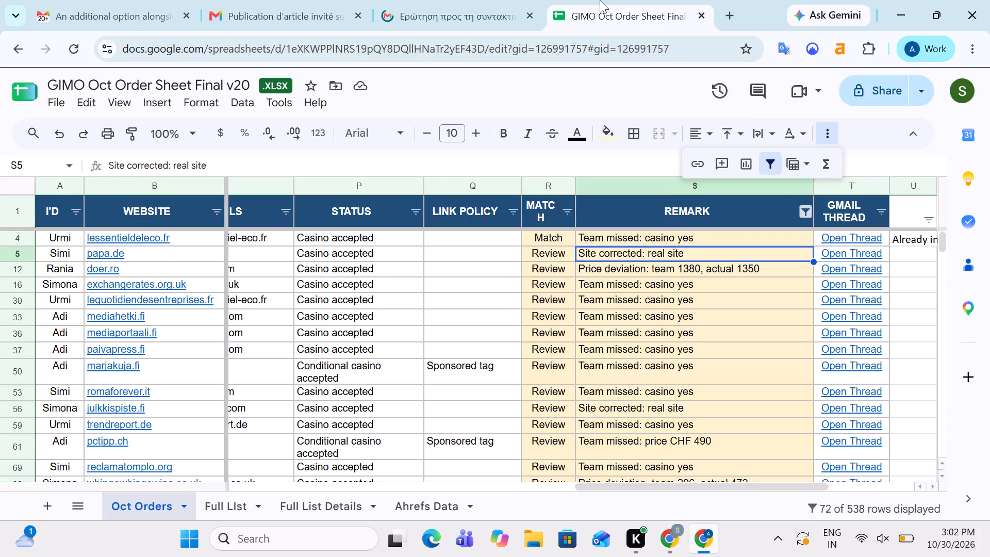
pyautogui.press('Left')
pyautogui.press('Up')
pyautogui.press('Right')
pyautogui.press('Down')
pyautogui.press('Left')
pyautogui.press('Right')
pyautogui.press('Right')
# Examine the papa.de row's DR, traffic, top traffic country and existing country in the GIMO order sheet.
pyautogui.press('Left')
pyautogui.press('Left')
pyautogui.press('Left')
pyautogui.press('Left')
pyautogui.press('Left')
pyautogui.press('Left')
pyautogui.press('Left')
pyautogui.press('Left')
pyautogui.press('Left')
pyautogui.press('Left')
pyautogui.press('Left')
pyautogui.press('Left')
pyautogui.press('Left')
pyautogui.press('Left')
pyautogui.press('Left')
pyautogui.press('Left')
pyautogui.press('Left')
pyautogui.press('Left')
pyautogui.press('Left')
pyautogui.press('Left')
pyautogui.press('Right')
pyautogui.press('Right')
pyautogui.press('Right')
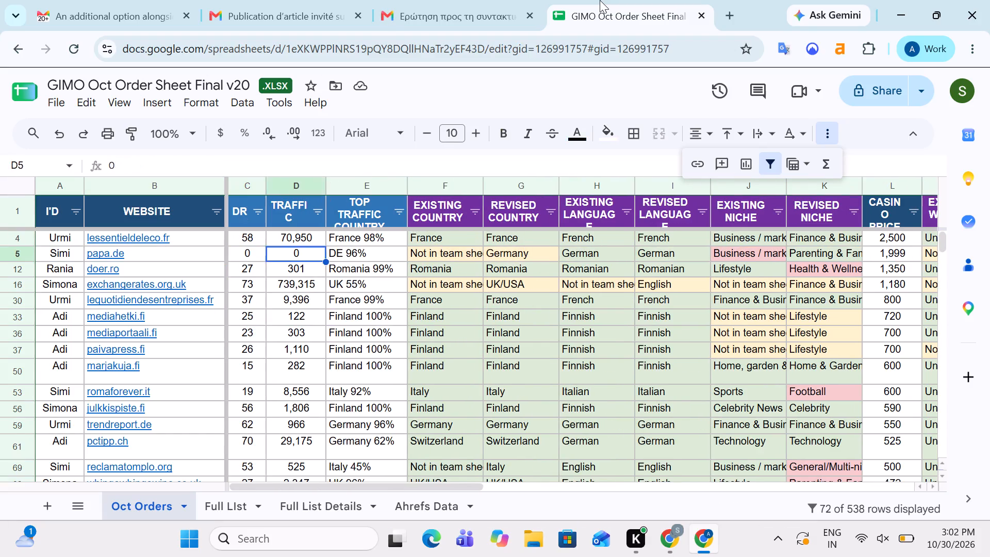
pyautogui.press('Right')
pyautogui.press('Right')
# Copy the papa.de website name from its row in the GIMO order sheet.
pyautogui.press('Left')
pyautogui.press('Left')
pyautogui.press('Left')
pyautogui.press('Left')
pyautogui.press('Left')
pyautogui.press('Left')
pyautogui.press('Left')
pyautogui.press('Left')
pyautogui.press('Left')
pyautogui.press('Left')
pyautogui.press('Left')
pyautogui.press('Left')
pyautogui.press('Left')
pyautogui.press('Left')
pyautogui.press('Left')
pyautogui.press('Left')
pyautogui.press('Left')
pyautogui.press('Left')
pyautogui.press('Left')
pyautogui.press('Left')
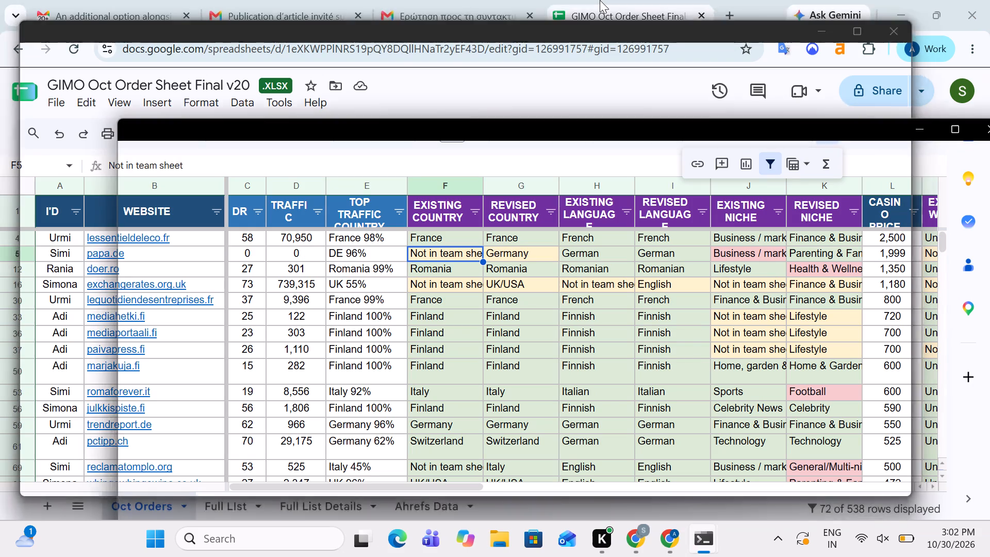
pyautogui.press('Left')
pyautogui.press('Left')
pyautogui.press('Left')
pyautogui.press('Left')
pyautogui.press('Left')
pyautogui.press('Left')
pyautogui.press('Left')
pyautogui.press('Left')
pyautogui.press('Left')
pyautogui.press('Left')
pyautogui.press('Left')
pyautogui.press('Left')
pyautogui.press('Left')
pyautogui.press('Left')
pyautogui.press('Left')
pyautogui.press('Right')
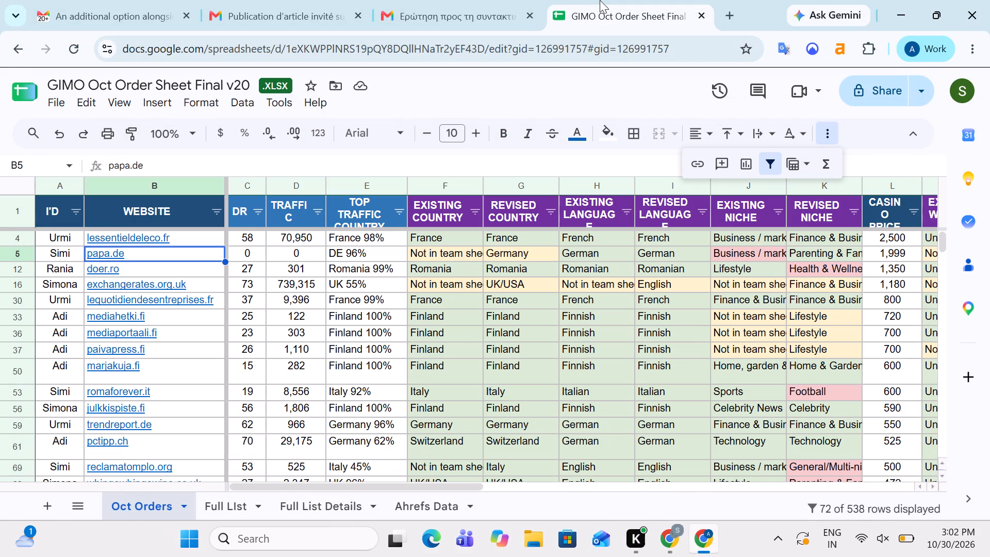
pyautogui.press('Right')
pyautogui.press('Left')
pyautogui.hotkey('ctrl', 'c')
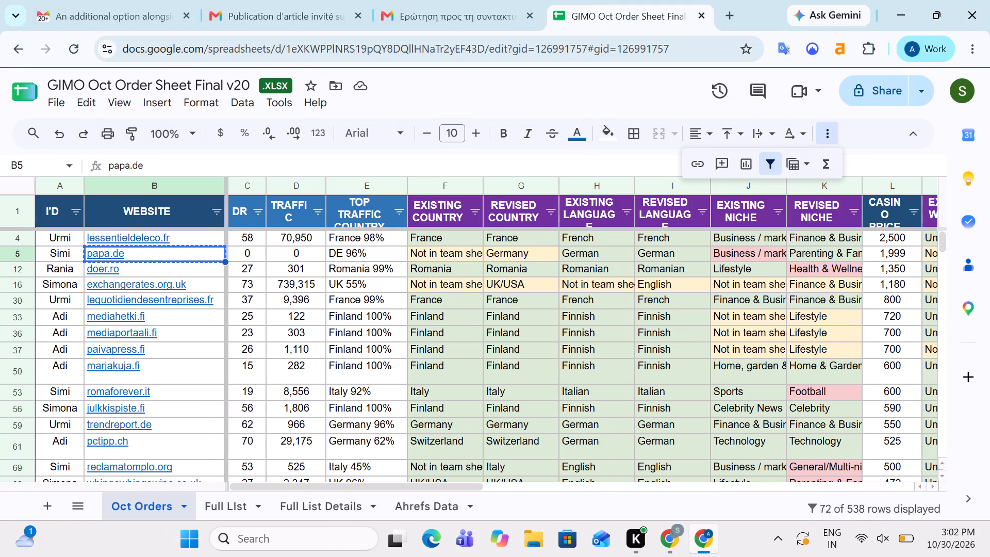
# Search Simi's Gmail mailbox for the exact phrase "papa.de" in quotation marks.
pyautogui.hotkey('alt', 'Tab')
pyautogui.hotkey('alt', 'Tab')
pyautogui.hotkey('alt', 'Tab')
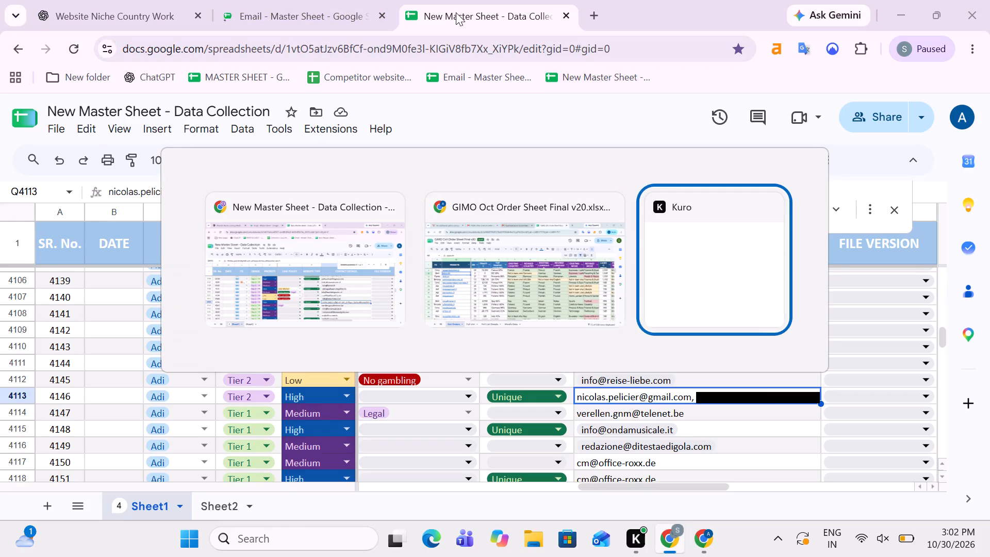
pyautogui.hotkey('alt', 'Tab')
pyautogui.hotkey('alt', 'Tab')
pyautogui.click(295, 0)
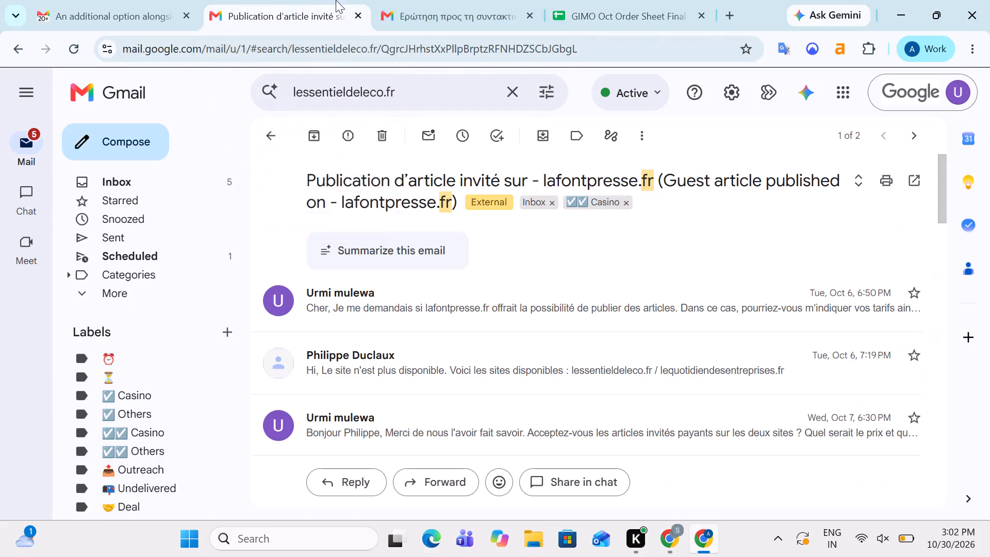
pyautogui.click(402, 0)
pyautogui.click(509, 87)
pyautogui.hotkey('ctrl', 'v')
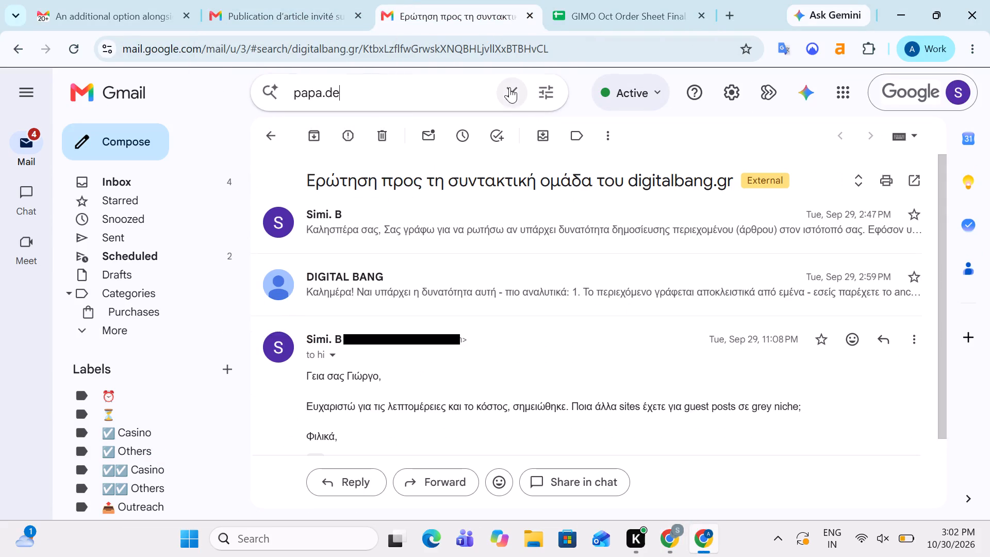
pyautogui.hotkey('shift', '"')
pyautogui.press('Left')
pyautogui.press('Left')
pyautogui.press('Left')
pyautogui.press('Left')
pyautogui.press('Left')
pyautogui.press('Left')
pyautogui.press('Left')
pyautogui.press('Left')
pyautogui.press('Left')
pyautogui.press('Left')
pyautogui.press('Left')
pyautogui.press('Left')
pyautogui.press('Left')
pyautogui.press('Left')
pyautogui.press('Left')
pyautogui.press('Left')
pyautogui.press('Left')
pyautogui.press('Left')
pyautogui.press('Left')
pyautogui.press('Left')
pyautogui.hotkey('shift', '"')
pyautogui.press('Return')
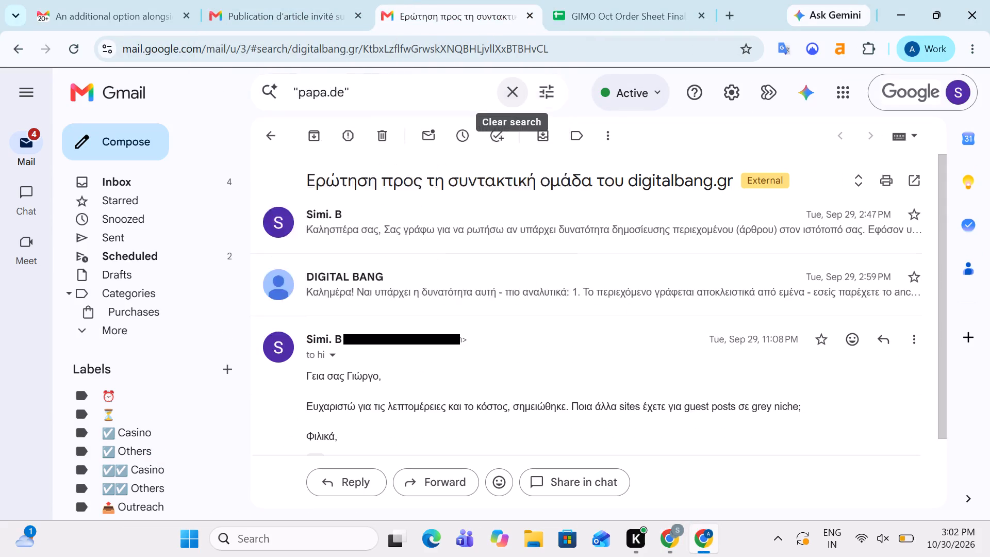
# Open the papa.de article enquiry thread and read the publisher's replies on link pricing and casino content.
pyautogui.click(372, 259)
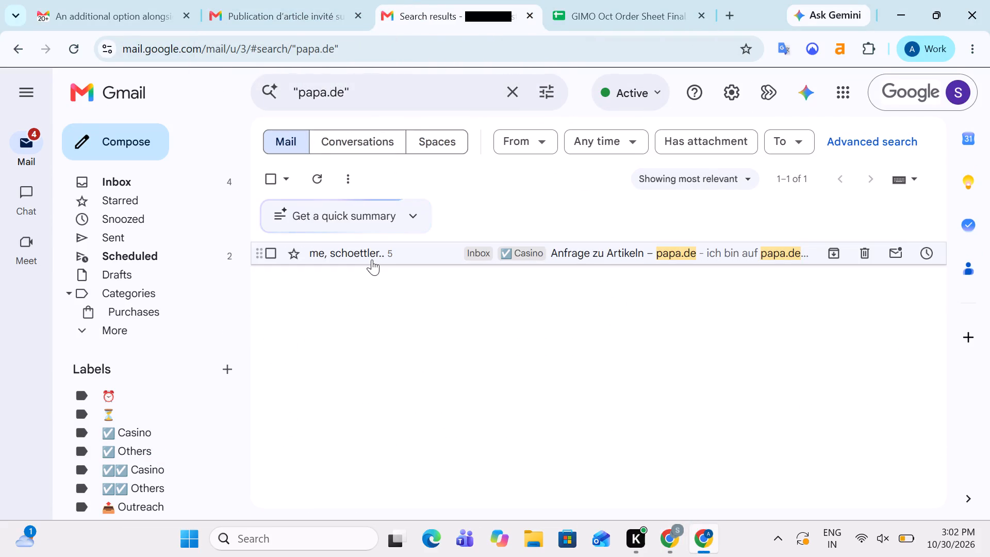
pyautogui.scroll(-3, 400, 357)
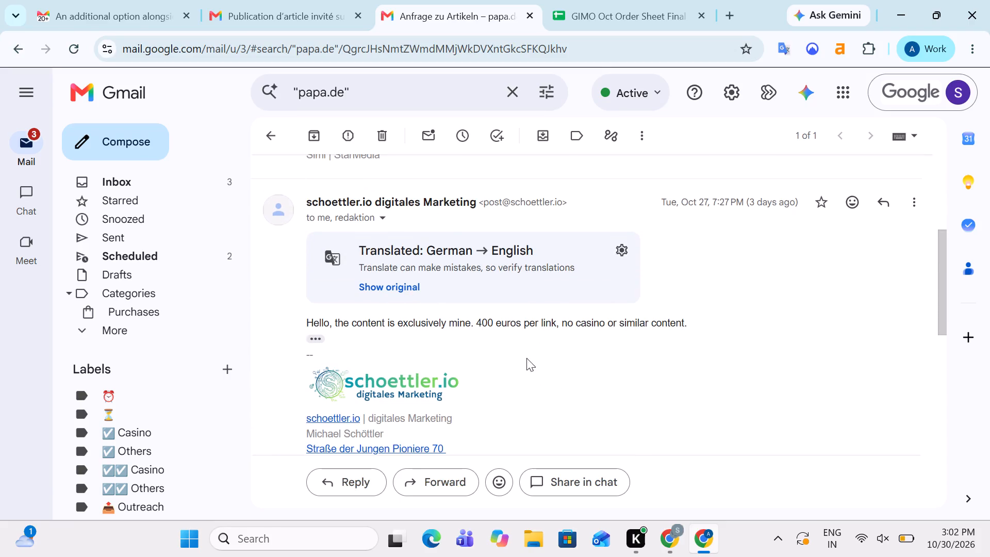
pyautogui.scroll(-4, 424, 287)
pyautogui.scroll(-3, 436, 336)
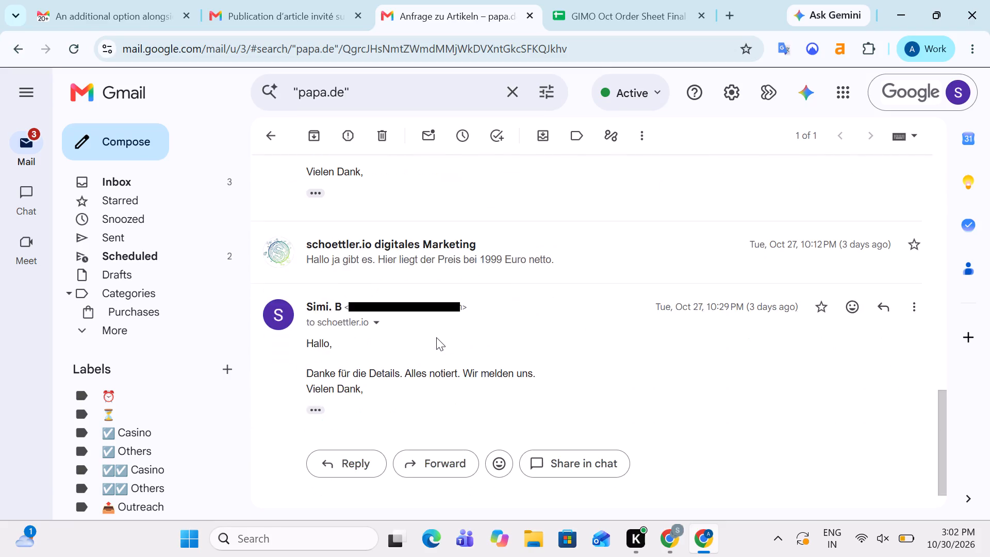
pyautogui.click(365, 269)
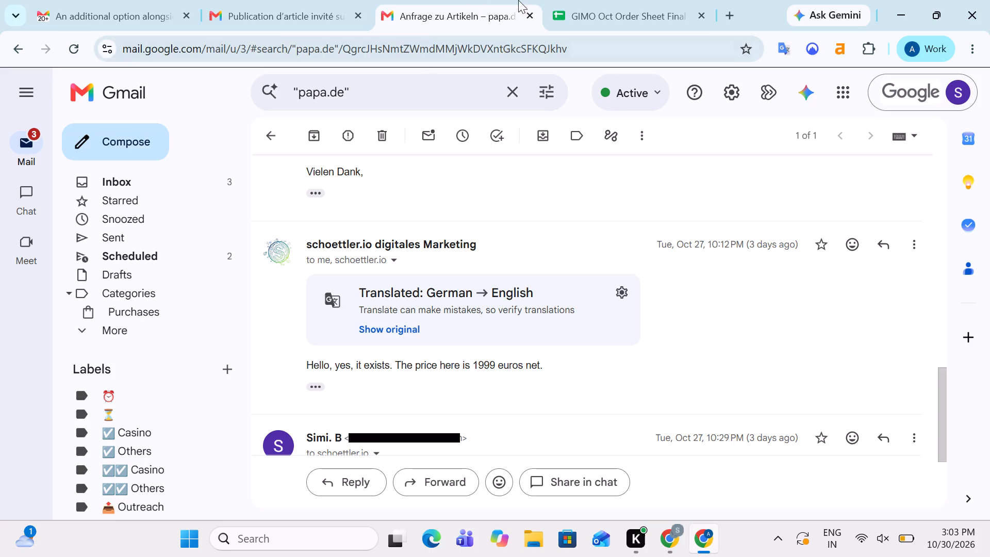
# Examine the papa.de row's language, niche, casino price, website type and contact details in the GIMO order sheet.
pyautogui.click(589, 0)
pyautogui.press('Right')
pyautogui.press('Right')
pyautogui.press('Right')
pyautogui.press('Right')
pyautogui.press('Right')
pyautogui.press('Right')
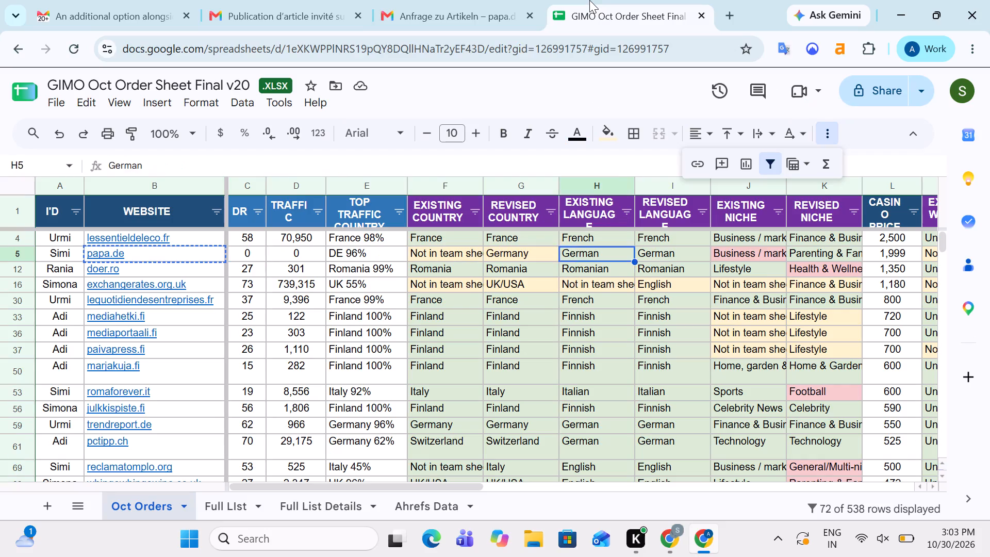
pyautogui.press('Right')
pyautogui.press('Right')
pyautogui.press('Right')
pyautogui.press('Right')
pyautogui.press('Right')
pyautogui.press('Right')
pyautogui.press('Right')
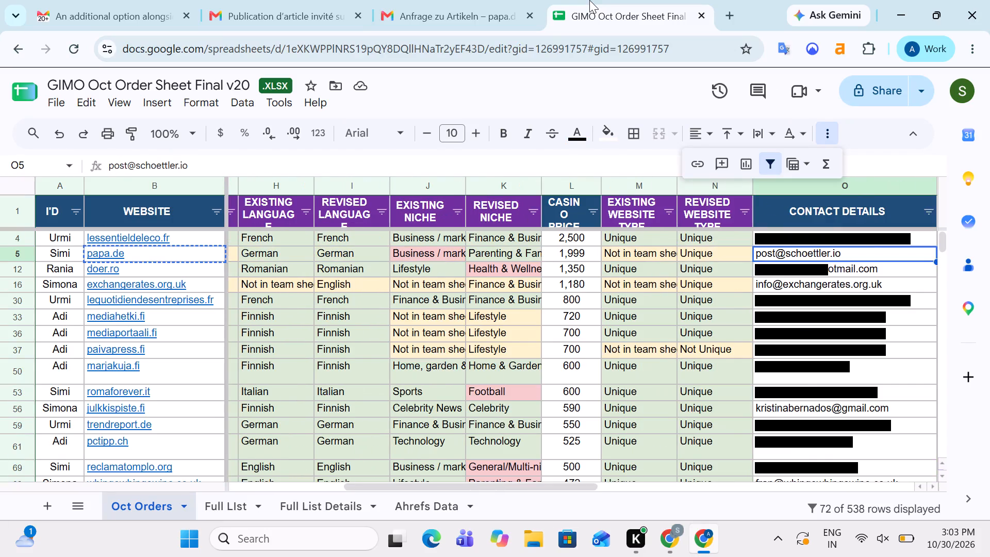
pyautogui.press('Left')
pyautogui.press('Left')
pyautogui.press('Right')
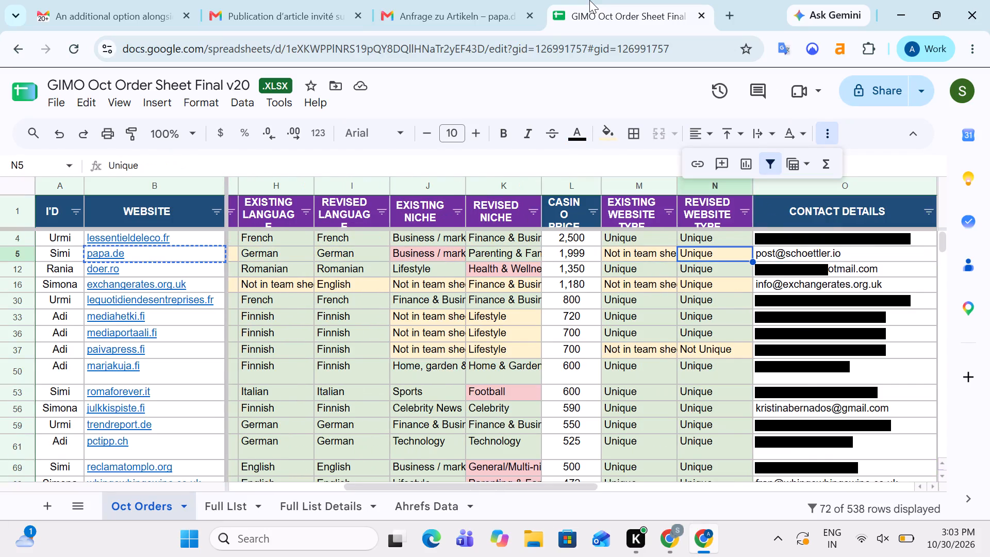
pyautogui.press('Left')
pyautogui.press('Right')
pyautogui.press('Left')
pyautogui.press('Right')
pyautogui.press('Left')
pyautogui.press('Left')
pyautogui.press('Left')
pyautogui.press('Left')
pyautogui.press('Left')
pyautogui.press('Left')
pyautogui.press('Left')
pyautogui.press('Left')
pyautogui.press('Left')
pyautogui.press('Left')
pyautogui.press('Left')
pyautogui.press('Left')
pyautogui.press('Left')
pyautogui.press('Left')
pyautogui.press('Left')
pyautogui.press('Left')
pyautogui.press('Left')
pyautogui.press('Left')
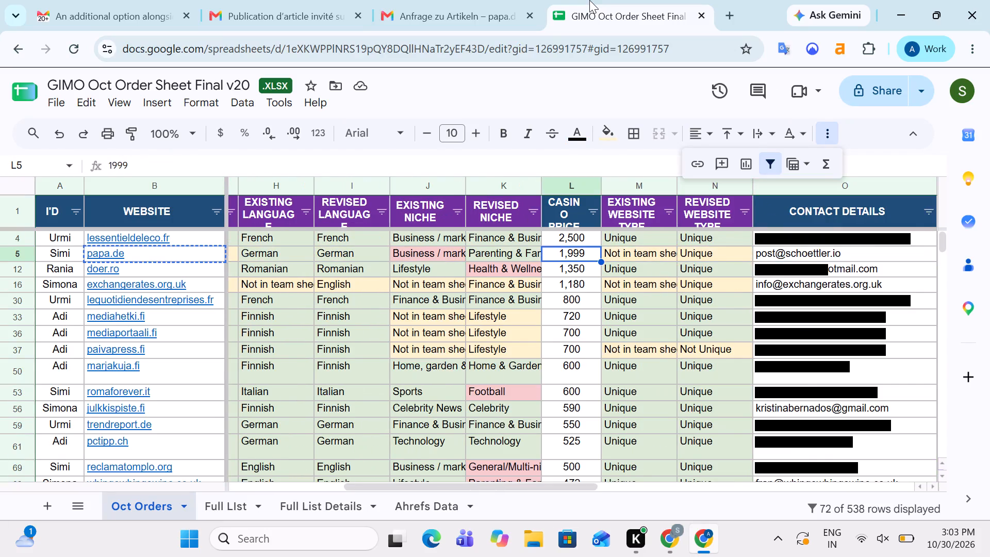
pyautogui.press('Right')
pyautogui.press('Right')
pyautogui.press('Right')
pyautogui.press('Right')
pyautogui.press('Right')
pyautogui.press('Right')
pyautogui.press('Right')
pyautogui.press('Right')
pyautogui.press('Right')
pyautogui.press('Right')
pyautogui.press('Right')
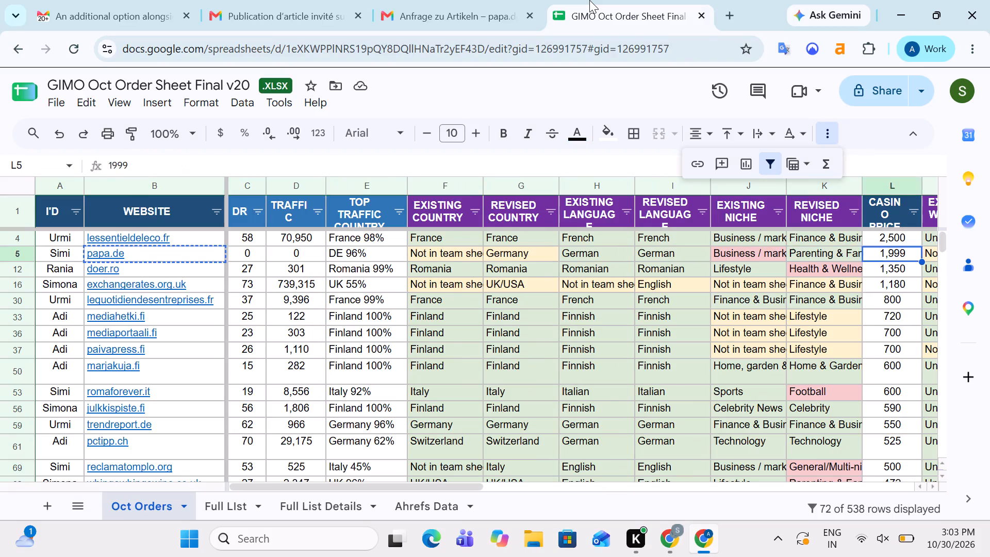
# Copy the papa.de website name from the order sheet and search the New Master Sheet for it.
pyautogui.press('Left')
pyautogui.press('Left')
pyautogui.press('Left')
pyautogui.press('Left')
pyautogui.press('Left')
pyautogui.press('Left')
pyautogui.press('Left')
pyautogui.press('Left')
pyautogui.press('Left')
pyautogui.press('Left')
pyautogui.press('Left')
pyautogui.press('Left')
pyautogui.press('Right')
pyautogui.hotkey('ctrl', 'c')
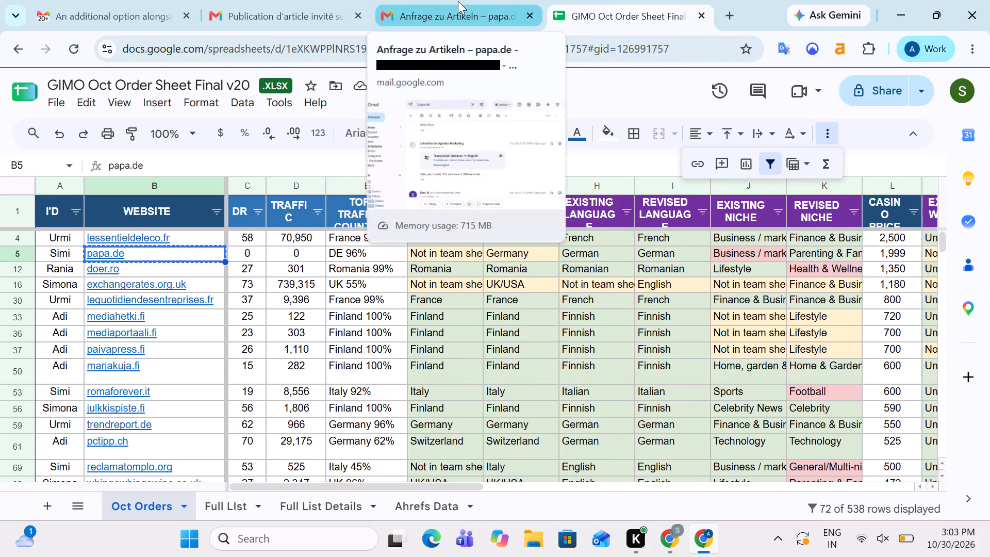
pyautogui.hotkey('alt', 'Tab')
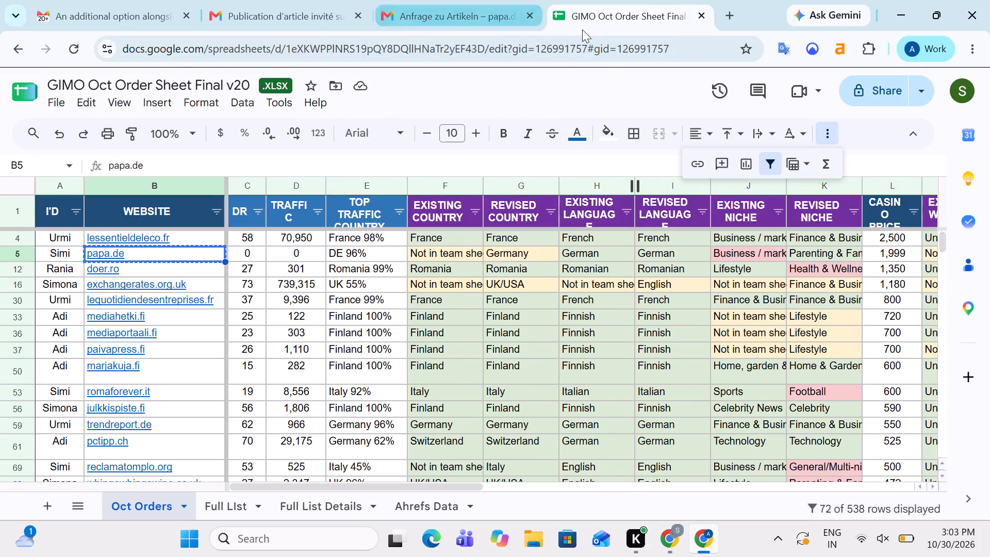
pyautogui.hotkey('alt', 'Tab')
pyautogui.tripleClick(720, 208)
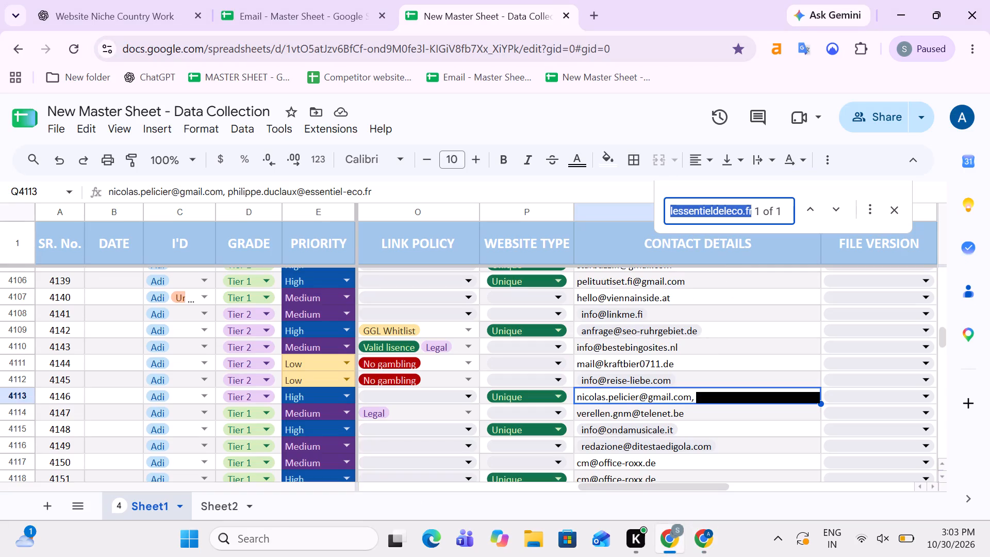
pyautogui.hotkey('ctrl', 'v')
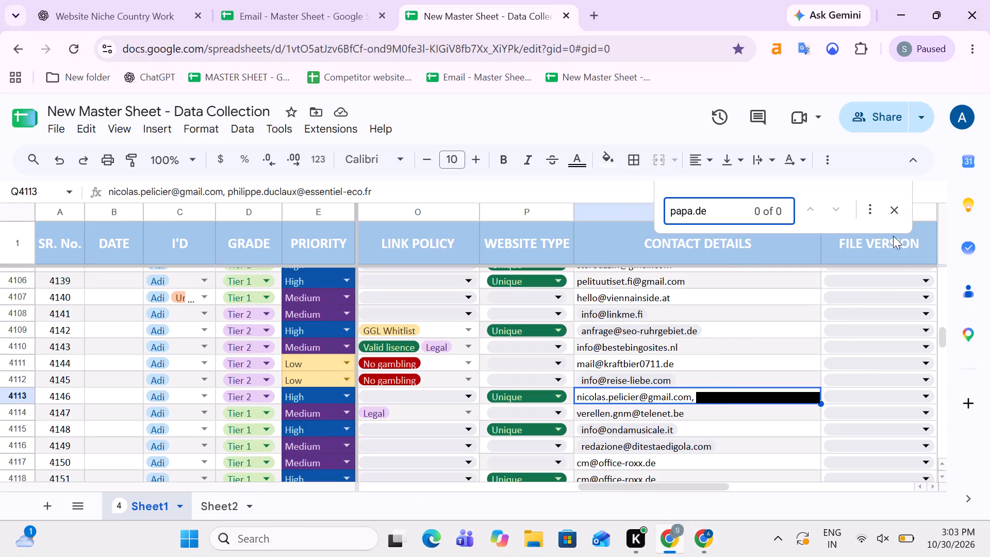
pyautogui.click(897, 206)
# Check the end of the Website column's entries in the New Master Sheet, then return to the order sheet.
pyautogui.press('Left')
pyautogui.press('Left')
pyautogui.press('Left')
pyautogui.press('Left')
pyautogui.press('Left')
pyautogui.press('Left')
pyautogui.press('Left')
pyautogui.press('Left')
pyautogui.press('Left')
pyautogui.press('Left')
pyautogui.press('Left')
pyautogui.press('Left')
pyautogui.press('Left')
pyautogui.press('Left')
pyautogui.press('Left')
pyautogui.press('Left')
pyautogui.press('Left')
pyautogui.press('Left')
pyautogui.press('Left')
pyautogui.press('Left')
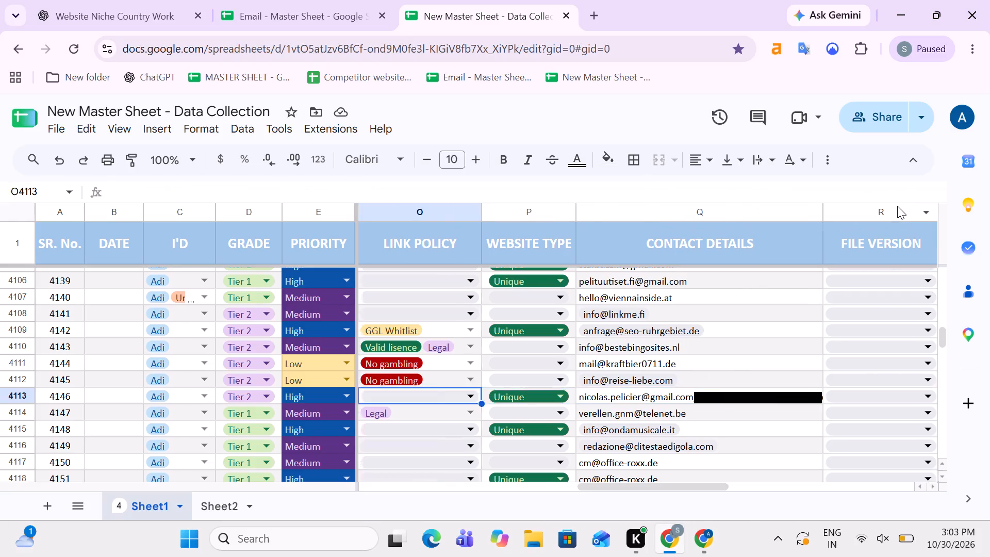
pyautogui.press('Right')
pyautogui.press('Right')
pyautogui.press('Right')
pyautogui.press('Right')
pyautogui.press('Right')
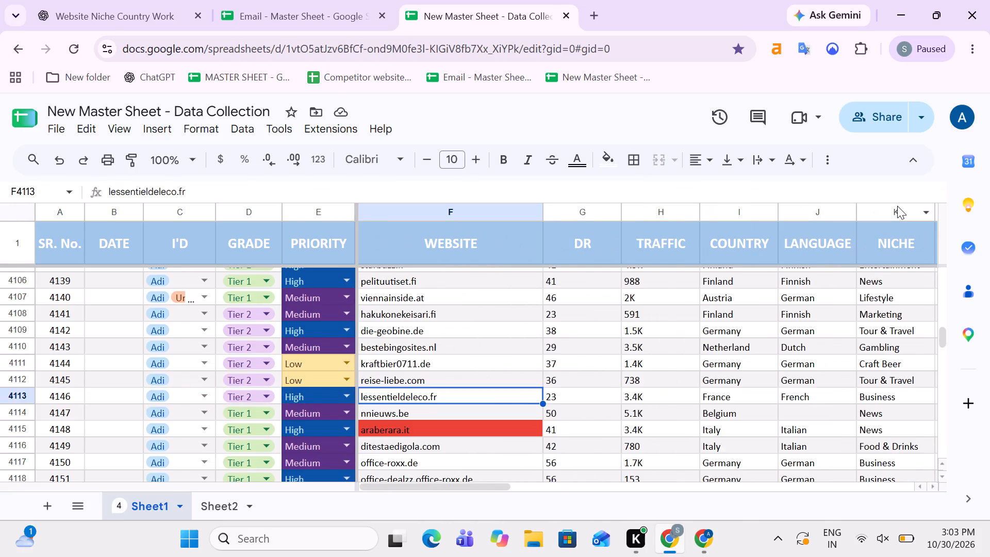
pyautogui.hotkey('ctrl', 'Down')
pyautogui.press('Down')
pyautogui.press('Down')
pyautogui.press('Up')
pyautogui.press('Up')
pyautogui.press('Down')
pyautogui.hotkey('alt', 'Tab')
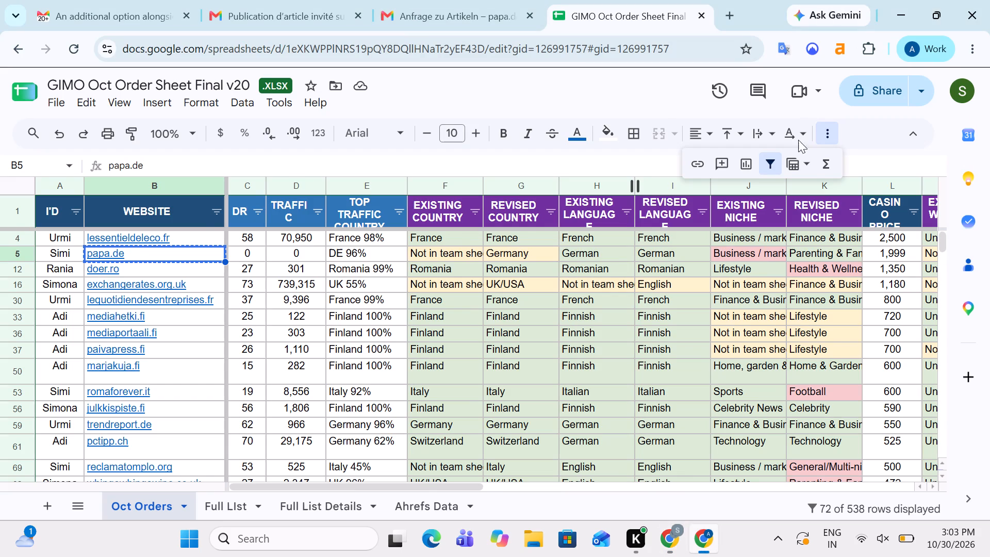
pyautogui.hotkey('alt', 'Tab')
pyautogui.hotkey('alt', 'Tab')
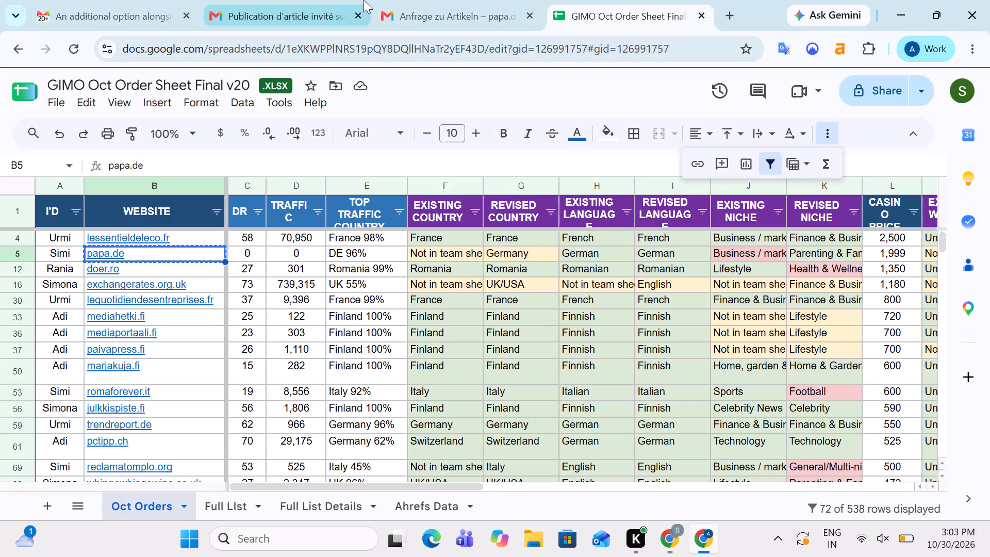
# Revisit the papa.de enquiry thread in Gmail and return to its search results.
pyautogui.click(426, 8)
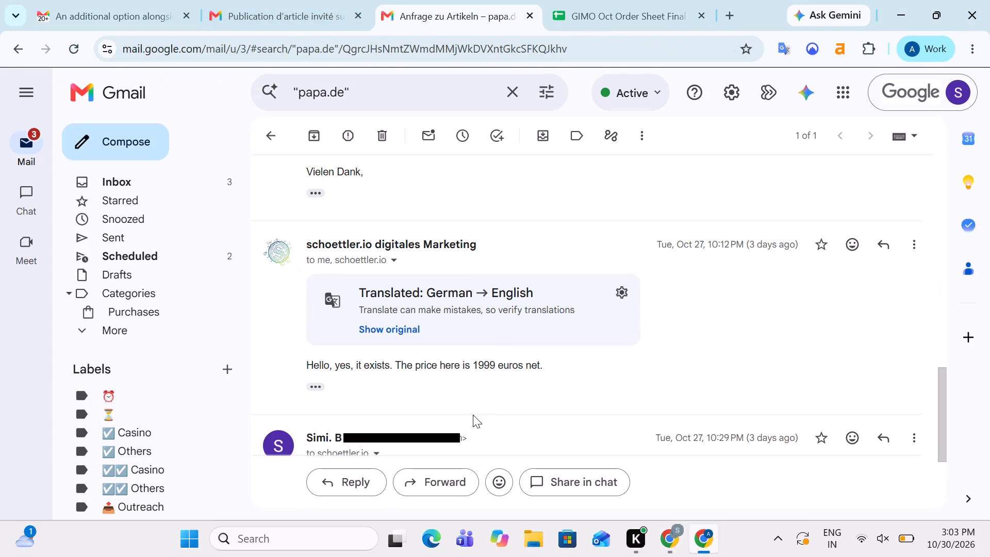
pyautogui.click(280, 145)
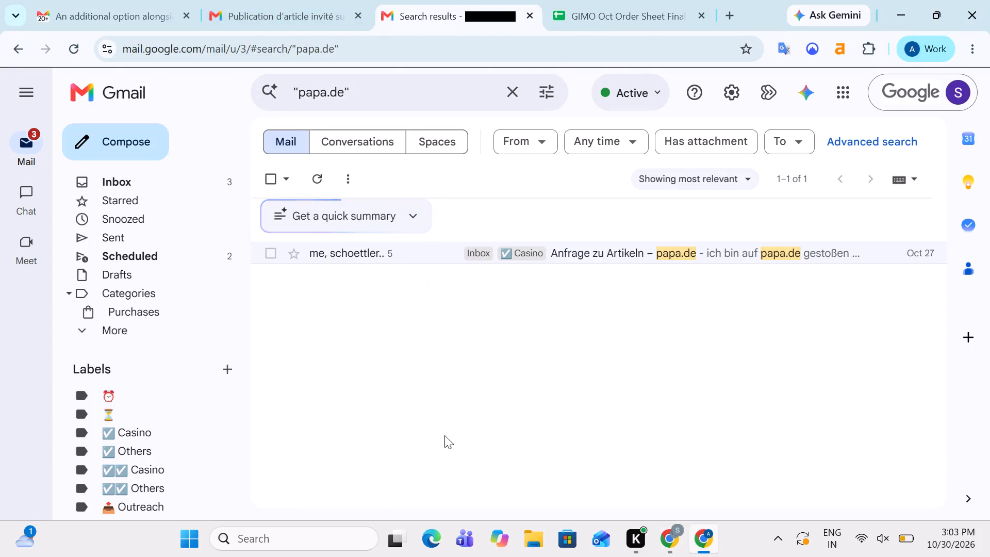
# Examine the papa.de row's website type, contact details, status, link policy, match and remark in the GIMO order sheet.
pyautogui.click(654, 0)
pyautogui.press('Right')
pyautogui.press('Right')
pyautogui.press('Right')
pyautogui.press('Right')
pyautogui.press('Right')
pyautogui.press('Right')
pyautogui.press('Right')
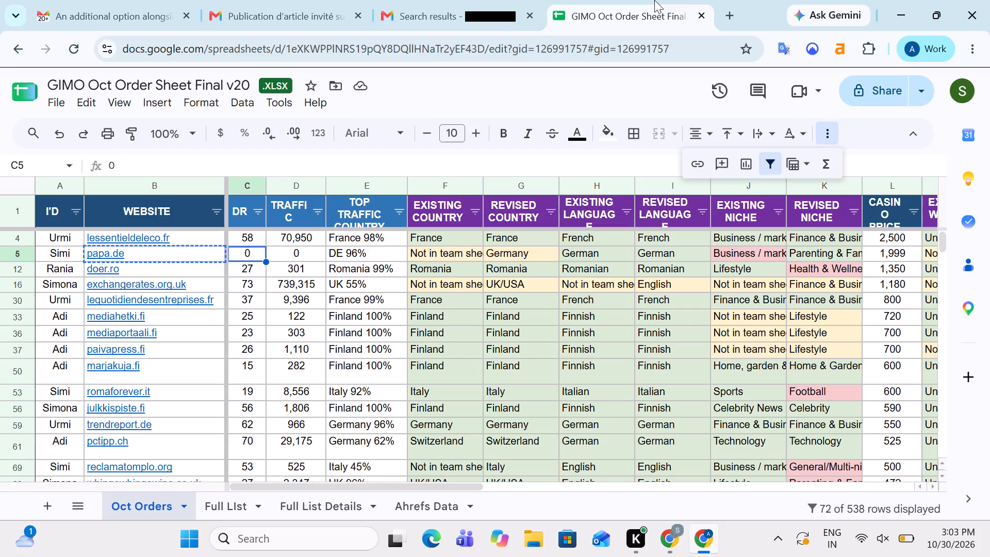
pyautogui.press('Right')
pyautogui.press('Right')
pyautogui.press('Right')
pyautogui.press('Right')
pyautogui.press('Right')
pyautogui.press('Right')
pyautogui.press('Left')
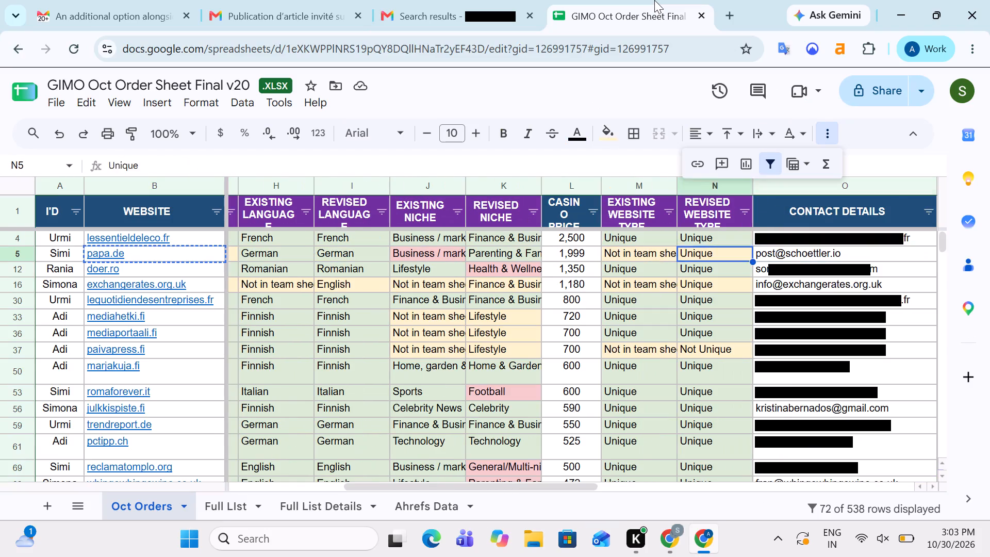
pyautogui.press('Left')
pyautogui.press('Right')
pyautogui.press('Right')
pyautogui.press('Right')
pyautogui.press('Right')
pyautogui.press('Right')
pyautogui.press('Right')
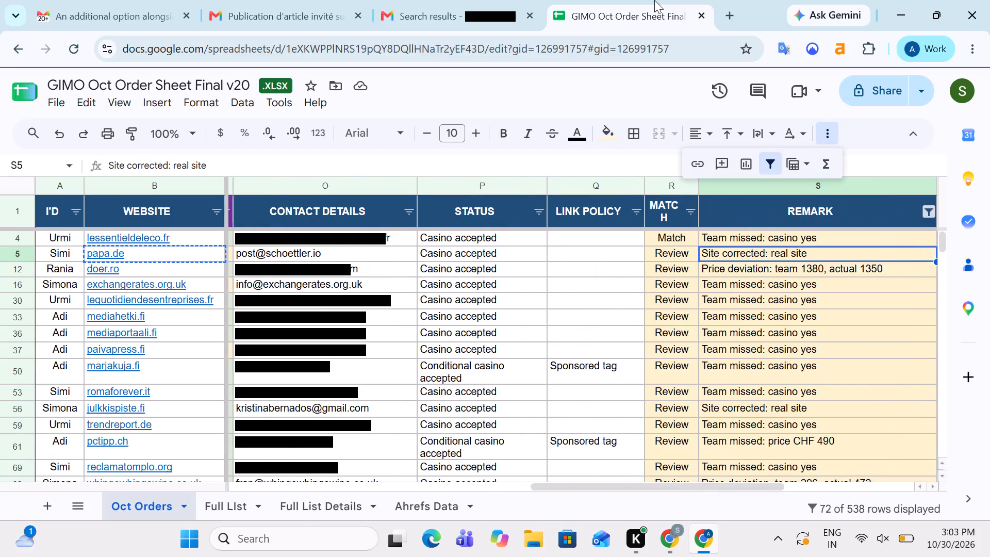
pyautogui.press('Left')
pyautogui.press('Left')
pyautogui.press('Left')
pyautogui.press('Left')
pyautogui.press('Left')
pyautogui.press('Left')
pyautogui.press('Left')
pyautogui.press('Right')
pyautogui.press('Right')
pyautogui.press('Right')
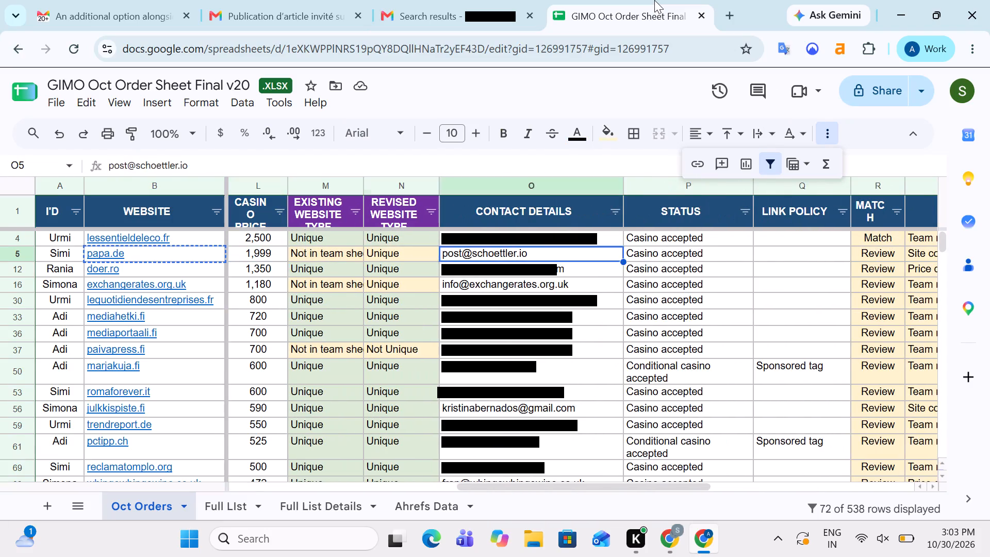
# Fill the papa.de row's Revised Website Type cell with light green.
pyautogui.press('Left')
pyautogui.click(608, 127)
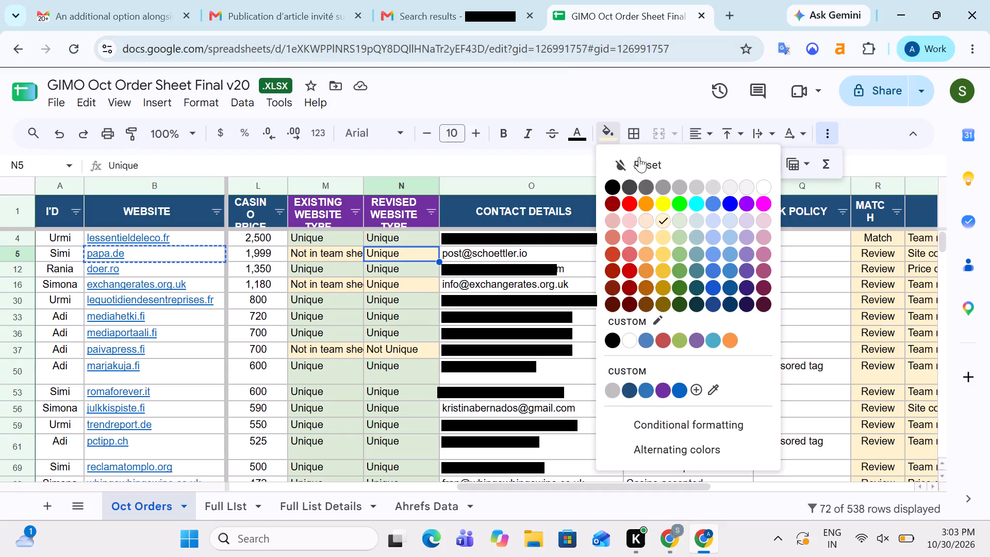
pyautogui.click(678, 217)
# Select the papa.de row's Match cell.
pyautogui.press('Right')
pyautogui.press('Right')
pyautogui.press('Right')
pyautogui.press('Right')
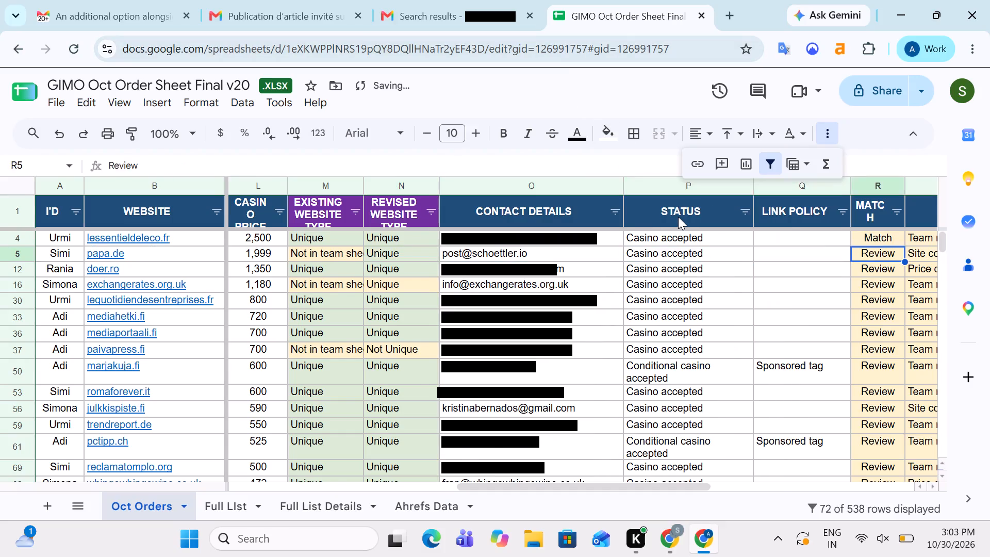
# Set the MATCH entry in the papa.de row to Match.
pyautogui.press('Right')
pyautogui.press('Right')
pyautogui.press('Right')
pyautogui.press('Left')
pyautogui.press('Left')
pyautogui.press('Left')
pyautogui.press('Right')
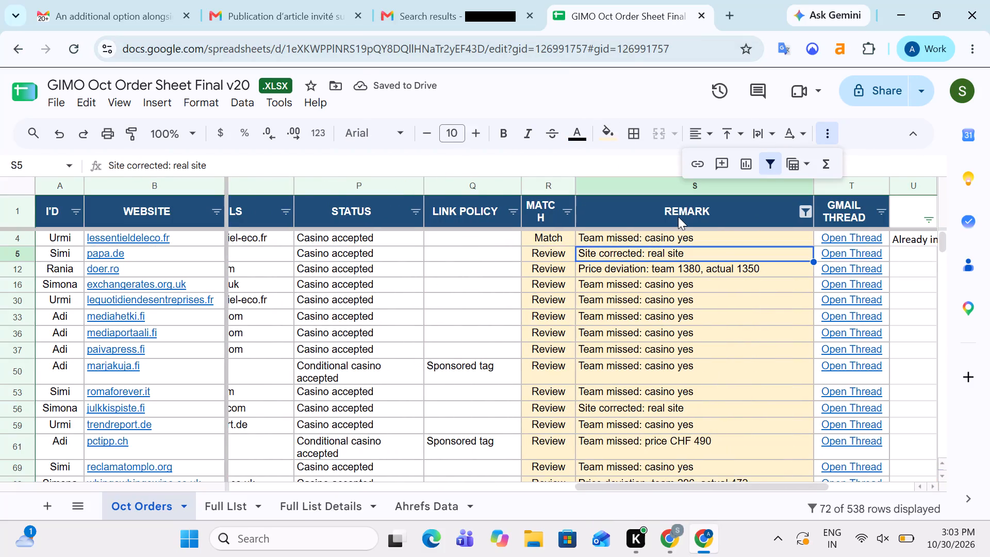
pyautogui.press('Left')
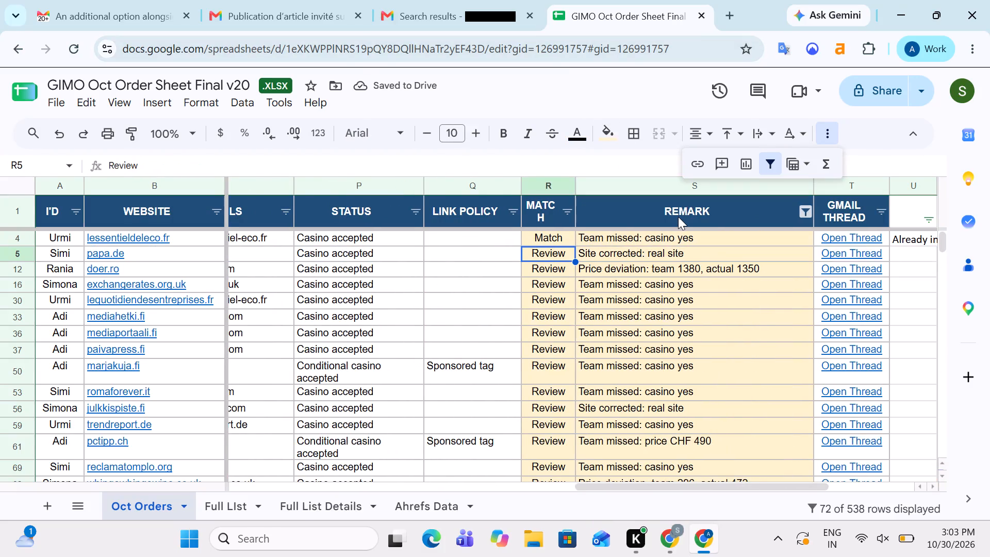
pyautogui.hotkey('shift', 'm')
pyautogui.press('Down')
pyautogui.press('Up')
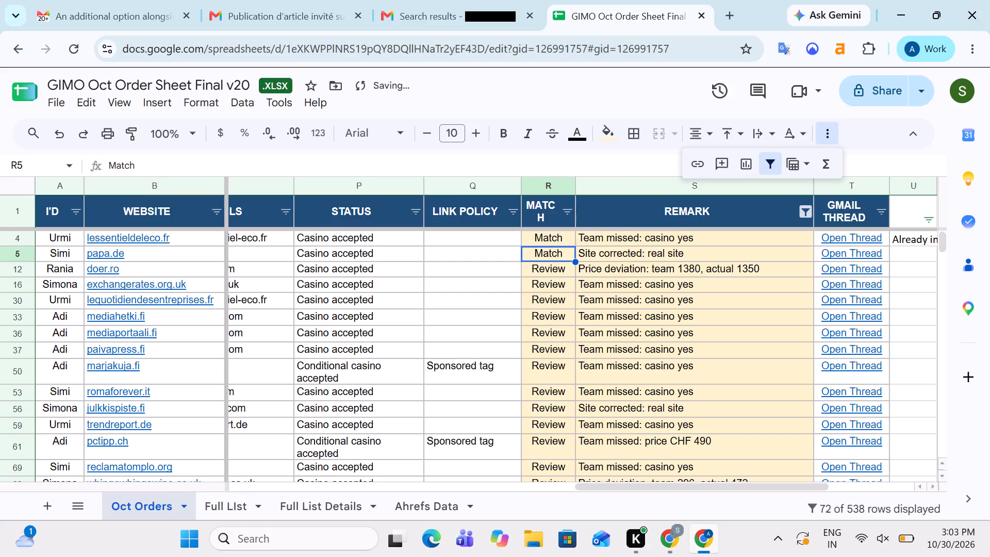
# Examine the doer.ro row's language, niche, casino price and contact entries against its price deviation remark.
pyautogui.press('Down')
pyautogui.press('Right')
pyautogui.press('Left')
pyautogui.press('Right')
pyautogui.press('Up')
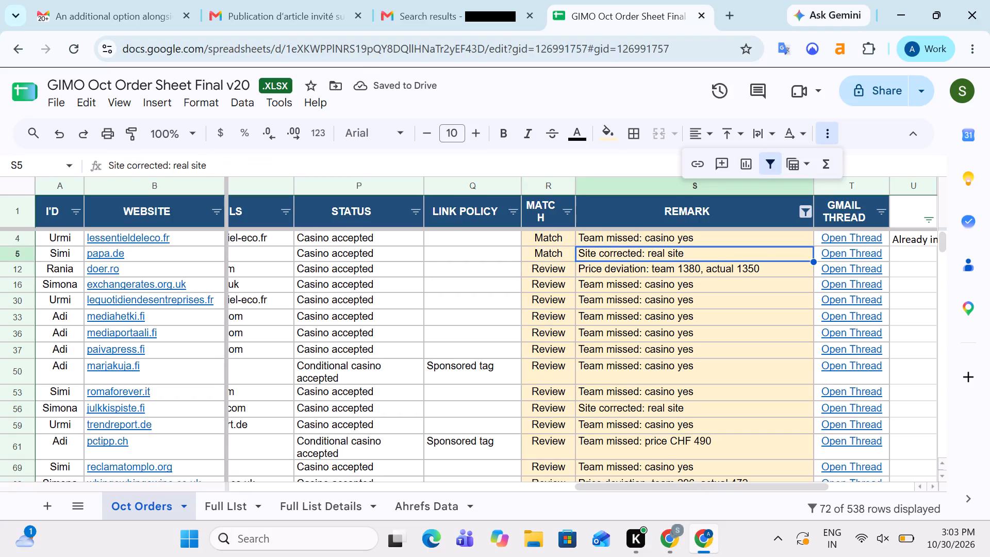
pyautogui.press('Down')
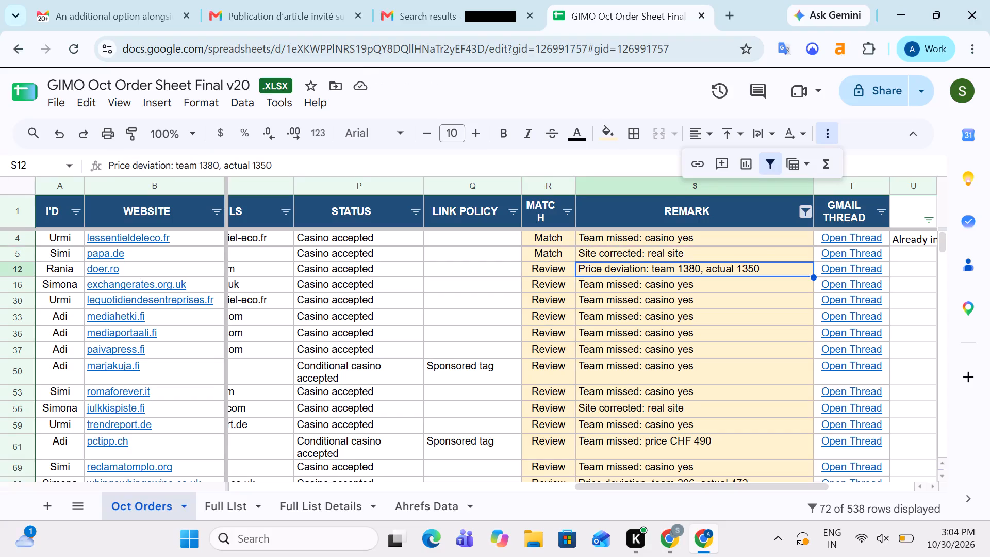
pyautogui.press('Left')
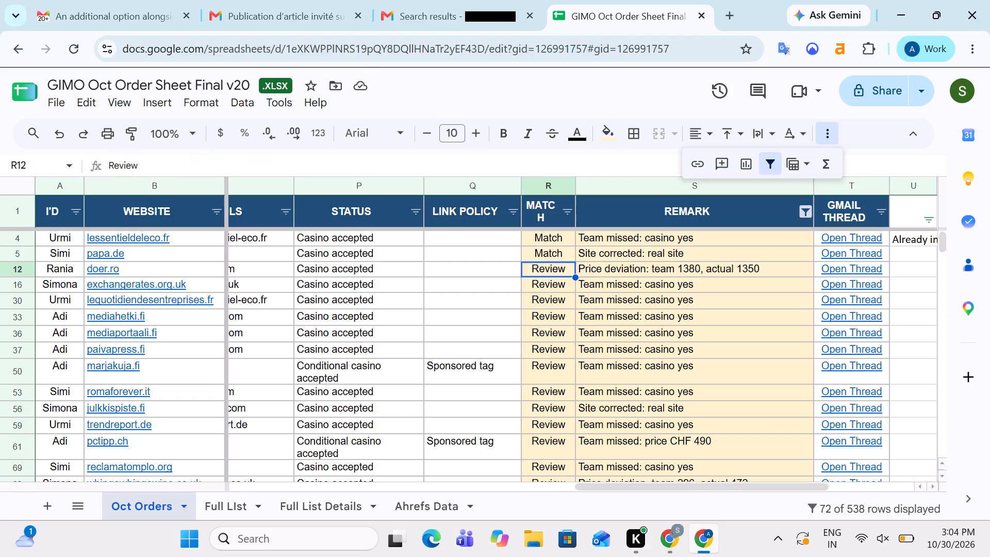
pyautogui.press('Right')
pyautogui.press('Left')
pyautogui.press('Left')
pyautogui.press('Left')
pyautogui.press('Left')
pyautogui.press('Left')
pyautogui.press('Left')
pyautogui.press('Right')
pyautogui.press('Right')
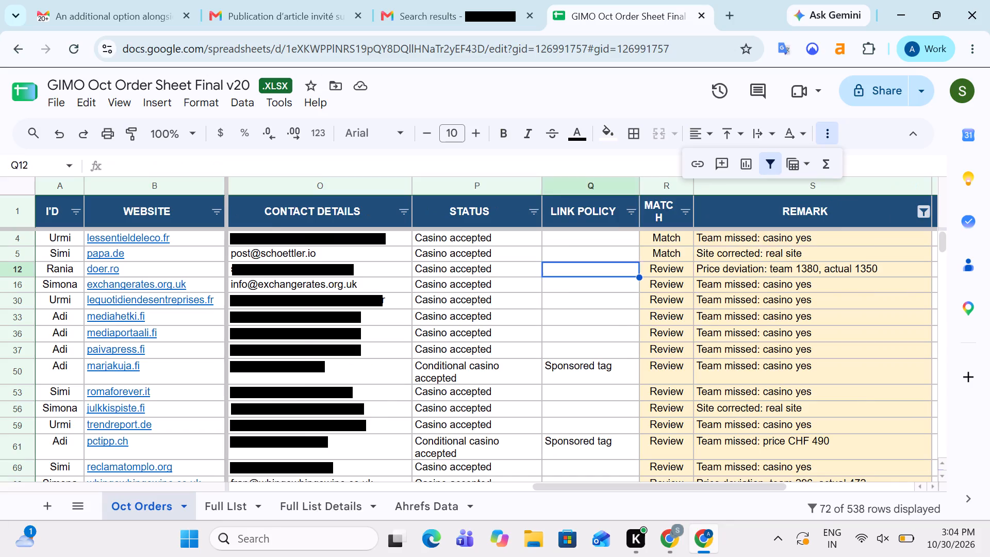
pyautogui.press('Left')
pyautogui.press('Left')
pyautogui.press('Left')
pyautogui.press('Left')
pyautogui.press('Left')
pyautogui.press('Left')
pyautogui.press('Left')
pyautogui.press('Left')
pyautogui.press('Right')
pyautogui.press('Right')
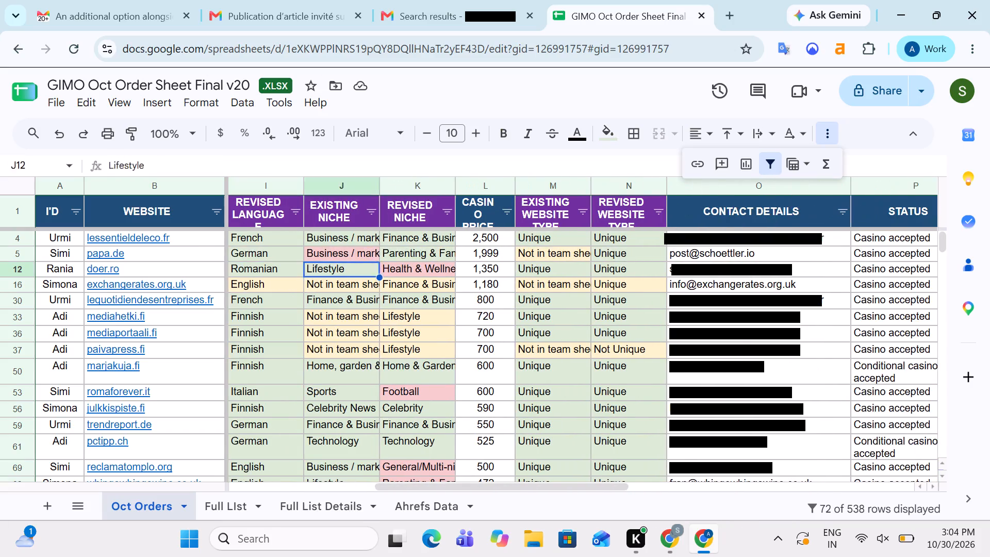
pyautogui.press('Right')
pyautogui.press('Left')
pyautogui.press('Left')
pyautogui.press('Left')
pyautogui.press('Right')
pyautogui.press('Right')
pyautogui.press('Right')
pyautogui.press('Right')
pyautogui.press('Right')
pyautogui.press('Right')
pyautogui.press('Right')
pyautogui.press('Right')
pyautogui.press('Right')
pyautogui.press('Right')
pyautogui.press('Right')
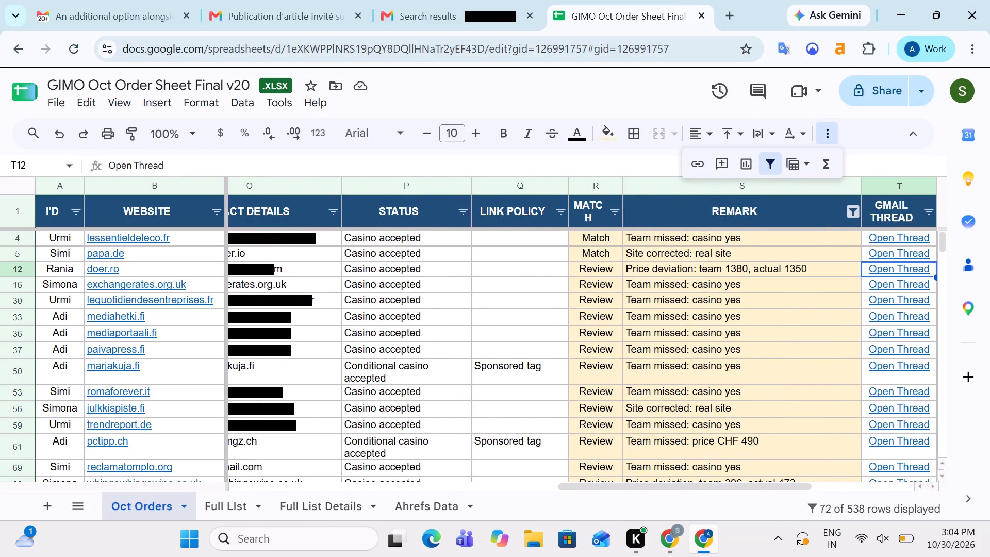
pyautogui.press('Left')
pyautogui.press('Left')
pyautogui.press('Left')
pyautogui.press('Left')
pyautogui.press('Left')
pyautogui.press('Left')
pyautogui.press('Left')
pyautogui.press('Left')
pyautogui.press('Left')
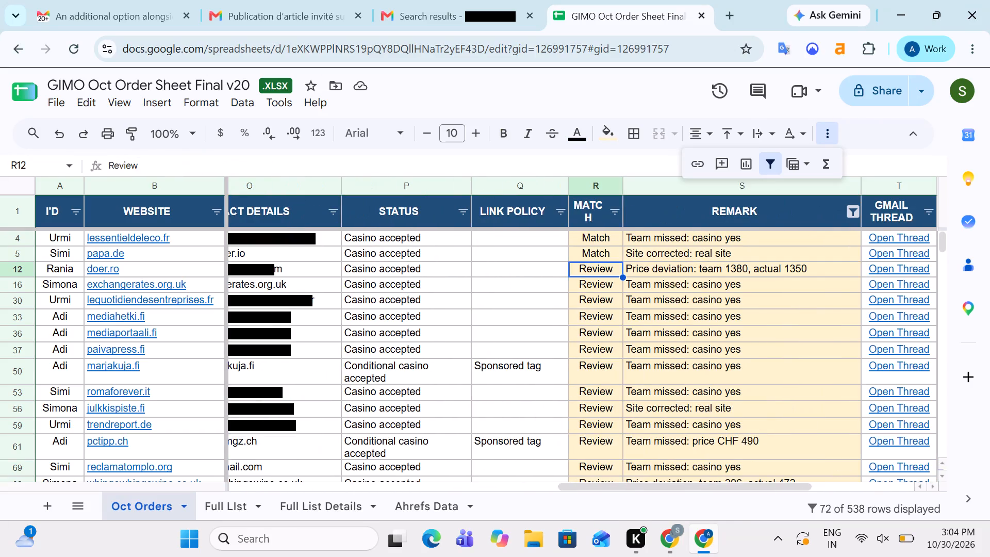
pyautogui.press('Right')
pyautogui.press('Right')
pyautogui.press('Left')
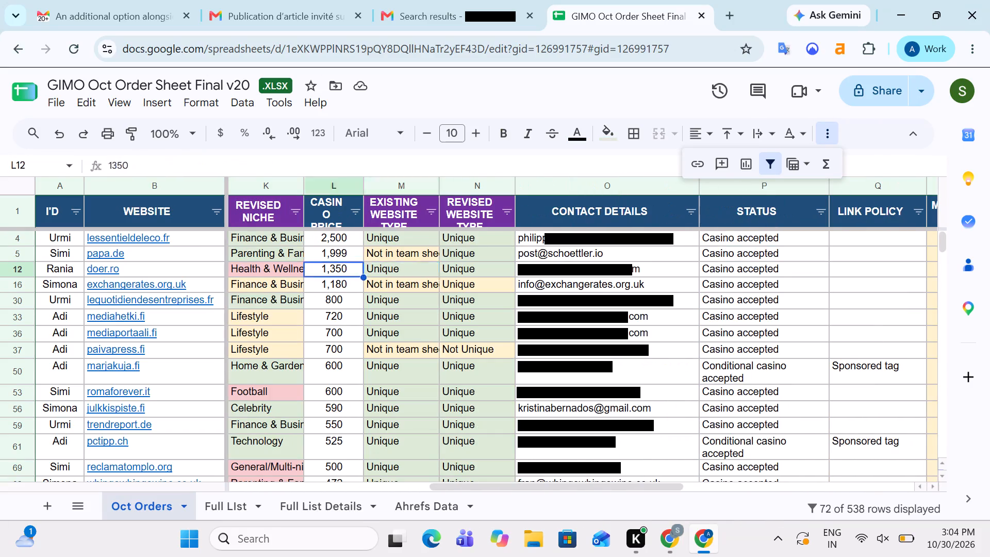
pyautogui.press('Left')
pyautogui.press('Right')
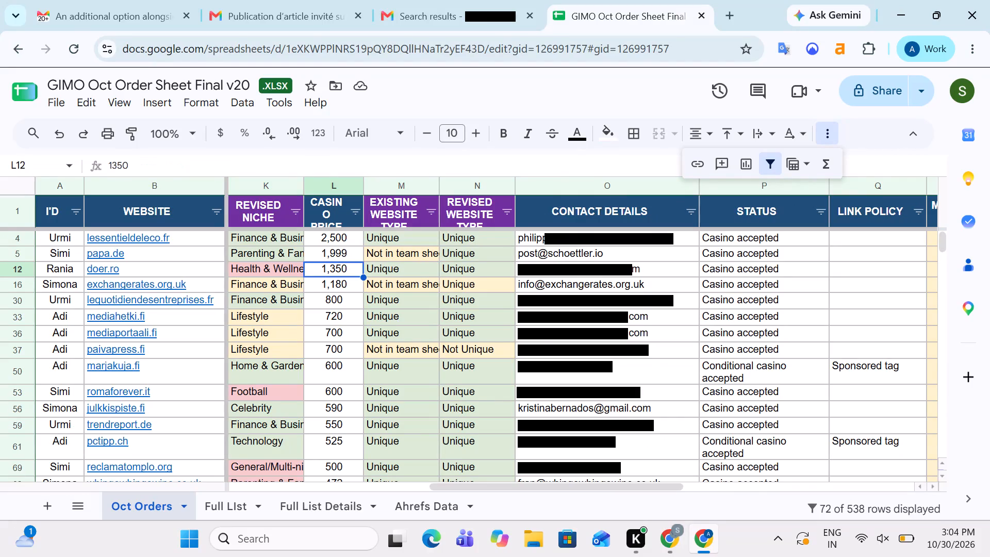
pyautogui.press('Right')
pyautogui.press('Right')
pyautogui.press('Right')
pyautogui.press('Right')
pyautogui.press('Right')
pyautogui.press('Right')
pyautogui.press('Right')
pyautogui.press('Right')
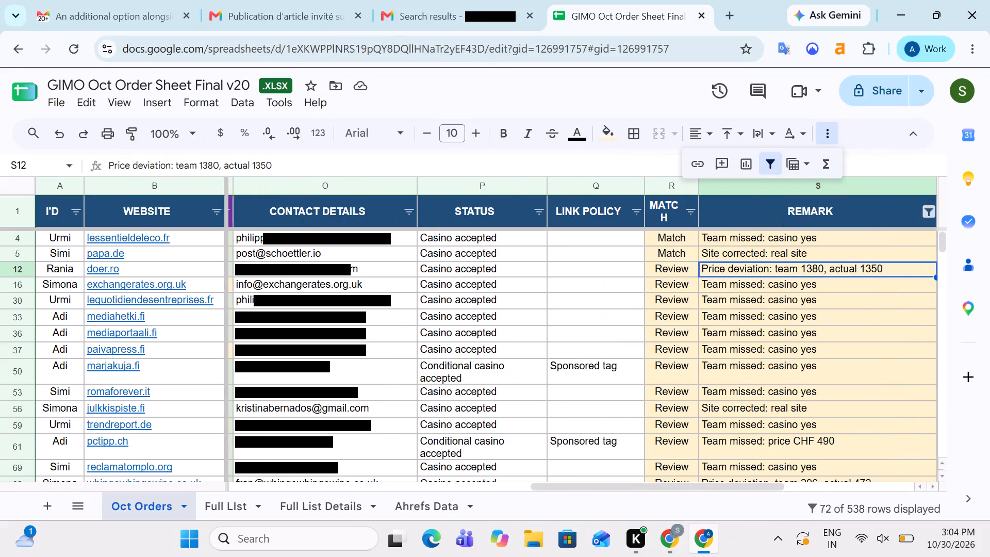
# Set the MATCH entry in the doer.ro row to Match.
pyautogui.press('Left')
pyautogui.press('Right')
pyautogui.press('Left')
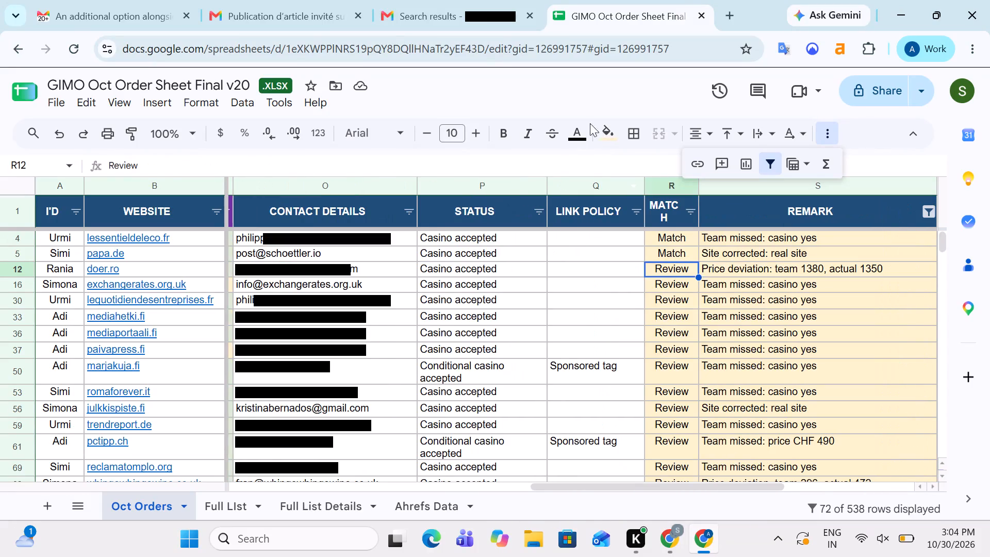
pyautogui.hotkey('shift', 'm')
pyautogui.press('Right')
# Examine the doer.ro row again, from the unlabelled column after GMAIL THREAD back to REVISED COUNTRY and over to REMARK.
pyautogui.press('Right')
pyautogui.press('Right')
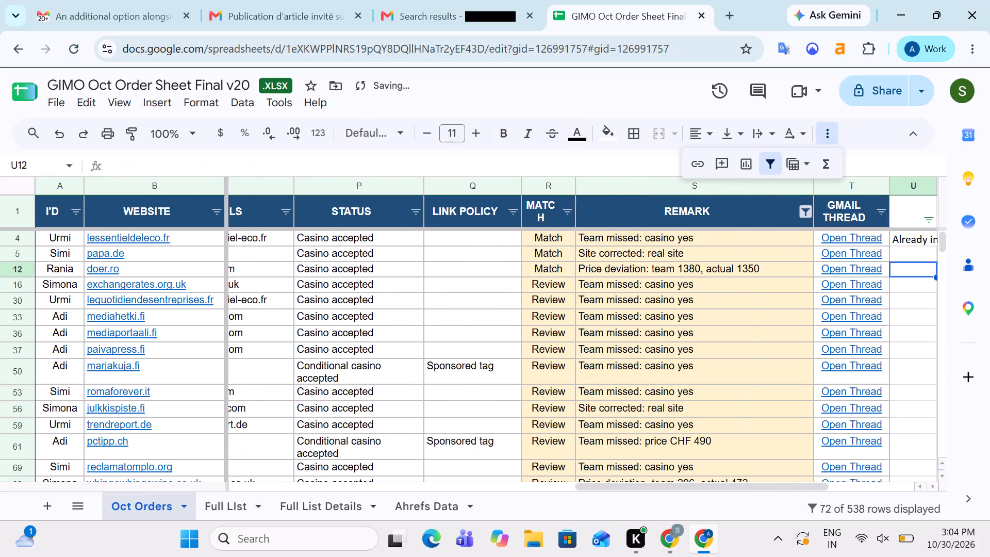
pyautogui.press('Right')
pyautogui.press('Right')
pyautogui.press('Left')
pyautogui.press('Left')
pyautogui.press('Left')
pyautogui.press('Left')
pyautogui.press('Left')
pyautogui.press('Left')
pyautogui.press('Left')
pyautogui.press('Left')
pyautogui.press('Left')
pyautogui.press('Left')
pyautogui.press('Left')
pyautogui.press('Left')
pyautogui.press('Left')
pyautogui.press('Left')
pyautogui.press('Left')
pyautogui.press('Left')
pyautogui.press('Left')
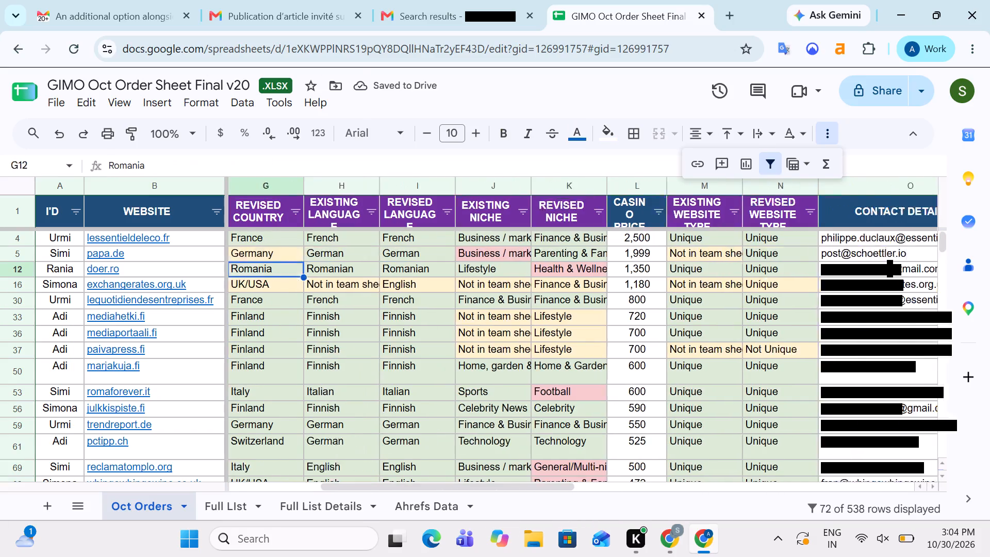
pyautogui.press('Right')
pyautogui.press('Right')
pyautogui.press('Right')
pyautogui.press('Right')
pyautogui.press('Right')
pyautogui.press('Right')
pyautogui.press('Right')
pyautogui.press('Right')
pyautogui.press('Right')
pyautogui.press('Right')
pyautogui.press('Right')
pyautogui.press('Right')
pyautogui.press('Right')
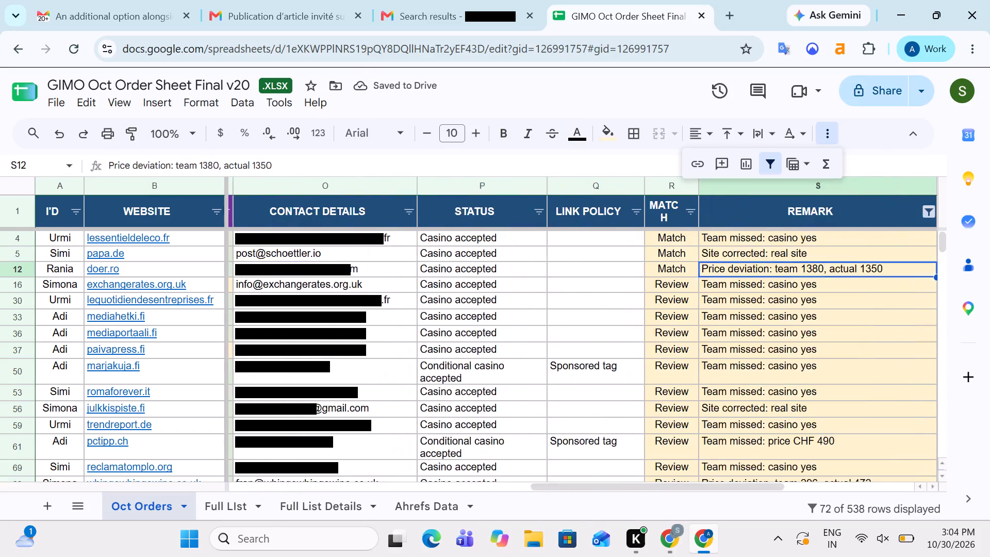
# Examine the exchangerates.org.uk row's website type, contact, status, match and remark entries.
pyautogui.press('Right')
pyautogui.press('Down')
pyautogui.press('Left')
pyautogui.press('Up')
pyautogui.press('Right')
pyautogui.press('Down')
pyautogui.press('Left')
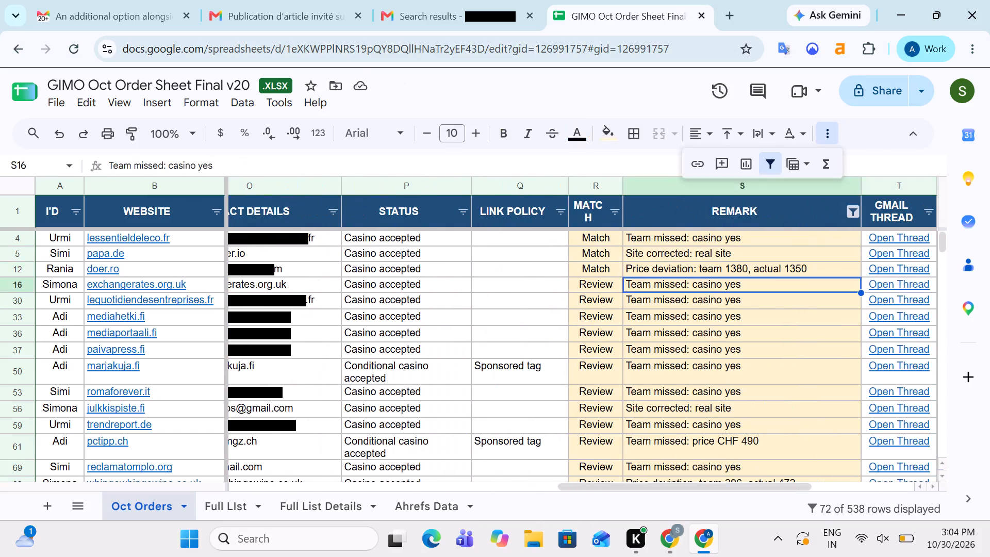
pyautogui.press('Right')
pyautogui.press('Left')
pyautogui.press('Left')
pyautogui.press('Left')
pyautogui.press('Left')
pyautogui.press('Left')
pyautogui.press('Left')
pyautogui.press('Left')
pyautogui.press('Left')
pyautogui.press('Right')
pyautogui.press('Right')
pyautogui.press('Right')
pyautogui.press('Right')
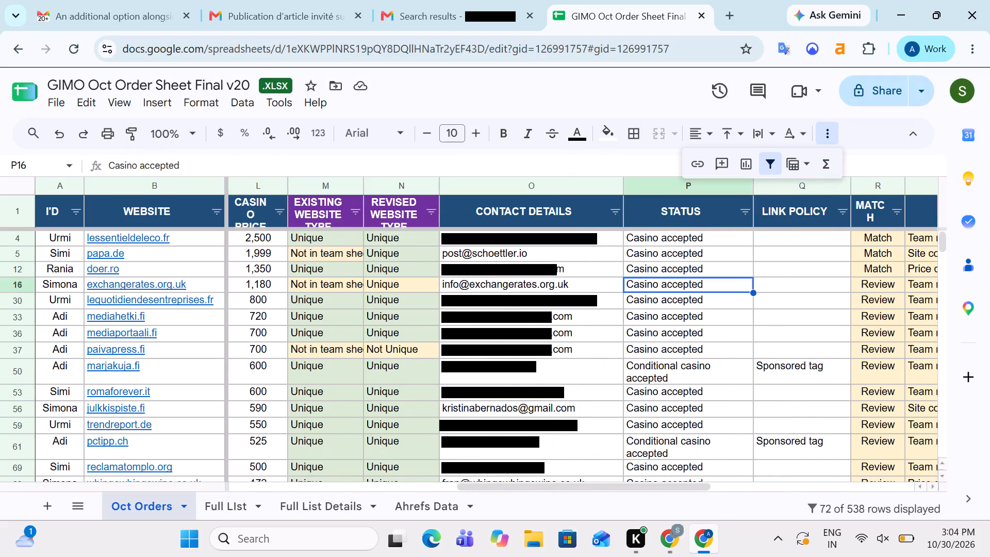
pyautogui.press('Right')
pyautogui.press('Right')
pyautogui.press('Right')
pyautogui.press('Right')
pyautogui.press('Right')
pyautogui.press('Left')
pyautogui.press('Left')
pyautogui.press('Left')
pyautogui.press('Right')
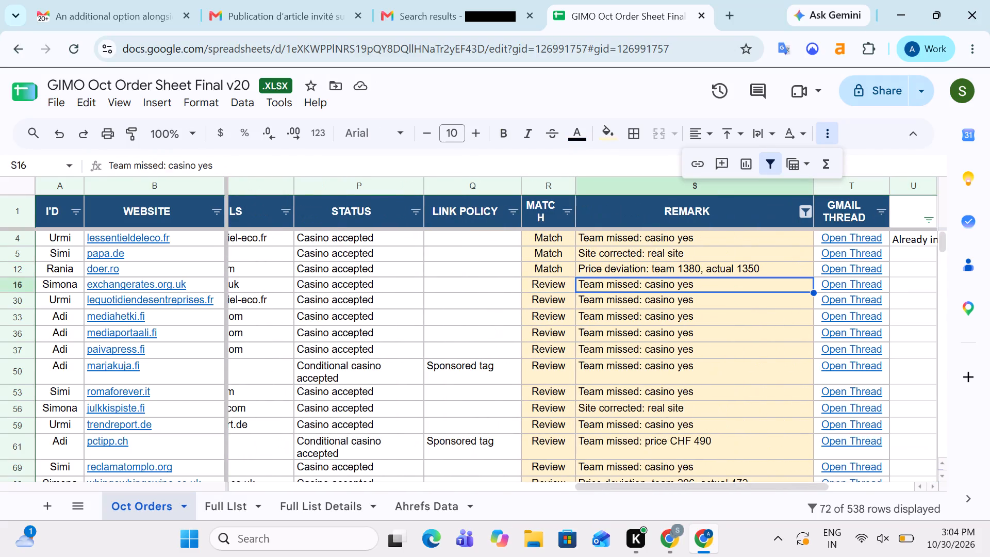
# Enter the note "Corrected" for doer.ro in the unlabelled column directly after GMAIL THREAD.
pyautogui.press('Up')
pyautogui.press('Up')
pyautogui.press('Down')
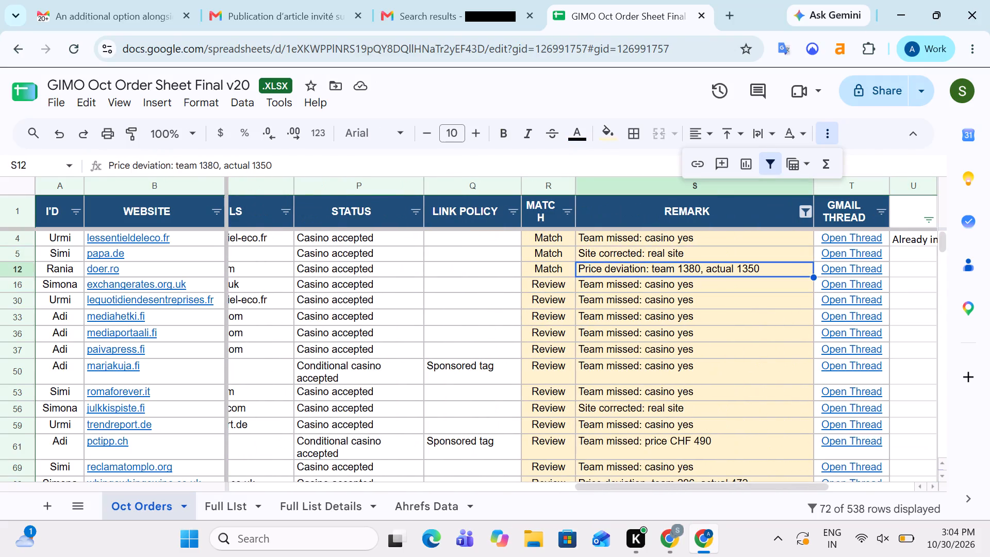
pyautogui.press('Right')
pyautogui.press('Right')
pyautogui.press('Right')
pyautogui.press('Left')
pyautogui.write('Corrected')
pyautogui.press('Tab')
# Select the REMARK entries from the doer.ro row down to the last filtered row to check their count.
pyautogui.press('Left')
pyautogui.press('Left')
pyautogui.press('Left')
pyautogui.hotkey('ctrl', 'shift', 'Down')
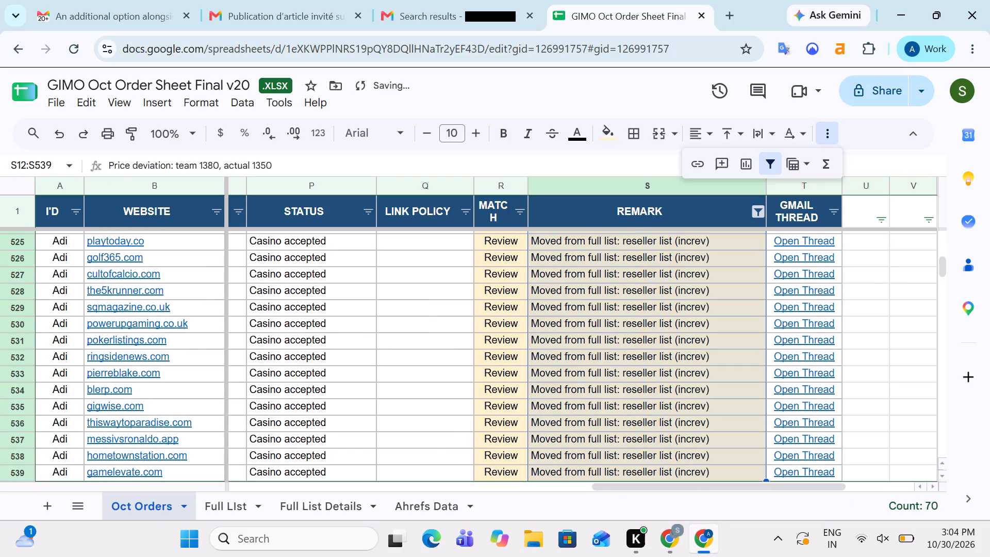
# Examine the exchangerates.org.uk row's entries from EXISTING WEBSITE TYPE across CONTACT DETAILS and STATUS to GMAIL THREAD.
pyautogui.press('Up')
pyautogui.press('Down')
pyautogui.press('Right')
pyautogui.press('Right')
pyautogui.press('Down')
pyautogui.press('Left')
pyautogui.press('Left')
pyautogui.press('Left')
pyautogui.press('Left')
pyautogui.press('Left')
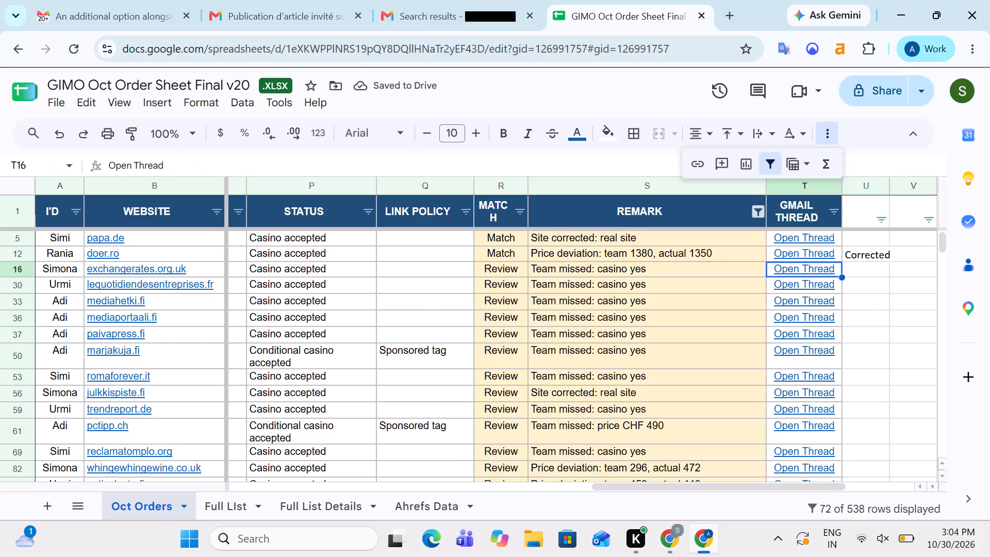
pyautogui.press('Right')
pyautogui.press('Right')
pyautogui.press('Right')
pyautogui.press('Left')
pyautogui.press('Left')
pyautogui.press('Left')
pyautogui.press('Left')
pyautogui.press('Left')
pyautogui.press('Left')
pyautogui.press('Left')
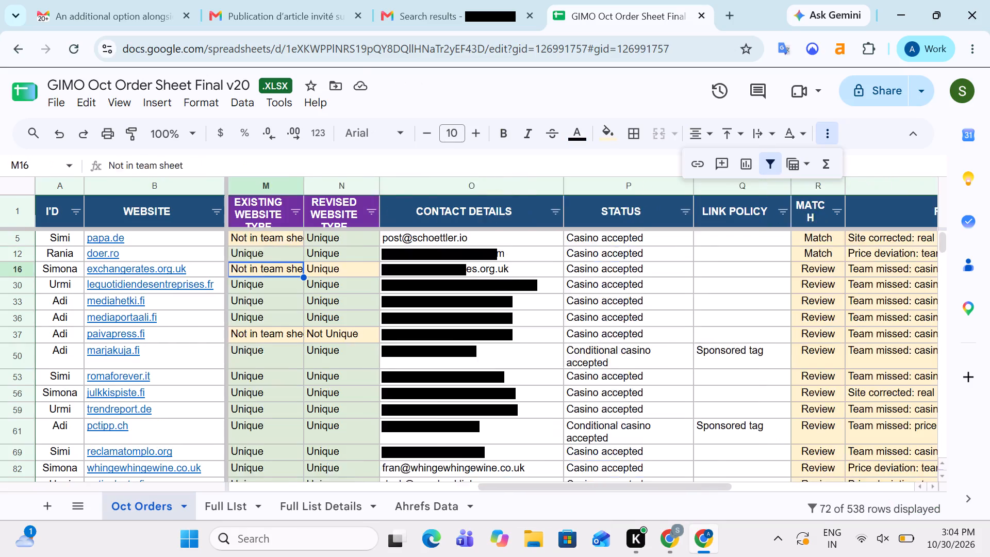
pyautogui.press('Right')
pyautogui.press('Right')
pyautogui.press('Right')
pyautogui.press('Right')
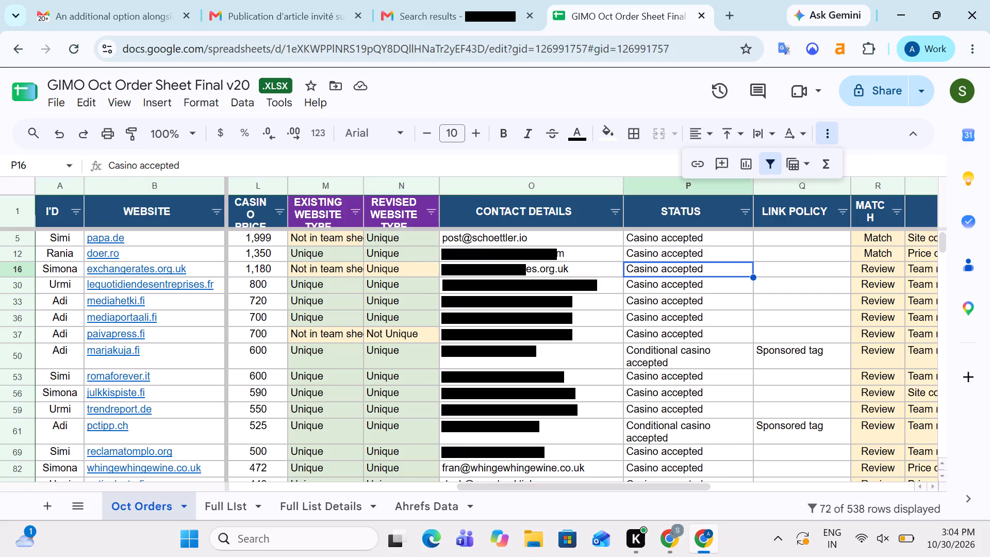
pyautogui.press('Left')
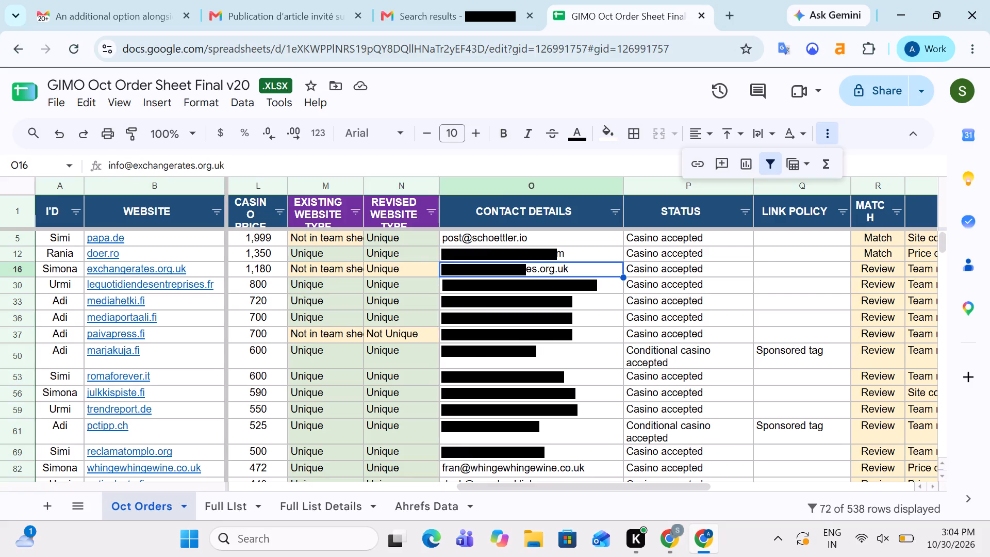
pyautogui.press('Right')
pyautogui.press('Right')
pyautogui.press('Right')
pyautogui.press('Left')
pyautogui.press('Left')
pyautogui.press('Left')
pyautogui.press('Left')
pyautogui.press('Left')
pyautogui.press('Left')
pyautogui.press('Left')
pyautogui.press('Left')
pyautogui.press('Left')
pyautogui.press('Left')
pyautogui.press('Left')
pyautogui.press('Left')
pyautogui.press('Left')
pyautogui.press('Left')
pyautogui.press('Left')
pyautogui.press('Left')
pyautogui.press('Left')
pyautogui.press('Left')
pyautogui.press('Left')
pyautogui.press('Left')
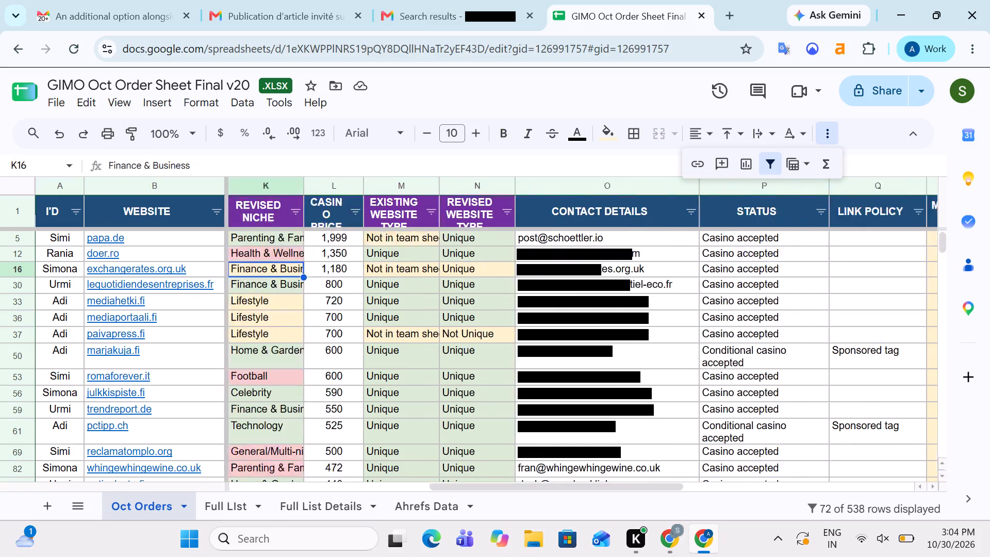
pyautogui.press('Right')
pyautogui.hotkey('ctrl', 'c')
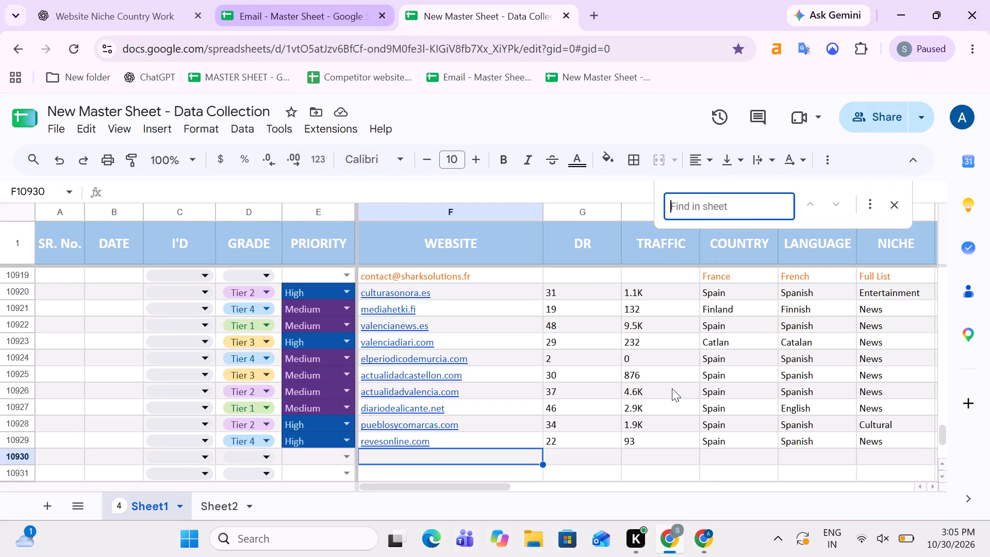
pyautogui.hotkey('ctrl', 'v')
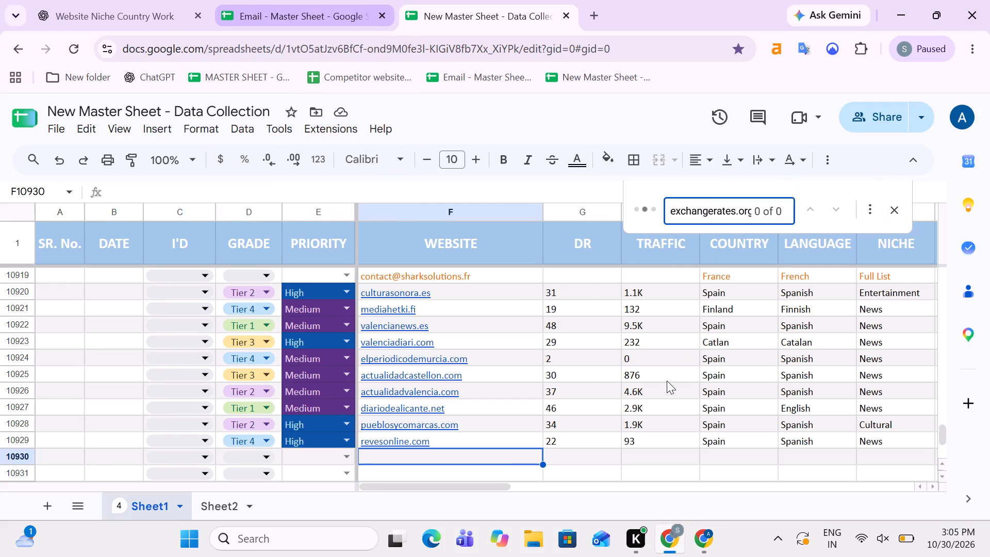
# Examine the master sheet's exchangerates.org.uk row from CASINO PRICE and STATUS through to IMPORTANT NOTES.
pyautogui.click(444, 277)
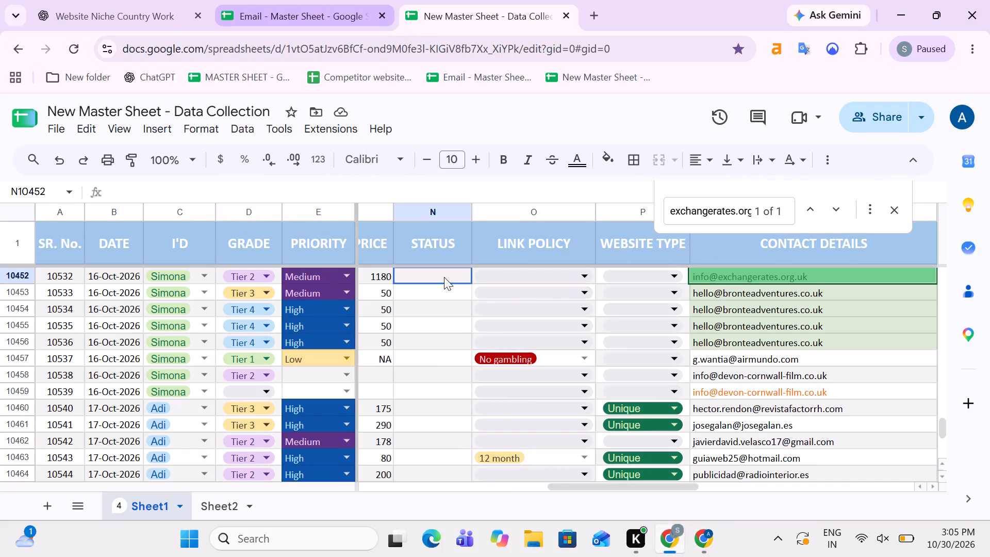
pyautogui.press('Up')
pyautogui.press('Down')
pyautogui.press('Right')
pyautogui.press('Right')
pyautogui.press('Right')
pyautogui.press('Right')
pyautogui.press('Right')
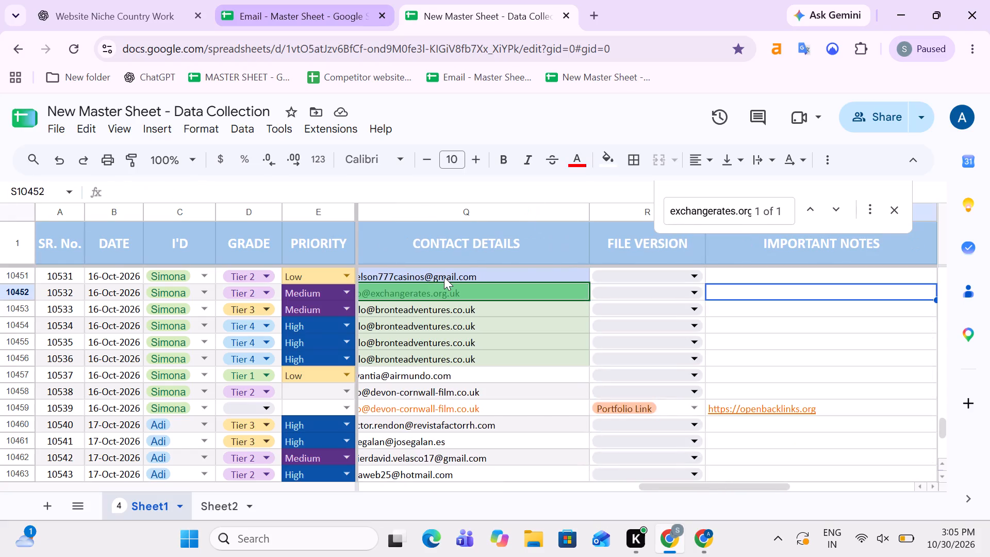
pyautogui.press('Left')
pyautogui.press('Left')
pyautogui.press('Left')
pyautogui.press('Left')
pyautogui.press('Left')
pyautogui.press('Left')
pyautogui.press('Left')
pyautogui.press('Right')
pyautogui.press('Left')
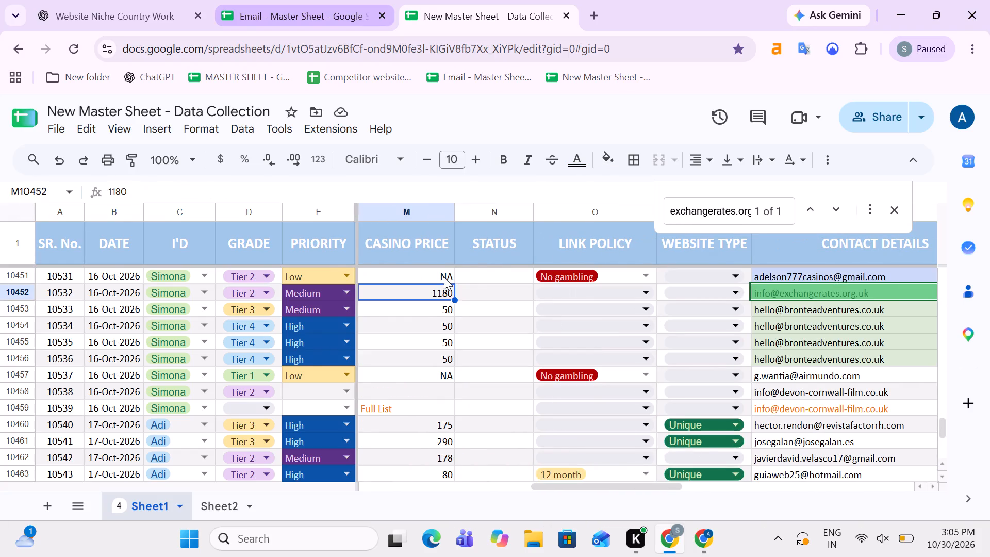
# Return to the GIMO order sheet and compare the exchangerates.org.uk row's country, language, niche, price, website type, contact and status entries.
pyautogui.hotkey('alt', 'Tab')
pyautogui.click(610, 0)
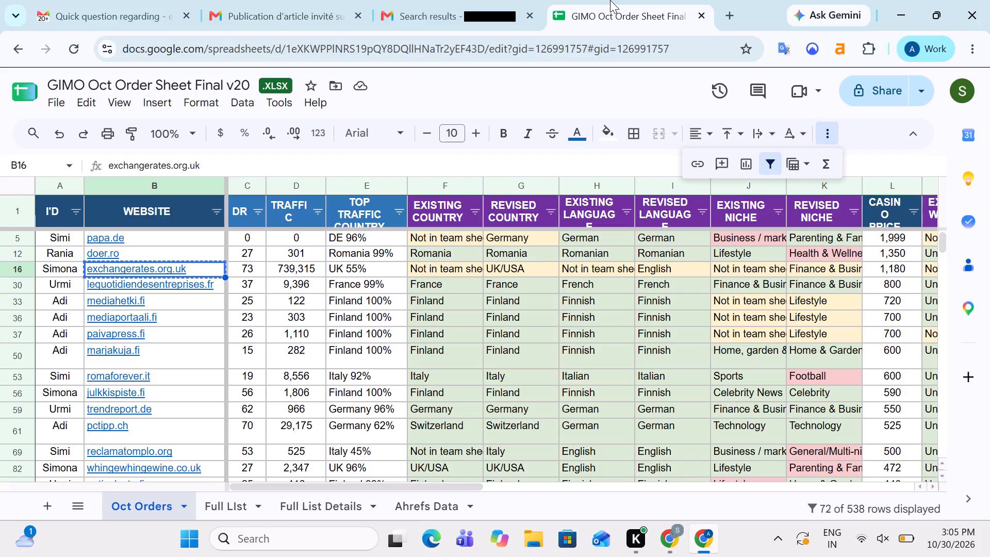
pyautogui.press('Right')
pyautogui.press('Right')
pyautogui.press('Right')
pyautogui.press('Right')
pyautogui.press('Right')
pyautogui.press('Right')
pyautogui.press('Right')
pyautogui.press('Right')
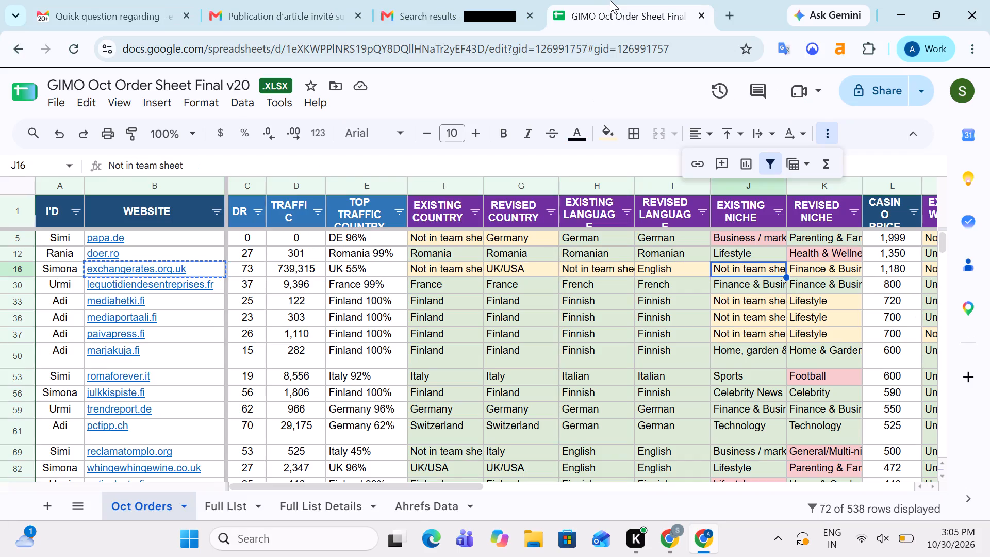
pyautogui.press('Right')
pyautogui.press('Right')
pyautogui.press('Left')
pyautogui.press('Right')
pyautogui.press('Right')
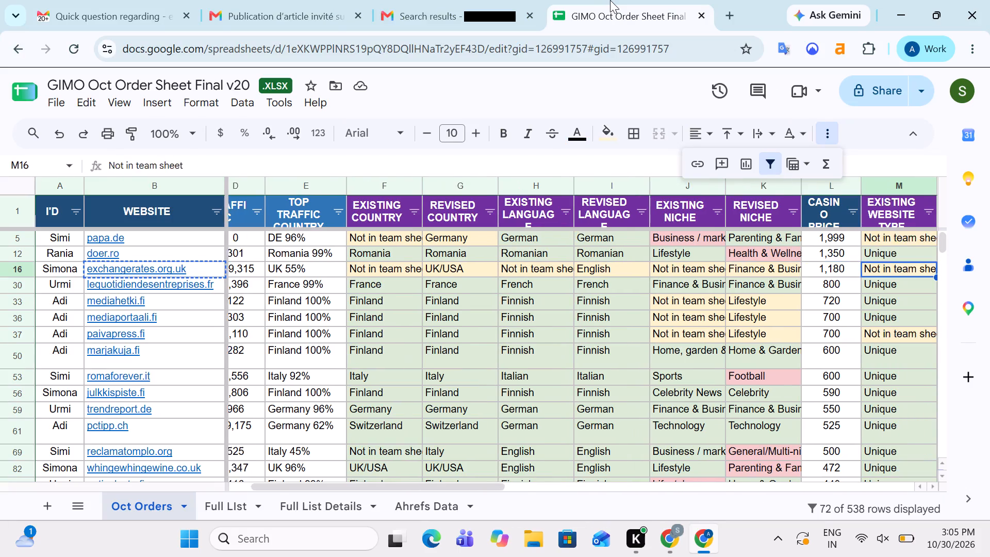
pyautogui.press('Right')
pyautogui.press('Left')
pyautogui.press('Right')
pyautogui.press('Right')
pyautogui.press('Right')
pyautogui.press('Left')
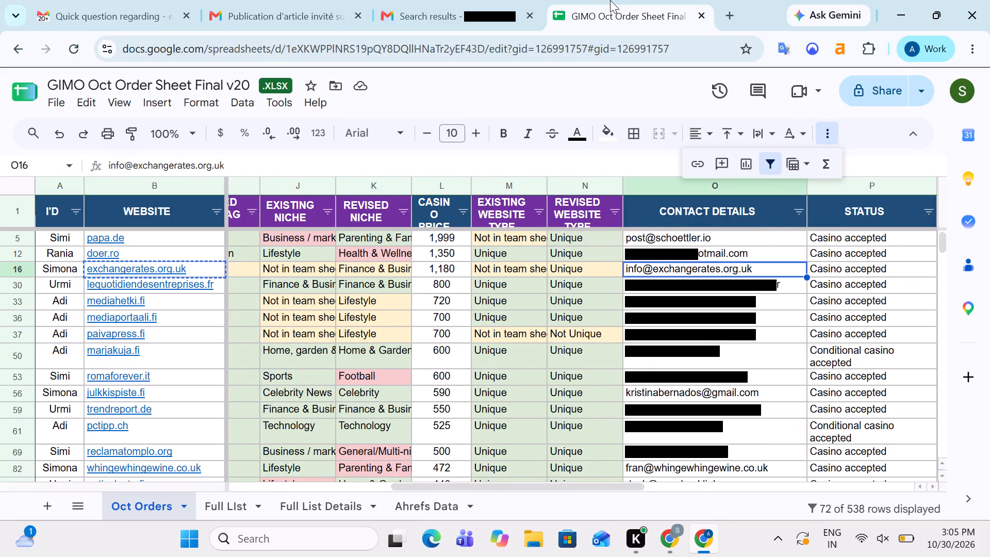
pyautogui.press('Left')
pyautogui.press('Left')
pyautogui.press('Right')
pyautogui.press('Left')
pyautogui.press('Right')
pyautogui.press('Right')
pyautogui.press('Right')
pyautogui.press('Right')
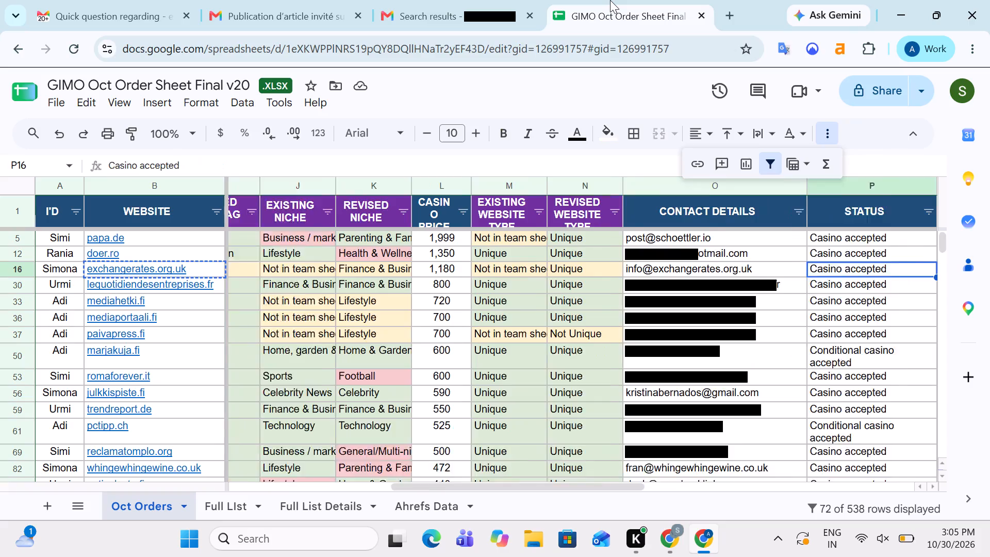
pyautogui.press('Right')
pyautogui.press('Right')
pyautogui.press('Right')
pyautogui.press('Left')
pyautogui.press('Left')
pyautogui.press('Left')
pyautogui.press('Left')
pyautogui.press('Left')
pyautogui.press('Left')
pyautogui.press('Left')
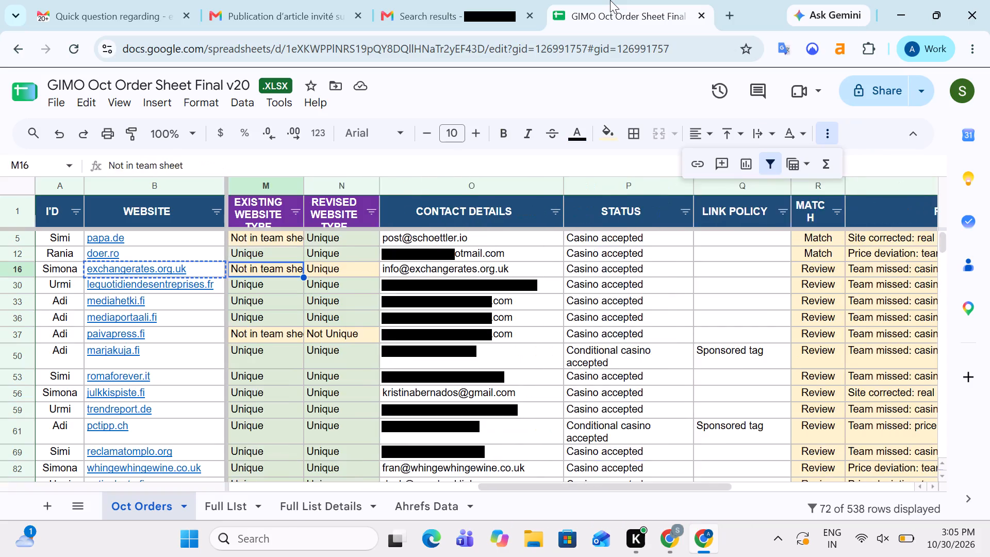
pyautogui.press('Left')
pyautogui.press('Left')
# Set the MATCH status of the exchangerates.org.uk row to Match.
pyautogui.press('Right')
pyautogui.press('Right')
pyautogui.press('Right')
pyautogui.press('Right')
pyautogui.press('Right')
pyautogui.press('Right')
pyautogui.press('Right')
pyautogui.press('Right')
pyautogui.press('Right')
pyautogui.press('Right')
pyautogui.press('Right')
pyautogui.press('Right')
pyautogui.press('Right')
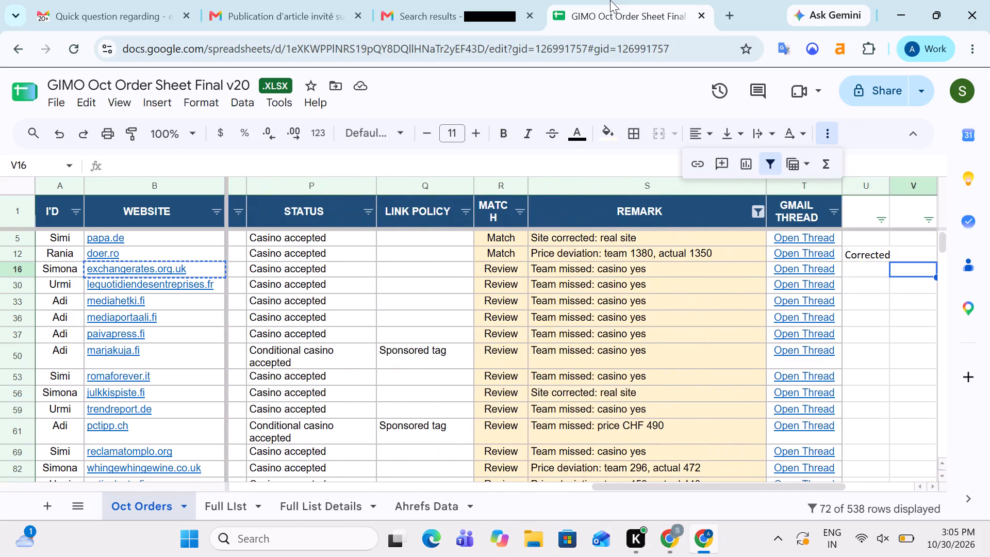
pyautogui.press('Left')
pyautogui.press('Left')
pyautogui.press('Left')
pyautogui.press('Left')
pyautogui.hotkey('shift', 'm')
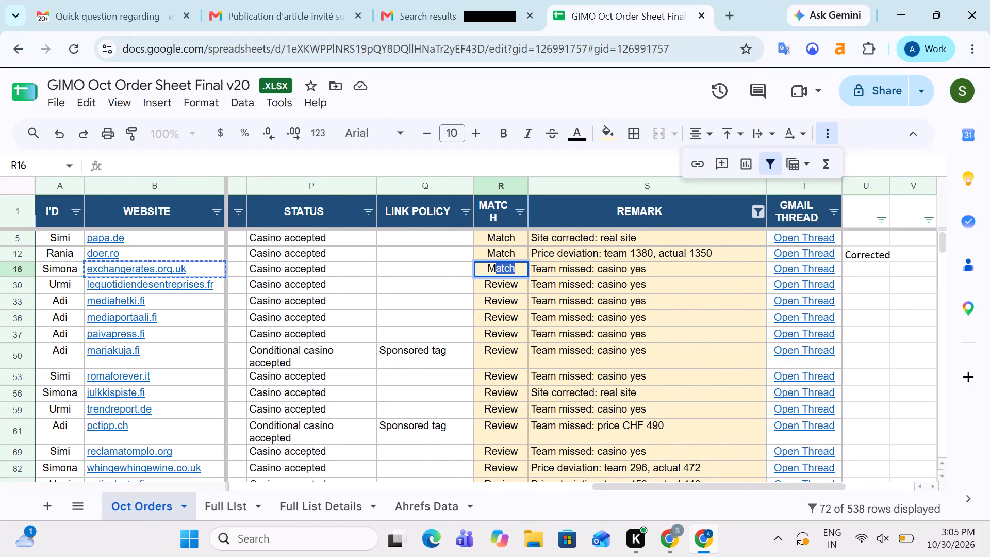
pyautogui.press('Down')
# Examine the lequotidiendesentreprises.fr row's traffic, country, language, niche, casino price and existing website type entries.
pyautogui.press('Right')
pyautogui.press('Right')
pyautogui.press('Right')
pyautogui.press('Left')
pyautogui.press('Left')
pyautogui.press('Left')
pyautogui.press('Left')
pyautogui.press('Left')
pyautogui.press('Left')
pyautogui.press('Left')
pyautogui.press('Left')
pyautogui.press('Left')
pyautogui.press('Left')
pyautogui.press('Left')
pyautogui.press('Left')
pyautogui.press('Left')
pyautogui.press('Left')
pyautogui.press('Left')
pyautogui.press('Left')
pyautogui.press('Left')
pyautogui.press('Left')
pyautogui.press('Left')
pyautogui.press('Left')
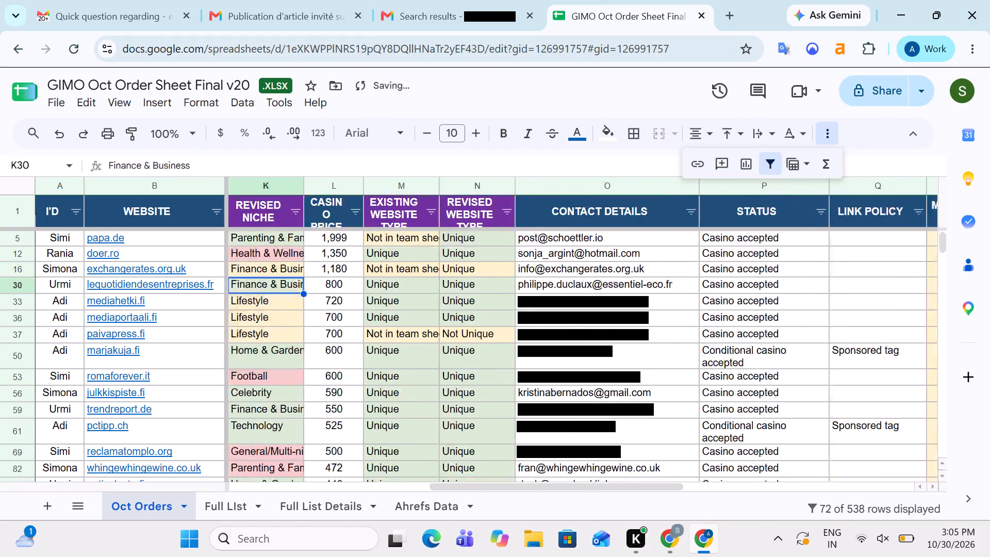
pyautogui.press('Right')
pyautogui.press('Right')
pyautogui.press('Right')
pyautogui.press('Right')
pyautogui.press('Right')
pyautogui.press('Right')
pyautogui.press('Right')
pyautogui.press('Right')
pyautogui.press('Right')
pyautogui.press('Right')
pyautogui.press('Right')
pyautogui.press('Right')
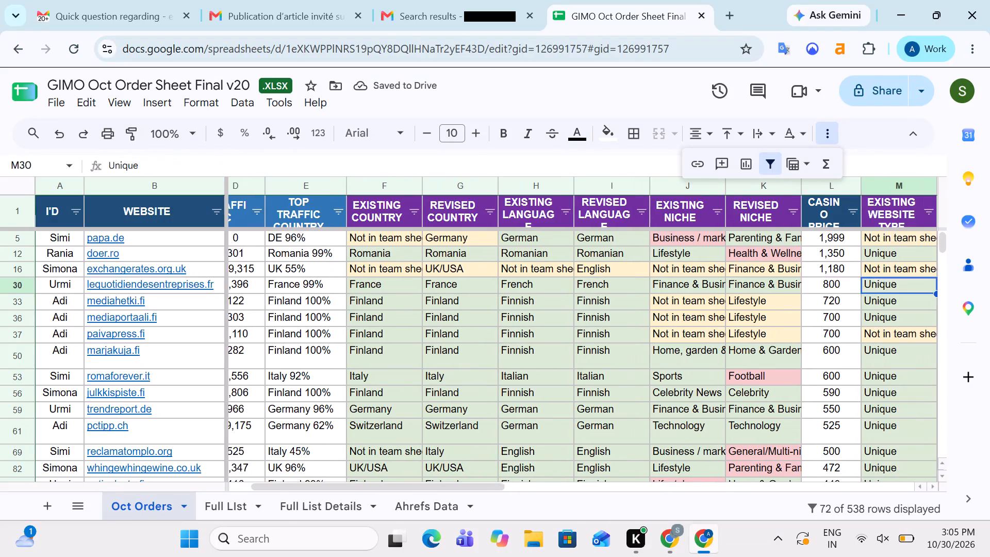
# Examine the lequotidiendesentreprises.fr row's revised website type, contact details, status and link policy.
pyautogui.press('Right')
pyautogui.press('Right')
pyautogui.press('Right')
pyautogui.press('Left')
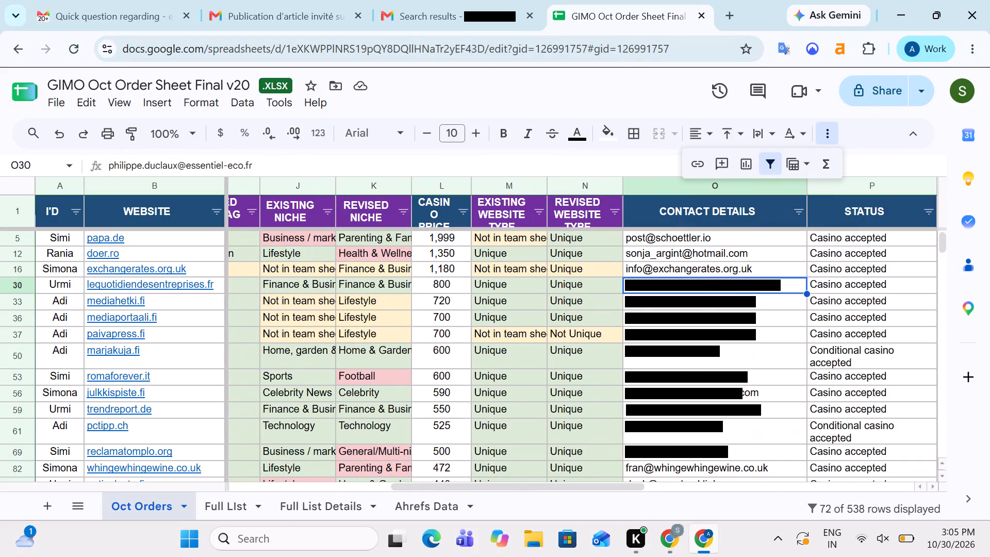
pyautogui.press('Right')
pyautogui.press('Right')
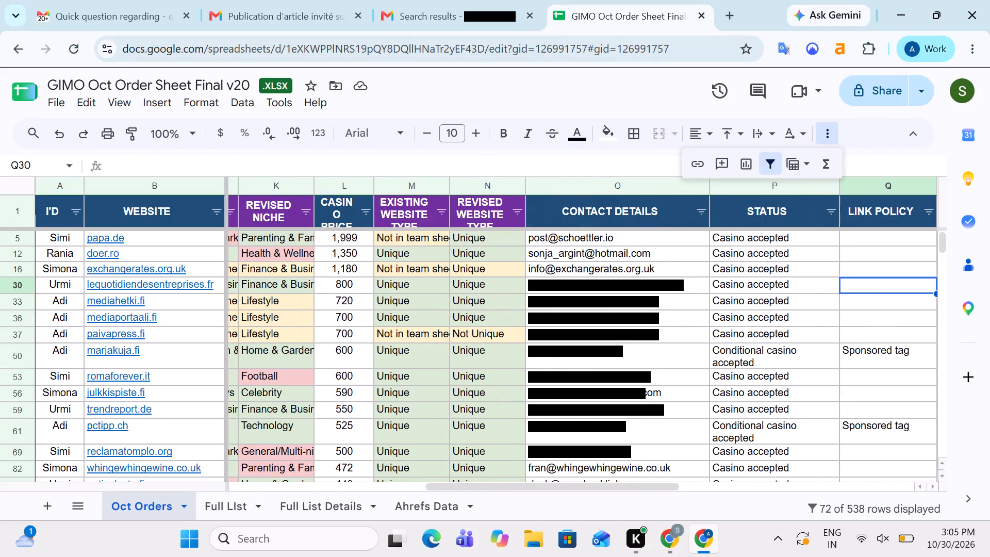
pyautogui.press('Left')
pyautogui.press('Left')
pyautogui.press('Right')
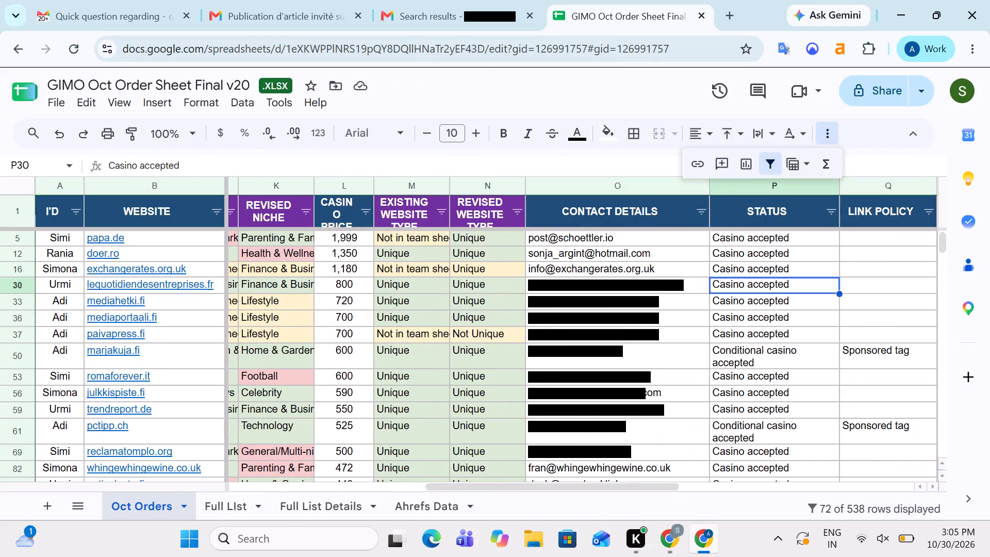
pyautogui.press('Left')
pyautogui.press('Left')
pyautogui.press('Right')
pyautogui.press('Right')
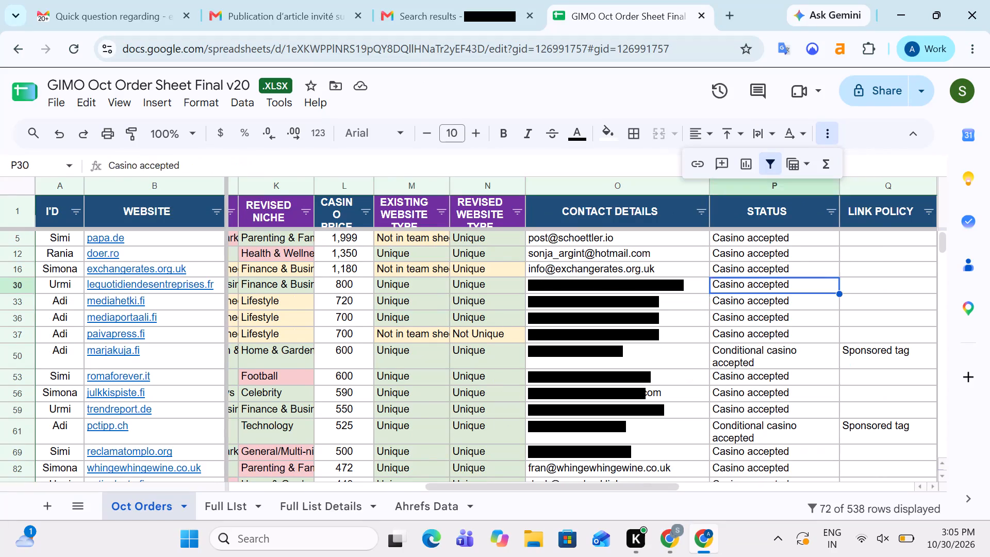
# Copy the website name lequotidiendesentreprises.fr from its row in Oct Orders.
pyautogui.press('Right')
pyautogui.press('Right')
pyautogui.press('Right')
pyautogui.press('Left')
pyautogui.press('Left')
pyautogui.press('Left')
pyautogui.press('Left')
pyautogui.press('Left')
pyautogui.press('Left')
pyautogui.press('Left')
pyautogui.press('Left')
pyautogui.press('Left')
pyautogui.press('Left')
pyautogui.press('Left')
pyautogui.press('Left')
pyautogui.press('Left')
pyautogui.press('Left')
pyautogui.press('Left')
pyautogui.press('Left')
pyautogui.press('Left')
pyautogui.press('Left')
pyautogui.press('Left')
pyautogui.press('Left')
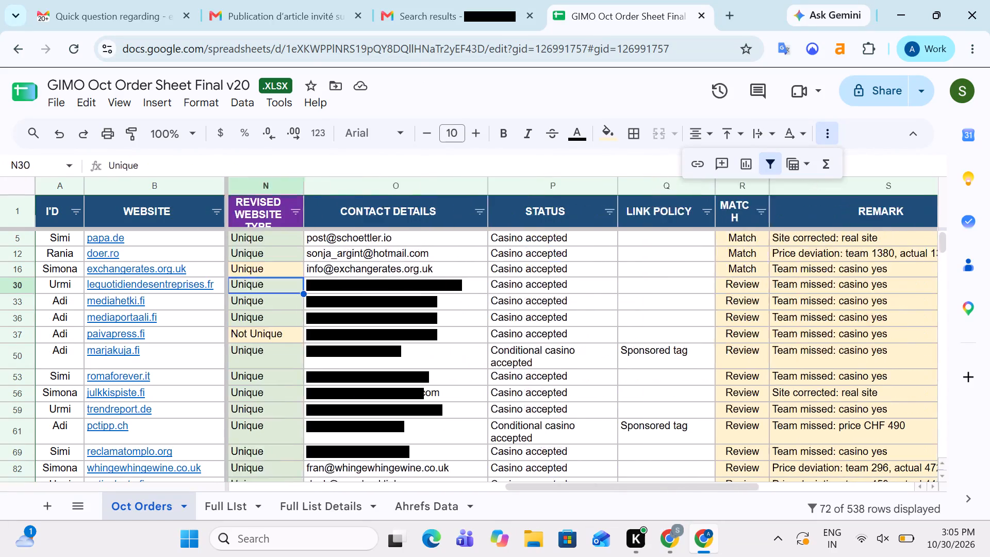
pyautogui.press('Right')
pyautogui.hotkey('ctrl', 'c')
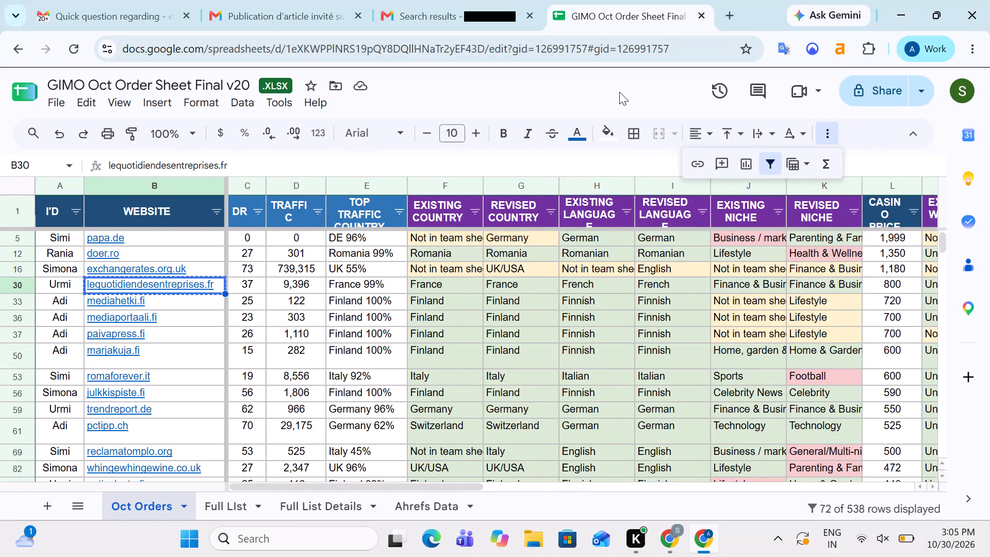
# Examine the lequotidiendesentreprises.fr row from DR through country, language and niche to CASINO PRICE.
pyautogui.press('Right')
pyautogui.press('Right')
pyautogui.press('Right')
pyautogui.press('Right')
pyautogui.press('Right')
pyautogui.press('Right')
pyautogui.press('Right')
pyautogui.press('Right')
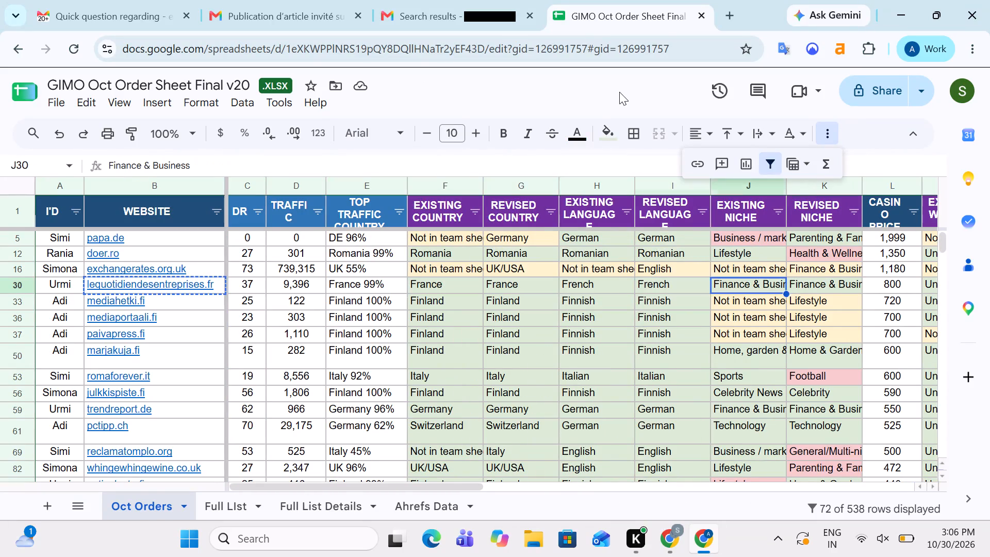
pyautogui.press('Right')
pyautogui.press('Left')
pyautogui.press('Left')
pyautogui.press('Right')
pyautogui.press('Right')
pyautogui.press('Right')
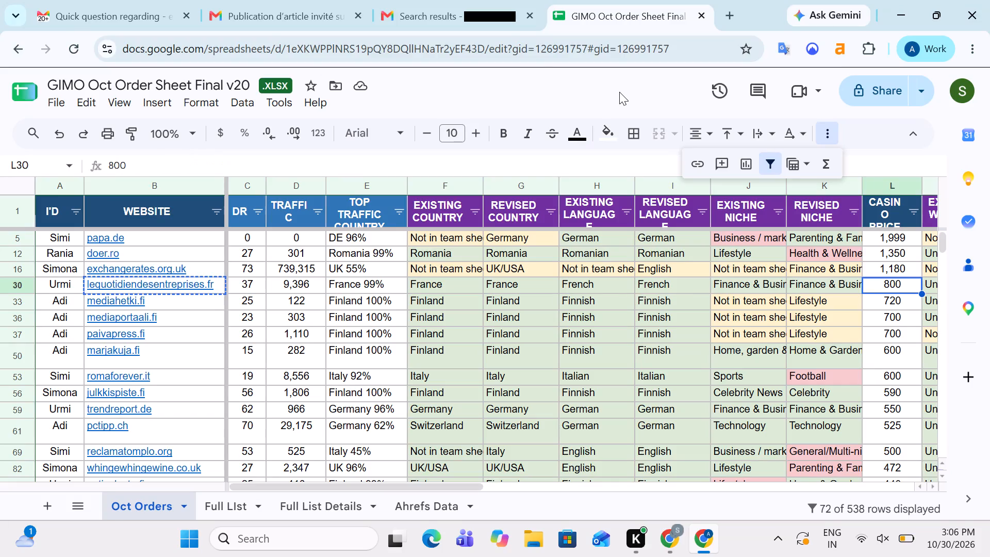
# Switch to New Master Sheet - Data Collection and search it for lequotidiendesentreprises.fr.
pyautogui.hotkey('alt', 'Tab')
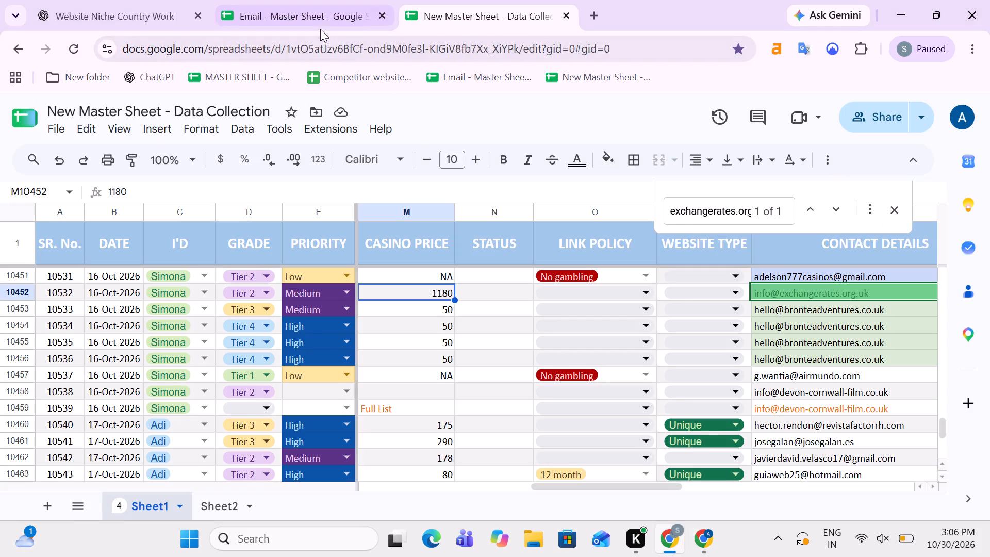
pyautogui.tripleClick(685, 211)
pyautogui.hotkey('ctrl', 'v')
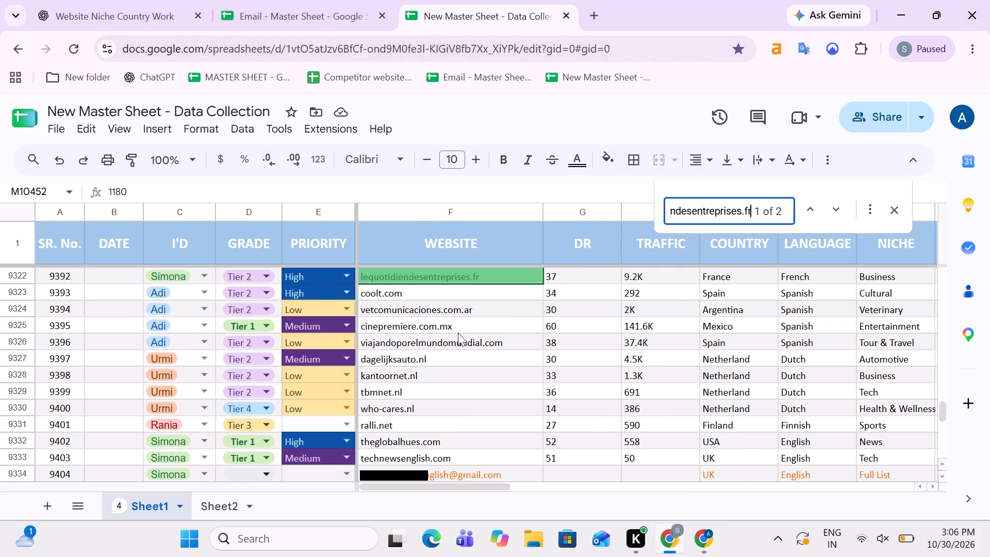
# Examine the lequotidiendesentreprises.fr record in the master sheet, from DR and prices across to website type, contact details and file version.
pyautogui.click(557, 277)
pyautogui.press('Right')
pyautogui.press('Right')
pyautogui.press('Right')
pyautogui.press('Right')
pyautogui.press('Right')
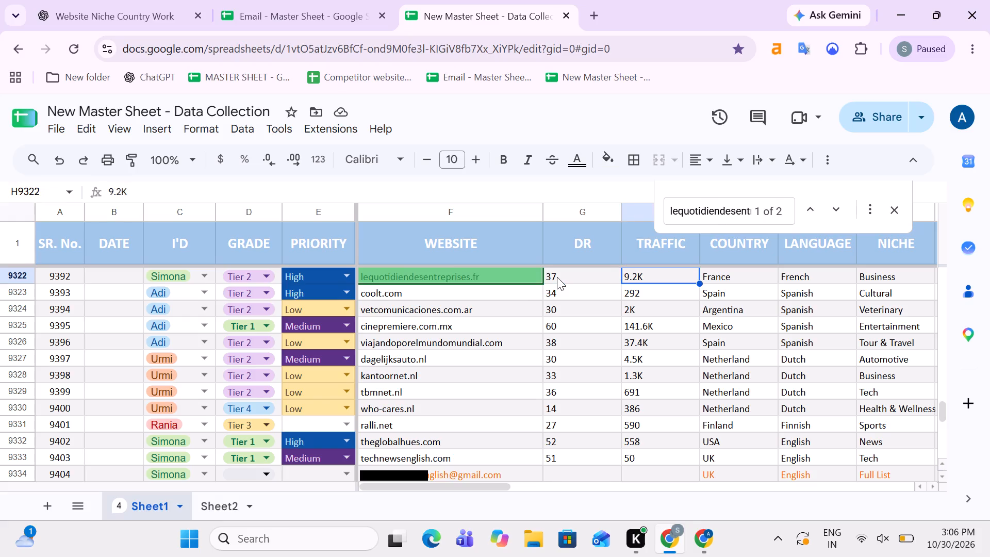
pyautogui.press('Right')
pyautogui.press('Right')
pyautogui.press('Right')
pyautogui.press('Right')
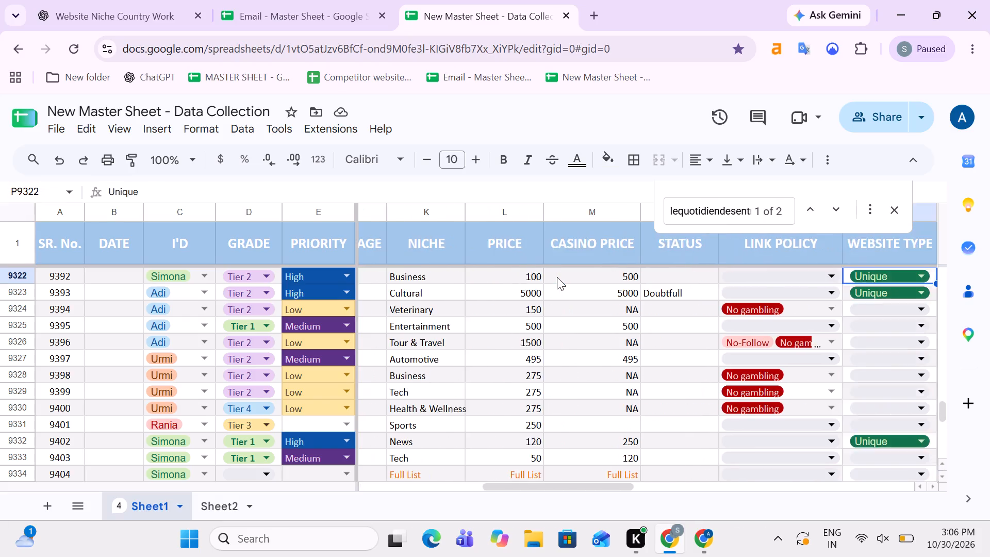
pyautogui.press('Right')
pyautogui.press('Right')
pyautogui.press('Left')
pyautogui.press('Right')
pyautogui.press('Left')
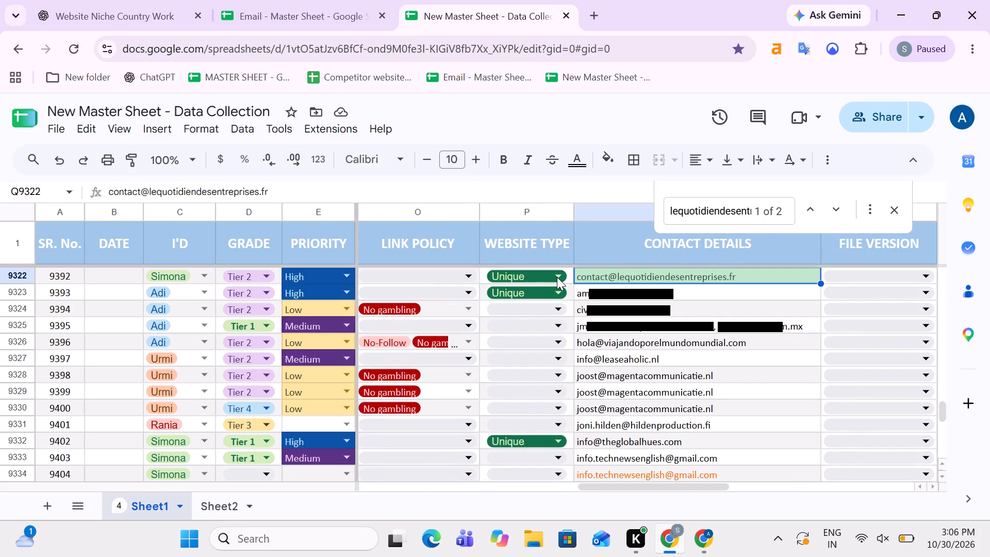
# Add a comma and a space after the contact address of lequotidiendesentreprises.fr in the master sheet.
pyautogui.doubleClick(771, 277)
pyautogui.press(',')
pyautogui.press('space')
# Switch to the GIMO October order sheet and examine the lequotidiendesentreprises.fr row from its domain and traffic figures across to link policy.
pyautogui.hotkey('alt', 'Tab')
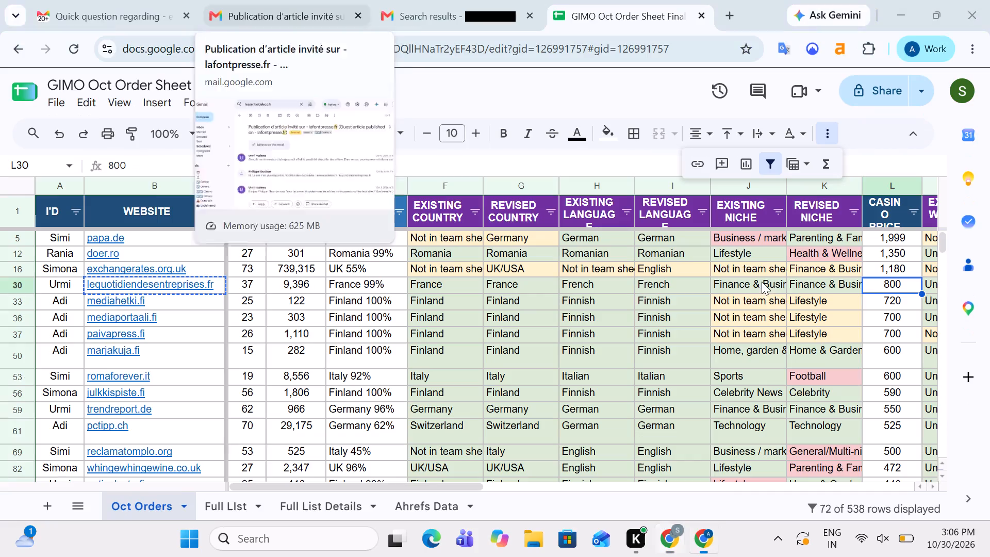
pyautogui.press('Right')
pyautogui.press('Right')
pyautogui.press('Right')
pyautogui.press('Right')
pyautogui.press('Right')
pyautogui.press('Right')
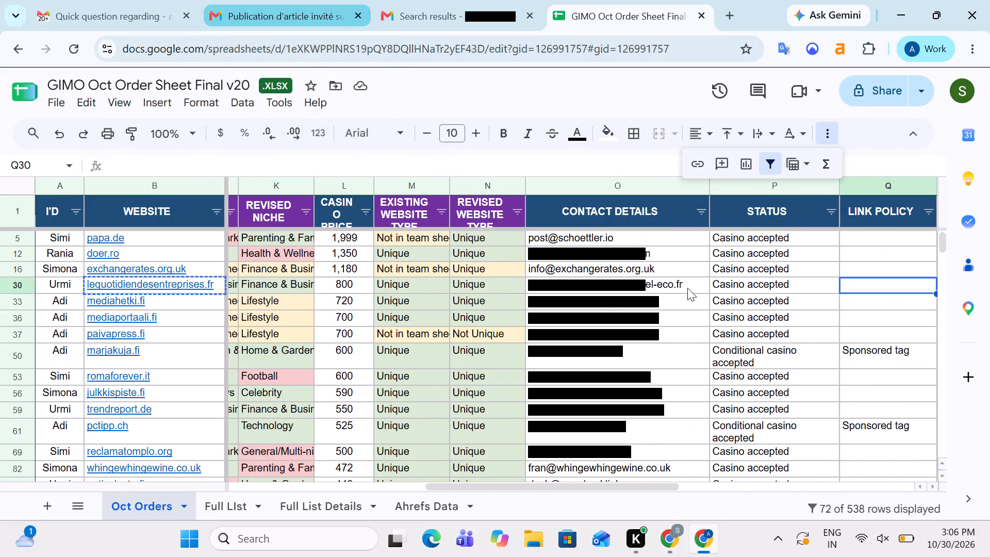
pyautogui.press('Left')
pyautogui.press('Left')
pyautogui.press('Left')
pyautogui.press('Left')
pyautogui.press('Left')
pyautogui.press('Left')
pyautogui.press('Left')
pyautogui.press('Left')
pyautogui.press('Left')
pyautogui.press('Right')
pyautogui.press('Left')
pyautogui.press('Left')
pyautogui.press('Left')
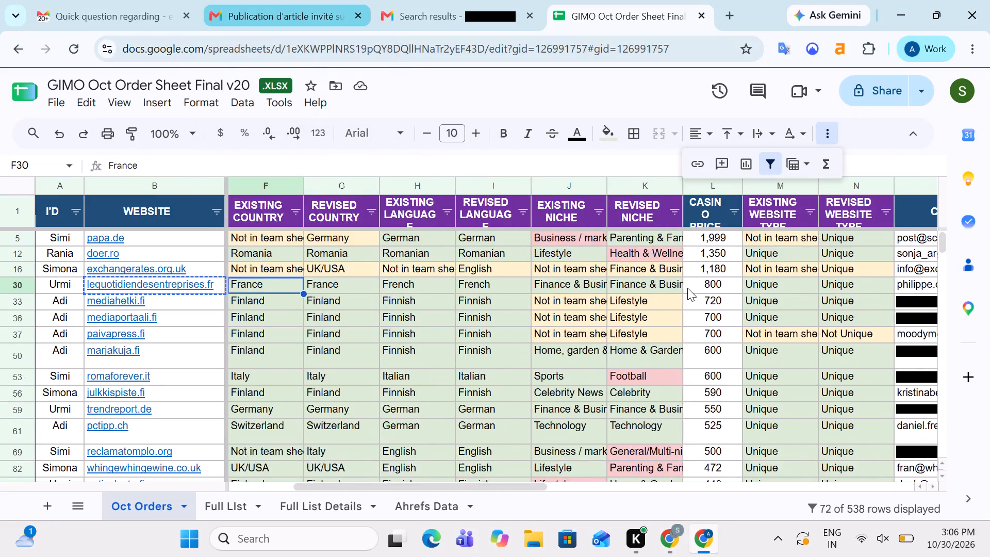
pyautogui.press('Left')
pyautogui.press('Left')
pyautogui.press('Left')
pyautogui.press('Right')
pyautogui.press('Right')
pyautogui.press('Right')
pyautogui.press('Right')
pyautogui.press('Right')
pyautogui.press('Right')
pyautogui.press('Right')
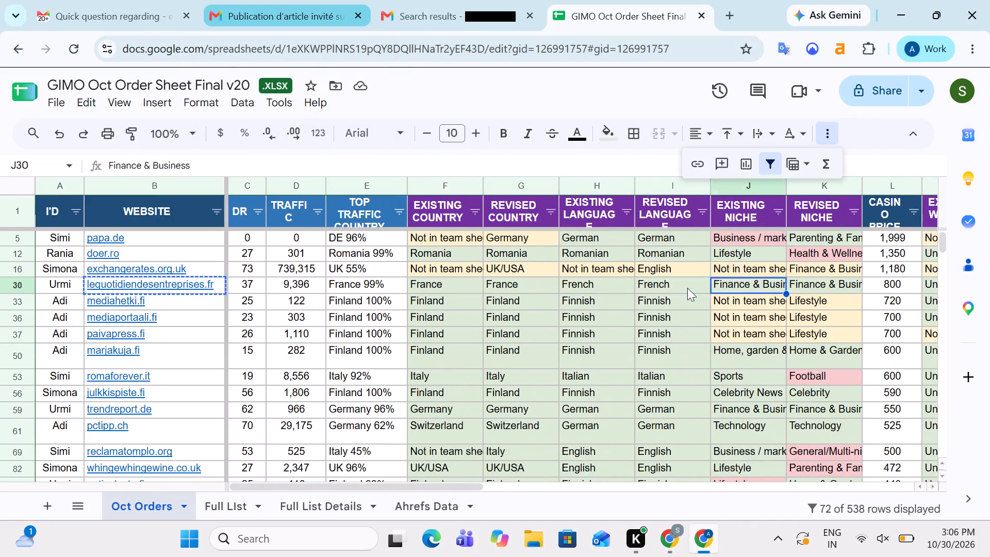
# Copy the contact address of lequotidiendesentreprises.fr from the order sheet and append it after the comma in its master sheet contact details.
pyautogui.press('Right')
pyautogui.press('Right')
pyautogui.press('Right')
pyautogui.press('Right')
pyautogui.press('Right')
pyautogui.hotkey('ctrl', 'c')
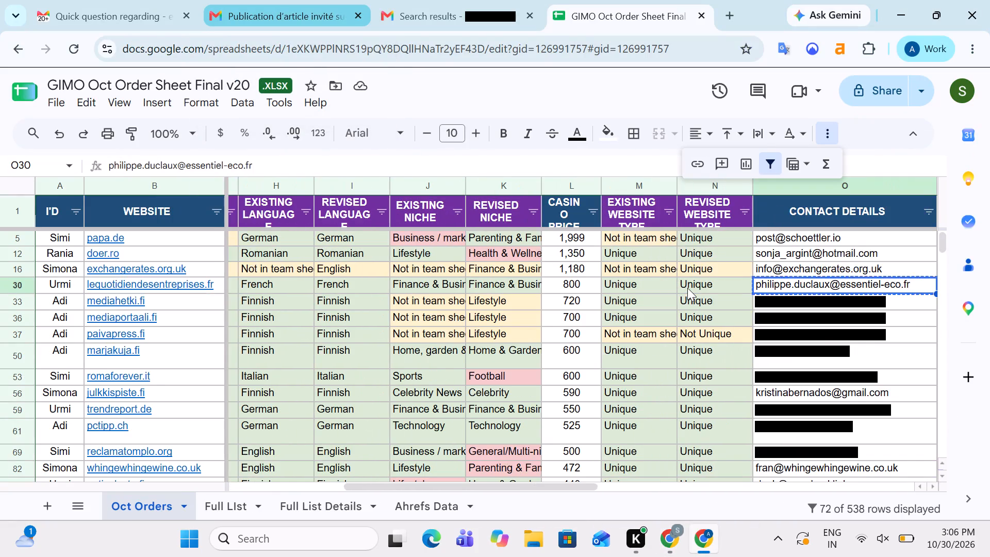
pyautogui.hotkey('alt', 'Tab')
pyautogui.hotkey('ctrl', 'v')
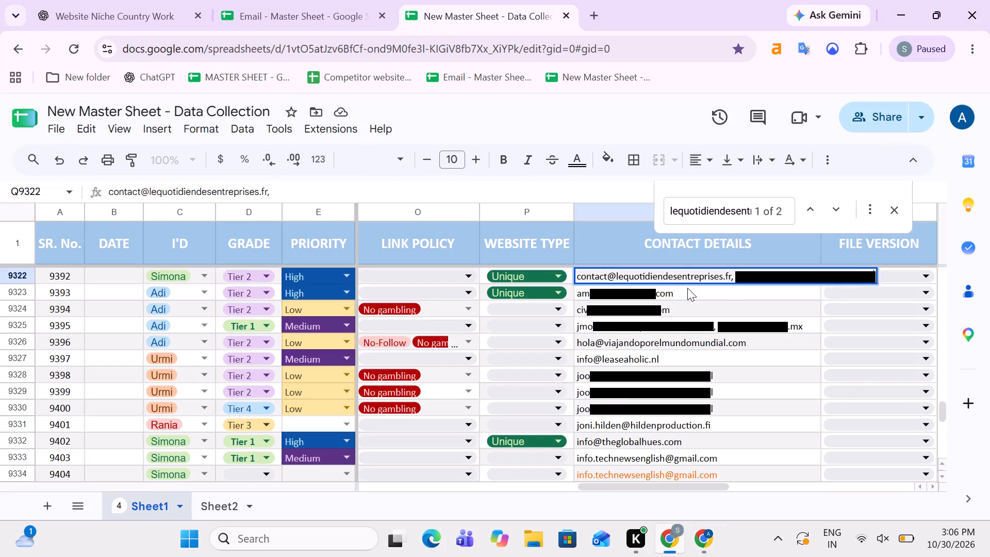
pyautogui.click(756, 359)
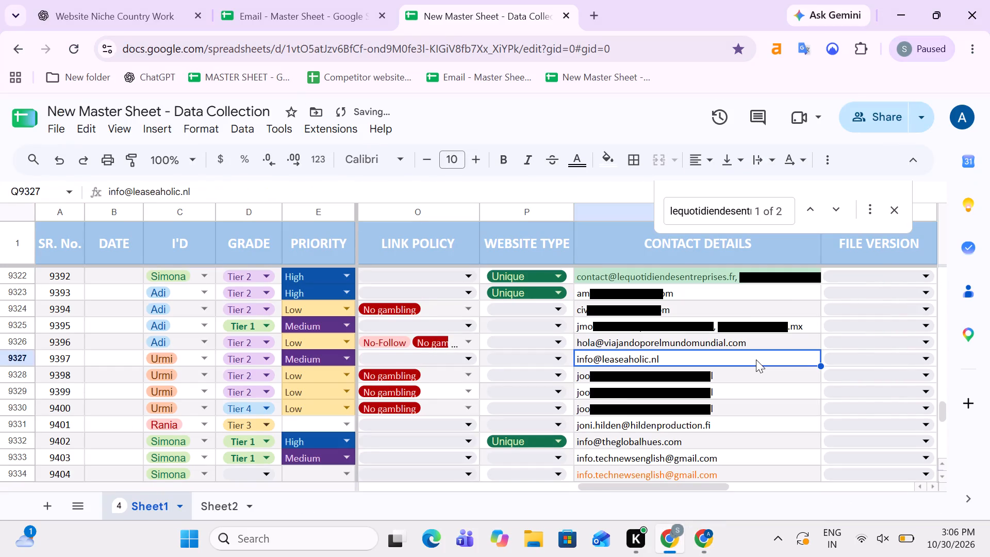
pyautogui.press('Up')
pyautogui.press('Up')
pyautogui.press('Up')
pyautogui.press('Up')
pyautogui.press('Up')
# Back in the order sheet, copy the note "Already in sheet with another Mail and lower price" from the lessentieldeleco.fr row.
pyautogui.hotkey('alt', 'Tab')
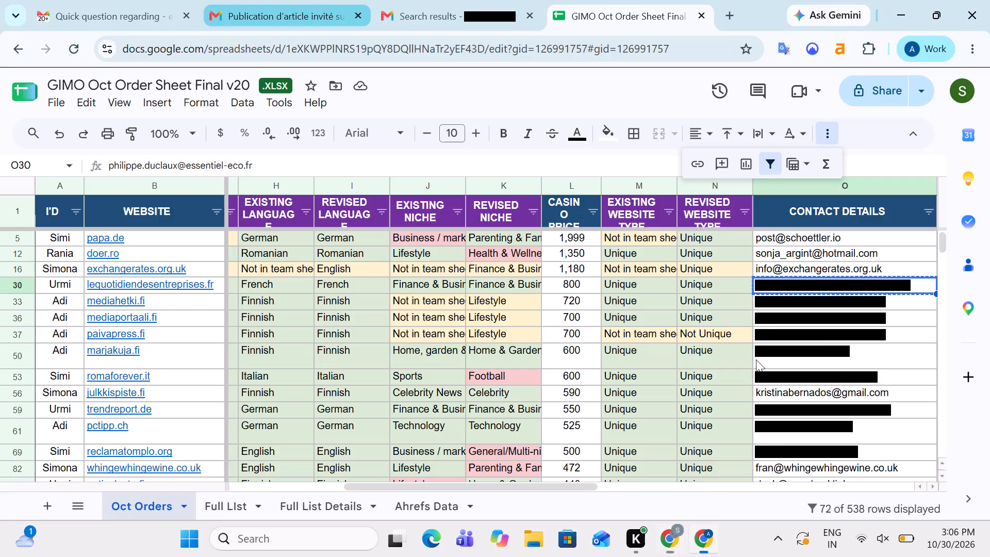
pyautogui.press('Right')
pyautogui.press('Right')
pyautogui.press('Right')
pyautogui.press('Right')
pyautogui.press('Right')
pyautogui.press('Right')
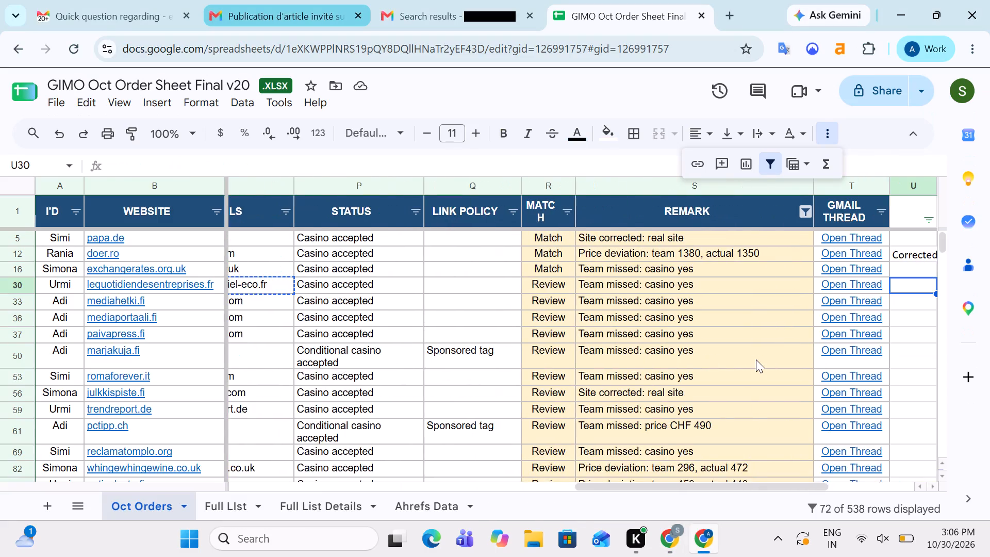
pyautogui.press('Right')
pyautogui.press('Right')
pyautogui.press('Left')
pyautogui.press('Left')
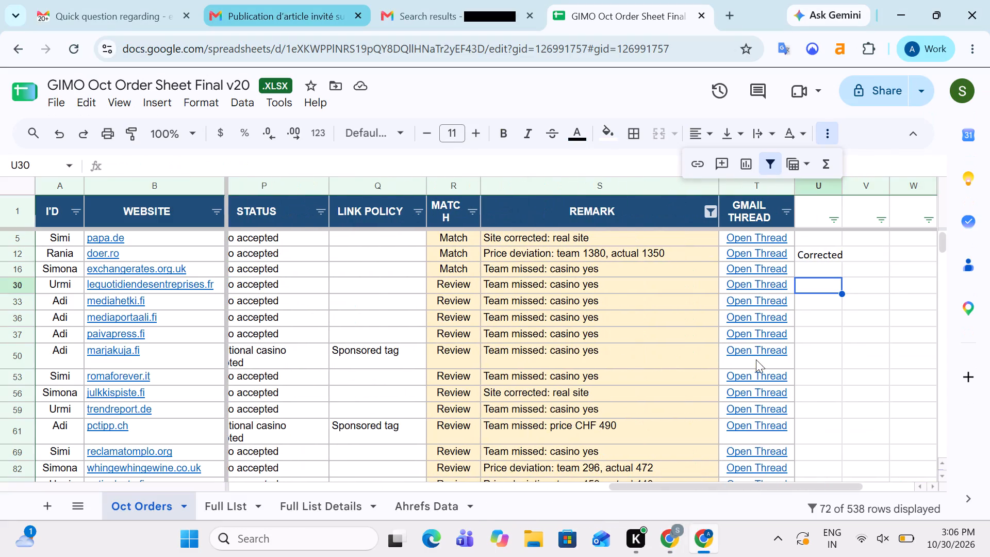
pyautogui.press('Up')
pyautogui.press('Up')
pyautogui.press('Up')
pyautogui.press('Up')
pyautogui.press('Up')
pyautogui.press('Up')
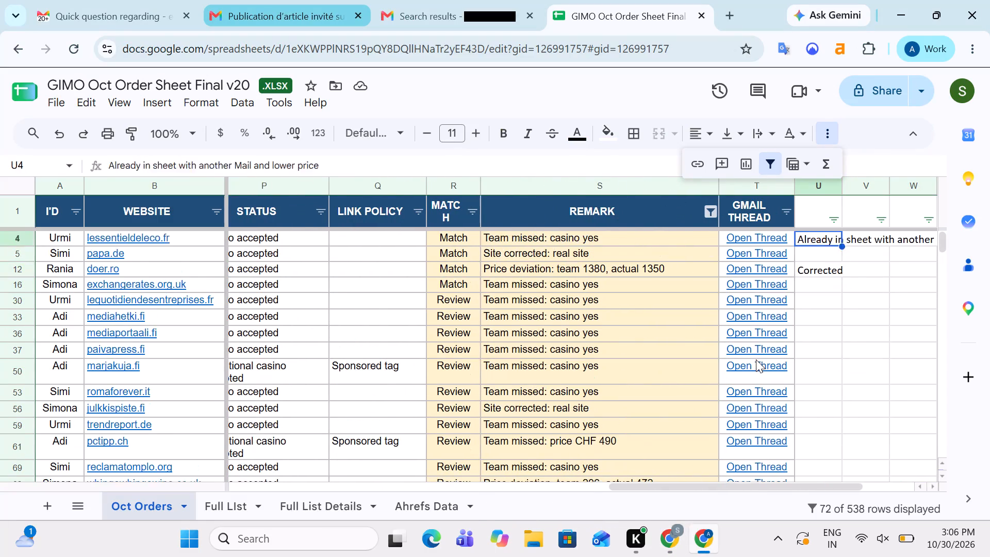
pyautogui.press('Up')
pyautogui.press('Down')
pyautogui.hotkey('ctrl', 'c')
# Return to the lequotidiendesentreprises.fr row and recheck its details from the Gmail thread column back to the start and across again.
pyautogui.press('Down')
pyautogui.press('Down')
pyautogui.press('Down')
pyautogui.press('Down')
pyautogui.press('Left')
pyautogui.press('Left')
pyautogui.press('Left')
pyautogui.press('Left')
pyautogui.press('Left')
pyautogui.press('Left')
pyautogui.press('Left')
pyautogui.press('Left')
pyautogui.press('Left')
pyautogui.press('Left')
pyautogui.press('Left')
pyautogui.press('Left')
pyautogui.press('Left')
pyautogui.press('Left')
pyautogui.press('Left')
pyautogui.press('Left')
pyautogui.press('Left')
pyautogui.press('Left')
pyautogui.press('Left')
pyautogui.press('Left')
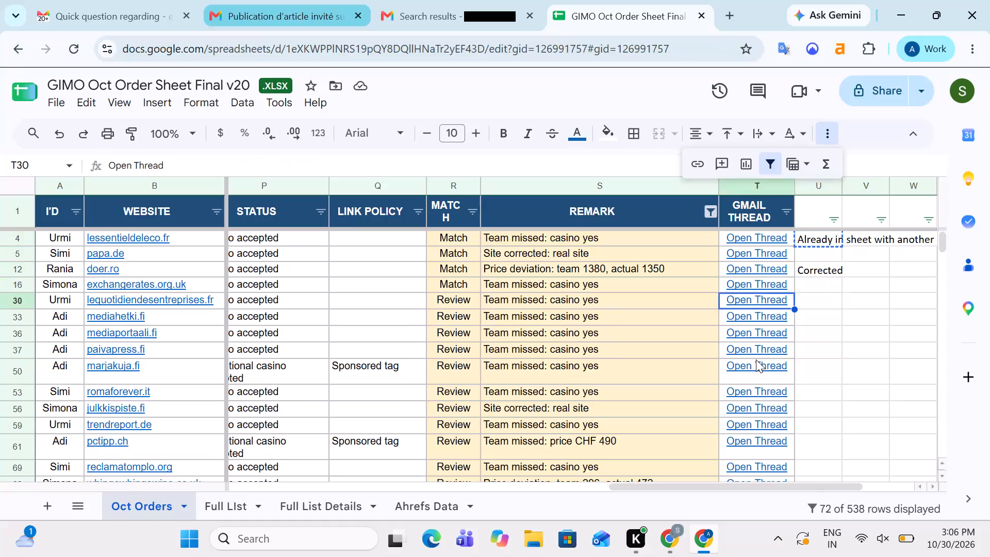
pyautogui.press('Right')
pyautogui.press('Right')
pyautogui.press('Right')
pyautogui.press('Right')
pyautogui.press('Right')
pyautogui.press('Right')
pyautogui.press('Right')
pyautogui.press('Right')
pyautogui.press('Right')
pyautogui.press('Right')
pyautogui.press('Right')
pyautogui.press('Right')
pyautogui.press('Right')
pyautogui.press('Right')
pyautogui.press('Right')
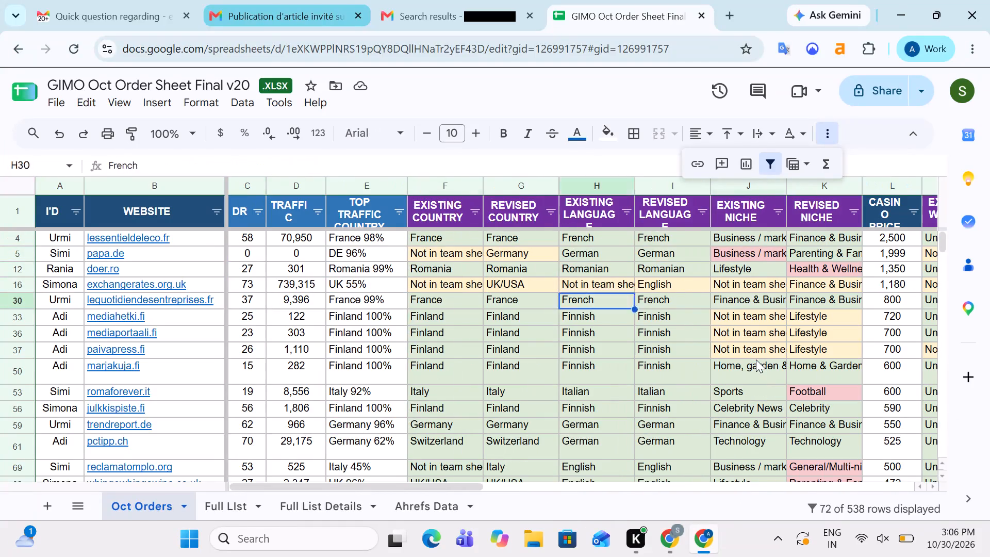
# Paste the "Already in sheet with another" note from lessentieldeleco.fr into the lequotidiendesentreprises.fr row, in the unlabelled column after GMAIL THREAD.
pyautogui.press('Right')
pyautogui.press('Right')
pyautogui.press('Right')
pyautogui.press('Right')
pyautogui.press('Right')
pyautogui.press('Right')
pyautogui.press('Left')
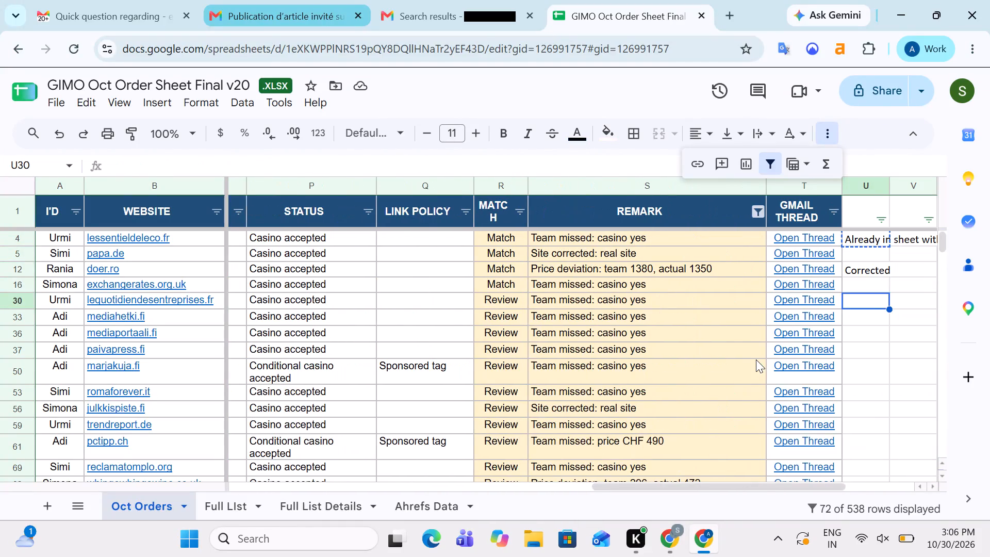
pyautogui.hotkey('ctrl', 'v')
# Set the MATCH entry of lequotidiendesentreprises.fr to Match.
pyautogui.press('Left')
pyautogui.press('Left')
pyautogui.press('Left')
pyautogui.press('Left')
pyautogui.press('Left')
pyautogui.press('Left')
pyautogui.press('Left')
pyautogui.press('Left')
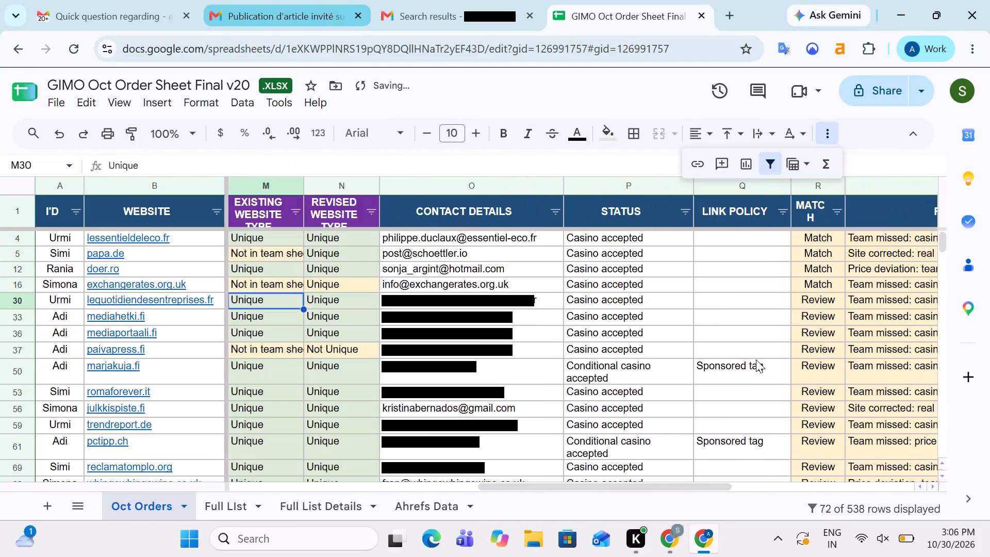
pyautogui.press('Right')
pyautogui.press('Right')
pyautogui.press('Right')
pyautogui.press('Right')
pyautogui.press('Right')
pyautogui.write('Ma')
pyautogui.press('Down')
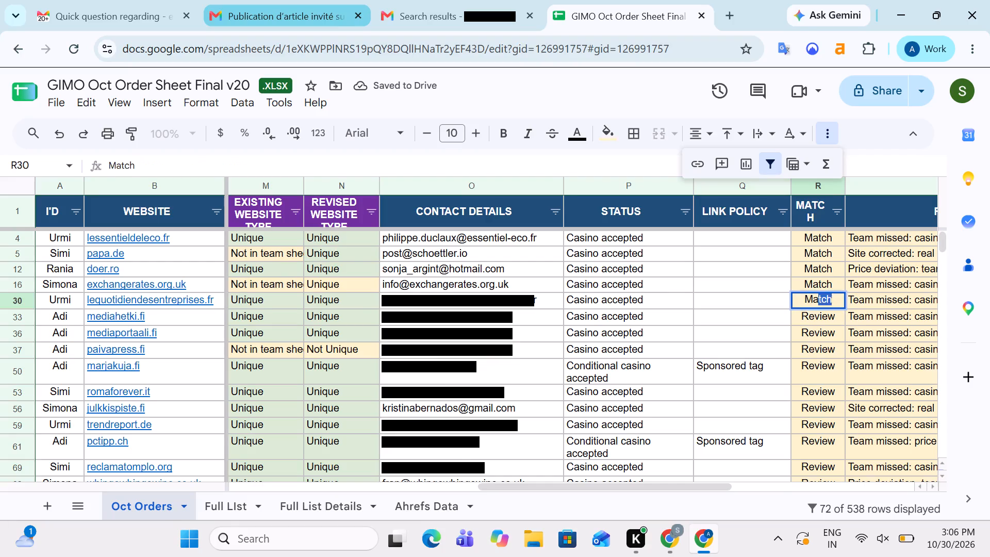
# Examine the mediahetki.fi row's match, remark and Gmail thread entries.
pyautogui.press('Right')
pyautogui.press('Right')
pyautogui.press('Left')
pyautogui.press('Right')
pyautogui.press('Right')
pyautogui.press('Left')
pyautogui.press('Left')
pyautogui.press('Left')
pyautogui.press('Left')
pyautogui.press('Left')
pyautogui.press('Left')
pyautogui.press('Left')
pyautogui.press('Left')
pyautogui.press('Left')
pyautogui.press('Left')
pyautogui.press('Left')
pyautogui.press('Left')
pyautogui.press('Left')
pyautogui.press('Left')
pyautogui.press('Left')
pyautogui.press('Left')
pyautogui.press('Left')
pyautogui.press('Left')
pyautogui.press('Left')
pyautogui.press('Left')
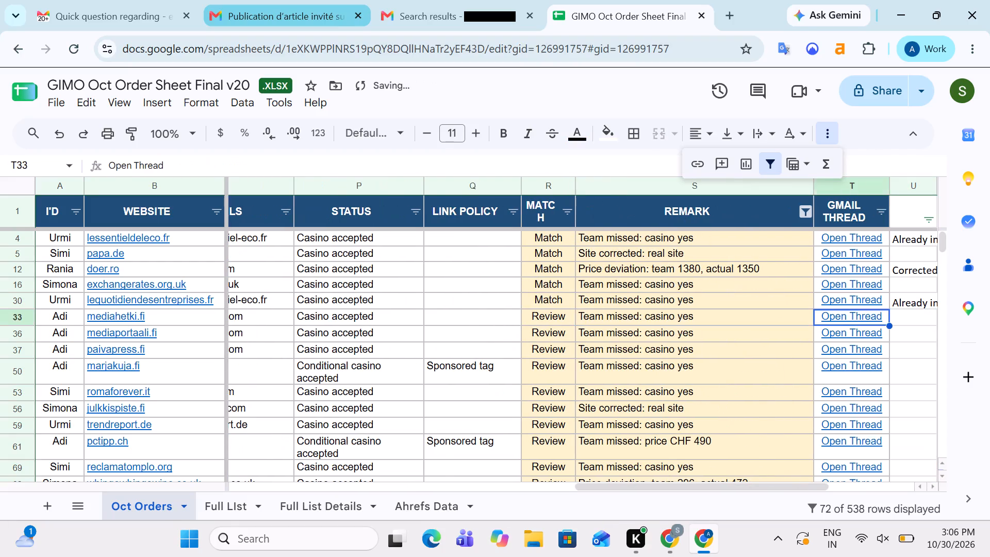
# Examine the mediahetki.fi row's niche, casino price, website type, contact details and status entries.
pyautogui.press('Right')
pyautogui.press('Right')
pyautogui.press('Right')
pyautogui.press('Right')
pyautogui.press('Right')
pyautogui.press('Right')
pyautogui.press('Right')
pyautogui.press('Right')
pyautogui.press('Right')
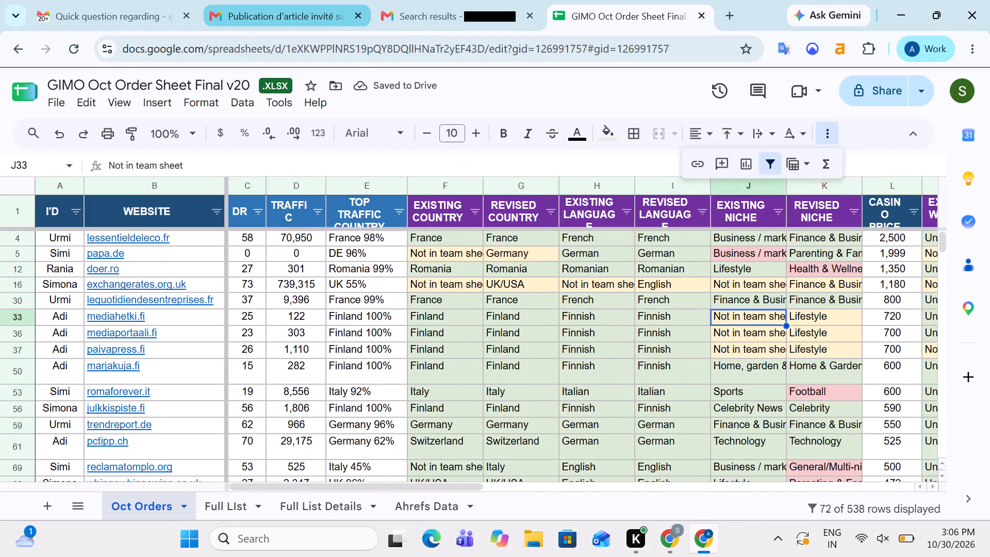
pyautogui.press('Right')
pyautogui.press('Right')
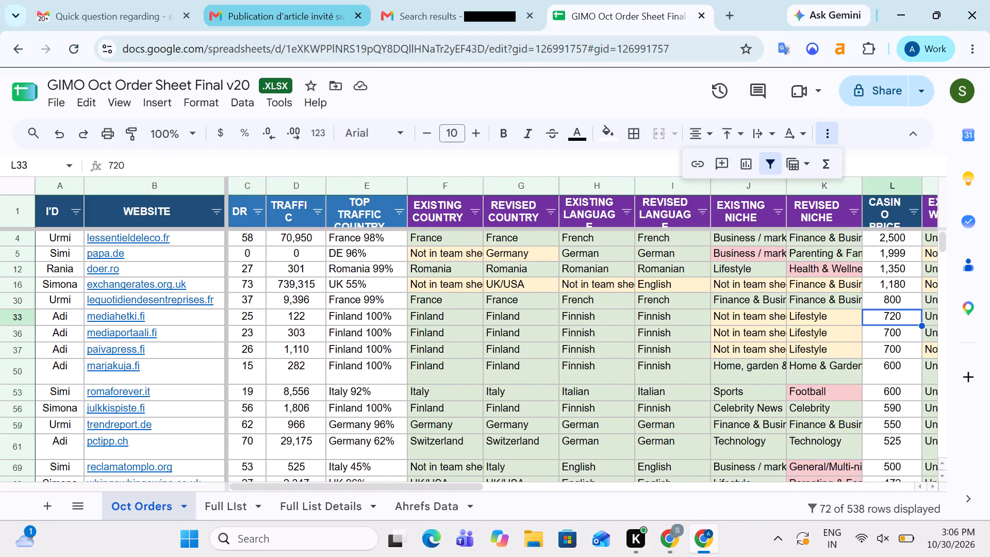
pyautogui.press('Right')
pyautogui.press('Right')
pyautogui.press('Right')
pyautogui.press('Right')
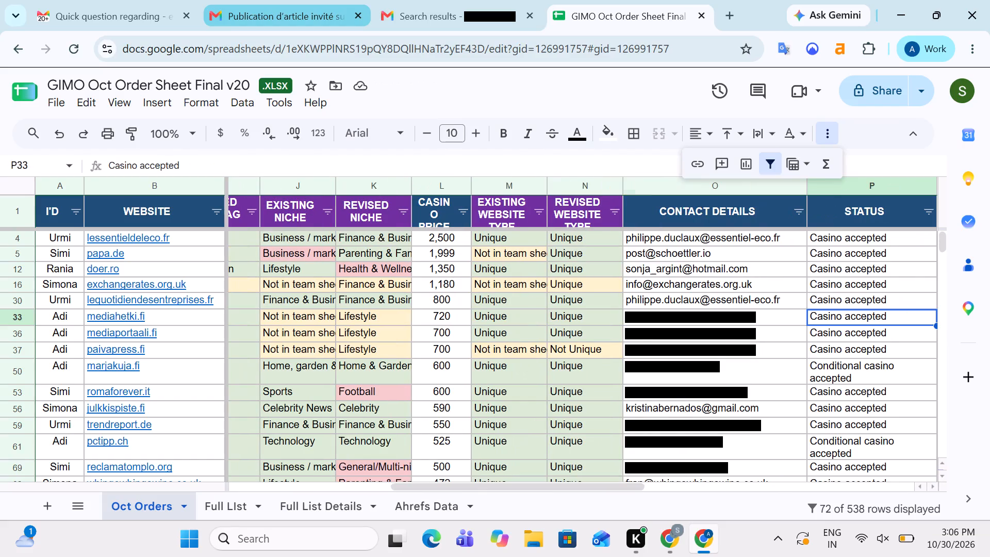
# Examine the mediahetki.fi row's contact details, status, link policy, match and remark entries.
pyautogui.press('Left')
pyautogui.press('Left')
pyautogui.press('Right')
pyautogui.press('Right')
pyautogui.press('Right')
pyautogui.press('Right')
pyautogui.press('Left')
pyautogui.press('Right')
pyautogui.press('Right')
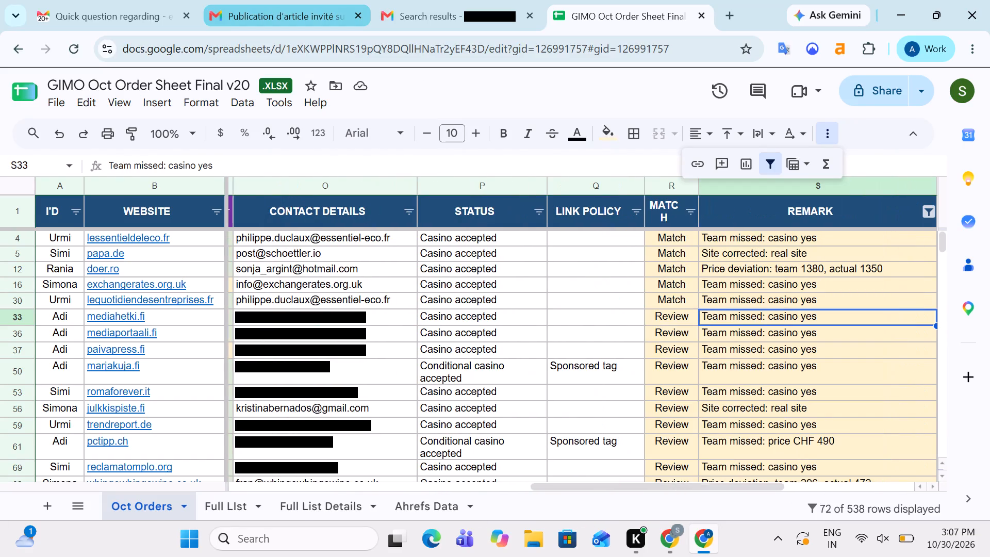
# Copy the website name mediahetki.fi from its row in the Oct Orders sheet.
pyautogui.press('Left')
pyautogui.press('Left')
pyautogui.press('Left')
pyautogui.press('Left')
pyautogui.press('Left')
pyautogui.press('Left')
pyautogui.press('Left')
pyautogui.press('Left')
pyautogui.press('Left')
pyautogui.press('Left')
pyautogui.press('Left')
pyautogui.press('Left')
pyautogui.press('Left')
pyautogui.press('Left')
pyautogui.press('Left')
pyautogui.press('Left')
pyautogui.press('Left')
pyautogui.press('Left')
pyautogui.press('Left')
pyautogui.press('Right')
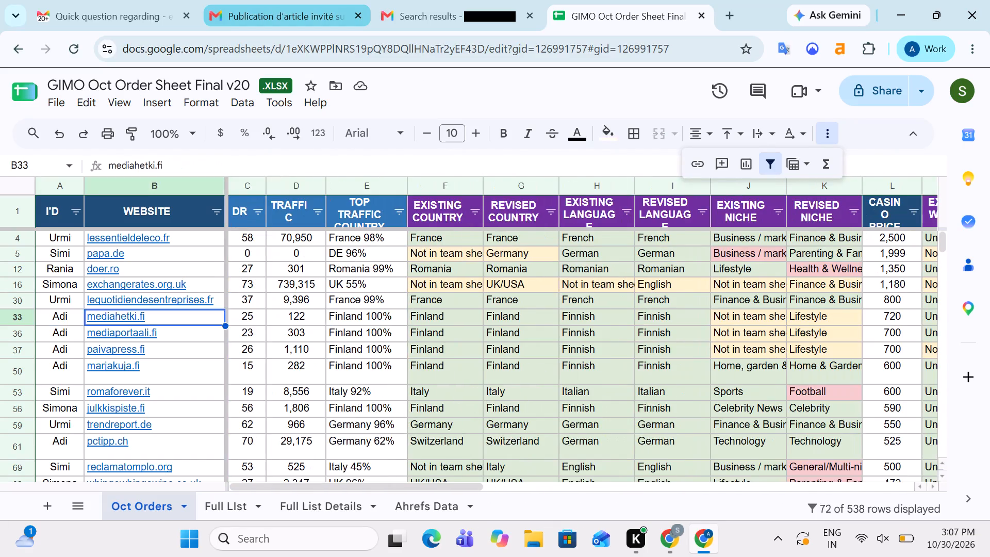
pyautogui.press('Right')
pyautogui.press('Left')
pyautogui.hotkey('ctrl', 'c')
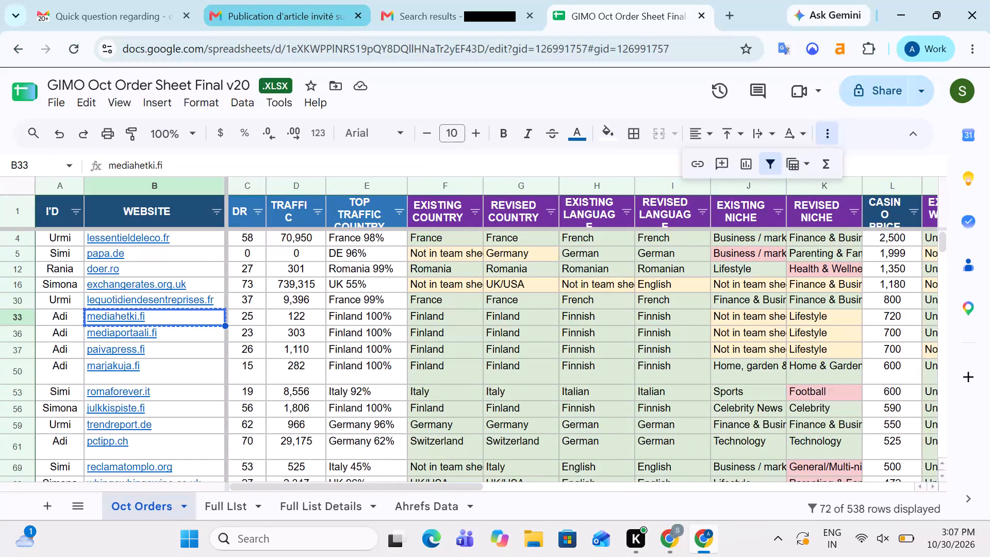
# Examine the mediahetki.fi row's country, language, niche, casino price, website type, contact details and status entries.
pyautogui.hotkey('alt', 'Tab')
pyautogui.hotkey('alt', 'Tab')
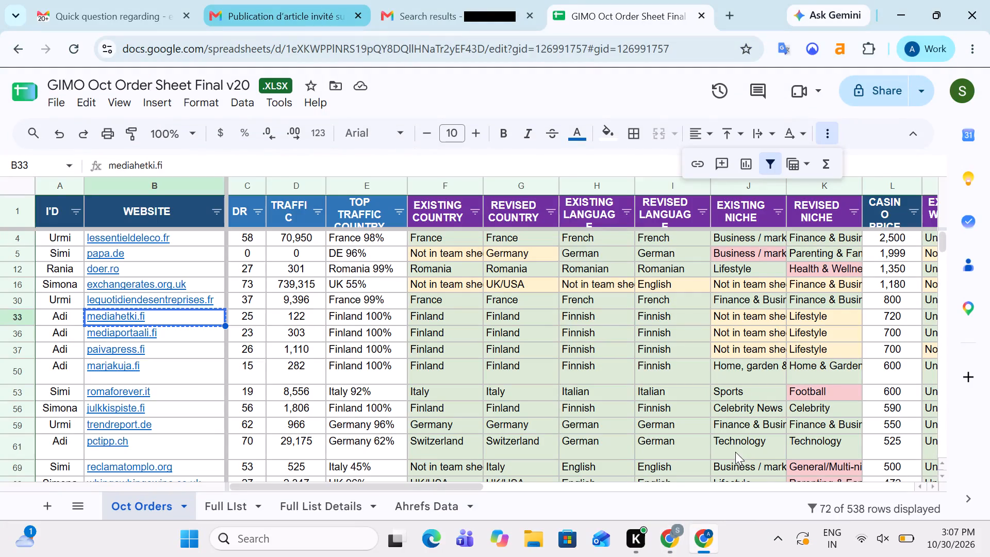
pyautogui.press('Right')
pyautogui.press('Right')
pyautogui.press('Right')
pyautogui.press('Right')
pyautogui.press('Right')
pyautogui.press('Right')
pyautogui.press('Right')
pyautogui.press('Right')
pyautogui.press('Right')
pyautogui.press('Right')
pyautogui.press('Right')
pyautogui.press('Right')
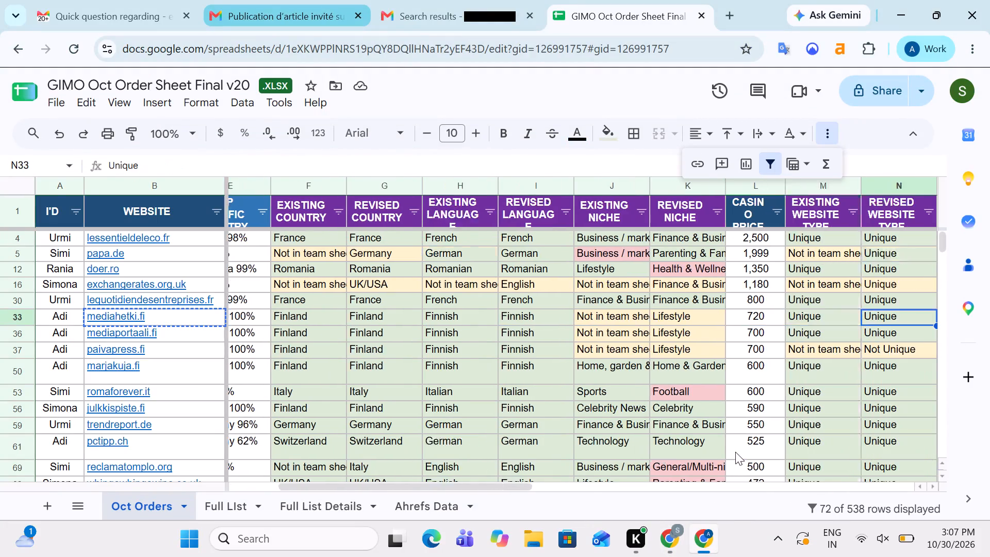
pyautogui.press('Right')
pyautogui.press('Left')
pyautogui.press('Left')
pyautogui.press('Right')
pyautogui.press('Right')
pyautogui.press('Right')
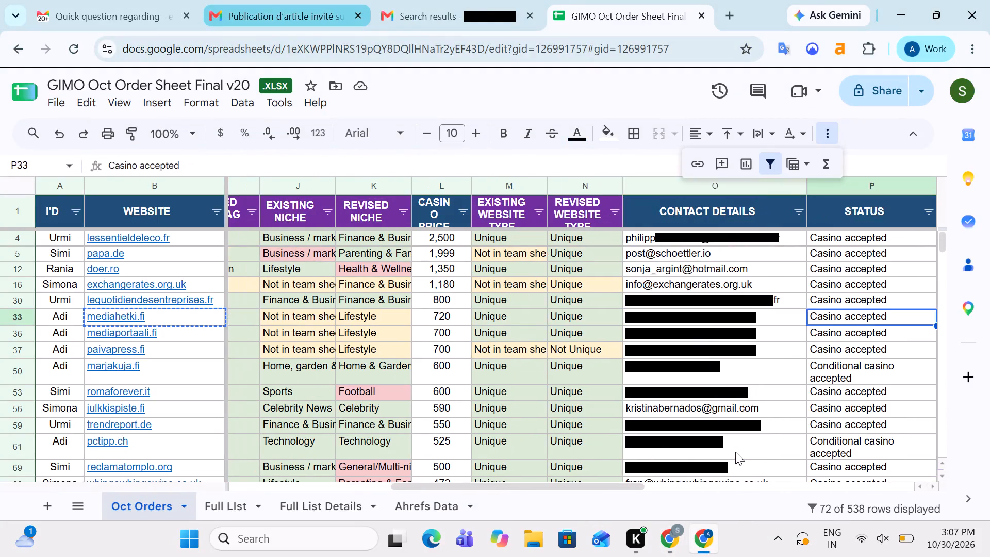
# Examine the mediahetki.fi row's contact details, link policy, match, remark and Gmail thread entries.
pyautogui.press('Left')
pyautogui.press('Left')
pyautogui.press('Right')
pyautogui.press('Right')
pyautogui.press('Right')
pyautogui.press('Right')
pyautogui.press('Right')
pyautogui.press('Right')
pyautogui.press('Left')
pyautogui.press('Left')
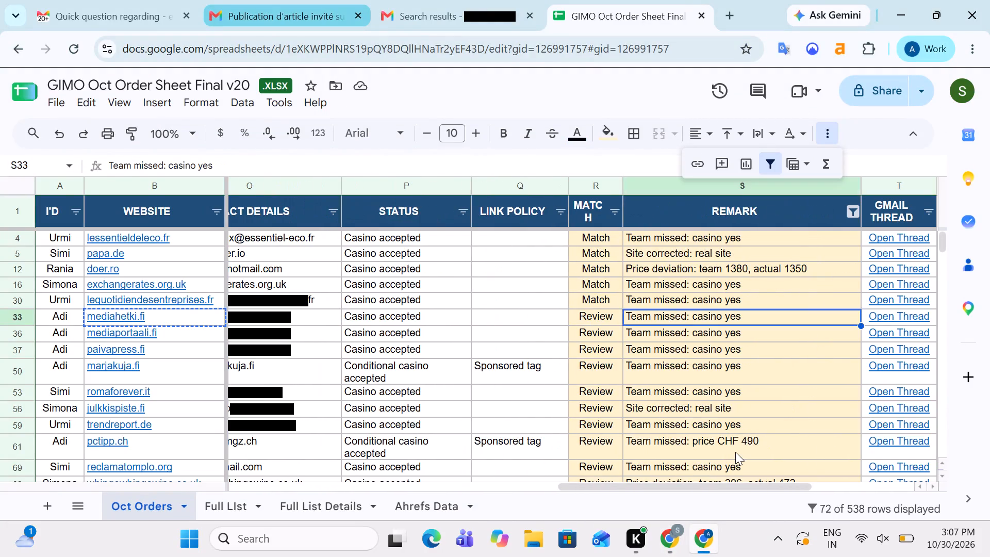
# Return to the Gmail mailbox showing the exchangerates.org.uk thread and open its list of available accounts.
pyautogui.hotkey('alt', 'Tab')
pyautogui.click(114, 0)
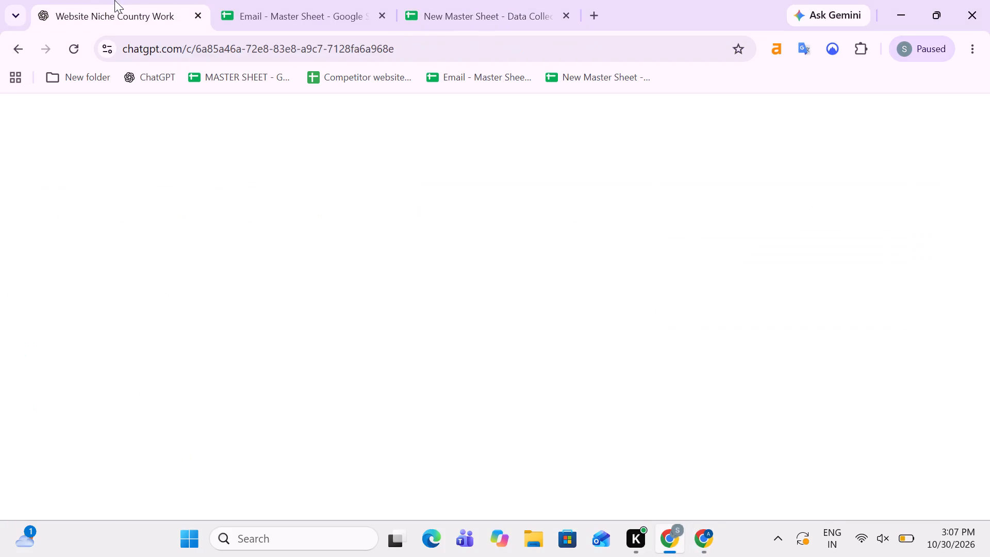
pyautogui.click(421, 0)
pyautogui.hotkey('alt', 'Tab')
pyautogui.click(114, 0)
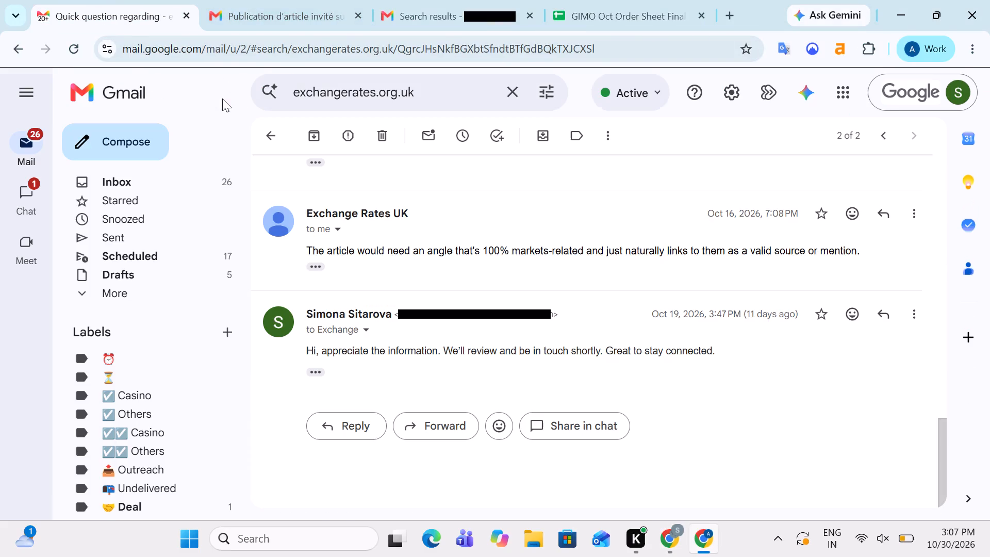
pyautogui.click(953, 99)
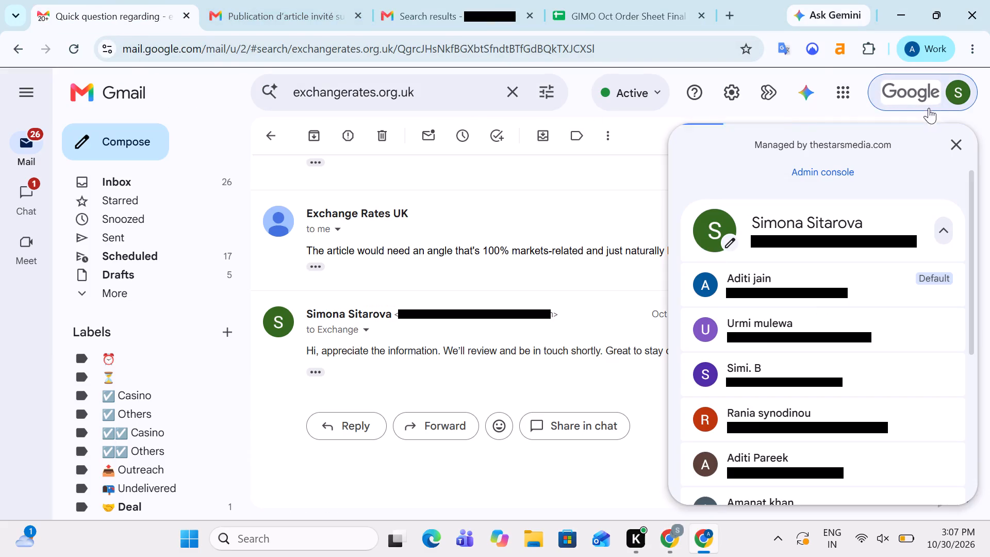
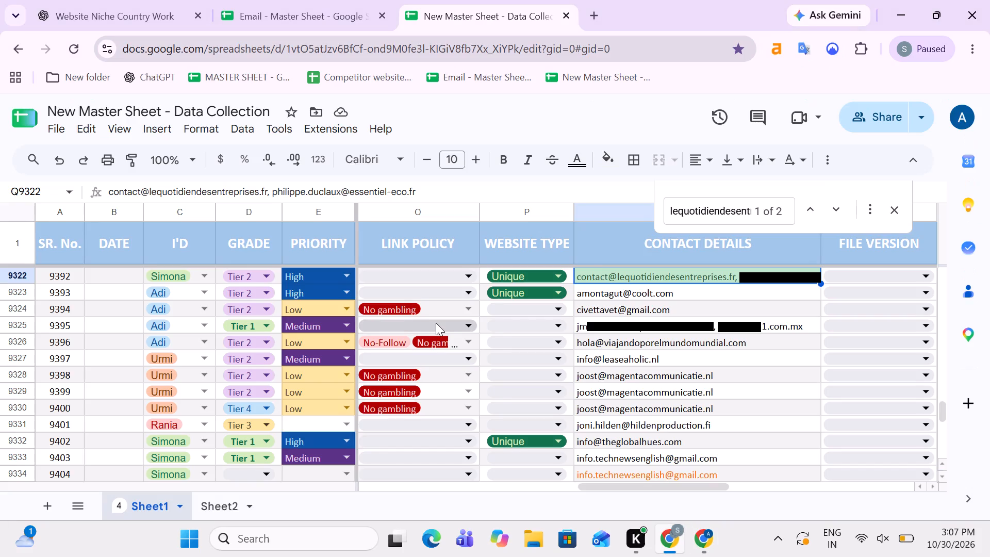
pyautogui.press('Left')
pyautogui.press('Left')
pyautogui.press('Left')
pyautogui.press('Left')
pyautogui.press('Left')
pyautogui.press('Left')
pyautogui.press('Left')
pyautogui.press('Right')
pyautogui.press('Right')
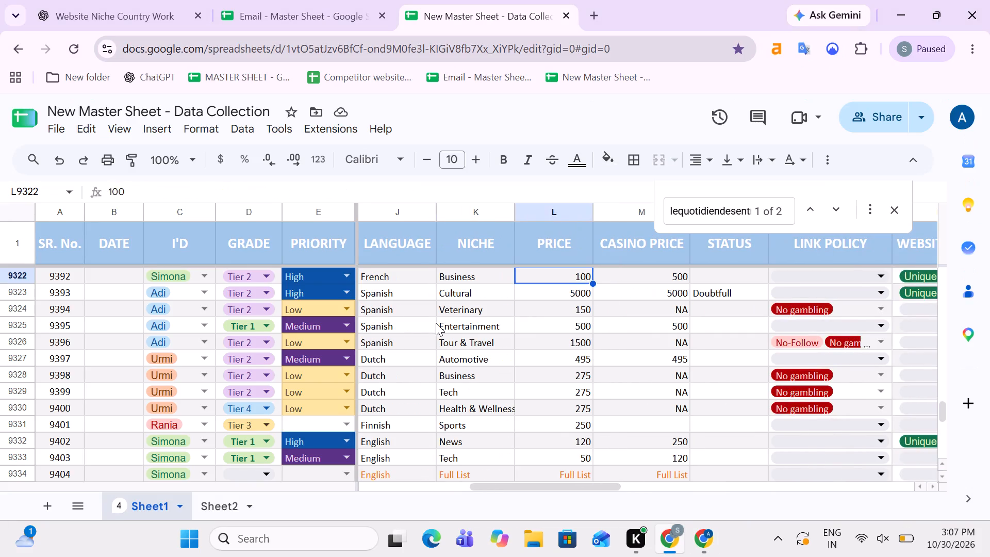
pyautogui.hotkey('alt', 'Tab')
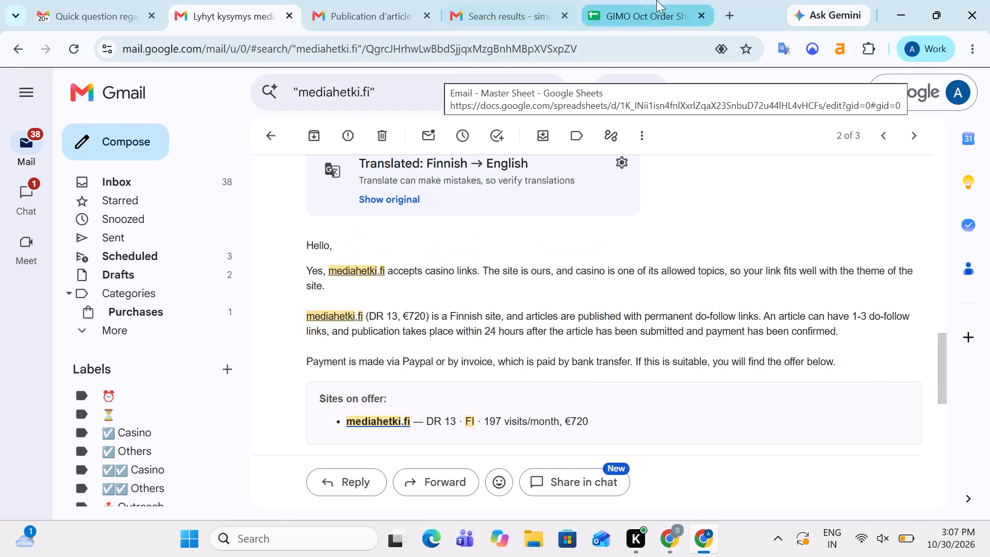
# Return to the Oct Orders sheet and examine the mediahetki.fi row's status, match and remark entries.
pyautogui.click(656, 0)
pyautogui.press('Right')
pyautogui.press('Right')
pyautogui.press('Right')
pyautogui.press('Left')
pyautogui.press('Left')
pyautogui.press('Left')
pyautogui.press('Left')
pyautogui.press('Left')
pyautogui.press('Left')
pyautogui.press('Left')
pyautogui.press('Left')
pyautogui.press('Left')
pyautogui.press('Left')
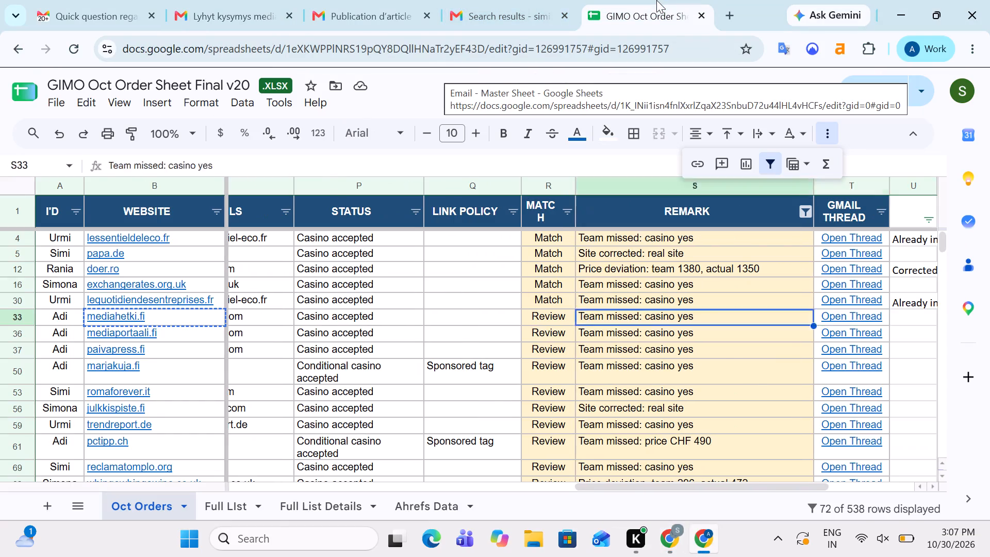
# Examine the mediahetki.fi row from its contact details through status and link policy to its remark.
pyautogui.press('Right')
pyautogui.press('Right')
pyautogui.press('Right')
pyautogui.press('Right')
pyautogui.press('Right')
pyautogui.press('Right')
pyautogui.press('Right')
pyautogui.press('Right')
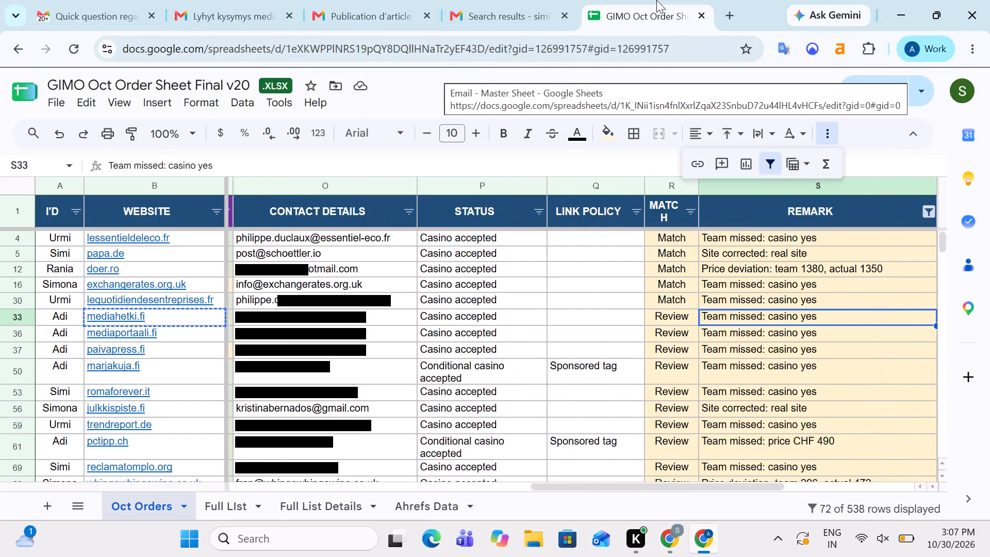
pyautogui.press('Right')
pyautogui.press('Left')
pyautogui.press('Left')
pyautogui.press('Left')
pyautogui.press('Left')
pyautogui.press('Left')
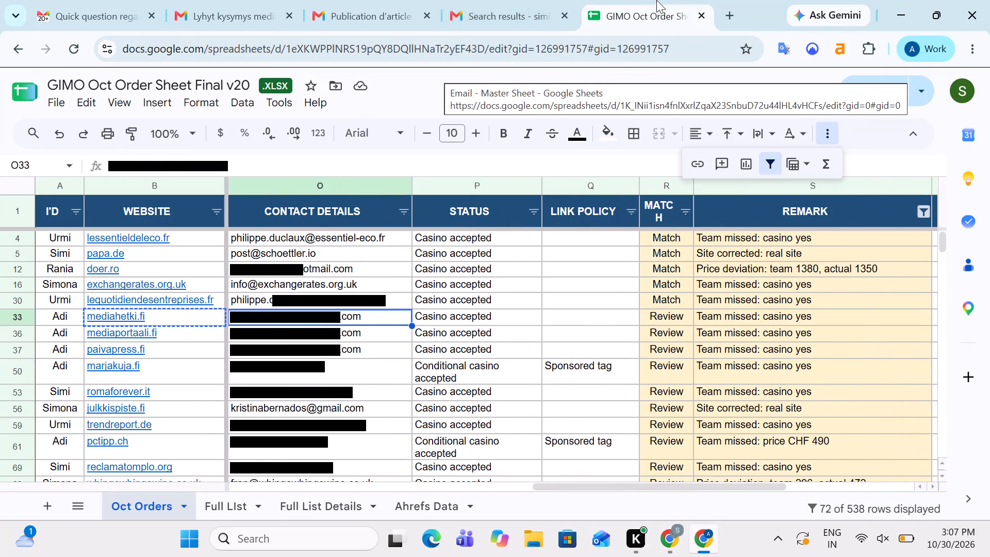
# Set the match status of the mediahetki.fi row to Match.
pyautogui.press('Right')
pyautogui.press('Right')
pyautogui.press('Right')
pyautogui.press('Right')
pyautogui.press('Right')
pyautogui.press('Left')
pyautogui.press('Left')
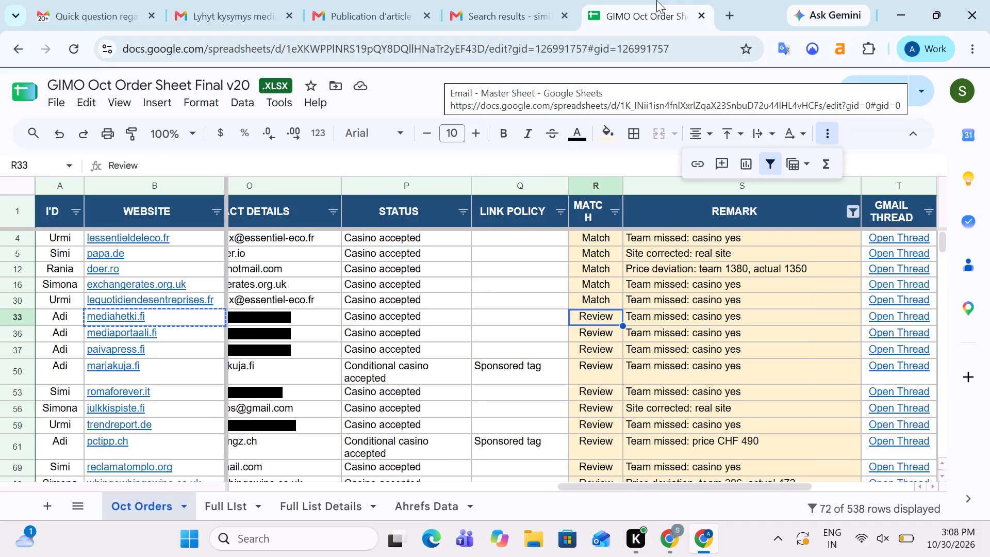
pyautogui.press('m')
pyautogui.press('Down')
# Set the match status of the mediaportaali.fi row to Match.
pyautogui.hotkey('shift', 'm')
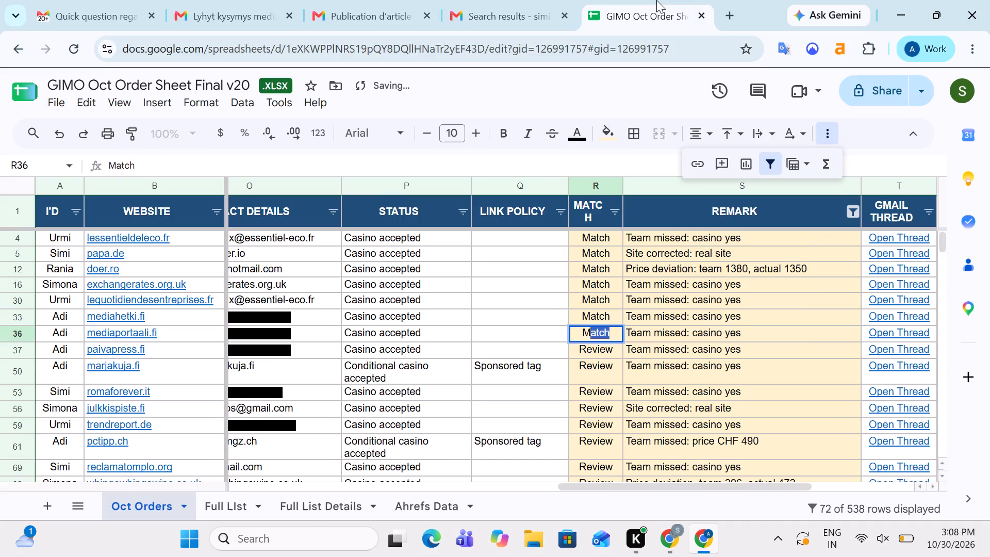
pyautogui.press('Down')
# Examine the paivapress.fi row's niche, casino price, website type, contact details and status entries.
pyautogui.press('Right')
pyautogui.press('Left')
pyautogui.press('Left')
pyautogui.press('Left')
pyautogui.press('Left')
pyautogui.press('Left')
pyautogui.press('Left')
pyautogui.press('Left')
pyautogui.press('Left')
pyautogui.press('Left')
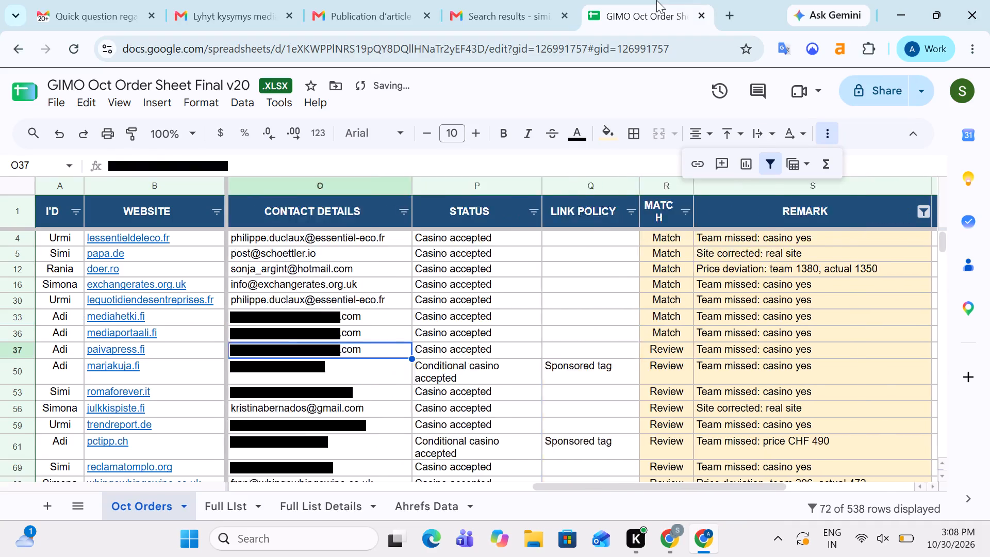
pyautogui.press('Right')
pyautogui.press('Right')
pyautogui.press('Right')
pyautogui.press('Right')
pyautogui.press('Right')
pyautogui.press('Right')
pyautogui.press('Right')
pyautogui.press('Right')
pyautogui.press('Right')
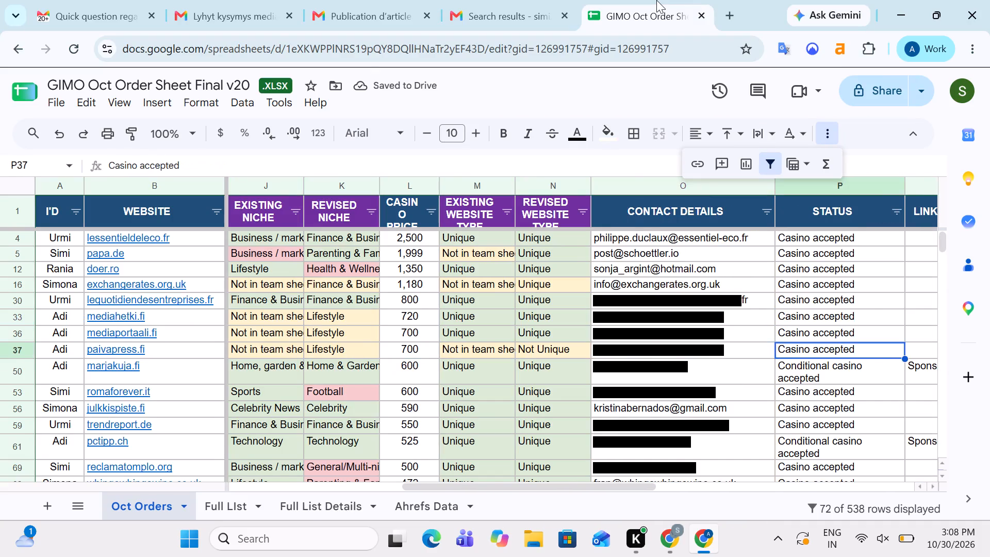
# Examine the paivapress.fi row's contact details, status, link policy, match and remark entries.
pyautogui.press('Right')
pyautogui.press('Right')
pyautogui.press('Right')
pyautogui.press('Left')
pyautogui.press('Left')
pyautogui.press('Left')
pyautogui.press('Left')
pyautogui.press('Right')
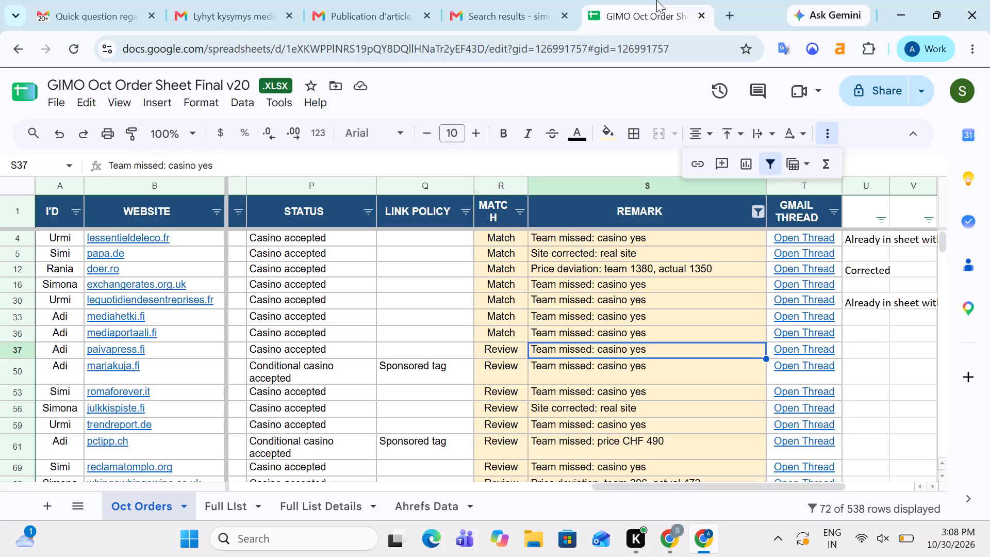
pyautogui.press('Left')
pyautogui.press('Left')
pyautogui.press('Left')
pyautogui.press('Left')
pyautogui.press('Left')
pyautogui.press('Left')
pyautogui.press('Right')
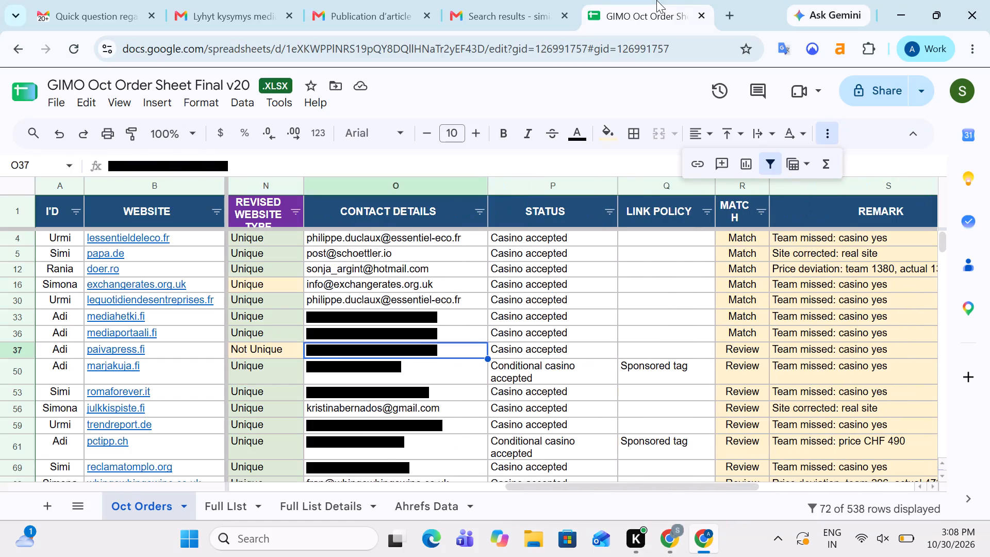
# Set the match status of the paivapress.fi row to Match.
pyautogui.press('Right')
pyautogui.press('Right')
pyautogui.press('Right')
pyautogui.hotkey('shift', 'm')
pyautogui.press('Down')
# Examine the marjakuja.fi row from its Gmail thread entry back to its country and traffic entries.
pyautogui.press('Right')
pyautogui.press('Right')
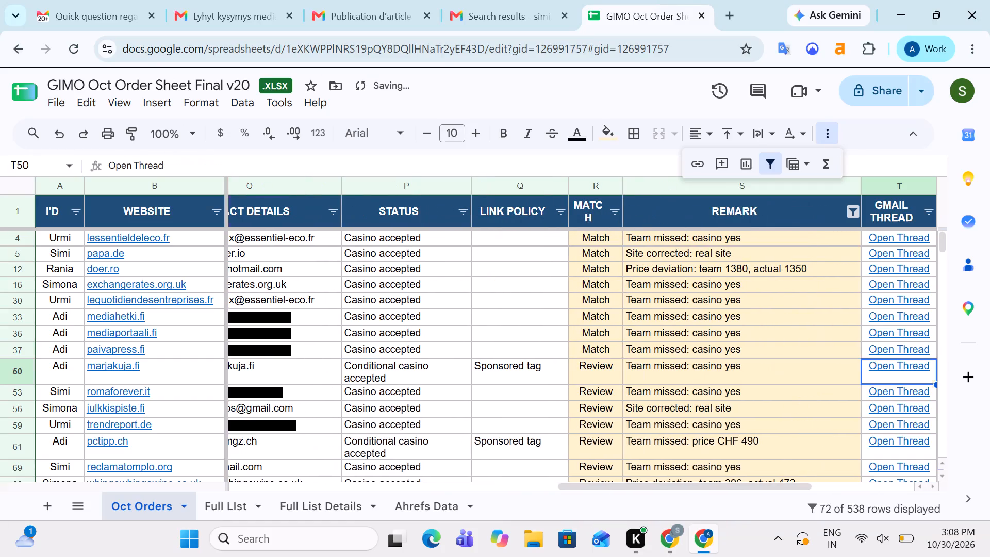
pyautogui.press('Left')
pyautogui.press('Left')
pyautogui.press('Left')
pyautogui.press('Left')
pyautogui.press('Left')
pyautogui.press('Left')
pyautogui.press('Left')
pyautogui.press('Left')
pyautogui.press('Left')
pyautogui.press('Left')
pyautogui.press('Left')
pyautogui.press('Left')
pyautogui.press('Left')
pyautogui.press('Left')
pyautogui.press('Left')
pyautogui.press('Left')
pyautogui.press('Left')
pyautogui.press('Left')
pyautogui.press('Left')
pyautogui.press('Left')
pyautogui.press('Right')
pyautogui.press('Right')
pyautogui.press('Right')
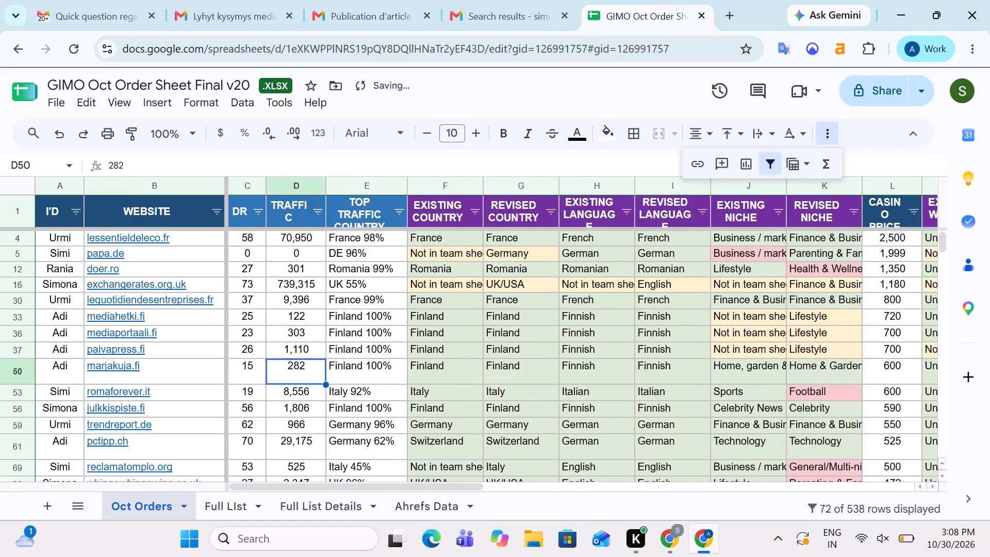
pyautogui.press('Right')
# Copy the website name marjakuja.fi from its Oct Orders row and search the New Master Sheet for it.
pyautogui.press('Left')
pyautogui.press('Left')
pyautogui.press('Left')
pyautogui.hotkey('ctrl', 'c')
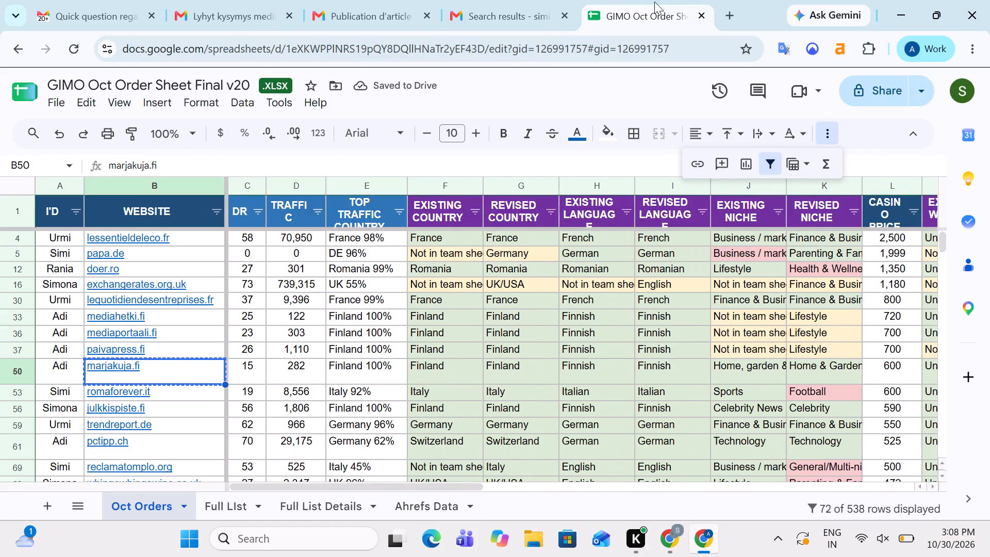
pyautogui.hotkey('alt', 'Tab')
pyautogui.tripleClick(725, 210)
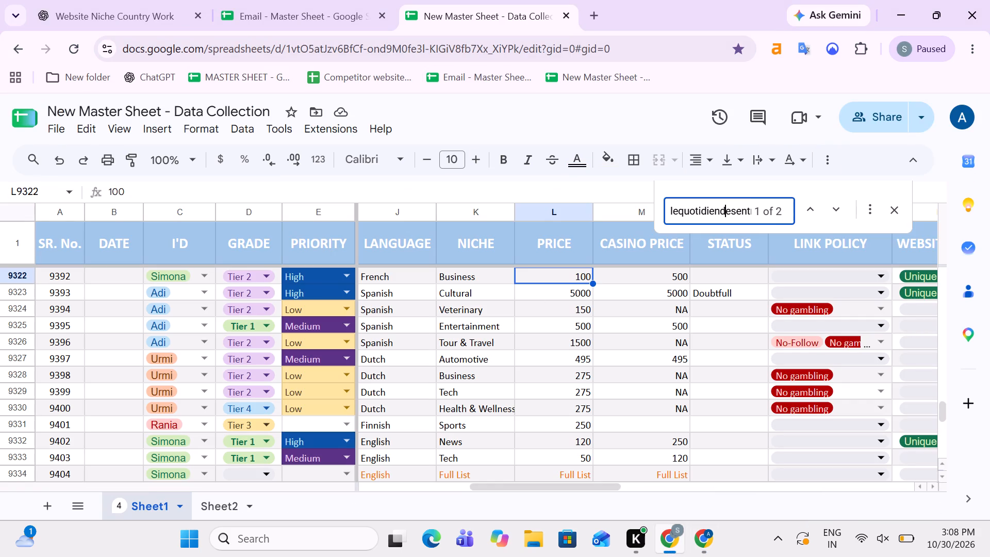
pyautogui.hotkey('ctrl', 'v')
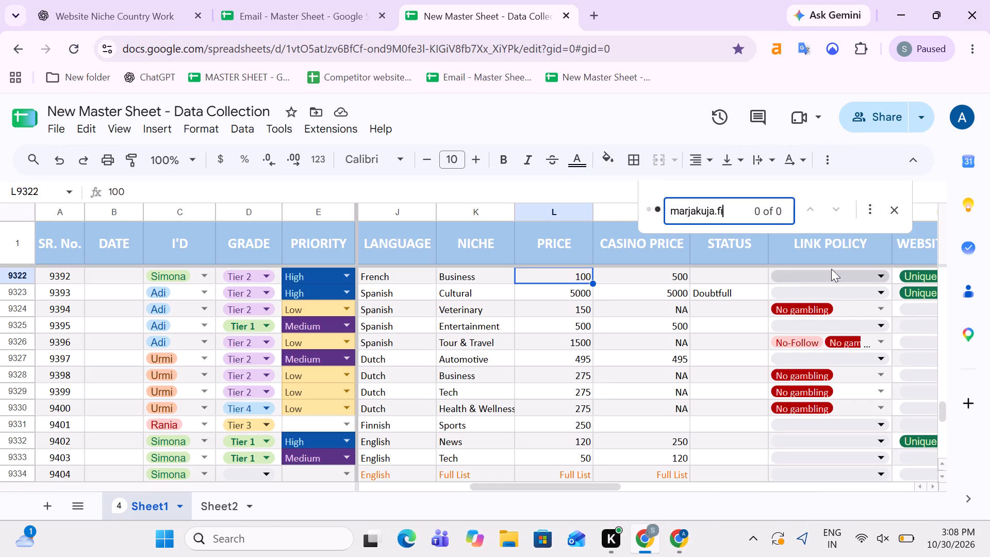
pyautogui.click(890, 207)
pyautogui.hotkey('alt', 'Tab')
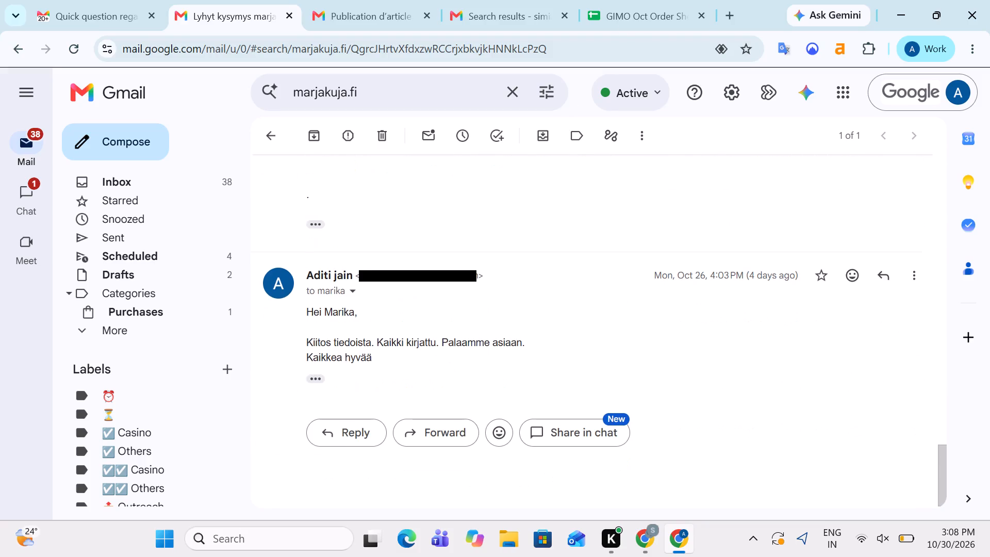
# Switch to the GIMO Oct Order Sheet and examine the marjakuja.fi row from its website details through casino price, status, link policy and Gmail thread.
pyautogui.click(629, 8)
pyautogui.press('Right')
pyautogui.press('Right')
pyautogui.press('Right')
pyautogui.press('Right')
pyautogui.press('Right')
pyautogui.press('Right')
pyautogui.press('Right')
pyautogui.press('Right')
pyautogui.press('Right')
pyautogui.press('Right')
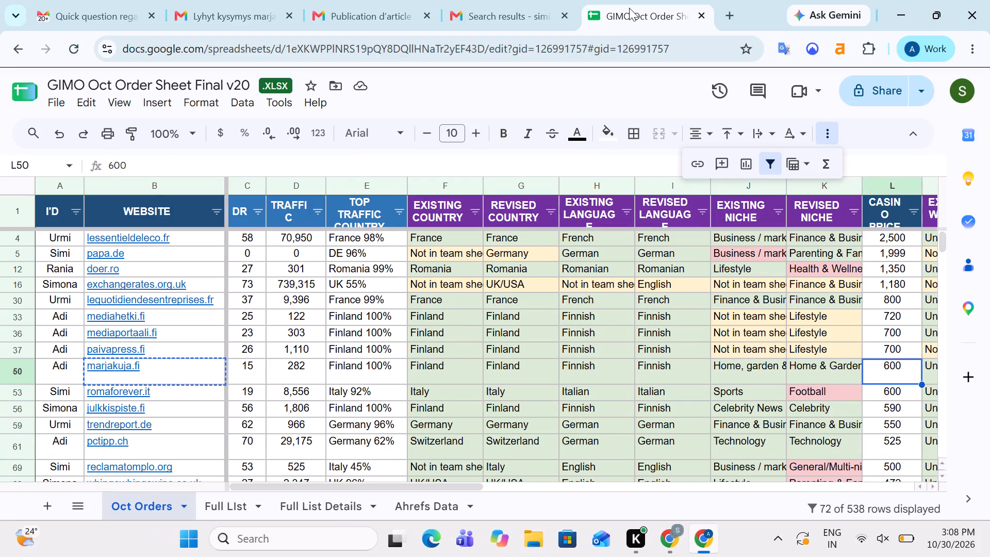
pyautogui.press('Right')
pyautogui.press('Right')
pyautogui.press('Right')
pyautogui.press('Right')
pyautogui.press('Left')
pyautogui.press('Left')
pyautogui.press('Right')
pyautogui.press('Right')
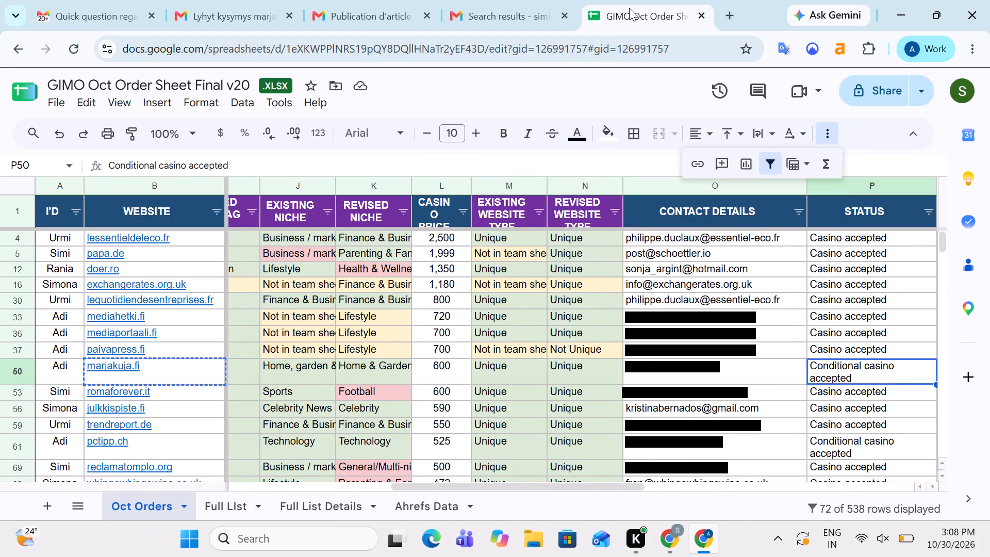
pyautogui.press('Right')
pyautogui.press('Right')
pyautogui.press('Right')
pyautogui.press('Right')
# Set the match status of the marjakuja.fi row to Match.
pyautogui.press('Left')
pyautogui.press('Left')
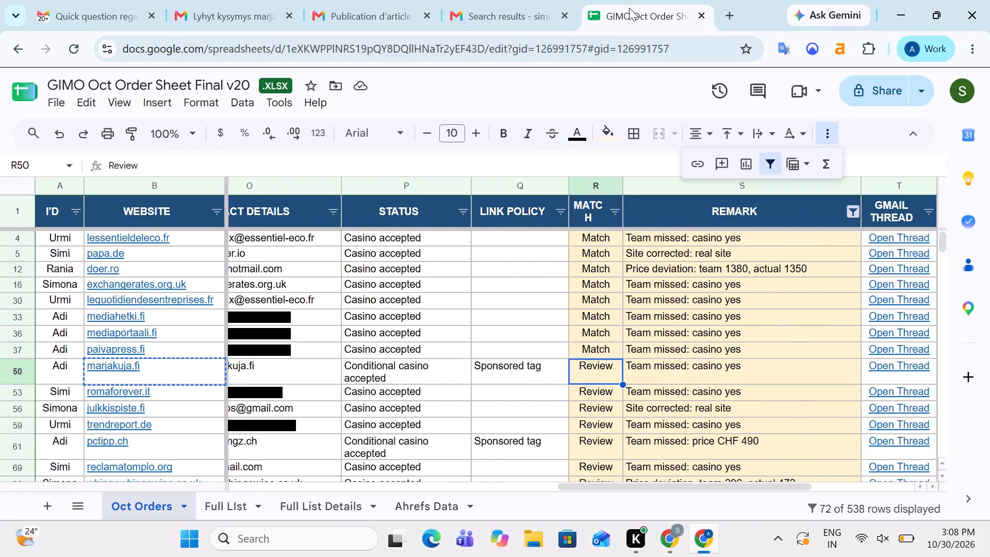
pyautogui.press('Left')
pyautogui.press('Right')
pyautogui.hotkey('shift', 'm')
pyautogui.press('Down')
pyautogui.press('Up')
# Examine the marjakuja.fi row's remark, Gmail thread and the note columns beyond them.
pyautogui.press('Right')
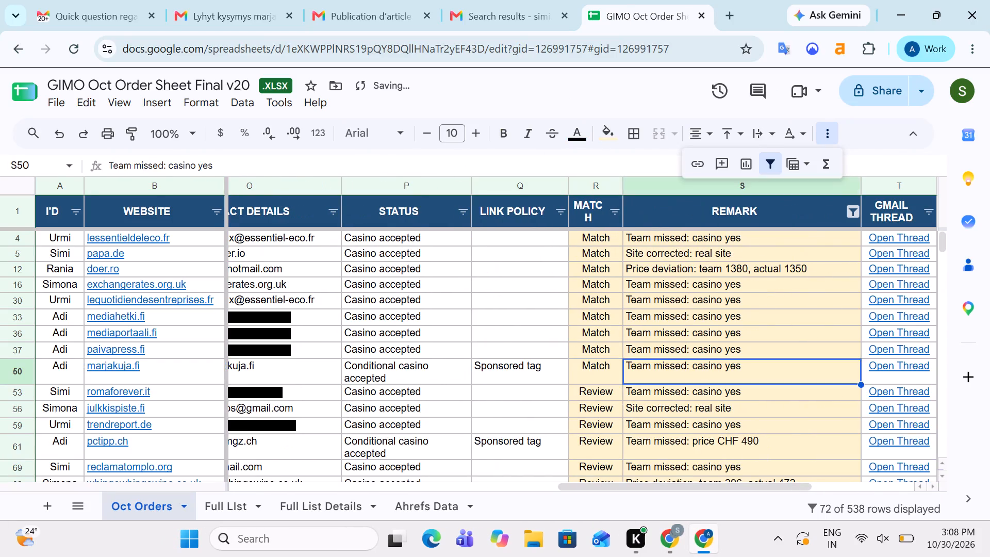
pyautogui.press('Right')
pyautogui.press('Right')
pyautogui.press('Right')
pyautogui.press('Right')
pyautogui.press('Right')
pyautogui.press('Left')
pyautogui.press('Left')
pyautogui.press('Left')
pyautogui.press('Left')
pyautogui.press('Left')
pyautogui.press('Left')
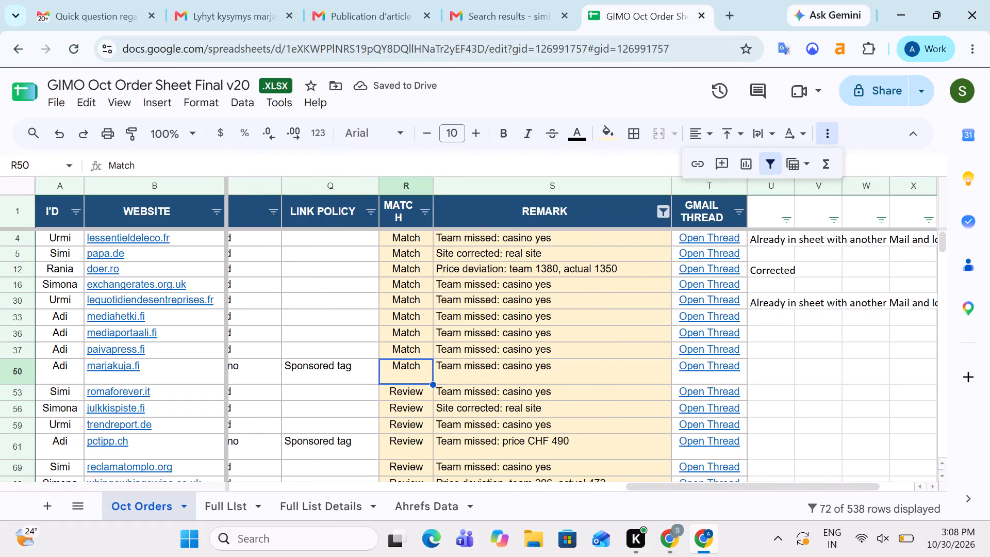
# Examine the romaforever.it row from its match status, remark and thread back through contact, price, niche, country and traffic entries to its ID.
pyautogui.press('Down')
pyautogui.press('Right')
pyautogui.press('Right')
pyautogui.press('Left')
pyautogui.press('Left')
pyautogui.press('Left')
pyautogui.press('Left')
pyautogui.press('Left')
pyautogui.press('Left')
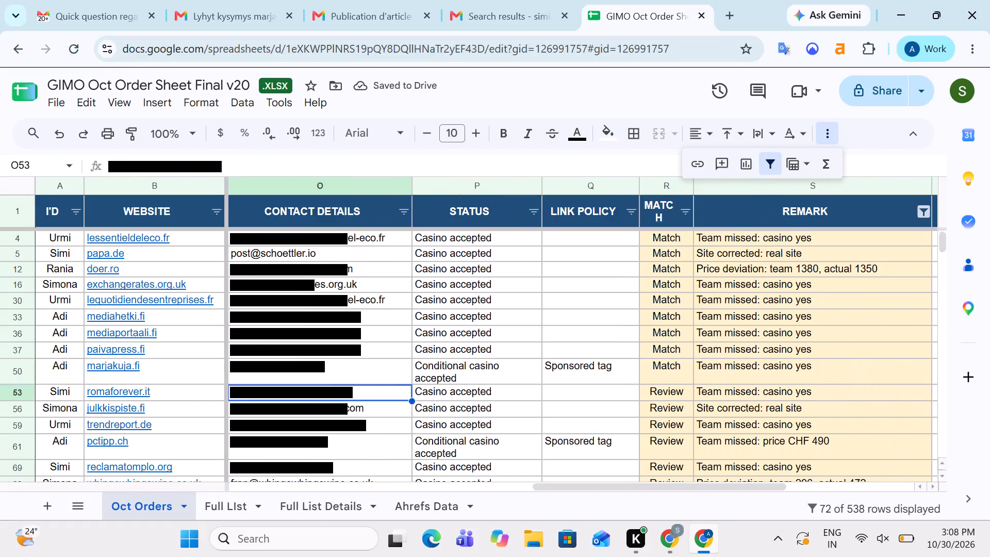
pyautogui.press('Right')
pyautogui.press('Left')
pyautogui.press('Left')
pyautogui.press('Left')
pyautogui.press('Left')
pyautogui.press('Right')
pyautogui.press('Right')
pyautogui.press('Right')
pyautogui.press('Left')
pyautogui.press('Left')
pyautogui.press('Left')
pyautogui.press('Left')
pyautogui.press('Left')
pyautogui.press('Left')
pyautogui.press('Left')
pyautogui.press('Left')
pyautogui.press('Left')
pyautogui.press('Left')
pyautogui.press('Left')
pyautogui.press('Left')
pyautogui.press('Left')
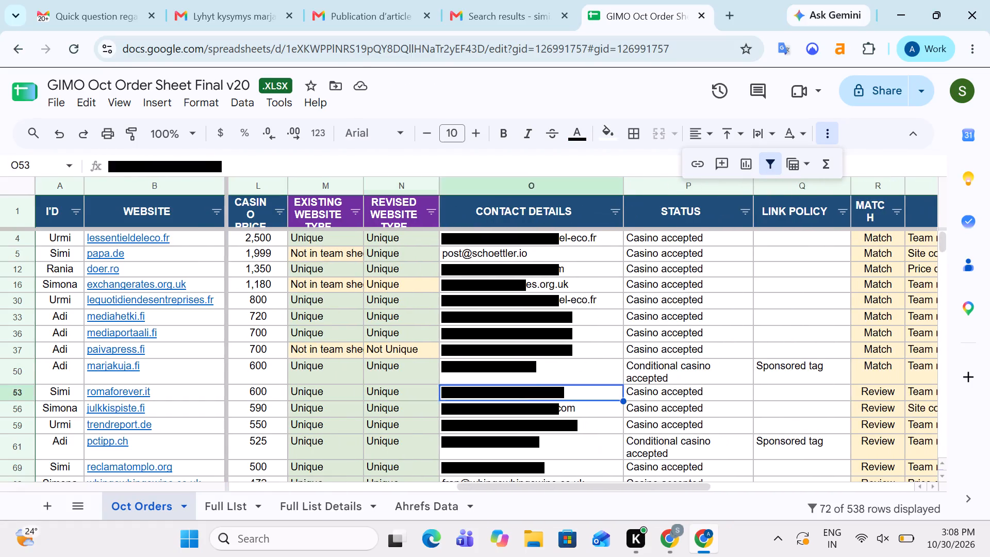
pyautogui.press('Right')
pyautogui.press('Right')
pyautogui.press('Right')
pyautogui.press('Left')
pyautogui.press('Left')
pyautogui.press('Left')
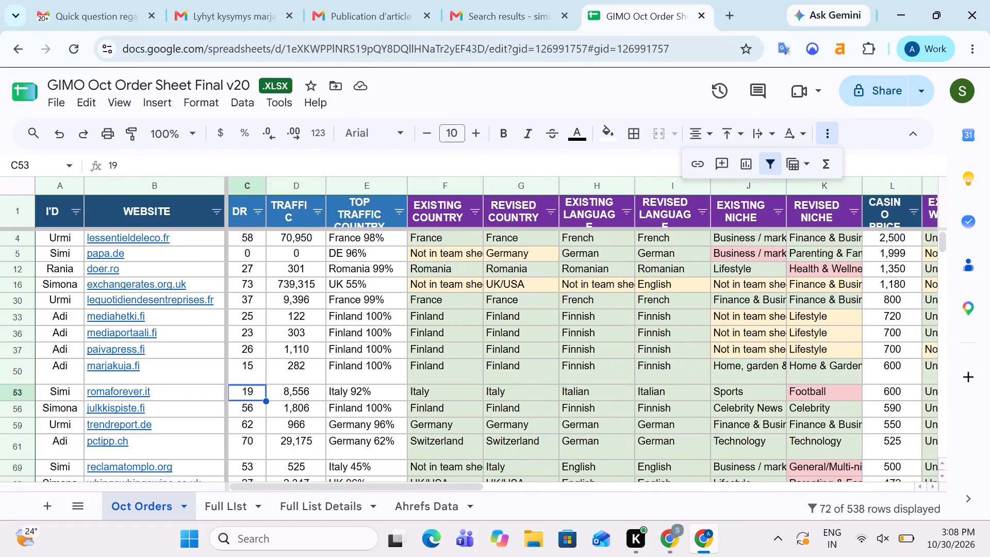
pyautogui.press('Left')
pyautogui.press('Left')
pyautogui.press('Right')
pyautogui.press('Right')
pyautogui.press('Right')
pyautogui.press('Right')
pyautogui.press('Left')
pyautogui.press('Left')
pyautogui.press('Left')
pyautogui.press('Left')
pyautogui.press('Left')
pyautogui.press('Left')
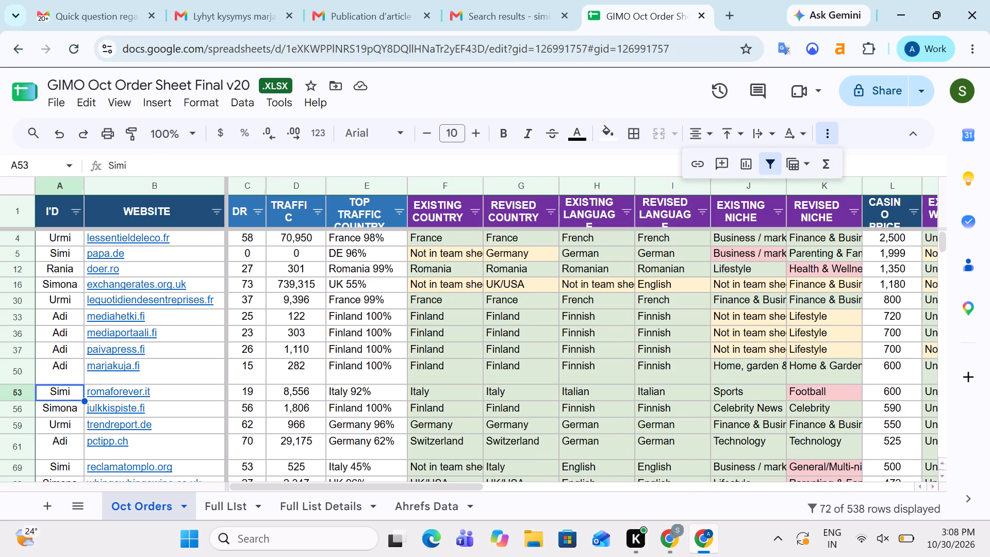
# Copy the website name romaforever.it from its Oct Orders row.
pyautogui.press('Right')
pyautogui.hotkey('ctrl', 'c')
pyautogui.press('Right')
pyautogui.press('Left')
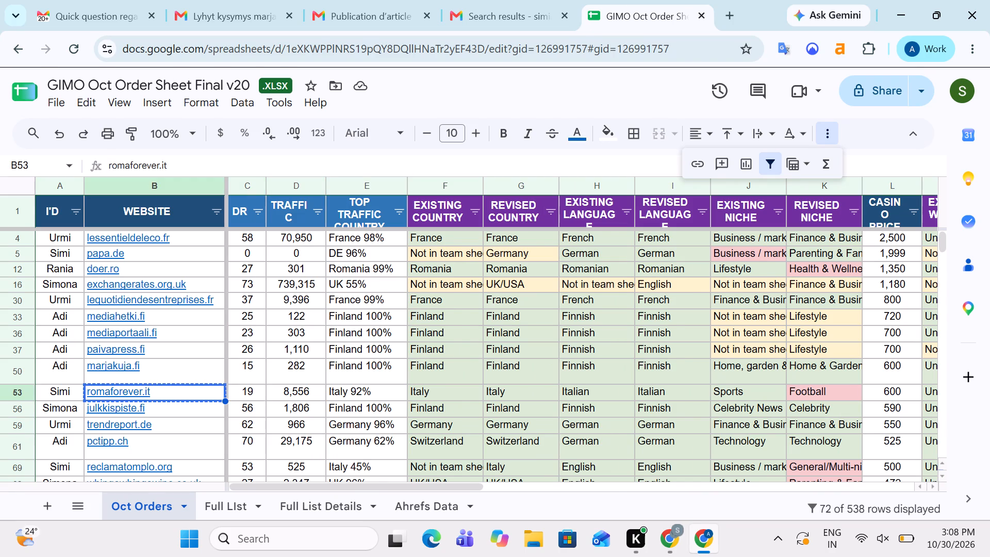
# Search the master sheet for romaforever.it and check its country, language, niche, casino price and status entries.
pyautogui.hotkey('alt', 'Tab')
pyautogui.hotkey('ctrl', 'f')
pyautogui.hotkey('ctrl', 'v')
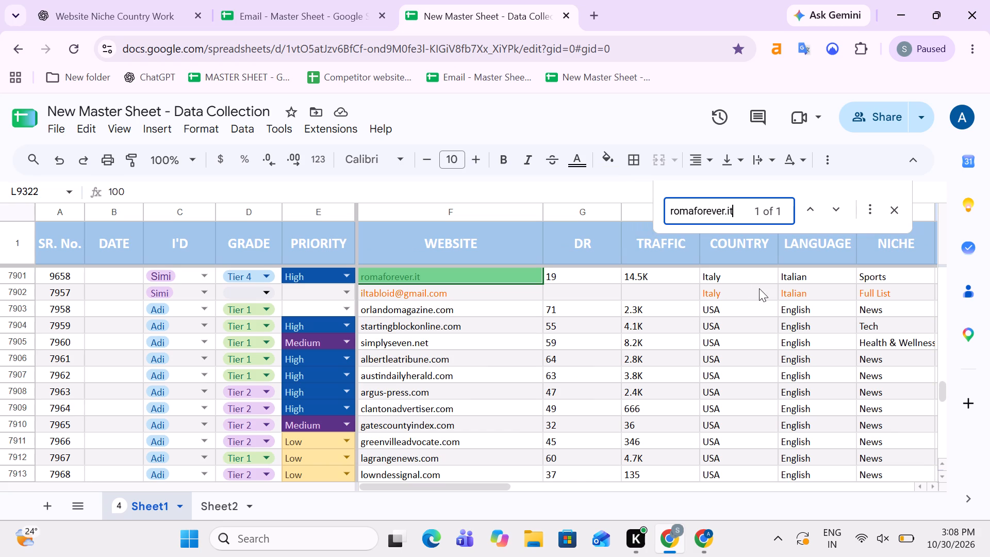
pyautogui.click(751, 278)
pyautogui.press('Right')
pyautogui.press('Right')
pyautogui.press('Right')
pyautogui.press('Right')
pyautogui.press('Right')
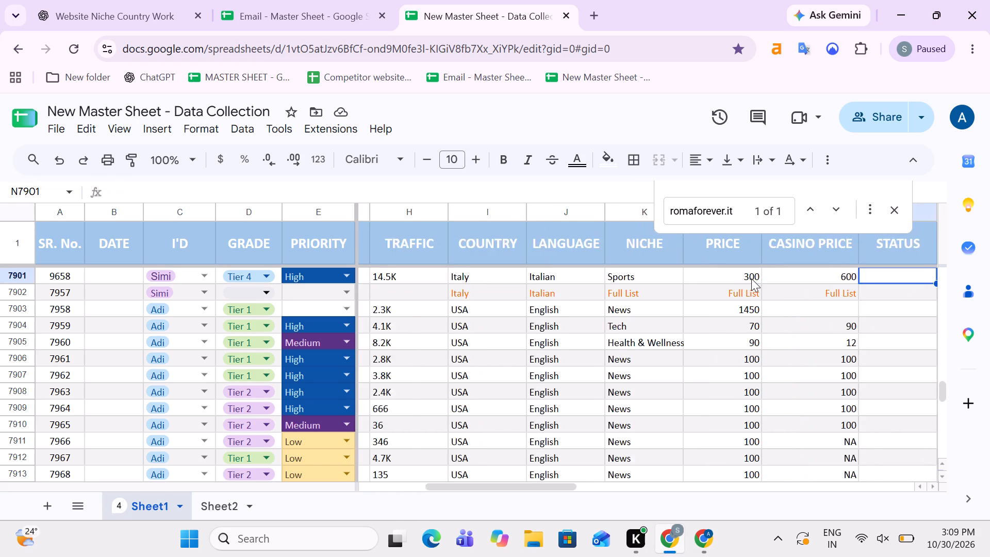
pyautogui.press('Right')
pyautogui.press('Left')
# Set the romaforever.it row's match entry to Match in the Oct Orders sheet.
pyautogui.hotkey('alt', 'Tab')
pyautogui.press('Right')
pyautogui.press('Right')
pyautogui.press('Right')
pyautogui.press('Right')
pyautogui.press('Right')
pyautogui.press('Right')
pyautogui.press('Right')
pyautogui.press('Right')
pyautogui.press('Right')
pyautogui.press('Right')
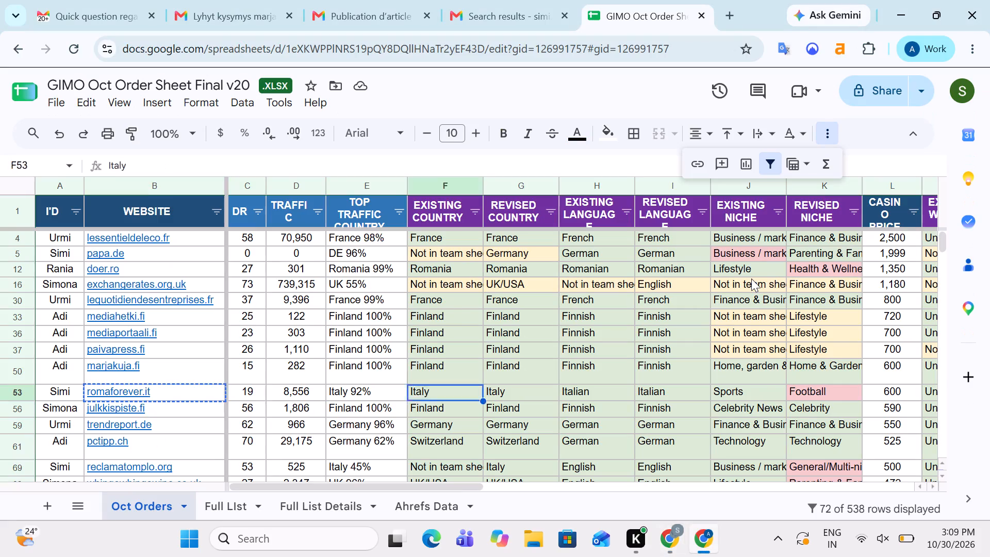
pyautogui.press('Right')
pyautogui.press('Right')
pyautogui.press('Right')
pyautogui.press('Right')
pyautogui.press('Right')
pyautogui.press('Right')
pyautogui.press('Right')
pyautogui.press('Right')
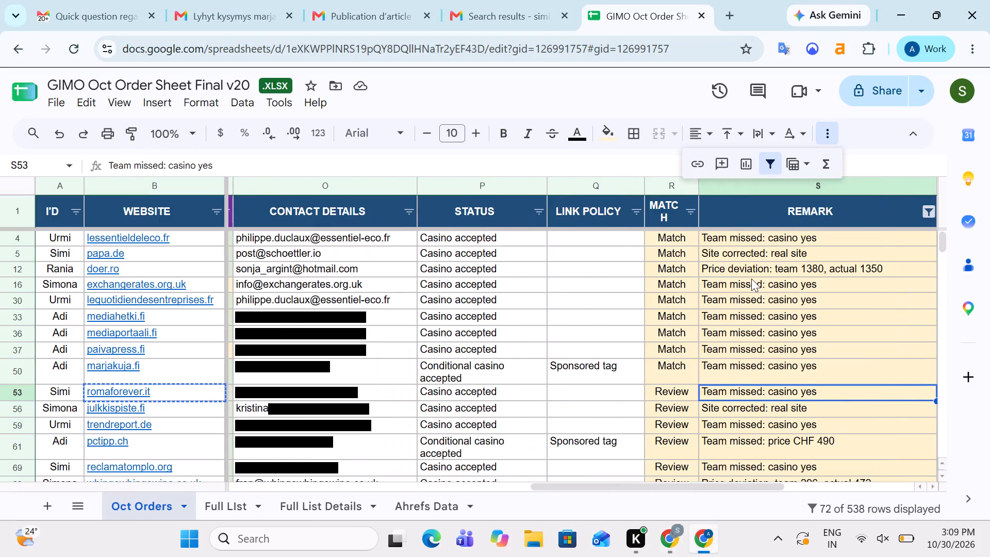
pyautogui.press('Left')
pyautogui.hotkey('shift', 'm')
pyautogui.press('Down')
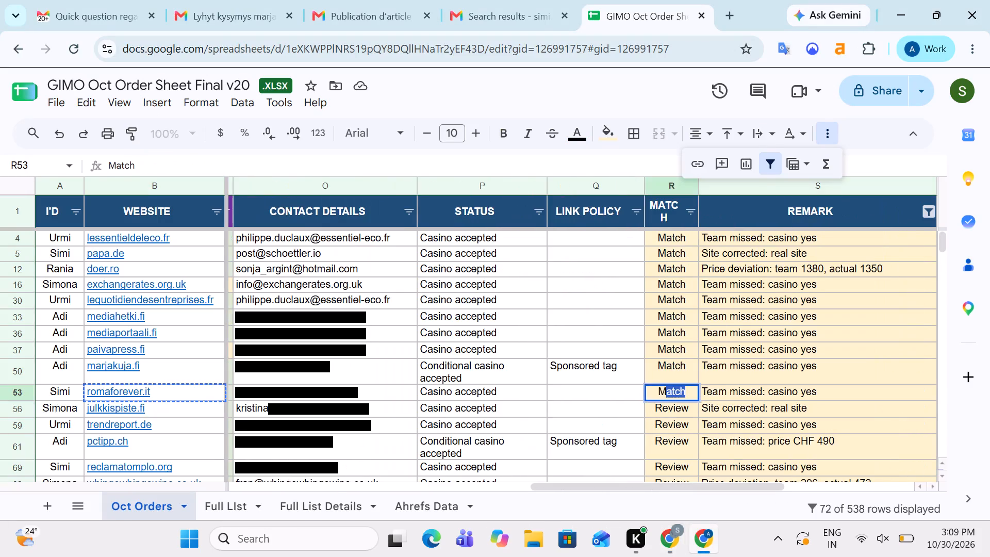
# Recheck the romaforever.it row's remark, match, link policy and status entries in the Oct Orders sheet.
pyautogui.press('Right')
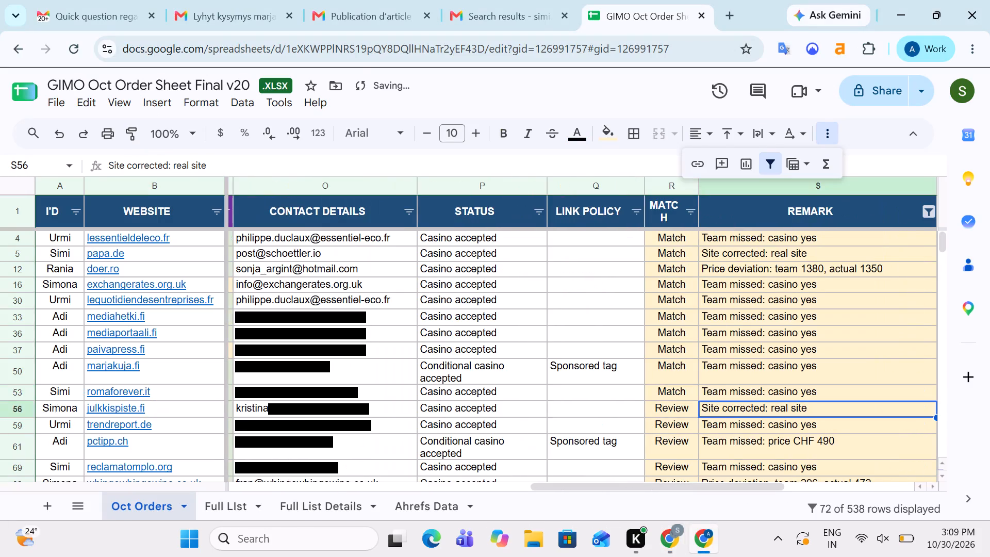
pyautogui.press('Up')
pyautogui.press('Left')
pyautogui.press('Left')
pyautogui.press('Left')
pyautogui.press('Right')
pyautogui.press('Right')
pyautogui.press('Right')
pyautogui.press('Down')
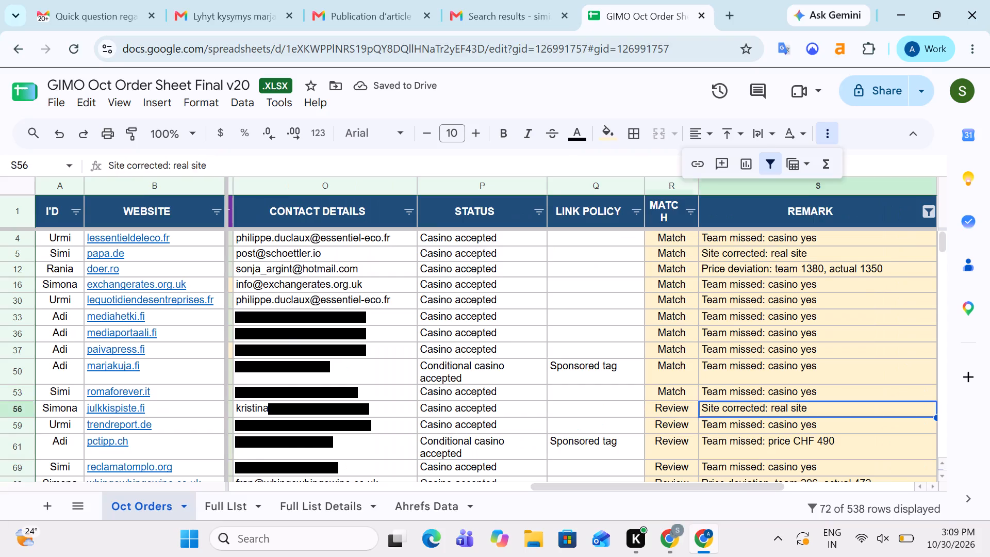
# Copy the website name julkkispiste.fi from its Oct Orders row and search the master sheet for it.
pyautogui.press('Left')
pyautogui.press('Right')
pyautogui.press('Left')
pyautogui.press('Left')
pyautogui.press('Left')
pyautogui.press('Left')
pyautogui.press('Left')
pyautogui.press('Left')
pyautogui.press('Left')
pyautogui.press('Left')
pyautogui.press('Left')
pyautogui.press('Left')
pyautogui.press('Left')
pyautogui.press('Left')
pyautogui.press('Left')
pyautogui.press('Left')
pyautogui.press('Left')
pyautogui.press('Left')
pyautogui.press('Left')
pyautogui.press('Left')
pyautogui.press('Left')
pyautogui.press('Left')
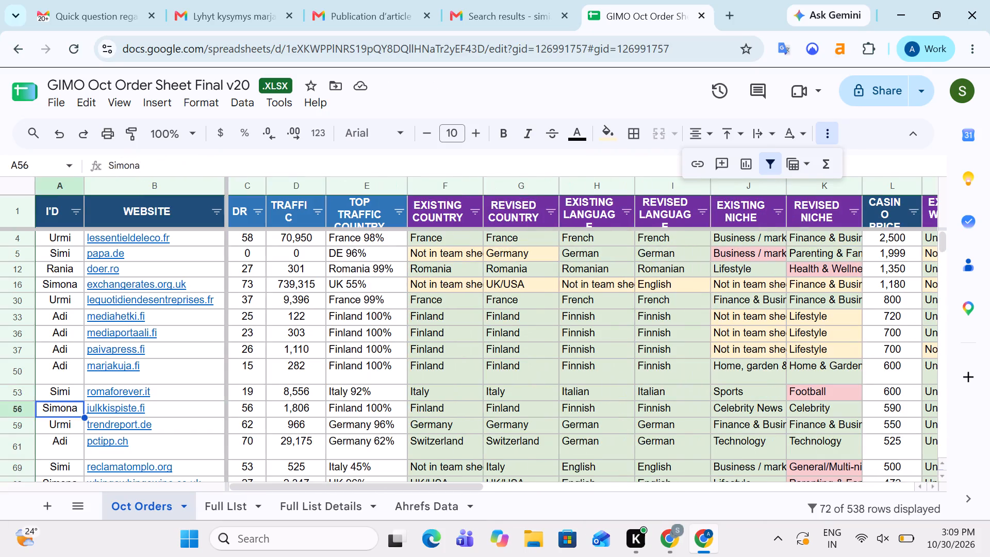
pyautogui.press('Right')
pyautogui.hotkey('ctrl', 'c')
pyautogui.hotkey('alt', 'Tab')
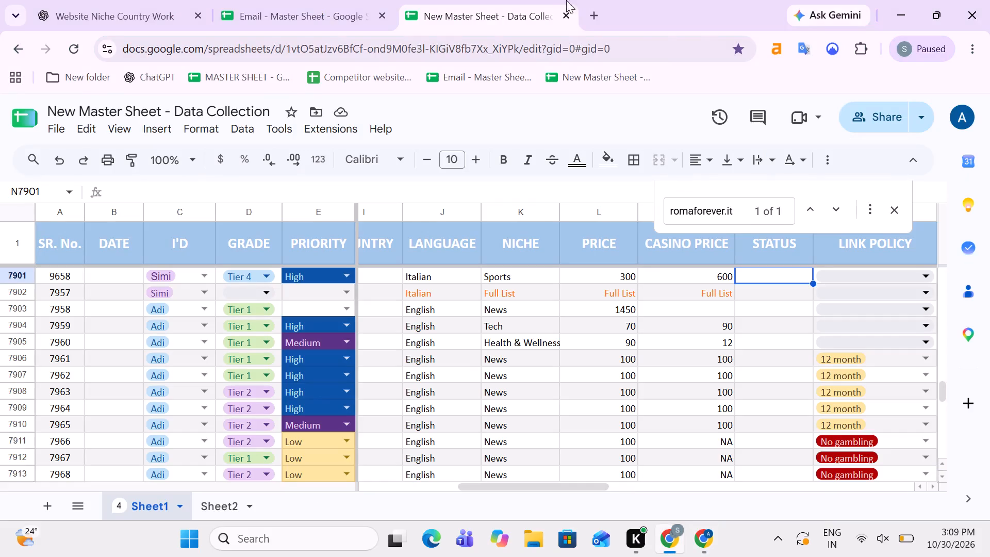
pyautogui.tripleClick(730, 208)
pyautogui.hotkey('ctrl', 'v')
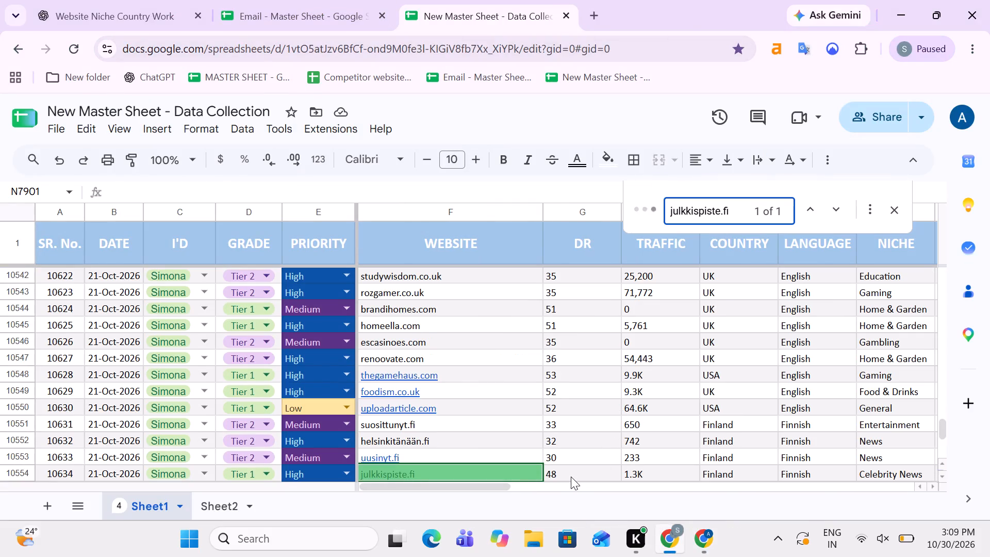
# Examine julkkispiste.fi's niche, casino price, status, link policy, website type and contact details in the master sheet.
pyautogui.click(571, 477)
pyautogui.press('Right')
pyautogui.press('Right')
pyautogui.press('Right')
pyautogui.press('Right')
pyautogui.press('Right')
pyautogui.press('Right')
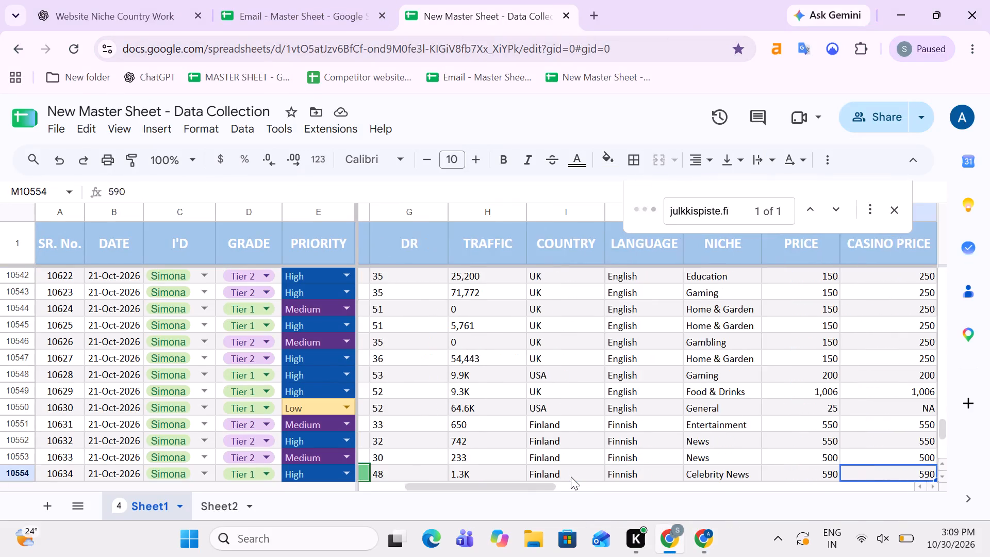
pyautogui.press('Right')
pyautogui.press('Right')
pyautogui.press('Left')
pyautogui.press('Left')
pyautogui.press('Right')
pyautogui.press('Right')
pyautogui.press('Right')
pyautogui.press('Right')
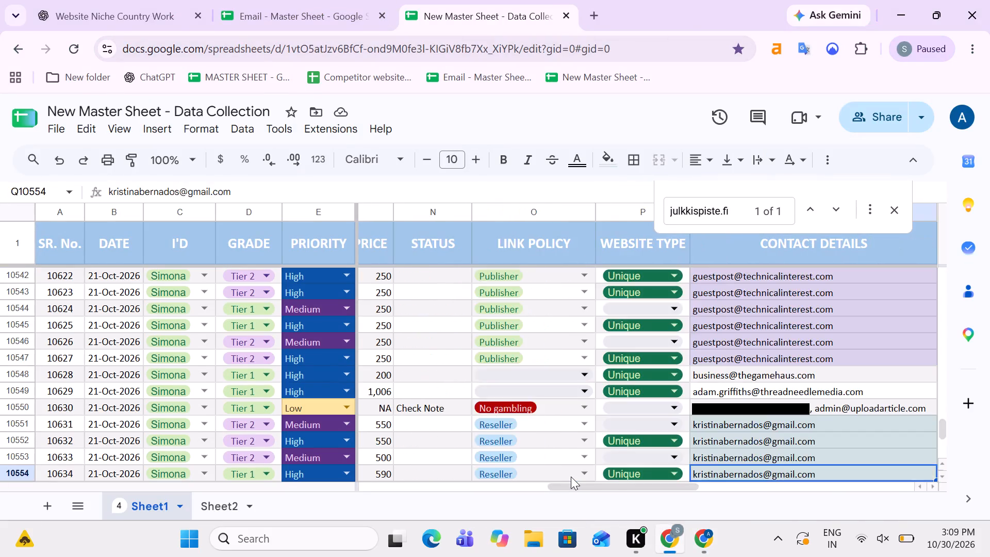
pyautogui.press('Left')
pyautogui.press('Right')
# Examine the julkkispiste.fi row's traffic, country, niche, casino price, website type and contact details in Oct Orders.
pyautogui.hotkey('alt', 'Tab')
pyautogui.press('Right')
pyautogui.press('Right')
pyautogui.press('Right')
pyautogui.press('Right')
pyautogui.press('Right')
pyautogui.press('Right')
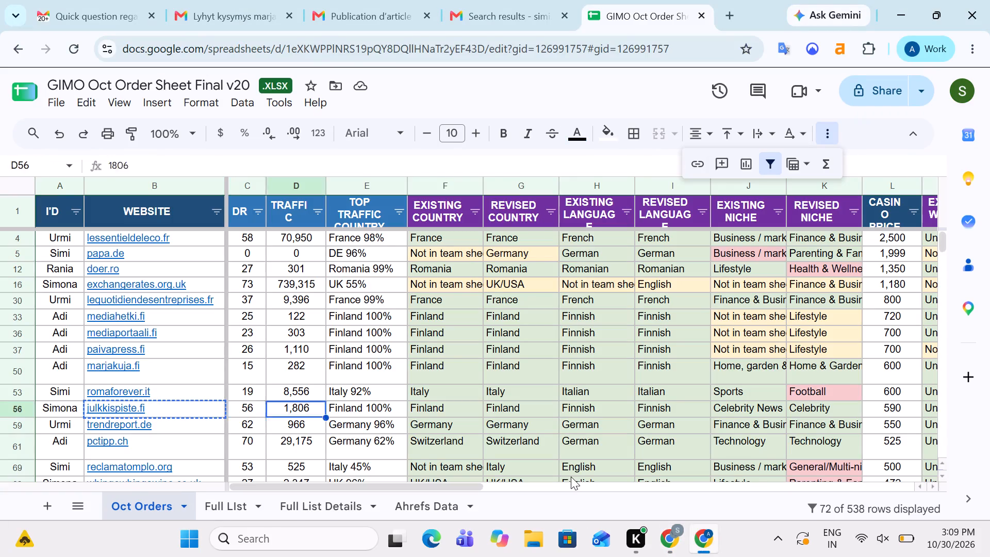
pyautogui.press('Right')
pyautogui.press('Right')
pyautogui.press('Right')
pyautogui.press('Right')
pyautogui.press('Right')
pyautogui.press('Right')
pyautogui.press('Right')
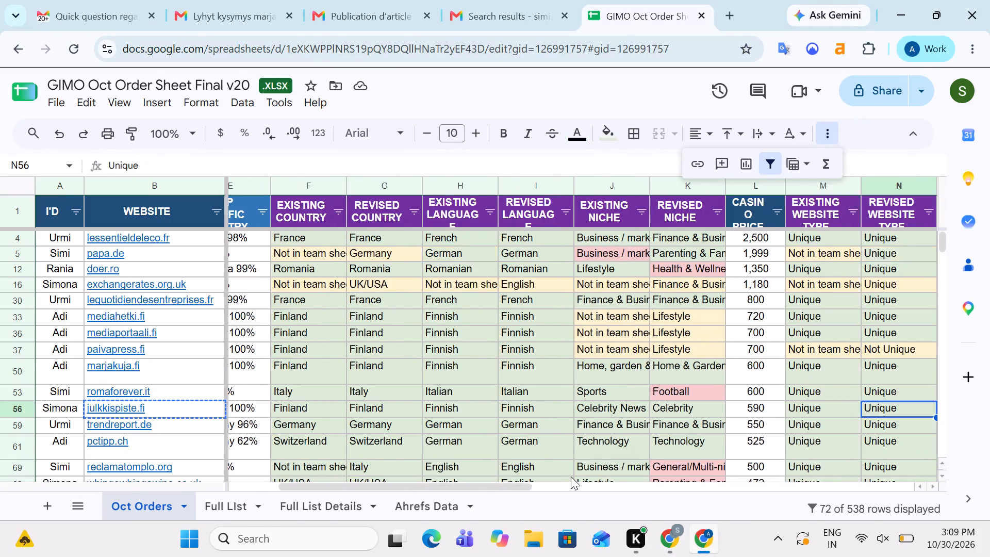
pyautogui.press('Right')
pyautogui.press('Right')
pyautogui.press('Left')
pyautogui.press('Left')
pyautogui.press('Left')
pyautogui.press('Left')
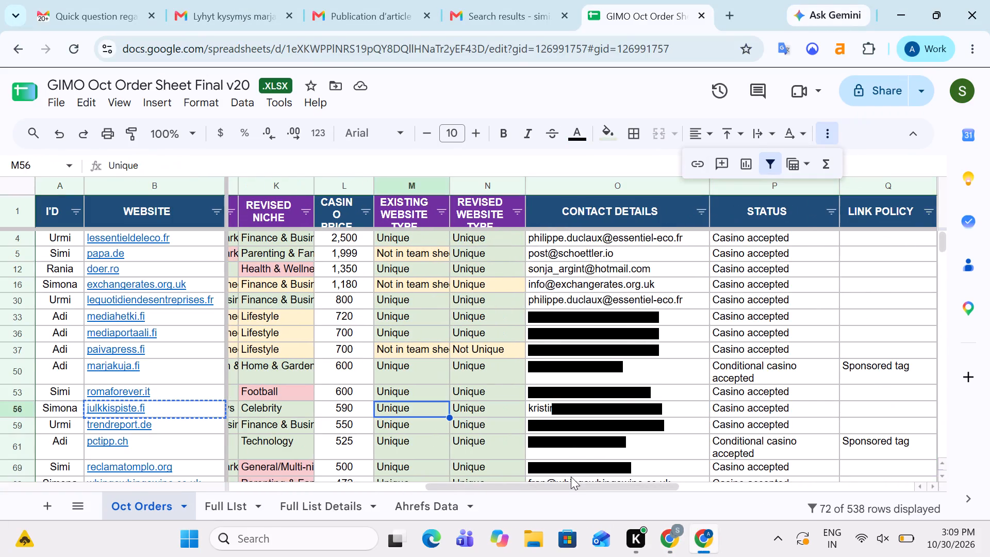
# Recheck julkkispiste.fi's price, casino price, status, link policy and website type in the master sheet.
pyautogui.hotkey('alt', 'Tab')
pyautogui.press('Left')
pyautogui.press('Left')
pyautogui.press('Left')
pyautogui.press('Left')
pyautogui.press('Left')
pyautogui.press('Right')
pyautogui.press('Right')
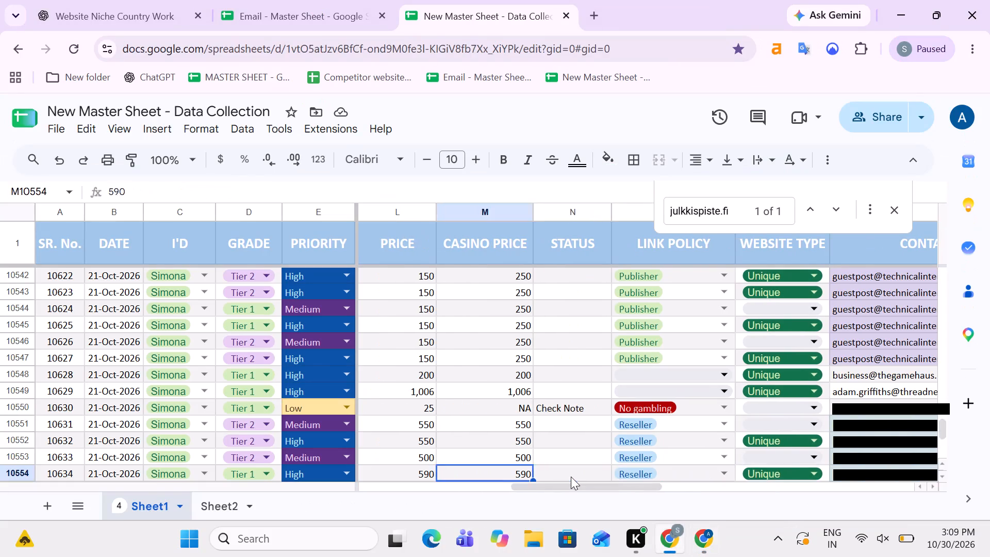
pyautogui.press('Right')
pyautogui.press('Right')
pyautogui.press('Right')
# Set the julkkispiste.fi row's match entry to Match in the Oct Orders sheet.
pyautogui.hotkey('alt', 'Tab')
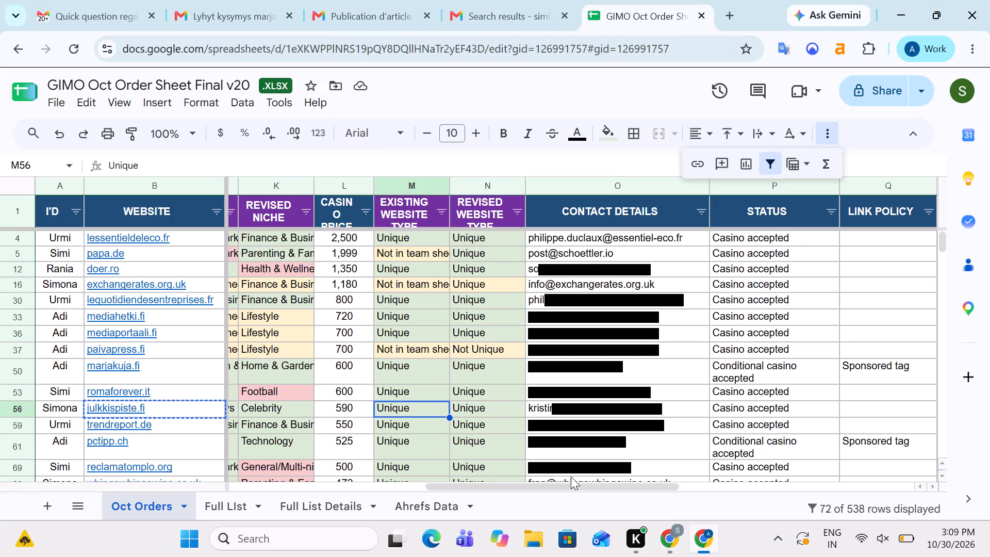
pyautogui.press('Right')
pyautogui.press('Right')
pyautogui.press('Right')
pyautogui.press('Right')
pyautogui.press('Right')
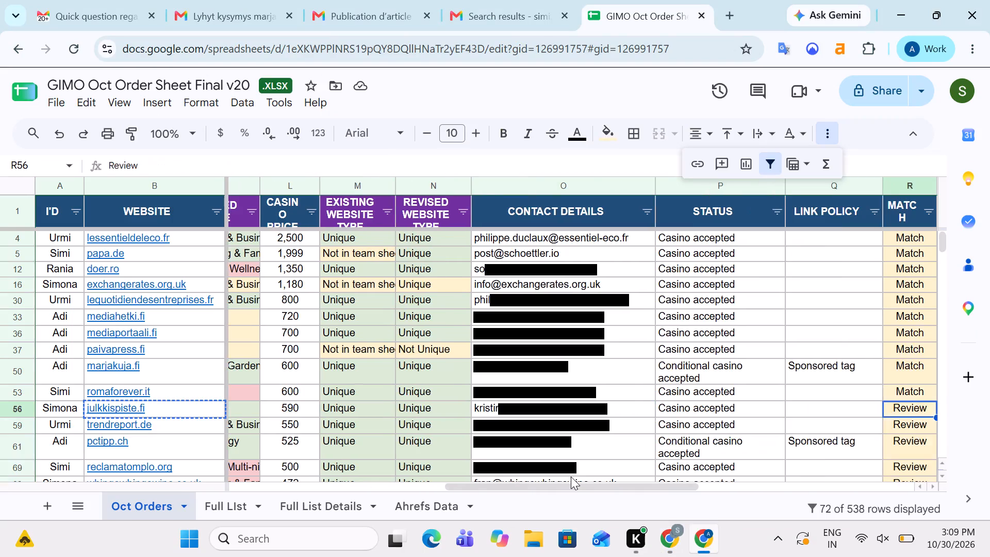
pyautogui.press('Right')
pyautogui.press('Right')
pyautogui.press('Left')
pyautogui.press('Left')
pyautogui.hotkey('shift', 'm')
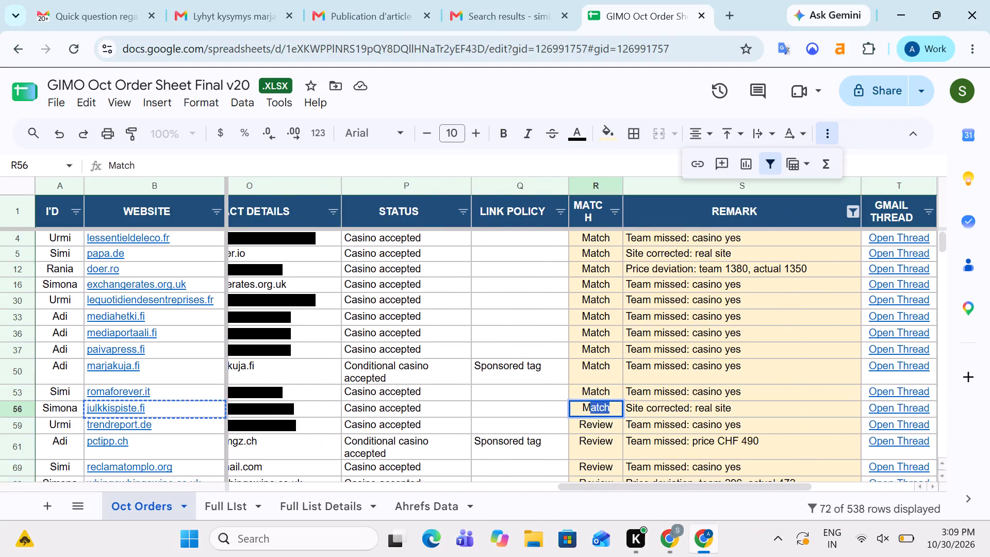
pyautogui.press('Down')
# Copy the trendreport.de website name from its row in the Oct Orders sheet.
pyautogui.press('Right')
pyautogui.press('Left')
pyautogui.press('Left')
pyautogui.press('Left')
pyautogui.press('Left')
pyautogui.press('Left')
pyautogui.press('Left')
pyautogui.press('Left')
pyautogui.press('Left')
pyautogui.press('Left')
pyautogui.press('Left')
pyautogui.press('Left')
pyautogui.press('Left')
pyautogui.press('Left')
pyautogui.press('Left')
pyautogui.press('Left')
pyautogui.press('Left')
pyautogui.press('Left')
pyautogui.press('Left')
pyautogui.press('Left')
pyautogui.press('Right')
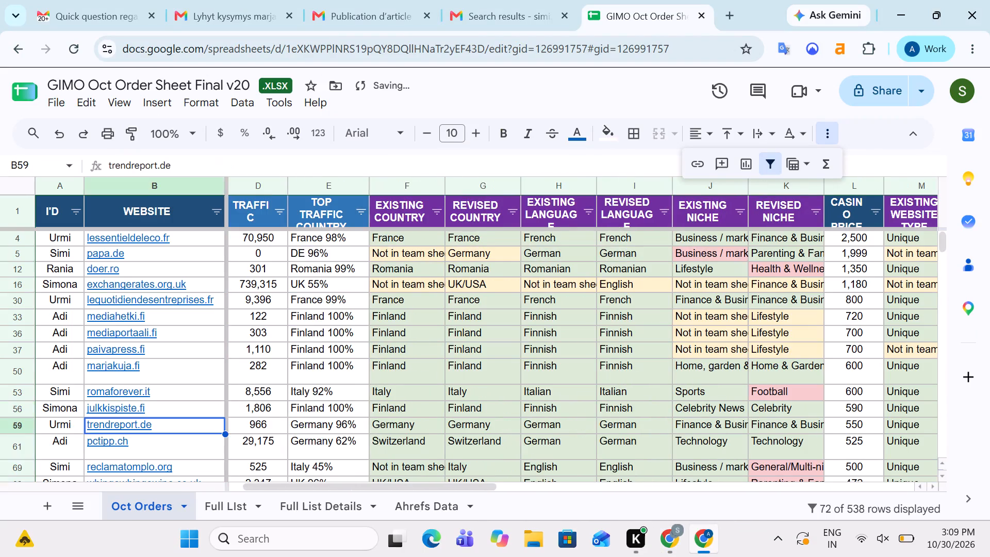
pyautogui.hotkey('ctrl', 'c')
# Examine the trendreport.de row's traffic, country, language, niche, casino price, website type, contact, status and remark in Oct Orders.
pyautogui.press('Right')
pyautogui.press('Right')
pyautogui.press('Right')
pyautogui.press('Right')
pyautogui.press('Right')
pyautogui.press('Right')
pyautogui.press('Right')
pyautogui.press('Right')
pyautogui.press('Right')
pyautogui.press('Right')
pyautogui.press('Right')
pyautogui.press('Right')
pyautogui.press('Right')
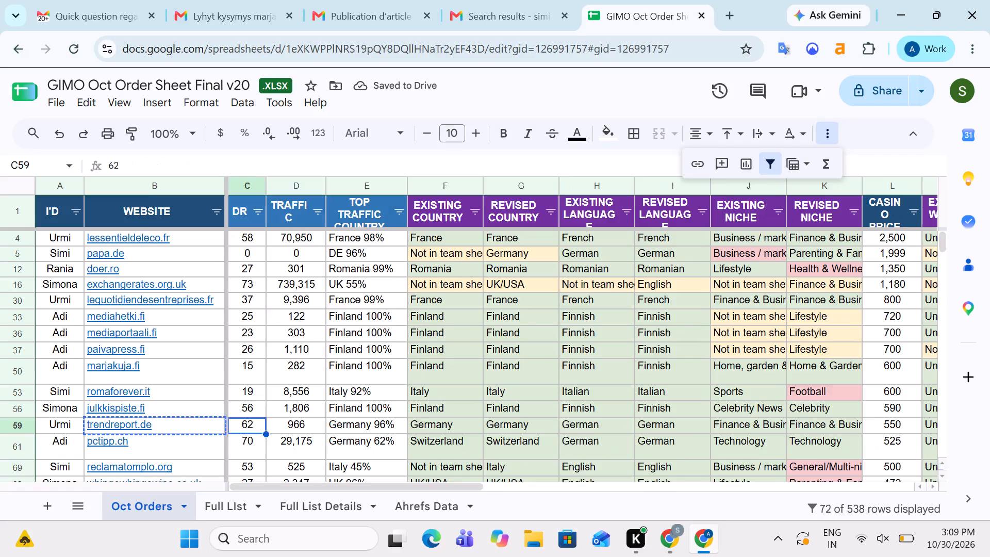
pyautogui.press('Right')
pyautogui.press('Right')
pyautogui.press('Right')
pyautogui.press('Right')
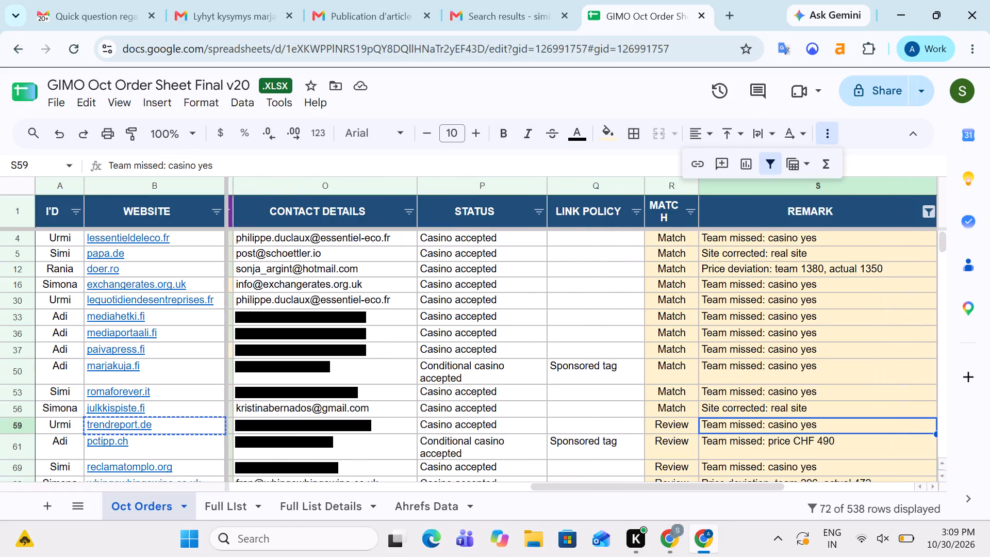
pyautogui.press('Left')
pyautogui.press('Left')
pyautogui.press('Left')
pyautogui.press('Left')
pyautogui.press('Left')
pyautogui.press('Left')
pyautogui.press('Left')
pyautogui.press('Left')
pyautogui.press('Left')
pyautogui.press('Left')
pyautogui.press('Left')
pyautogui.press('Left')
pyautogui.press('Left')
pyautogui.press('Left')
pyautogui.press('Right')
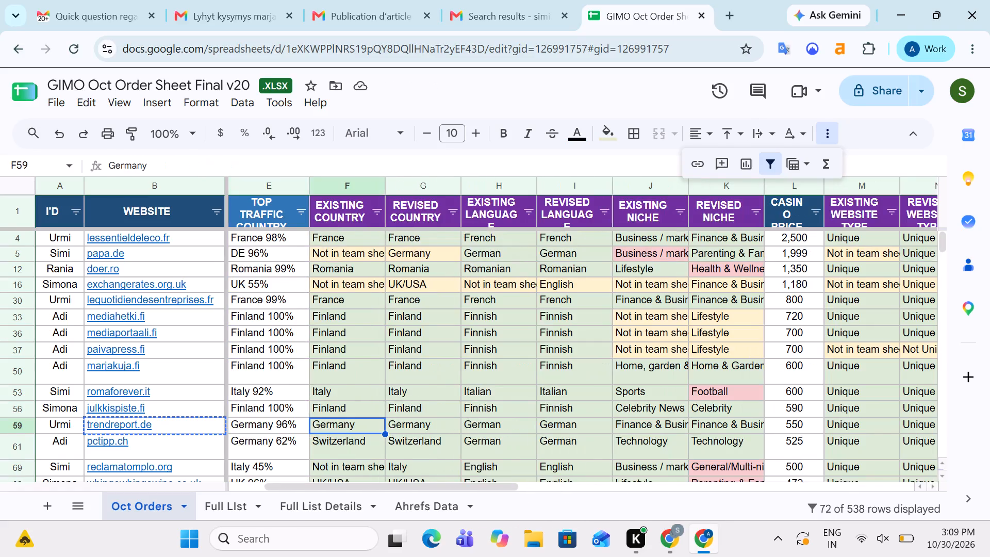
# Switch to the master sheet to look up trendreport.de.
pyautogui.hotkey('alt', 'Tab')
pyautogui.tripleClick(730, 210)
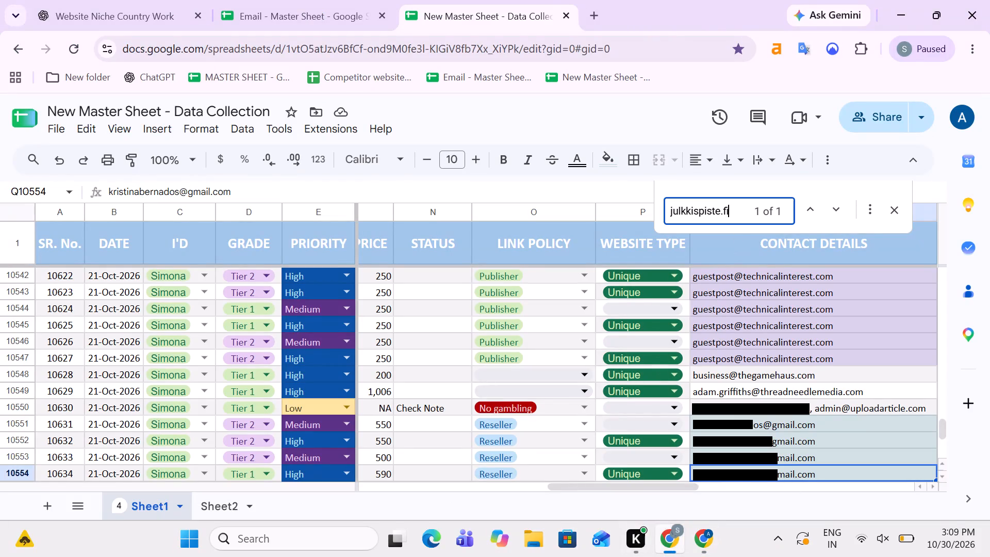
# Find trendreport.de in the master sheet and examine its row's traffic, country, language, niche, prices, link policy, website type and contact details.
pyautogui.hotkey('ctrl', 'v')
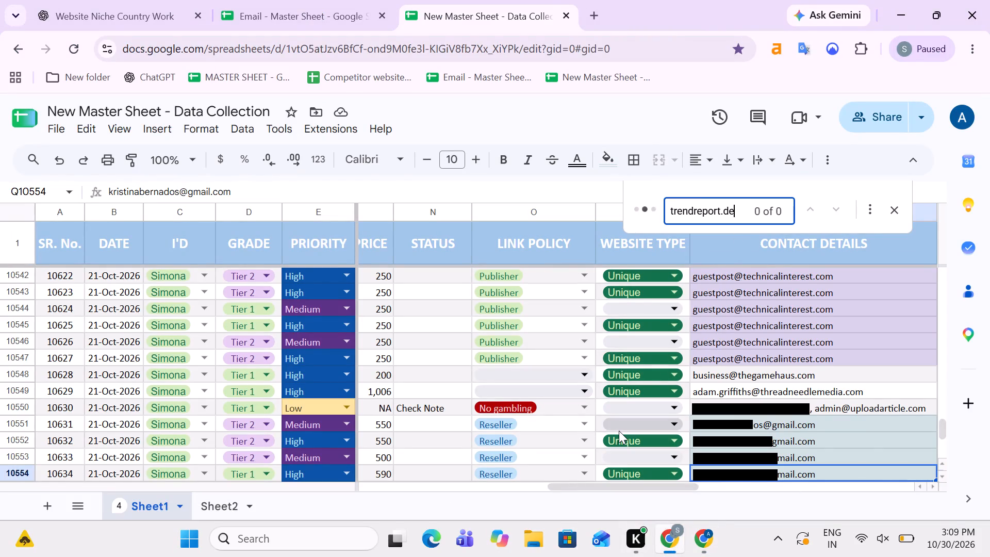
pyautogui.click(573, 275)
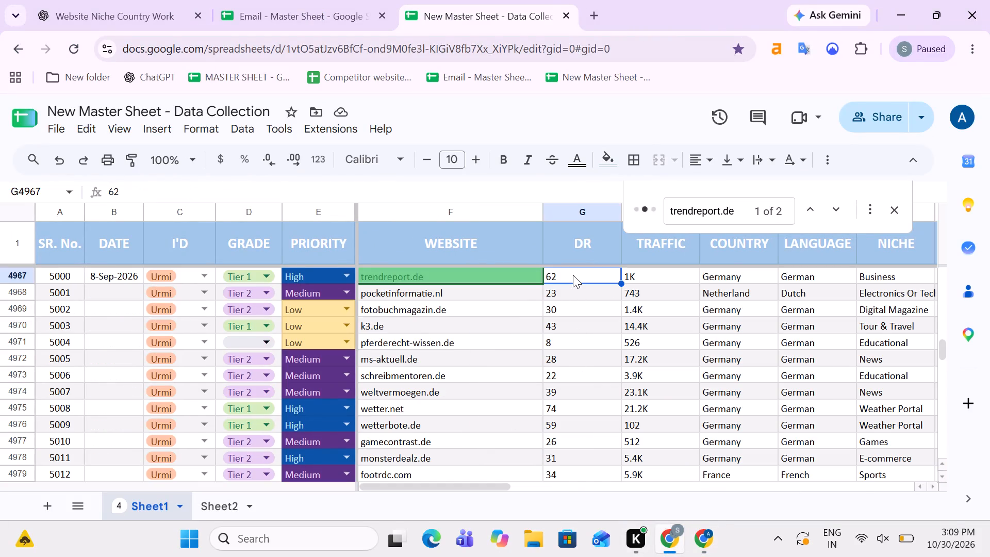
pyautogui.press('Right')
pyautogui.press('Right')
pyautogui.press('Right')
pyautogui.press('Right')
pyautogui.press('Right')
pyautogui.press('Right')
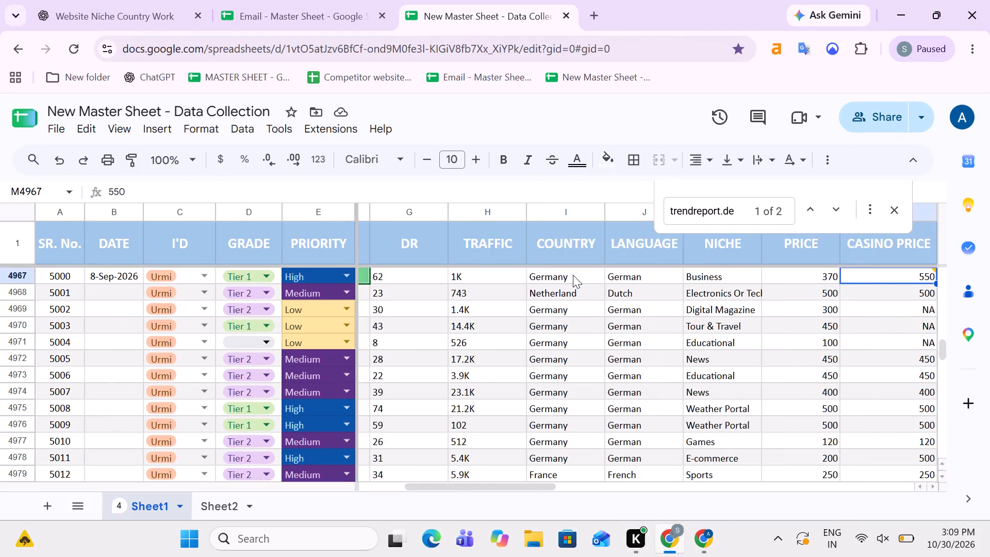
pyautogui.press('Right')
pyautogui.press('Right')
pyautogui.press('Right')
pyautogui.press('Right')
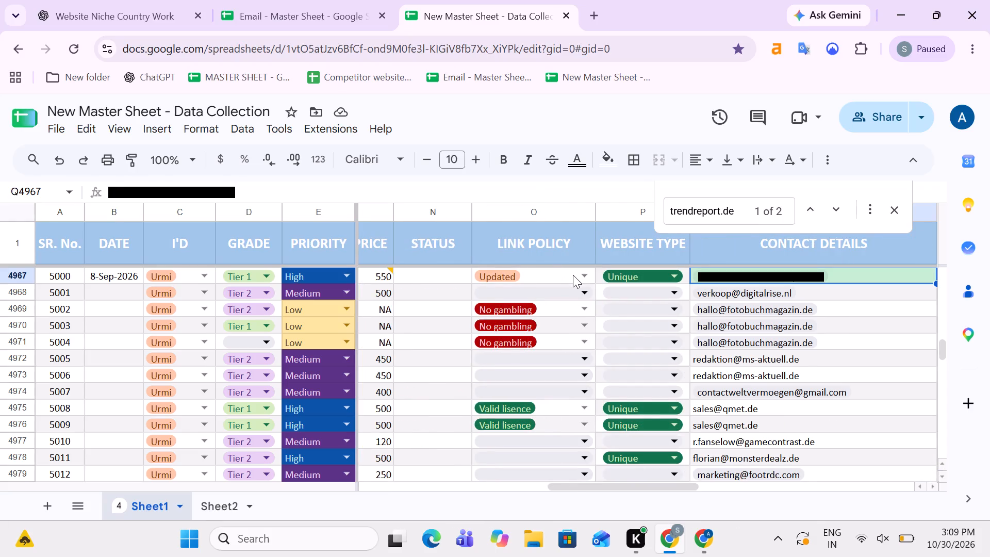
pyautogui.press('Right')
pyautogui.press('Left')
pyautogui.hotkey('alt', 'Tab')
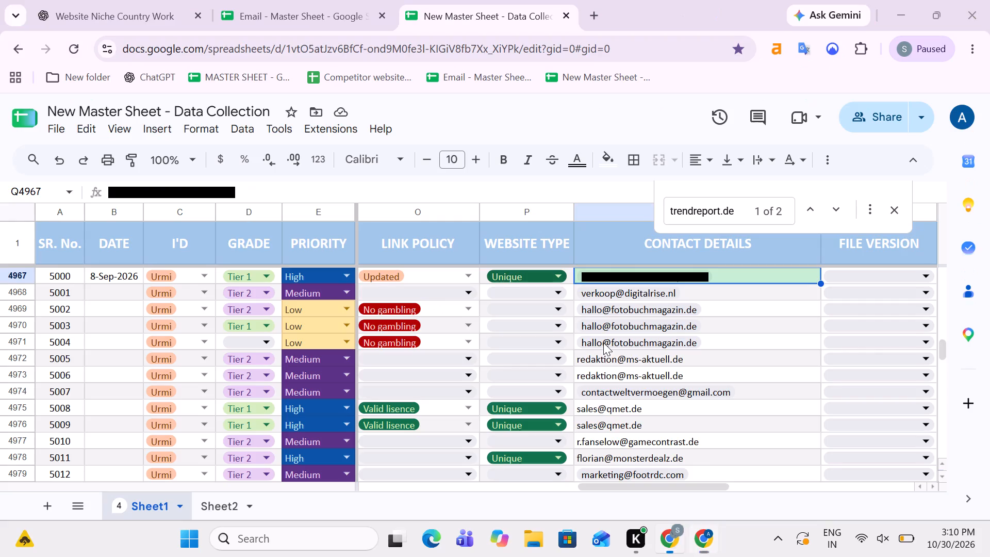
pyautogui.press('Left')
pyautogui.press('Left')
pyautogui.press('Left')
pyautogui.press('Left')
pyautogui.press('Left')
pyautogui.press('Left')
pyautogui.press('Right')
pyautogui.press('Right')
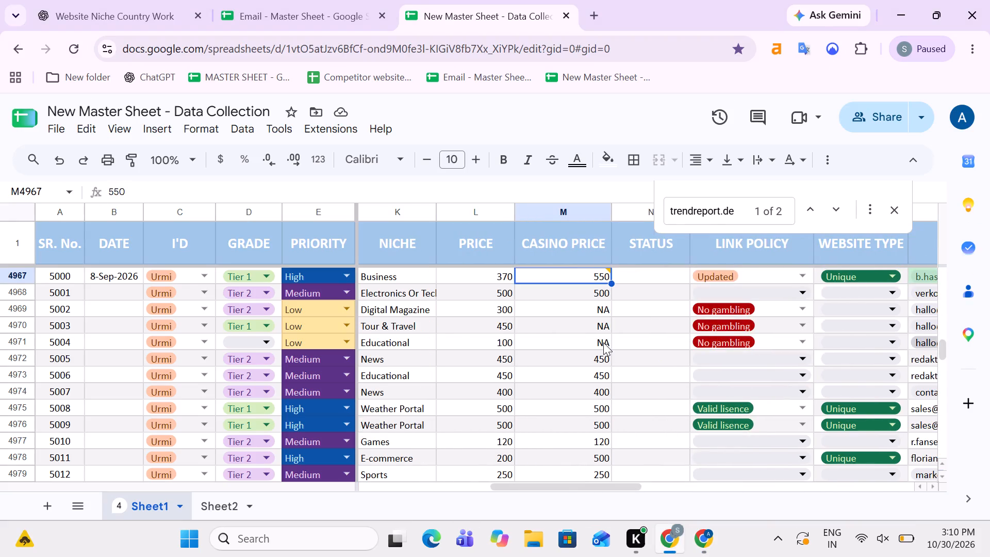
# Set the trendreport.de row's match entry to Match in the Oct Orders sheet.
pyautogui.hotkey('alt', 'Tab')
pyautogui.click(677, 0)
pyautogui.press('Right')
pyautogui.press('Right')
pyautogui.press('Right')
pyautogui.press('Right')
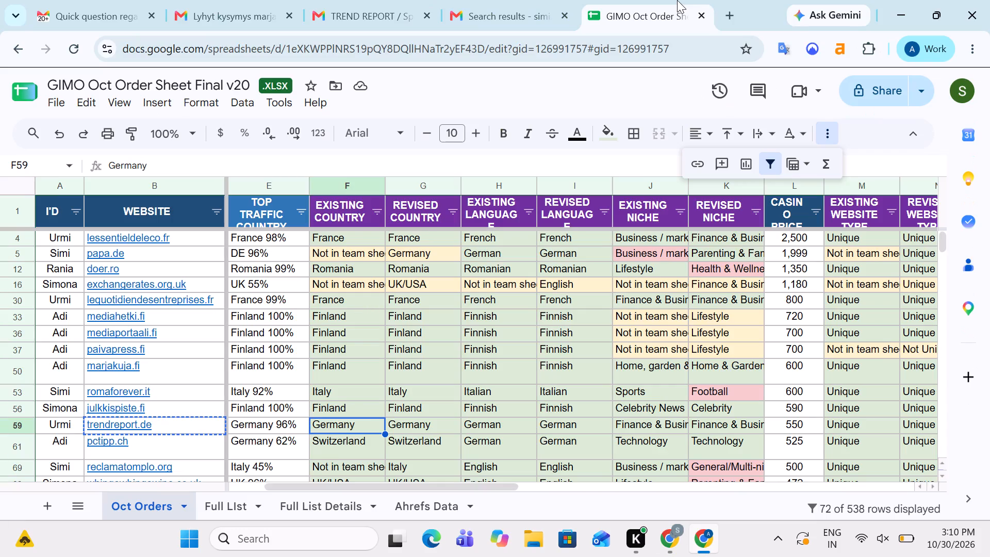
pyautogui.press('Right')
pyautogui.press('Right')
pyautogui.press('Right')
pyautogui.press('Right')
pyautogui.press('Right')
pyautogui.press('Right')
pyautogui.press('Right')
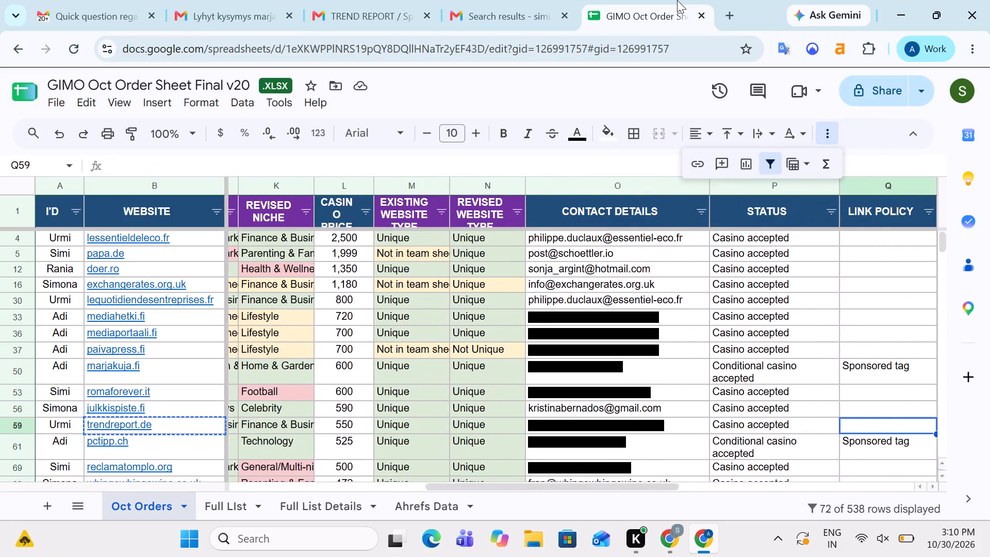
pyautogui.press('Right')
pyautogui.press('Right')
pyautogui.press('Right')
pyautogui.press('Right')
pyautogui.press('Left')
pyautogui.press('Left')
pyautogui.press('Left')
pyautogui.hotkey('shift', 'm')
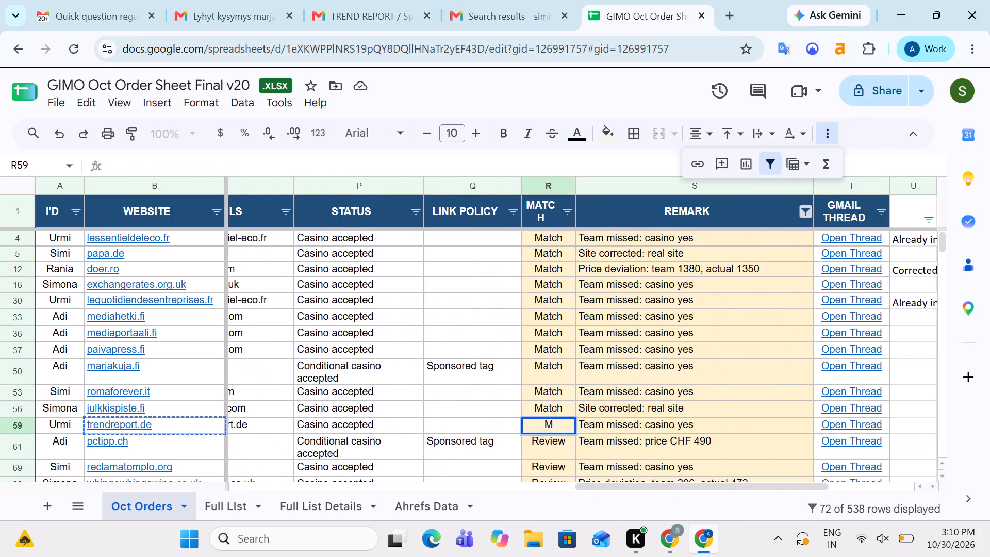
pyautogui.press('Down')
# Examine the pctipp.ch row's country, language, niche, casino price, website type, contact, status, link policy, match entry and remark in Oct Orders.
pyautogui.press('Right')
pyautogui.press('Right')
pyautogui.press('Right')
pyautogui.press('Left')
pyautogui.press('Left')
pyautogui.press('Left')
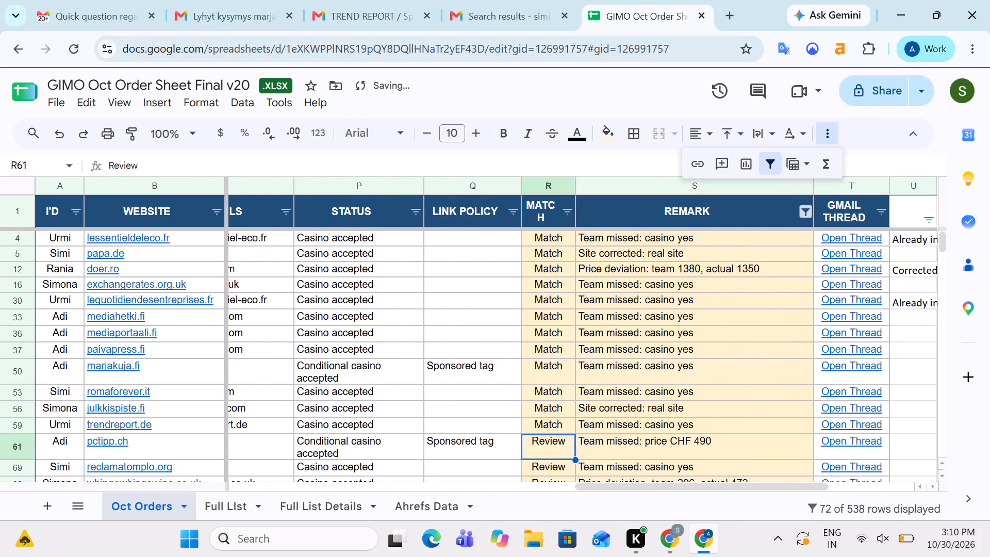
pyautogui.press('Right')
pyautogui.press('Right')
pyautogui.press('Left')
pyautogui.press('Right')
pyautogui.press('Left')
pyautogui.press('Left')
pyautogui.press('Left')
pyautogui.press('Left')
pyautogui.press('Left')
pyautogui.press('Left')
pyautogui.press('Left')
pyautogui.press('Left')
pyautogui.press('Left')
pyautogui.press('Left')
pyautogui.press('Left')
pyautogui.press('Left')
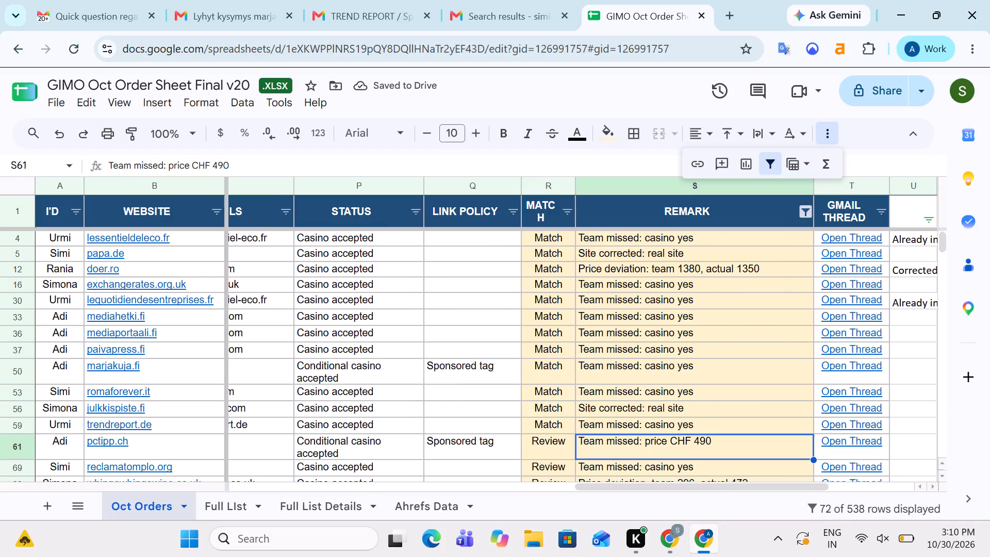
pyautogui.press('Right')
pyautogui.press('Right')
pyautogui.press('Right')
pyautogui.press('Right')
pyautogui.press('Right')
pyautogui.press('Right')
pyautogui.press('Right')
pyautogui.press('Right')
pyautogui.press('Right')
pyautogui.press('Right')
pyautogui.press('Right')
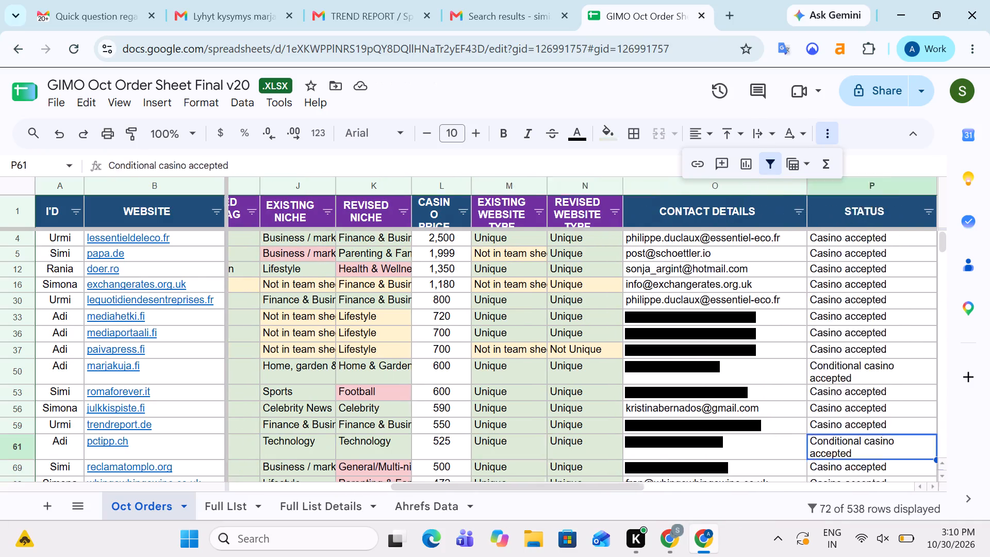
pyautogui.press('Left')
pyautogui.press('Right')
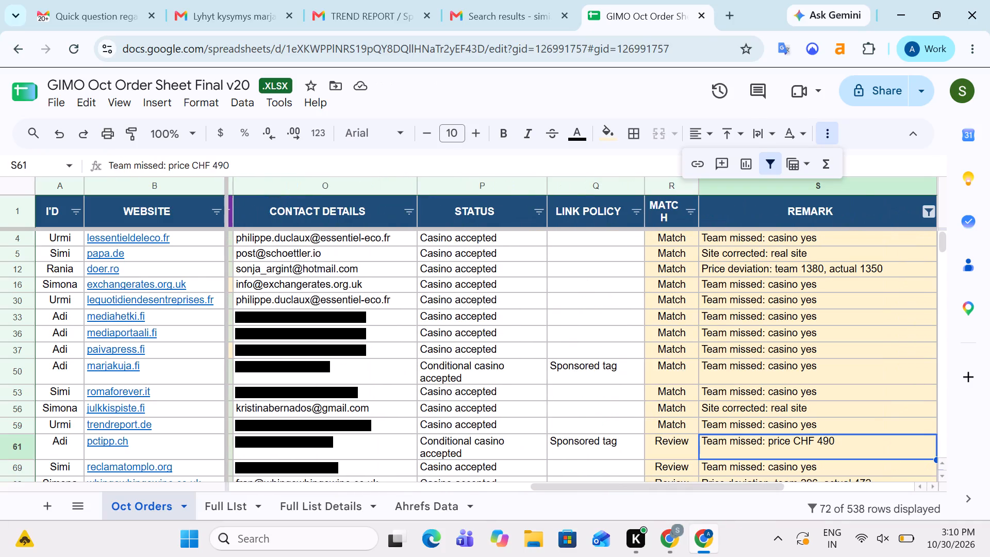
# Copy the pctipp.ch website name from its row in the Oct Orders sheet.
pyautogui.press('Right')
pyautogui.press('Left')
pyautogui.press('Left')
pyautogui.press('Left')
pyautogui.press('Right')
pyautogui.press('Right')
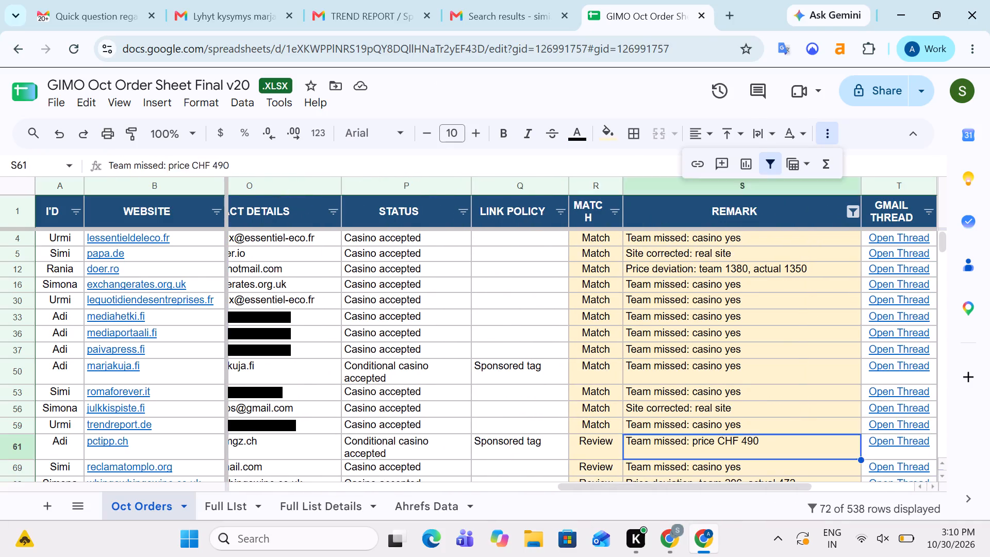
pyautogui.press('Left')
pyautogui.press('Left')
pyautogui.press('Left')
pyautogui.press('Left')
pyautogui.press('Left')
pyautogui.press('Left')
pyautogui.press('Left')
pyautogui.press('Left')
pyautogui.press('Left')
pyautogui.press('Left')
pyautogui.press('Left')
pyautogui.press('Left')
pyautogui.press('Left')
pyautogui.press('Left')
pyautogui.press('Left')
pyautogui.press('Left')
pyautogui.press('Left')
pyautogui.press('Left')
pyautogui.press('Left')
pyautogui.press('Right')
pyautogui.press('Right')
pyautogui.press('Right')
pyautogui.press('Left')
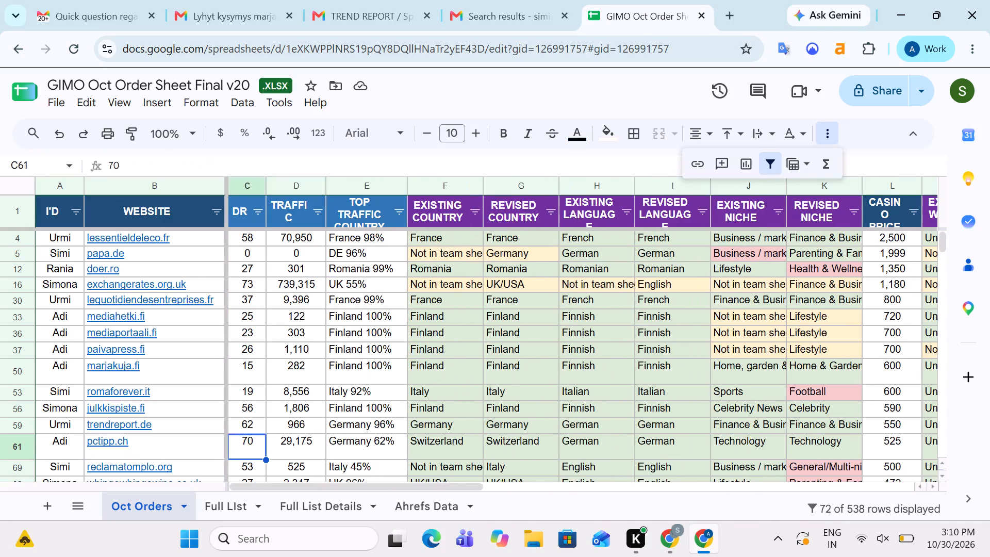
pyautogui.press('Left')
pyautogui.press('Left')
pyautogui.press('Right')
pyautogui.hotkey('ctrl', 'c')
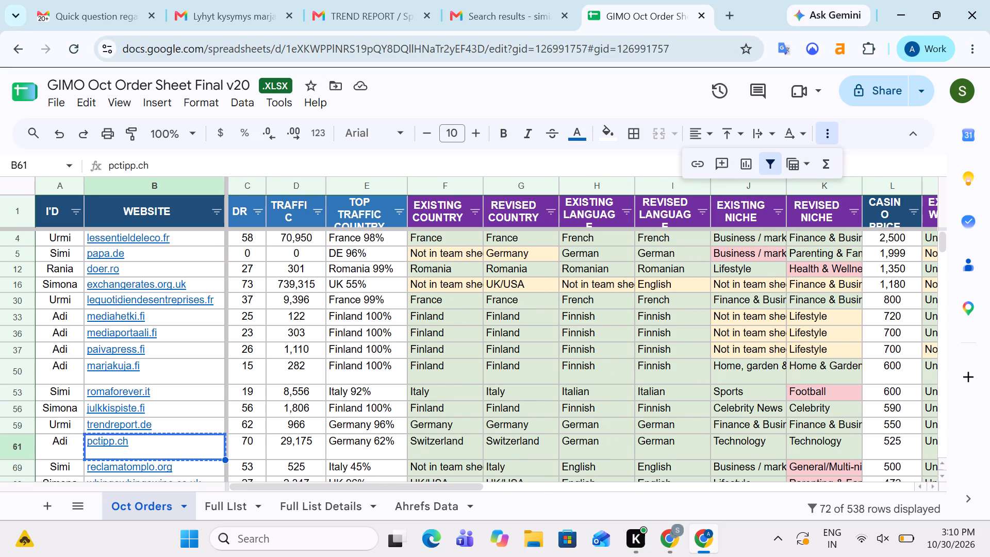
# Switch to the master sheet and search it for pctipp.ch.
pyautogui.hotkey('alt', 'Tab')
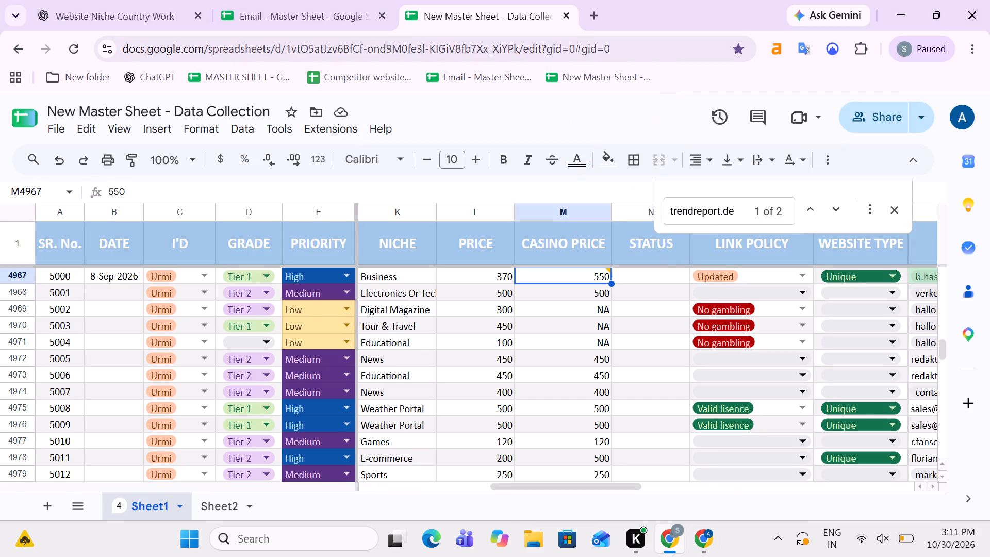
pyautogui.tripleClick(696, 207)
pyautogui.hotkey('ctrl', 'v')
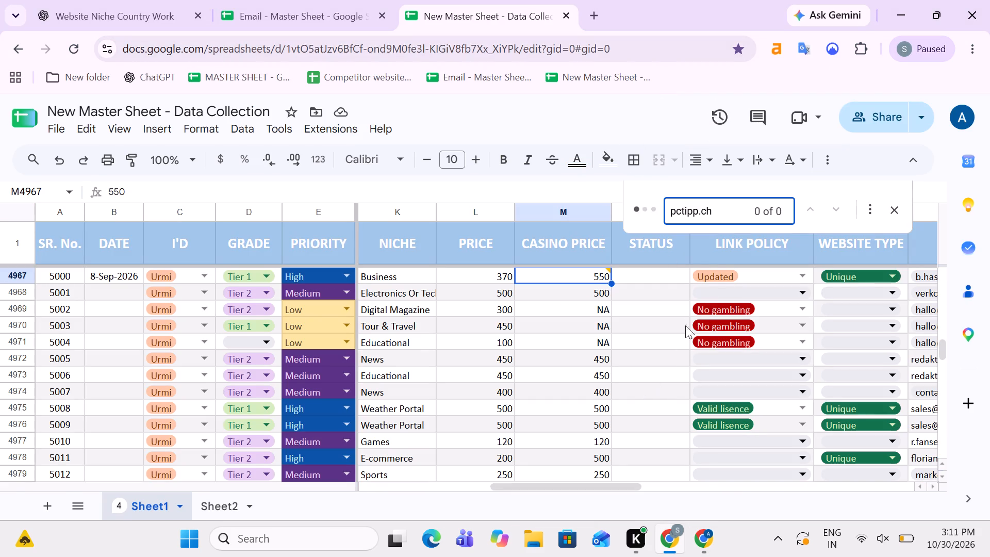
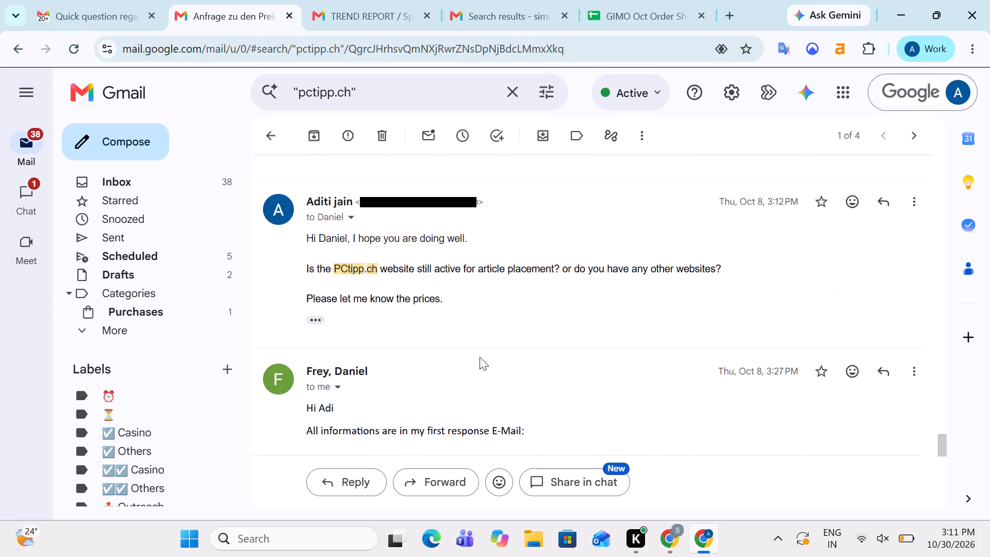
# Read the publisher's reply about pctipp.ch for its article labelling, pricing, casino restrictions and other placement rules.
pyautogui.scroll(-2, 519, 351)
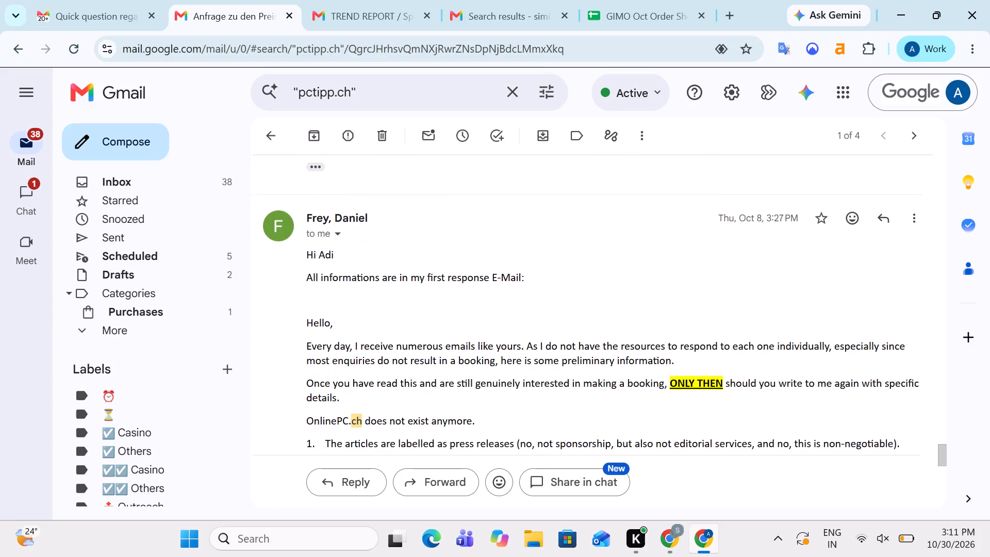
pyautogui.scroll(-9, 519, 351)
pyautogui.scroll(2, 529, 355)
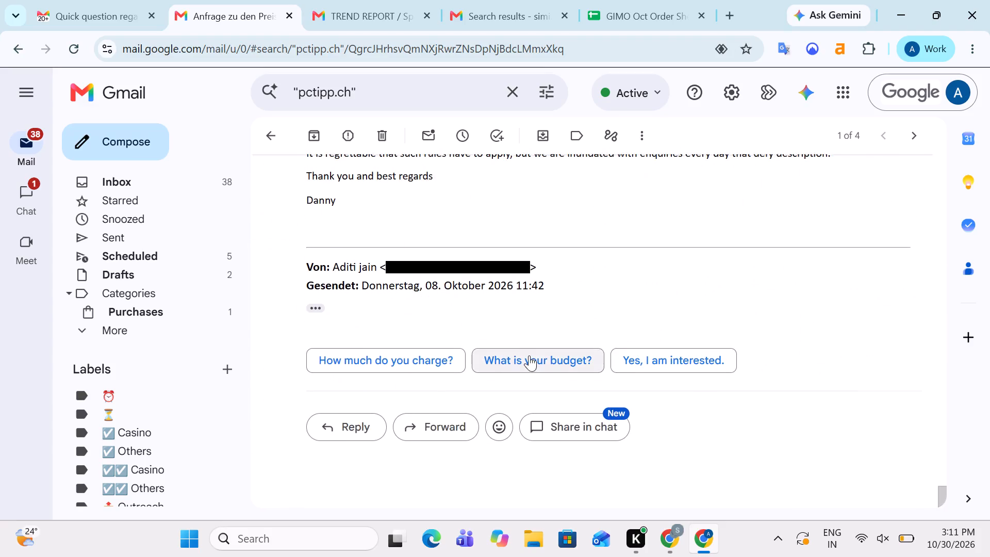
pyautogui.scroll(7, 529, 355)
pyautogui.scroll(-1, 536, 355)
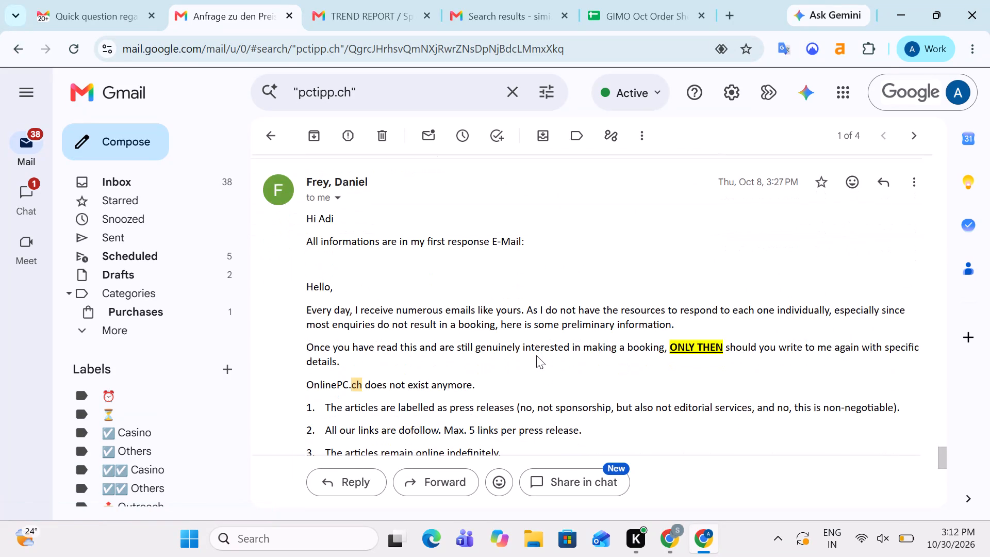
pyautogui.scroll(-1, 562, 340)
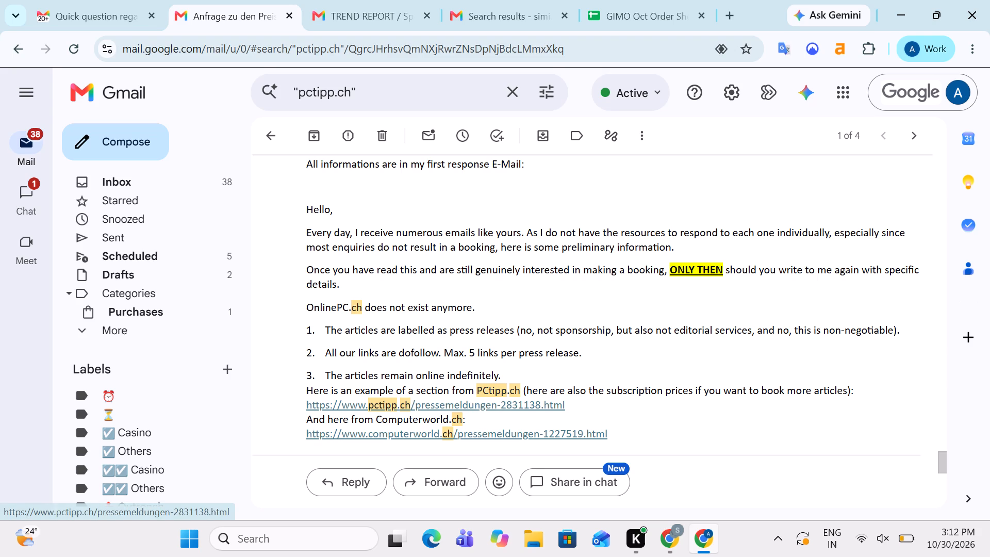
pyautogui.scroll(-3, 623, 396)
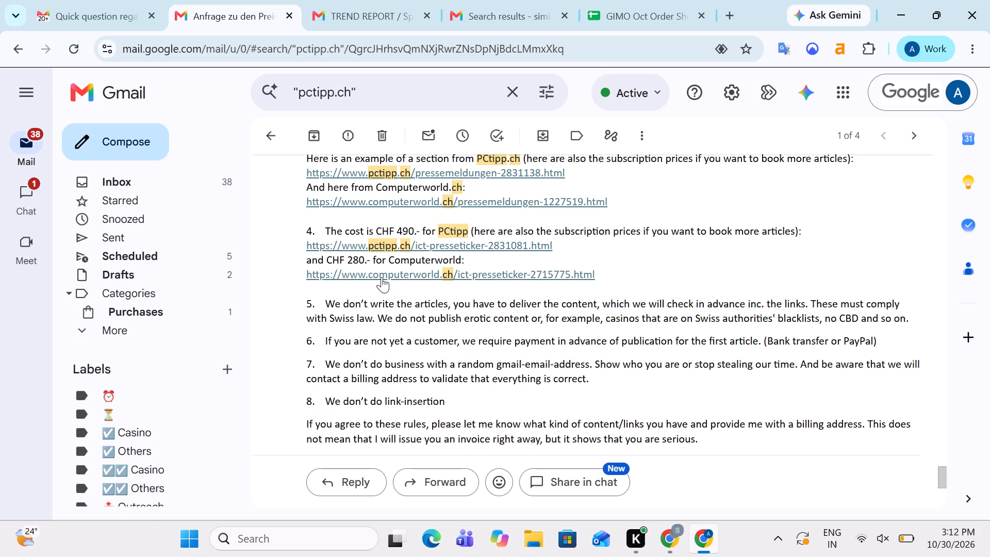
pyautogui.scroll(1, 405, 299)
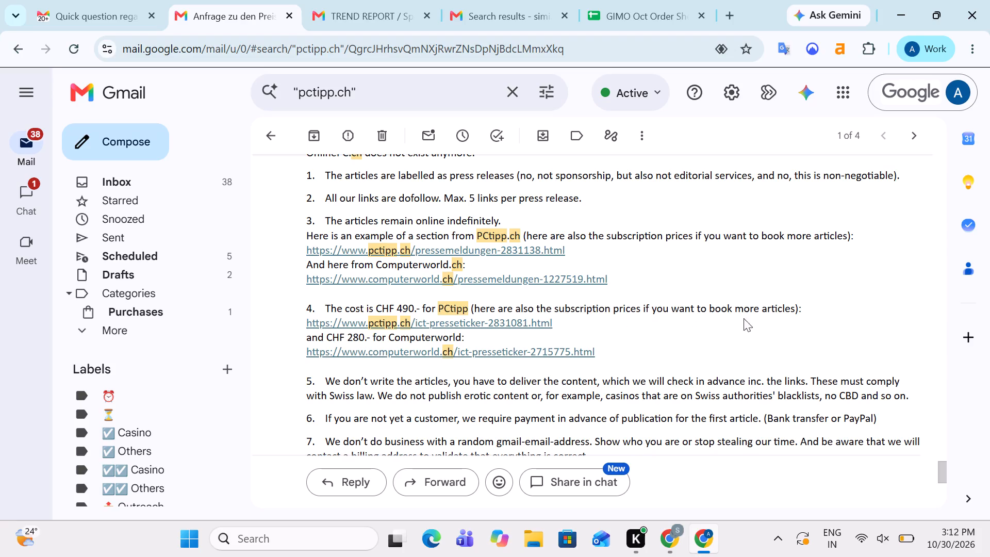
pyautogui.scroll(-1, 464, 359)
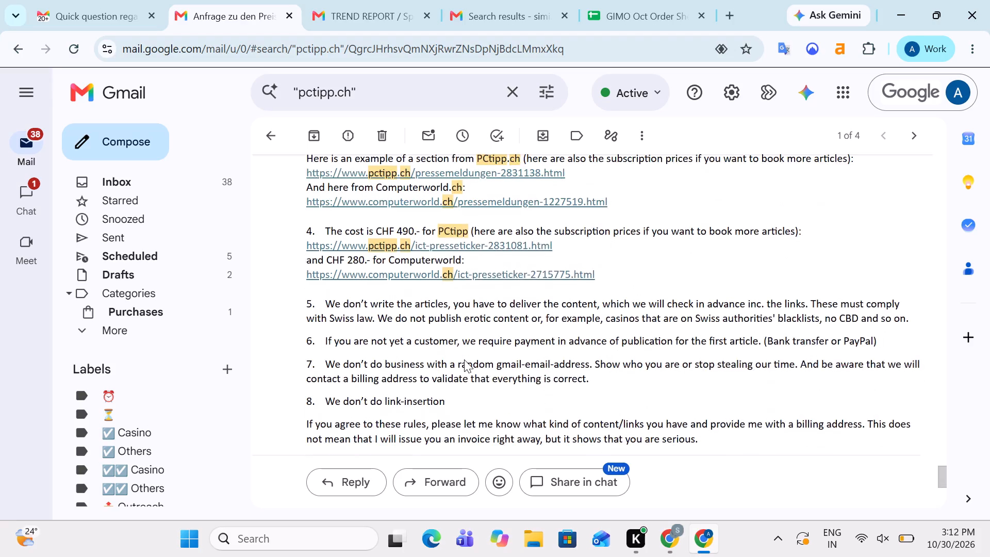
pyautogui.scroll(-2, 462, 359)
# Return to the Oct Orders sheet and examine the pctipp.ch row's contact, status, link policy, match and remark.
pyautogui.hotkey('alt', 'Tab')
pyautogui.press('Right')
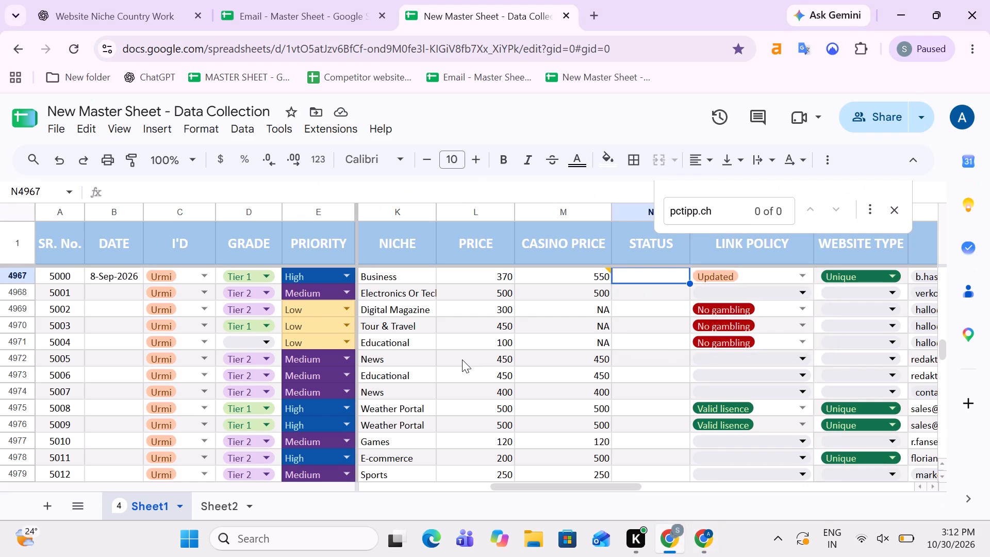
pyautogui.press('Right')
pyautogui.hotkey('alt', 'Tab')
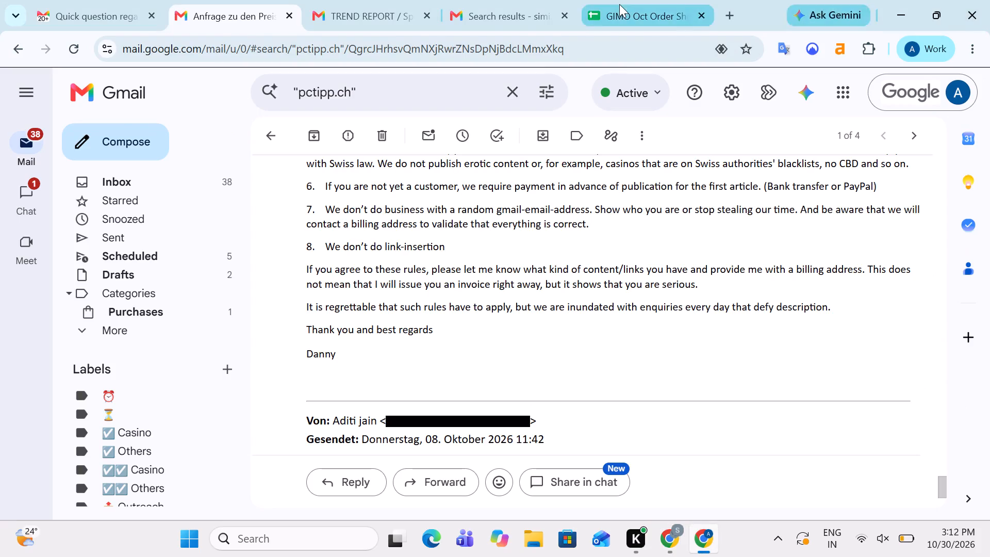
pyautogui.click(619, 4)
pyautogui.press('Right')
pyautogui.press('Left')
pyautogui.press('Right')
pyautogui.press('Right')
pyautogui.press('Right')
pyautogui.press('Right')
pyautogui.press('Right')
pyautogui.press('Right')
pyautogui.press('Right')
pyautogui.press('Right')
pyautogui.press('Right')
pyautogui.press('Right')
pyautogui.press('Right')
pyautogui.press('Right')
pyautogui.press('Right')
pyautogui.press('Right')
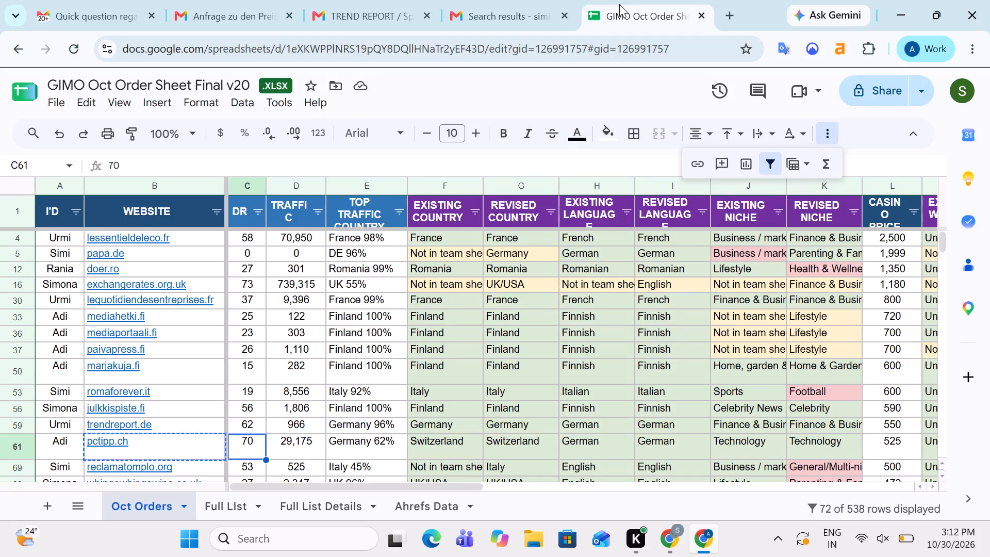
pyautogui.press('Right')
pyautogui.press('Right')
pyautogui.press('Right')
pyautogui.press('Left')
pyautogui.press('Right')
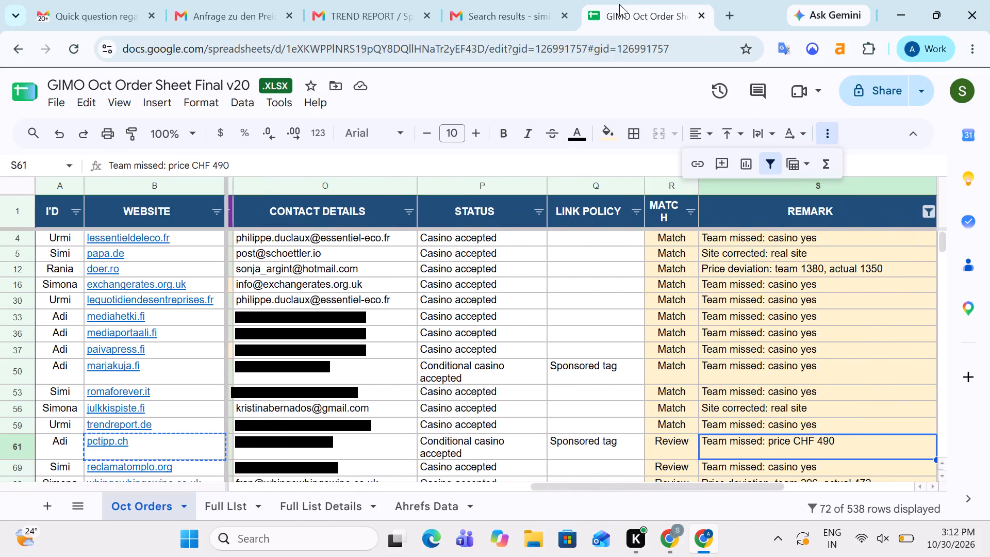
pyautogui.press('Right')
pyautogui.press('Left')
pyautogui.press('Left')
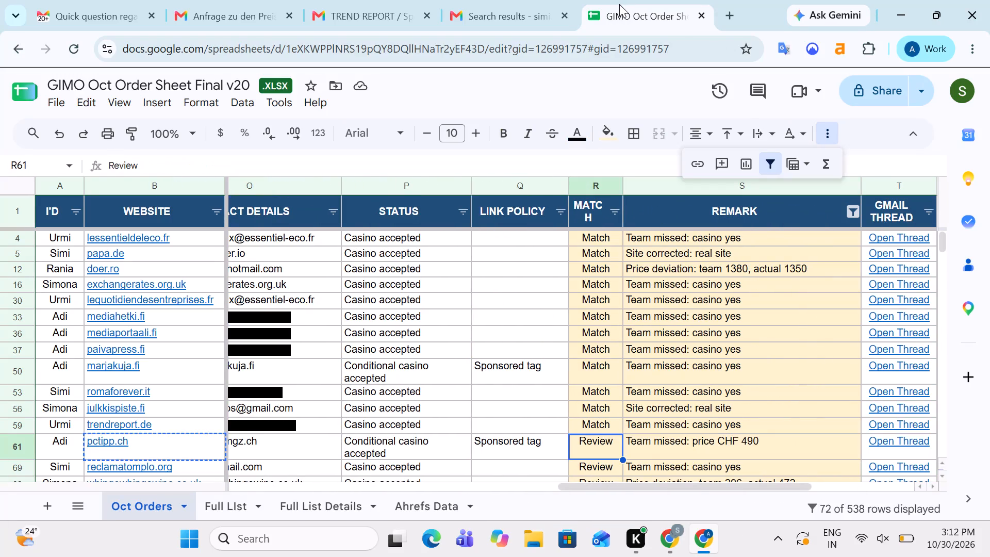
# Fill the pctipp.ch website cell in Oct Orders with light red.
pyautogui.press('Left')
pyautogui.press('Left')
pyautogui.press('Left')
pyautogui.press('Left')
pyautogui.press('Left')
pyautogui.press('Left')
pyautogui.press('Left')
pyautogui.press('Left')
pyautogui.press('Left')
pyautogui.press('Left')
pyautogui.press('Left')
pyautogui.press('Left')
pyautogui.press('Left')
pyautogui.press('Left')
pyautogui.press('Left')
pyautogui.press('Left')
pyautogui.press('Left')
pyautogui.press('Left')
pyautogui.press('Right')
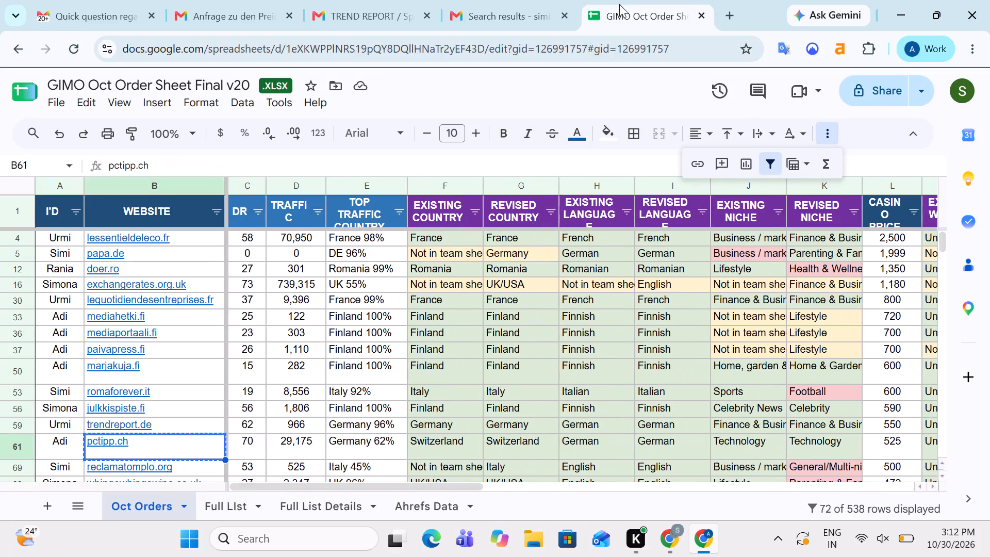
pyautogui.click(613, 123)
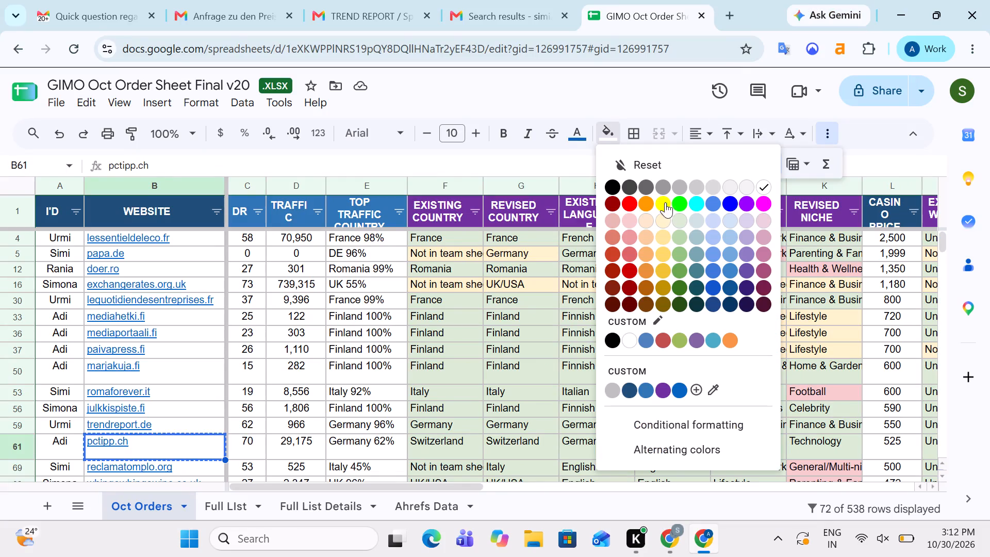
pyautogui.click(627, 217)
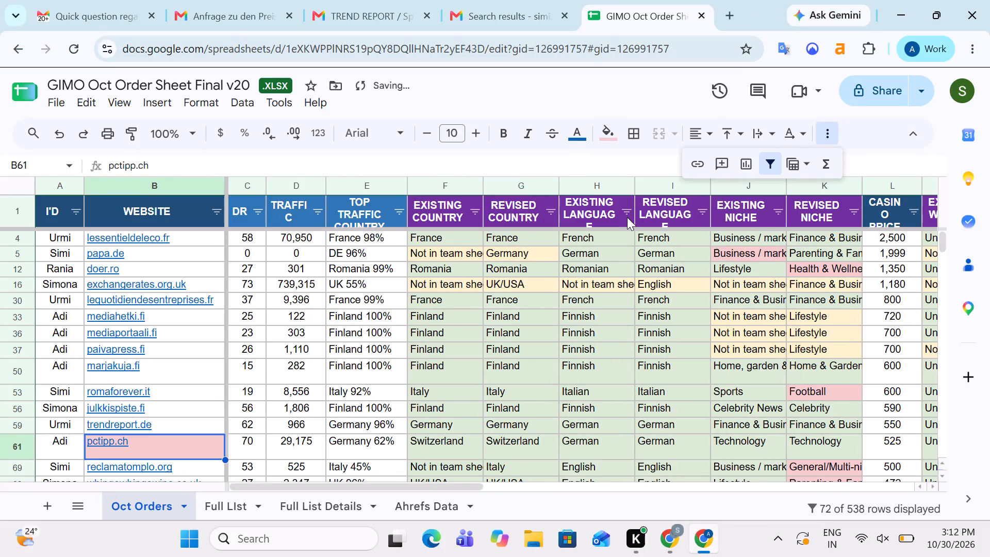
# Add the note "Not allow guest post only press release" in the pctipp.ch row, in the column after Gmail Thread.
pyautogui.press('Right')
pyautogui.press('Right')
pyautogui.press('Right')
pyautogui.press('Right')
pyautogui.press('Right')
pyautogui.press('Right')
pyautogui.press('Right')
pyautogui.press('Right')
pyautogui.press('Right')
pyautogui.press('Right')
pyautogui.press('Right')
pyautogui.press('Right')
pyautogui.press('Right')
pyautogui.press('Right')
pyautogui.press('Right')
pyautogui.press('Right')
pyautogui.press('Right')
pyautogui.press('Right')
pyautogui.press('Right')
pyautogui.press('Right')
pyautogui.press('Right')
pyautogui.press('Right')
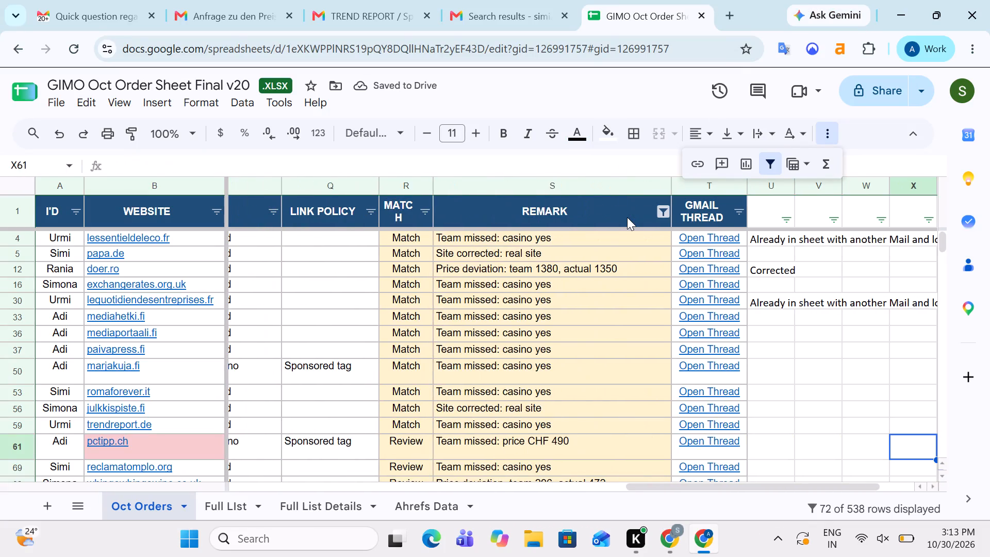
pyautogui.press('Left')
pyautogui.press('Left')
pyautogui.press('Left')
pyautogui.write('Not ac')
pyautogui.press('BackSpace')
pyautogui.write('llow guest pos')
pyautogui.write('t and')
pyautogui.press('space')
pyautogui.press('BackSpace')
pyautogui.press('BackSpace')
pyautogui.press('BackSpace')
pyautogui.press('BackSpace')
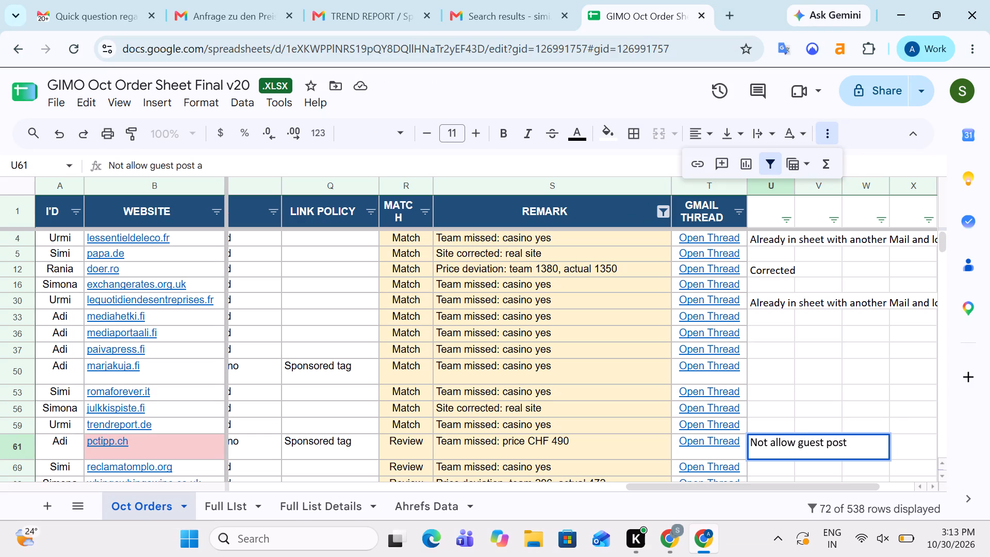
pyautogui.press('BackSpace')
pyautogui.press('space')
pyautogui.write('only press re;easr')
pyautogui.press('BackSpace')
pyautogui.press('BackSpace')
pyautogui.press('BackSpace')
pyautogui.press('BackSpace')
pyautogui.press('BackSpace')
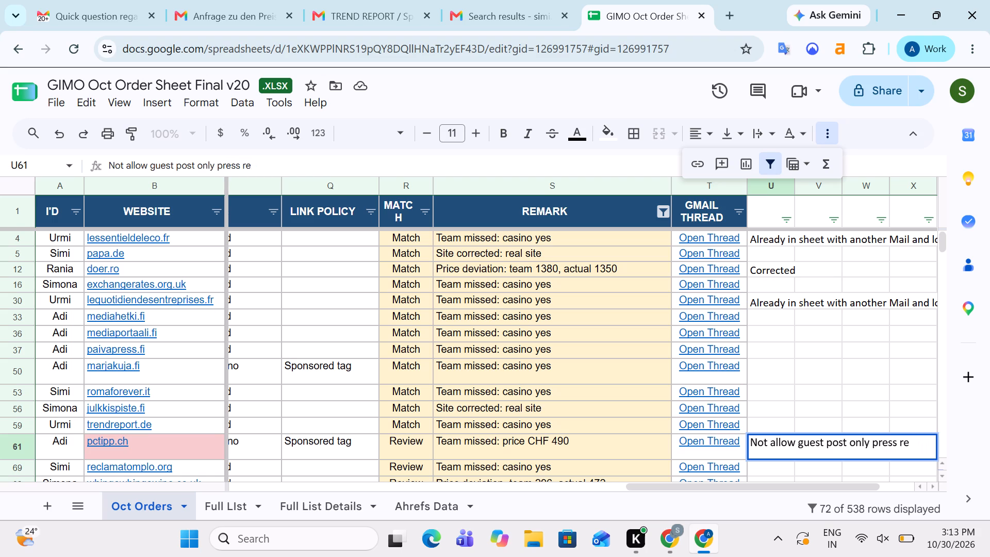
pyautogui.write('lease')
pyautogui.press('Tab')
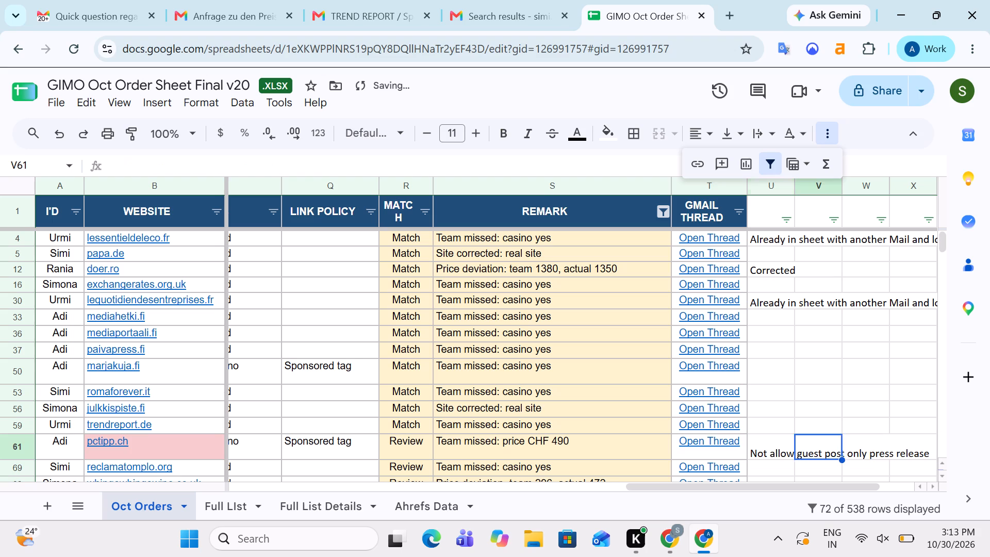
# Examine the match and remark entries of the pctipp.ch row and the rows below it, down to serieriket.com.
pyautogui.press('Left')
pyautogui.press('Right')
pyautogui.press('Left')
pyautogui.press('Left')
pyautogui.press('Left')
pyautogui.press('Right')
pyautogui.press('Left')
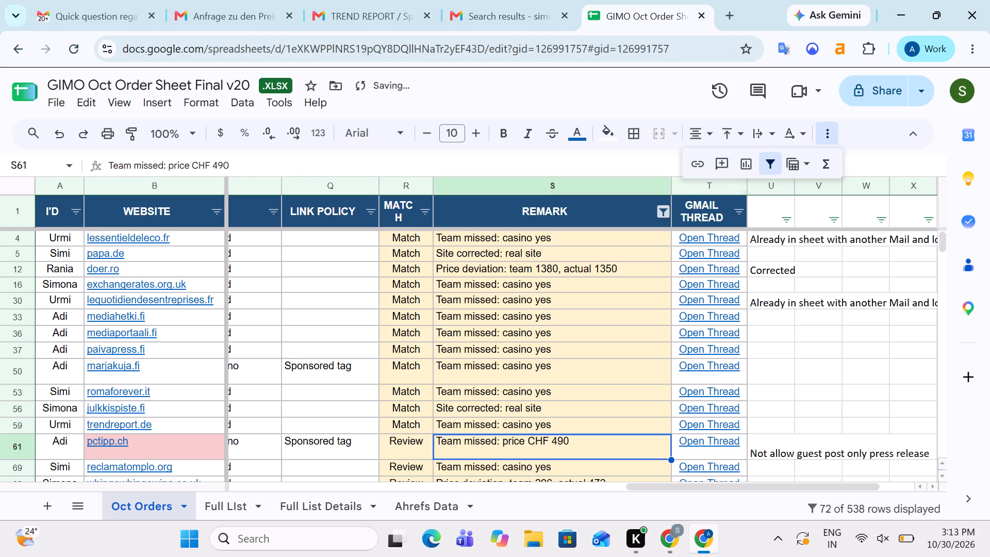
pyautogui.press('Left')
pyautogui.press('Left')
pyautogui.press('Right')
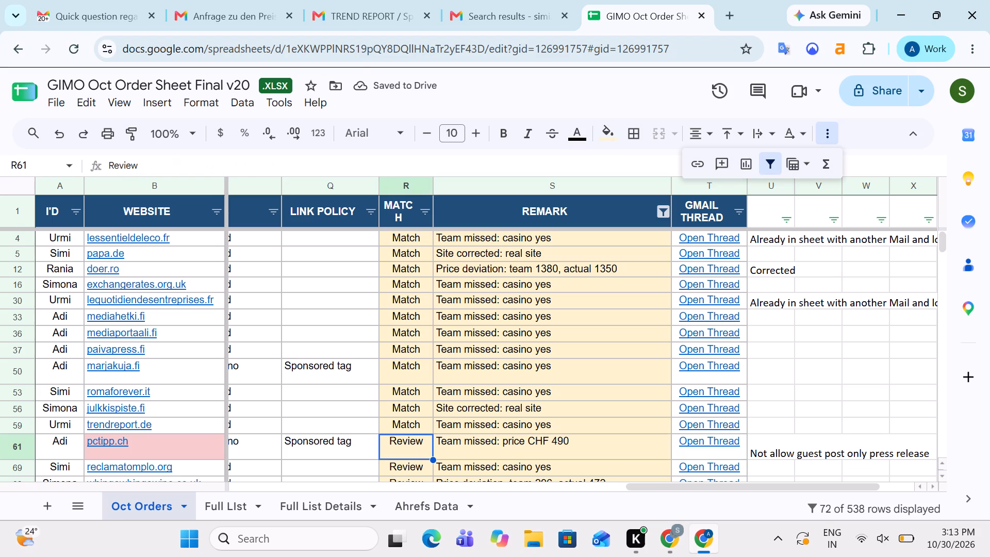
pyautogui.press('Down')
pyautogui.press('Right')
pyautogui.press('Down')
pyautogui.press('Down')
pyautogui.press('Down')
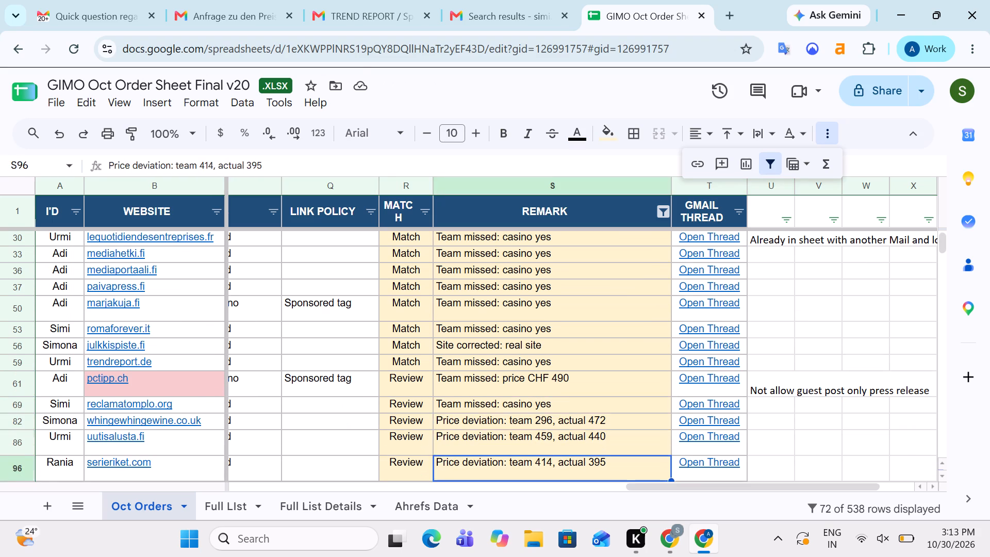
# Copy the reclamatomplo.org website name from its row in the Oct Orders sheet.
pyautogui.press('Up')
pyautogui.press('Up')
pyautogui.press('Up')
pyautogui.press('Left')
pyautogui.press('Right')
pyautogui.press('Left')
pyautogui.press('Left')
pyautogui.press('Left')
pyautogui.press('Left')
pyautogui.press('Left')
pyautogui.press('Left')
pyautogui.press('Left')
pyautogui.press('Left')
pyautogui.press('Left')
pyautogui.press('Left')
pyautogui.press('Left')
pyautogui.press('Left')
pyautogui.press('Left')
pyautogui.press('Left')
pyautogui.press('Left')
pyautogui.press('Left')
pyautogui.press('Left')
pyautogui.press('Left')
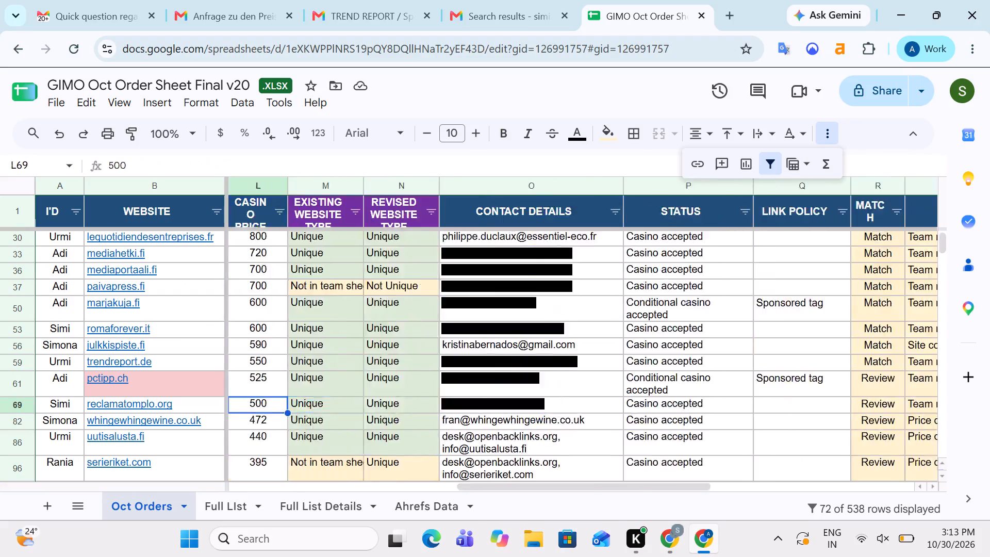
pyautogui.press('Right')
pyautogui.press('Right')
pyautogui.press('Left')
pyautogui.hotkey('ctrl', 'c')
# Examine the reclamatomplo.org row from DR through niche, website type and status, and switch to the other window for checking.
pyautogui.press('Right')
pyautogui.press('Right')
pyautogui.press('Right')
pyautogui.press('Right')
pyautogui.press('Right')
pyautogui.press('Right')
pyautogui.press('Right')
pyautogui.press('Right')
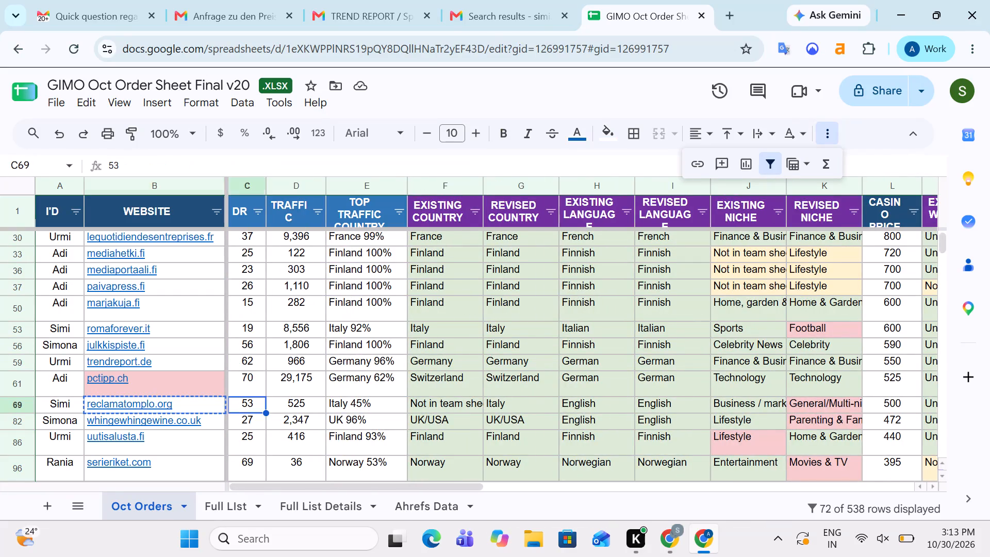
pyautogui.press('Right')
pyautogui.press('Right')
pyautogui.press('Left')
pyautogui.press('Left')
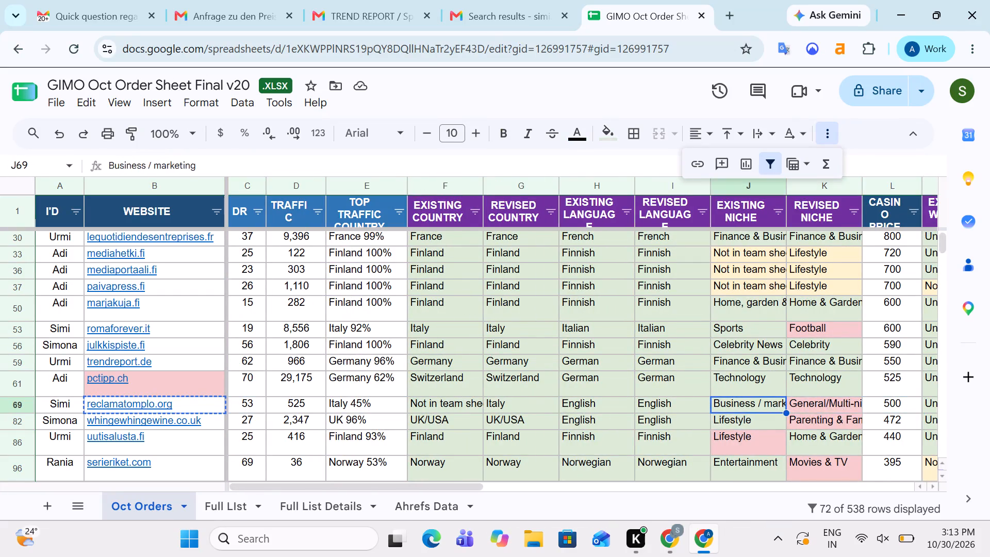
pyautogui.press('Right')
pyautogui.press('Left')
pyautogui.press('Right')
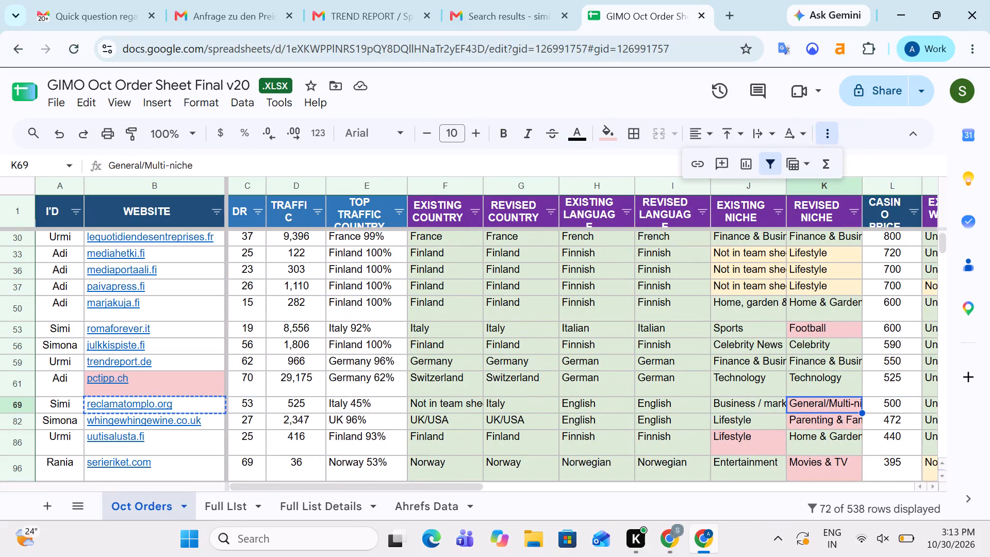
pyautogui.press('Right')
pyautogui.press('Right')
pyautogui.press('Right')
pyautogui.press('Right')
pyautogui.press('Right')
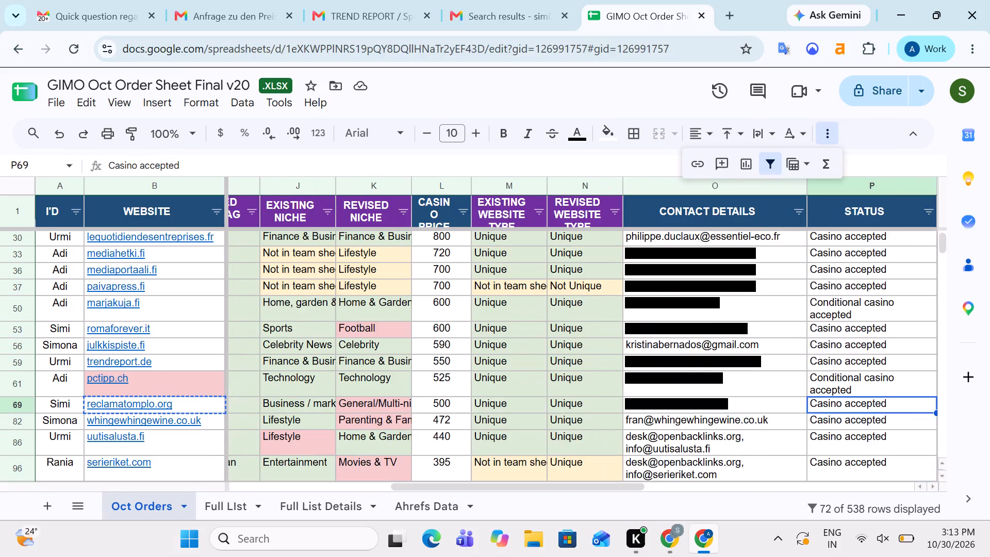
pyautogui.press('Left')
pyautogui.press('Left')
pyautogui.press('Left')
pyautogui.hotkey('alt', 'Tab')
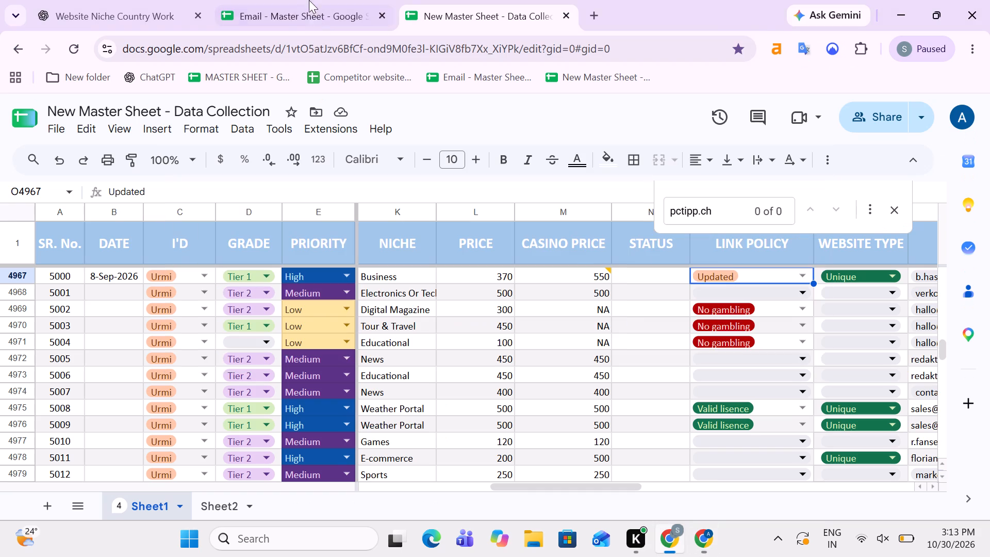
pyautogui.tripleClick(705, 215)
pyautogui.hotkey('ctrl', 'v')
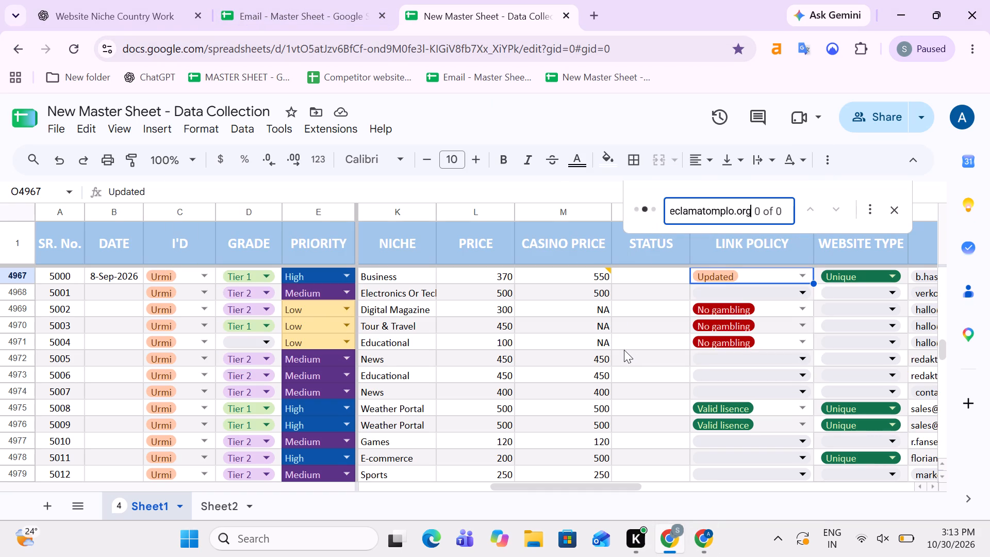
pyautogui.hotkey('alt', 'Tab')
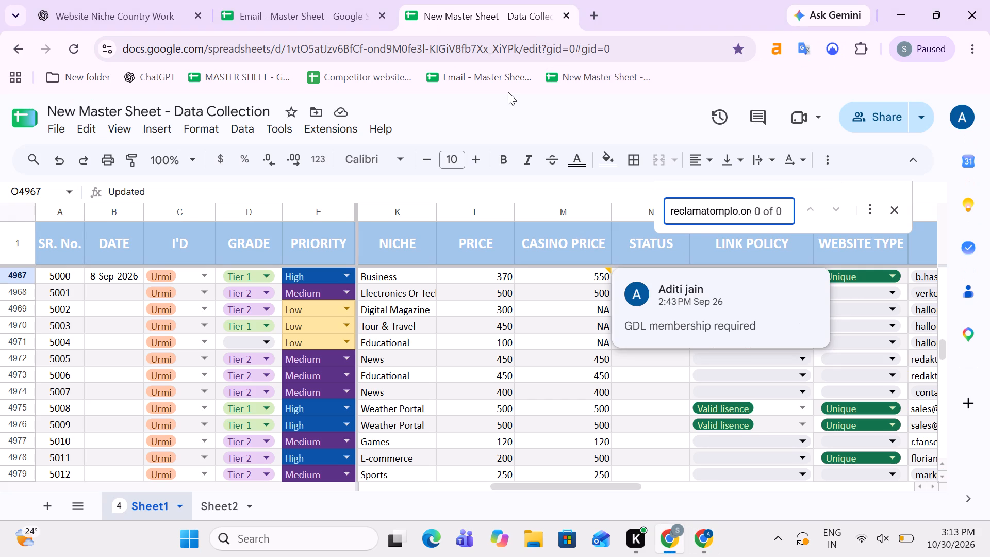
pyautogui.press('Right')
pyautogui.hotkey('alt', 'Tab')
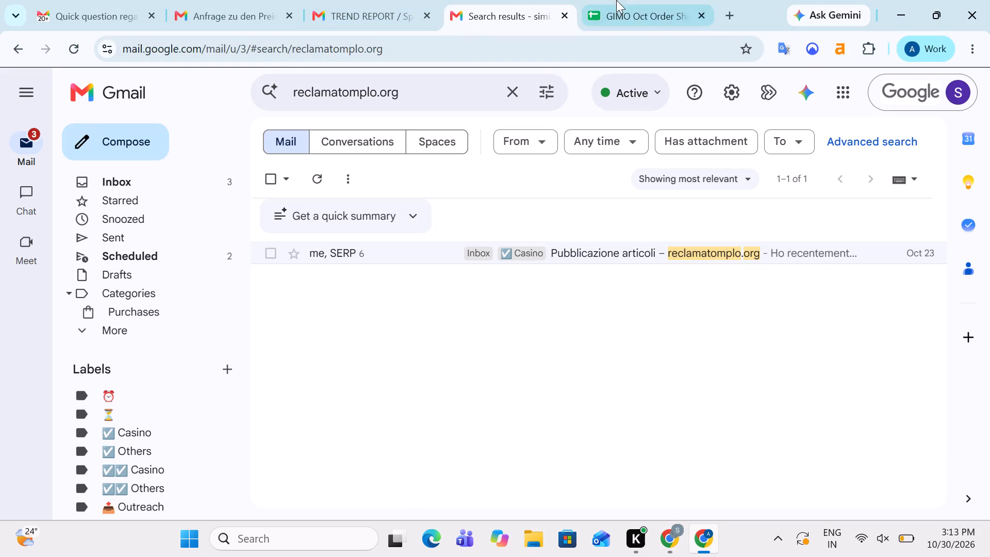
# Set the match status of the reclamatomplo.org row in the Oct Orders sheet to Match.
pyautogui.click(627, 0)
pyautogui.press('Right')
pyautogui.press('Right')
pyautogui.press('Right')
pyautogui.press('Right')
pyautogui.press('Right')
pyautogui.press('Right')
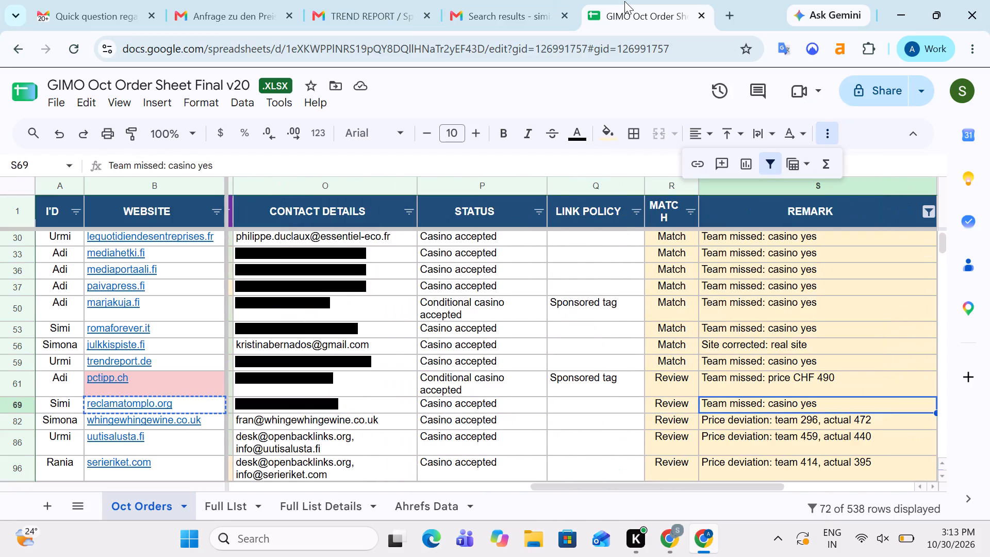
pyautogui.press('Left')
pyautogui.press('Right')
pyautogui.press('Left')
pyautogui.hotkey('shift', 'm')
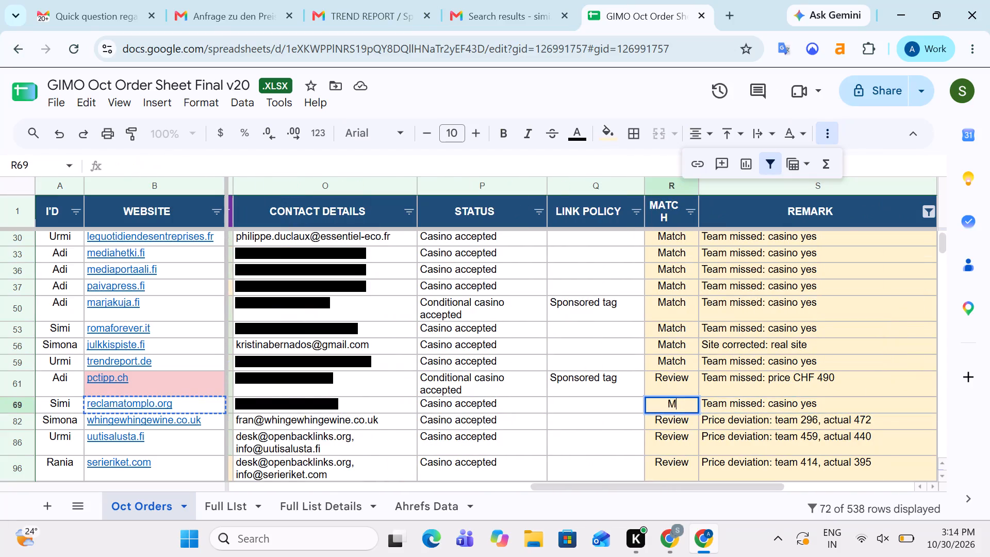
pyautogui.press('Down')
# Check the remark of the whingewhingewine.co.uk row and set its match status to Match.
pyautogui.press('Right')
pyautogui.press('Right')
pyautogui.press('Left')
pyautogui.press('Left')
pyautogui.press('Right')
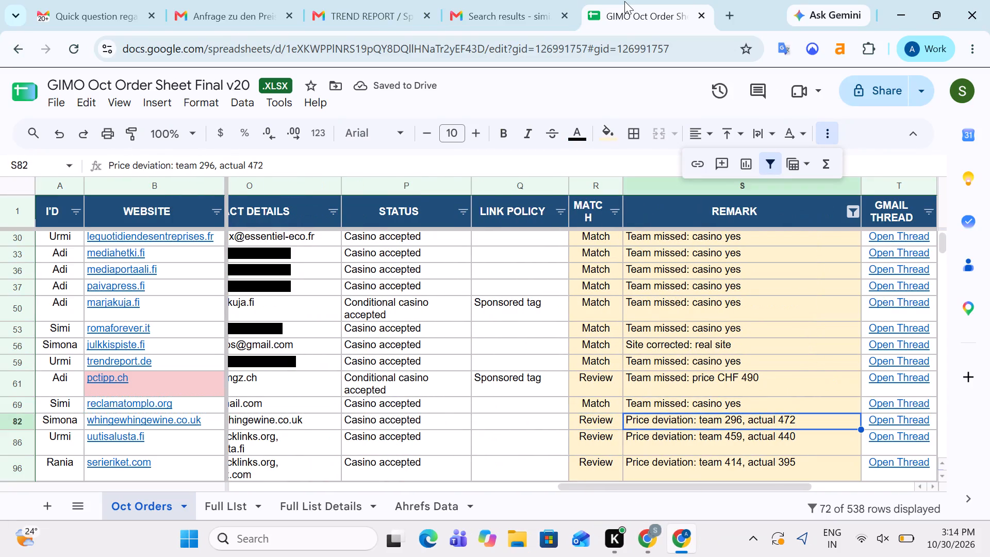
pyautogui.press('Left')
pyautogui.press('Right')
pyautogui.press('Left')
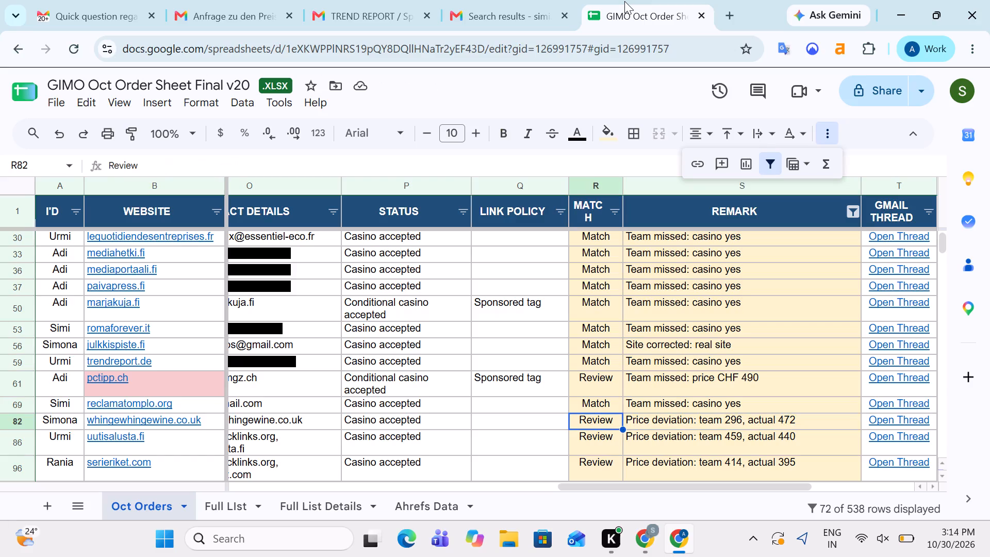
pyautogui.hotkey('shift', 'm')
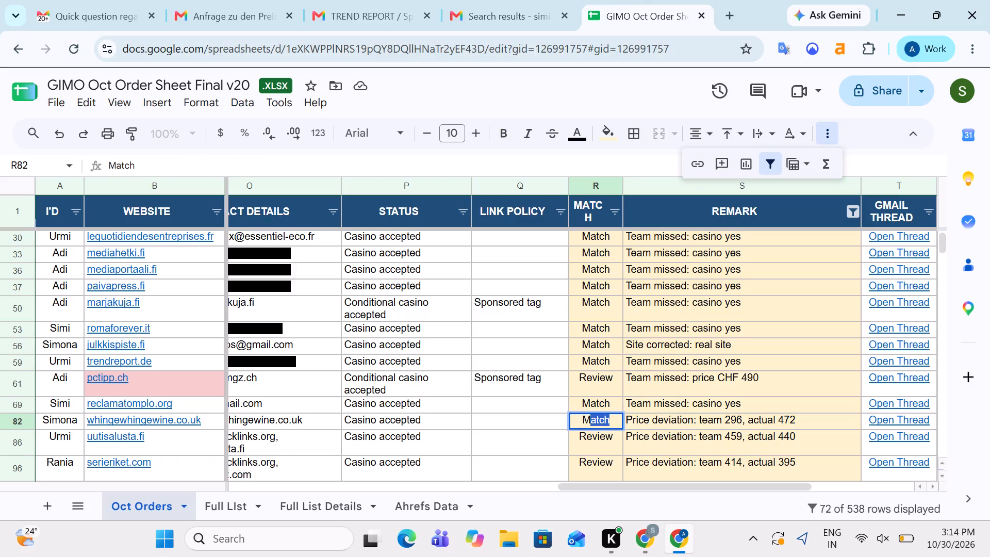
pyautogui.press('Right')
# Add the note "Corrected" in the whingewhingewine.co.uk row, in the column after Gmail Thread.
pyautogui.press('Right')
pyautogui.press('Right')
pyautogui.press('Right')
pyautogui.press('Right')
pyautogui.press('Left')
pyautogui.press('Left')
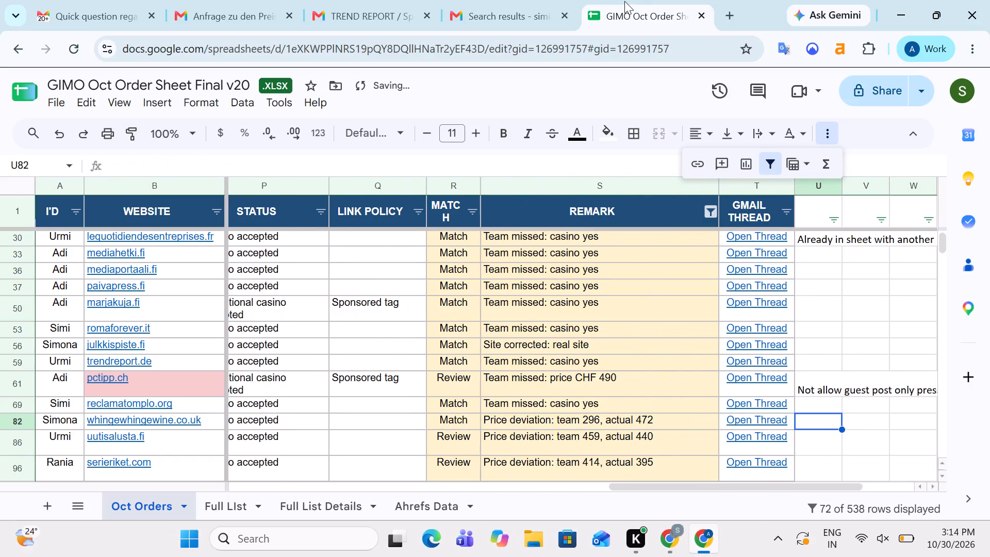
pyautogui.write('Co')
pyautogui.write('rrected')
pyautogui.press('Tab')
# Examine the whingewhingewine.co.uk row from its status and contact details back to the website name.
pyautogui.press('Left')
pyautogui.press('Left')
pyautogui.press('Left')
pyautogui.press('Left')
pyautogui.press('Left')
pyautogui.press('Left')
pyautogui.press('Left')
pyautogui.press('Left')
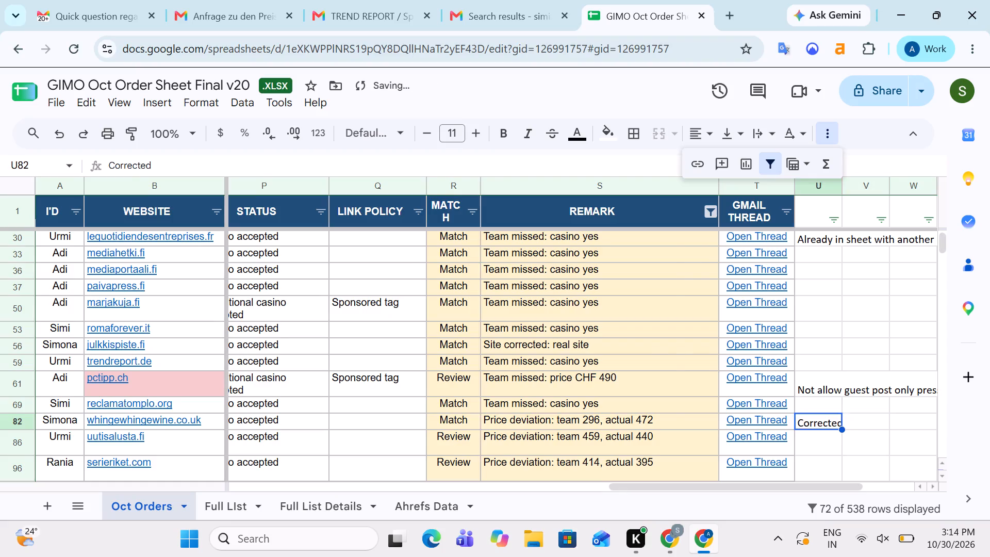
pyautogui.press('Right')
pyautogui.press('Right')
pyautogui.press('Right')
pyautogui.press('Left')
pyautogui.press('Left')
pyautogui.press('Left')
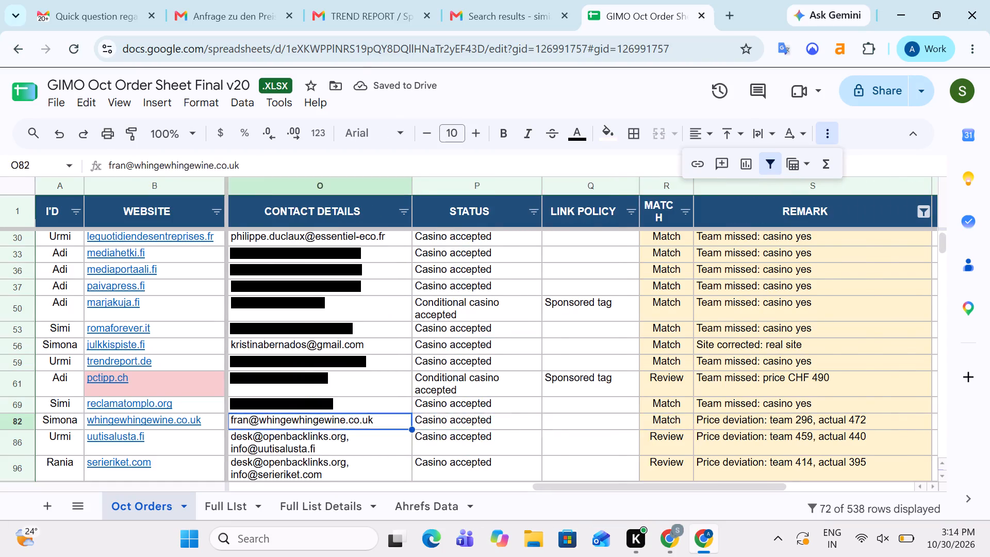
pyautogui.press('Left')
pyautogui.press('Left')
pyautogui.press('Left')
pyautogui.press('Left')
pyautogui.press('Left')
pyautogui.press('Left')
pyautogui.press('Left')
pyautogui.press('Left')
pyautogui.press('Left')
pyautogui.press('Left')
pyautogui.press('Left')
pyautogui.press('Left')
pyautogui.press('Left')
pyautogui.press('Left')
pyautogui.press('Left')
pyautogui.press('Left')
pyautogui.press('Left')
# Examine the whingewhingewine.co.uk row's country, language, niche, casino price and website type entries, through to its match and remark.
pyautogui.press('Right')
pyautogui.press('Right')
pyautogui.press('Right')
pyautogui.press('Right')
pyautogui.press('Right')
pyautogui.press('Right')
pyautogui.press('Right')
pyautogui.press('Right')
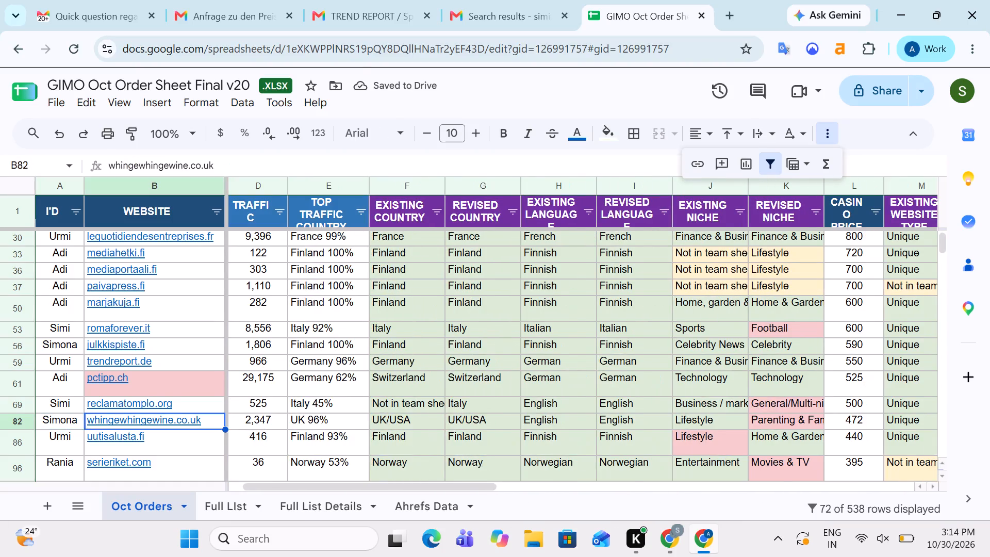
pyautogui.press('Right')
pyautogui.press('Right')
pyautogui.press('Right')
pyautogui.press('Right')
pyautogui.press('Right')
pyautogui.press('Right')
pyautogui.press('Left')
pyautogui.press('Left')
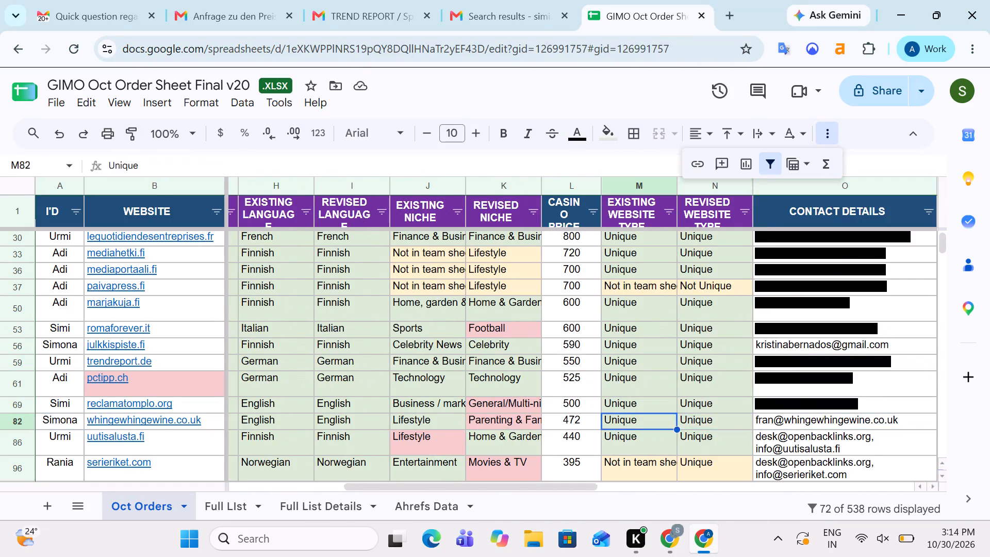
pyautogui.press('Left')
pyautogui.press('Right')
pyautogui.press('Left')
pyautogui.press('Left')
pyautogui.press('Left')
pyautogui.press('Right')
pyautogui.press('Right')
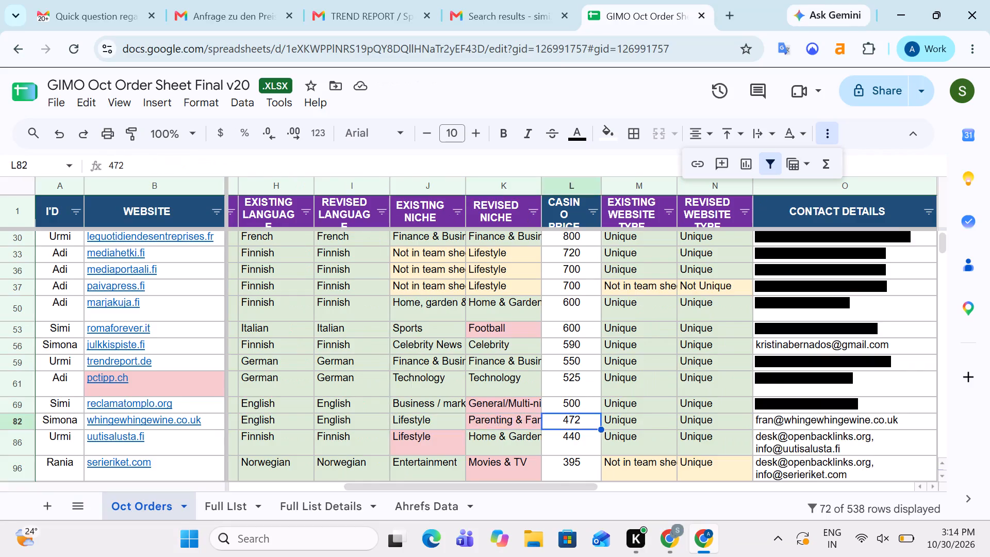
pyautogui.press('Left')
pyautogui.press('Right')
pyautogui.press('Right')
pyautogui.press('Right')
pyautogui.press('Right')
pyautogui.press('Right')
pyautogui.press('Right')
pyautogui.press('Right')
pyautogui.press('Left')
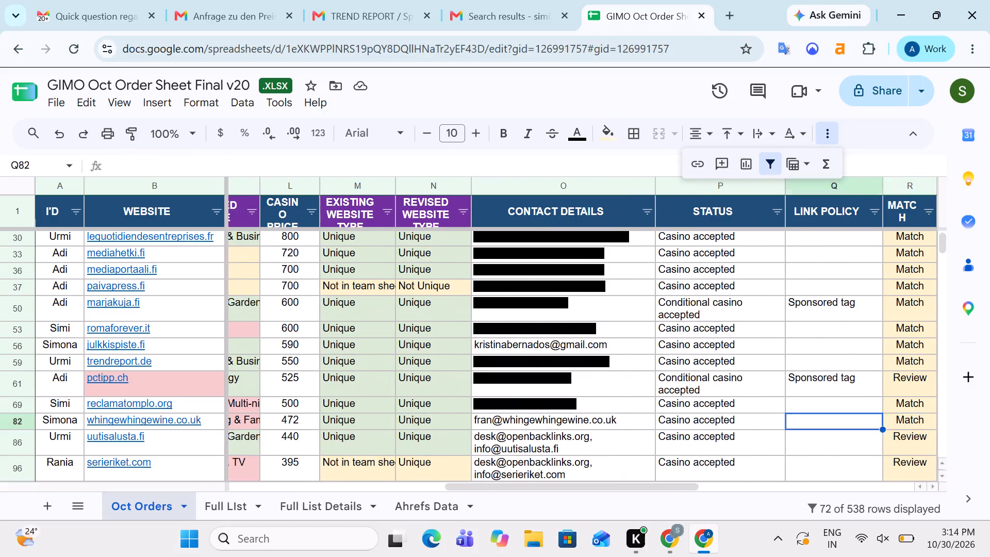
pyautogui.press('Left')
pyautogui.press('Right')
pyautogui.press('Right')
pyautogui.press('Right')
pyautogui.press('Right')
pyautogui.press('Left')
# Check the remark entry of the uutisalusta.fi row.
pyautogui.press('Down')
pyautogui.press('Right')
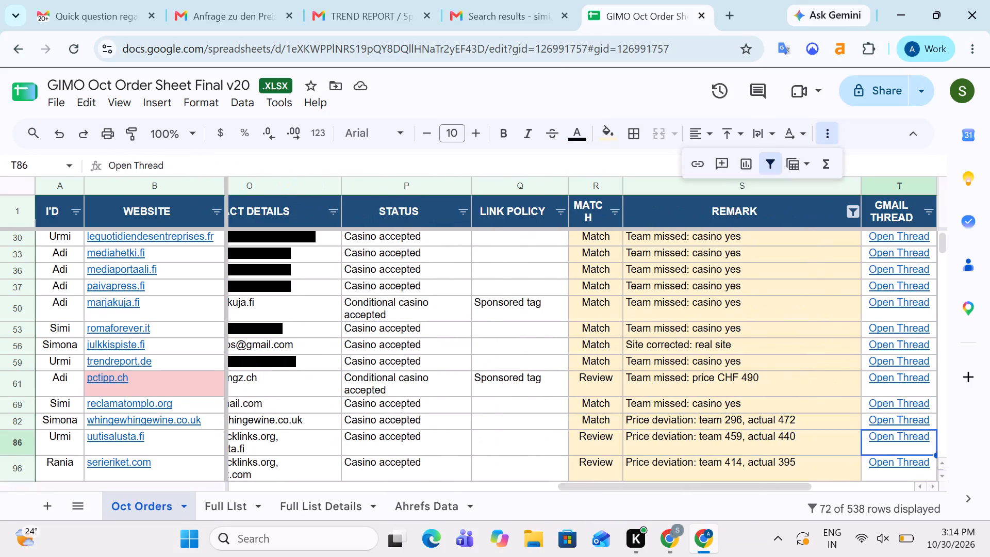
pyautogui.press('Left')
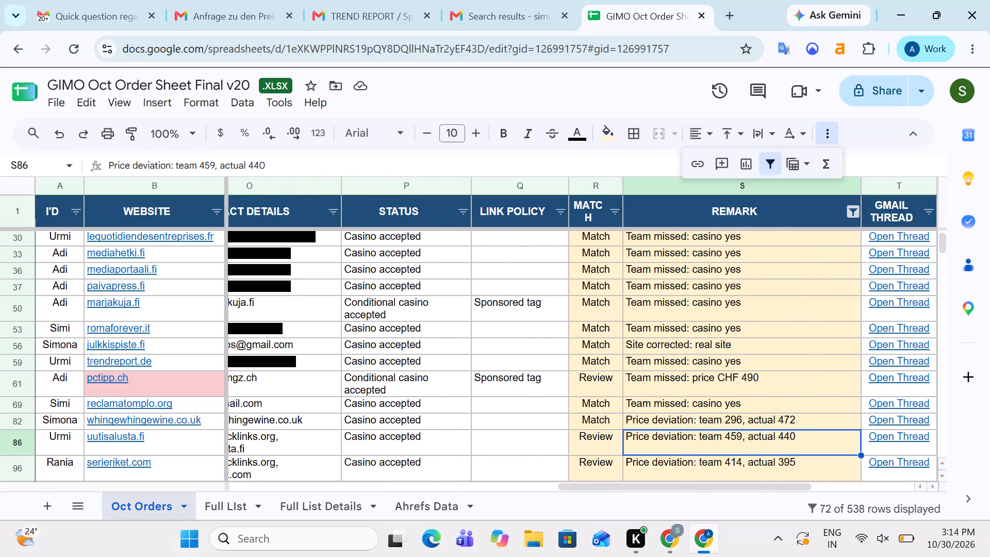
# Set the Match column of the uutisalusta.fi row to Match.
pyautogui.press('Right')
pyautogui.press('Left')
pyautogui.press('Left')
pyautogui.press('Left')
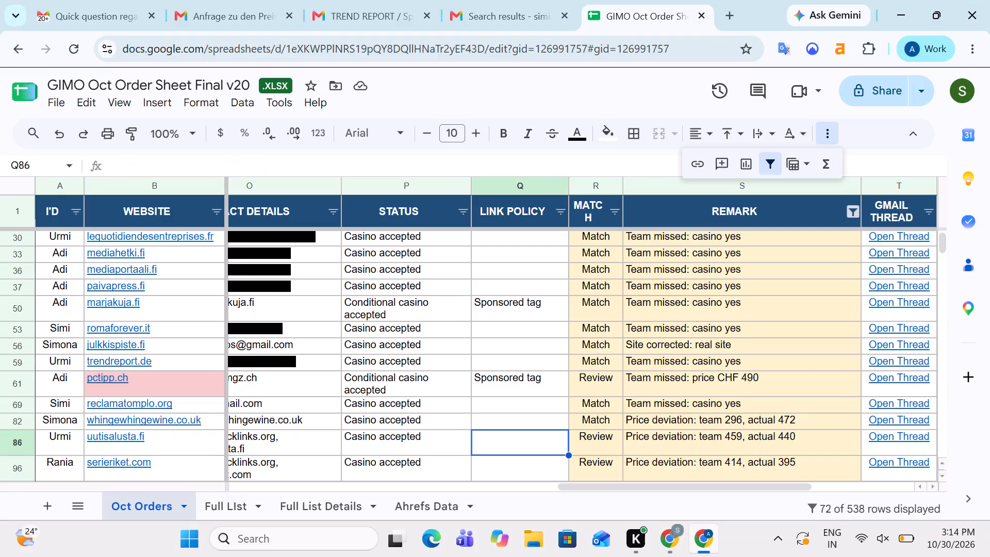
pyautogui.press('Right')
pyautogui.press('Right')
pyautogui.press('Left')
pyautogui.hotkey('shift', 'm')
pyautogui.press('Right')
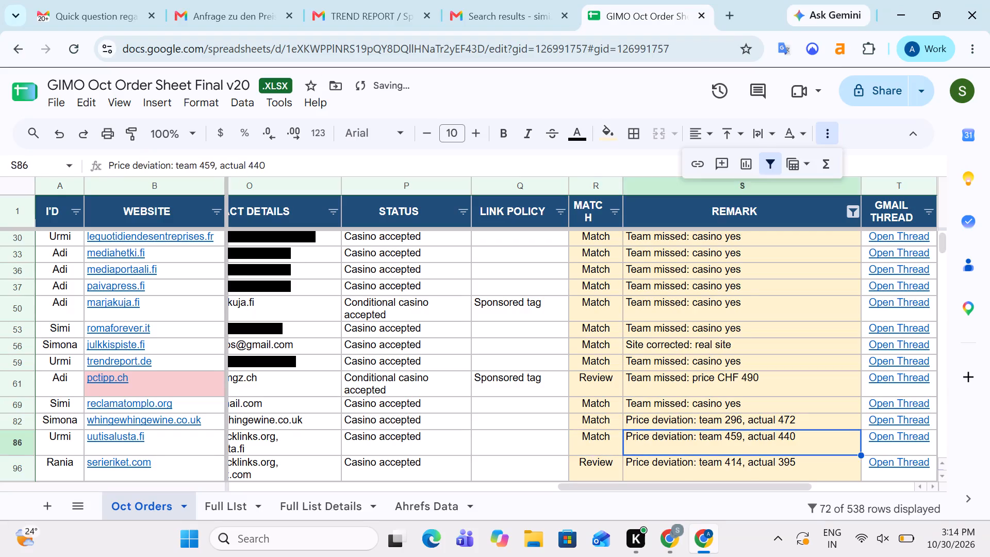
# Examine the remark, Gmail Thread and note cells of the uutisalusta.fi row.
pyautogui.press('Right')
pyautogui.press('Left')
pyautogui.press('Right')
pyautogui.press('Right')
pyautogui.press('Right')
pyautogui.press('Right')
pyautogui.press('Left')
pyautogui.press('Left')
pyautogui.press('Left')
pyautogui.press('Left')
pyautogui.press('Left')
pyautogui.press('Left')
pyautogui.press('Left')
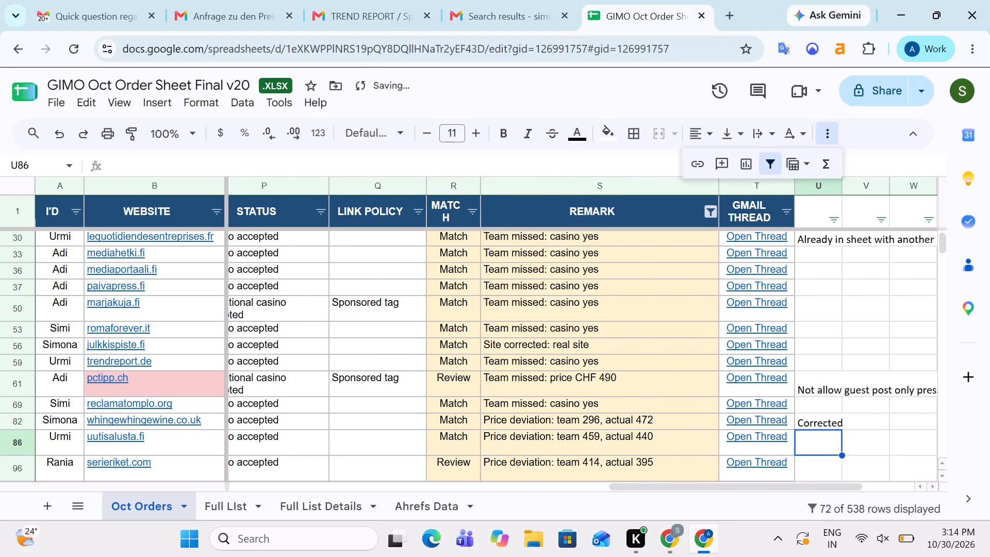
# Set the Match column of the serieriket.com row to Match.
pyautogui.press('Down')
pyautogui.press('Right')
pyautogui.press('Right')
pyautogui.press('Right')
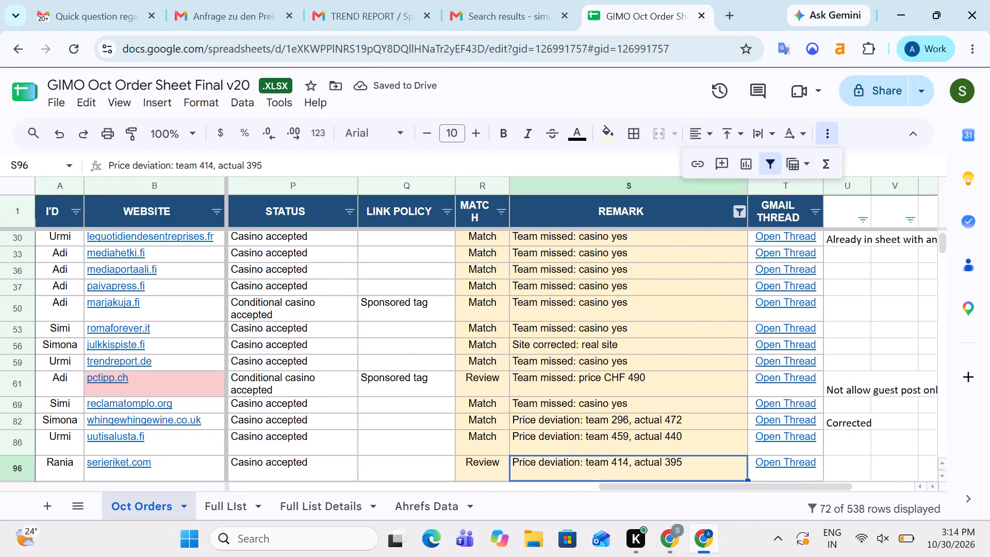
pyautogui.press('Left')
pyautogui.press('Right')
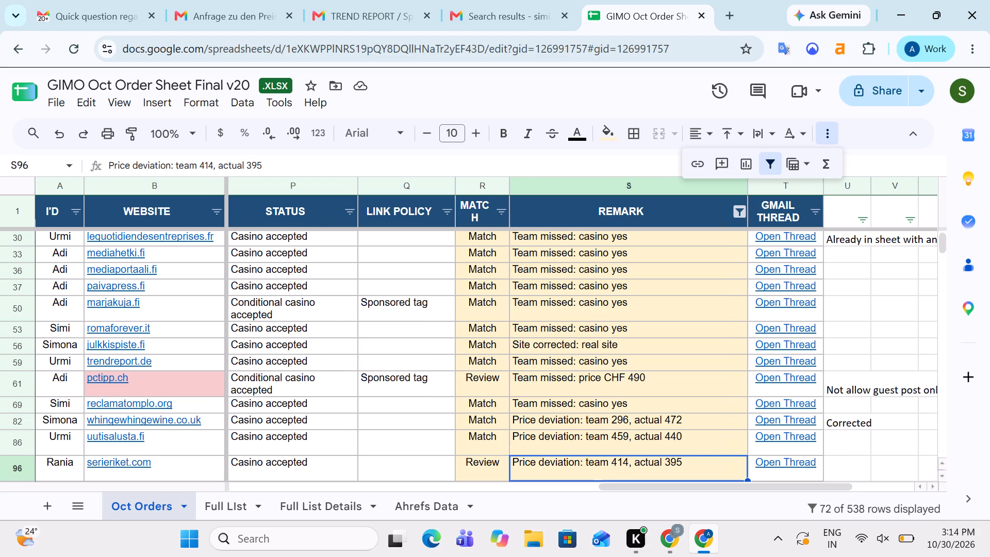
pyautogui.press('Left')
pyautogui.write('Ma')
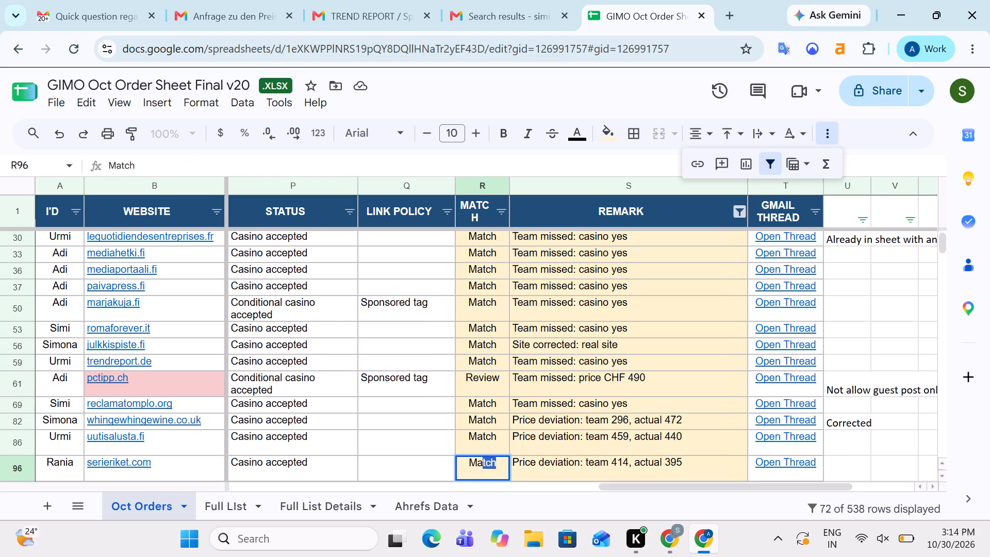
pyautogui.press('Right')
pyautogui.press('Right')
pyautogui.press('Right')
pyautogui.press('Left')
pyautogui.press('Left')
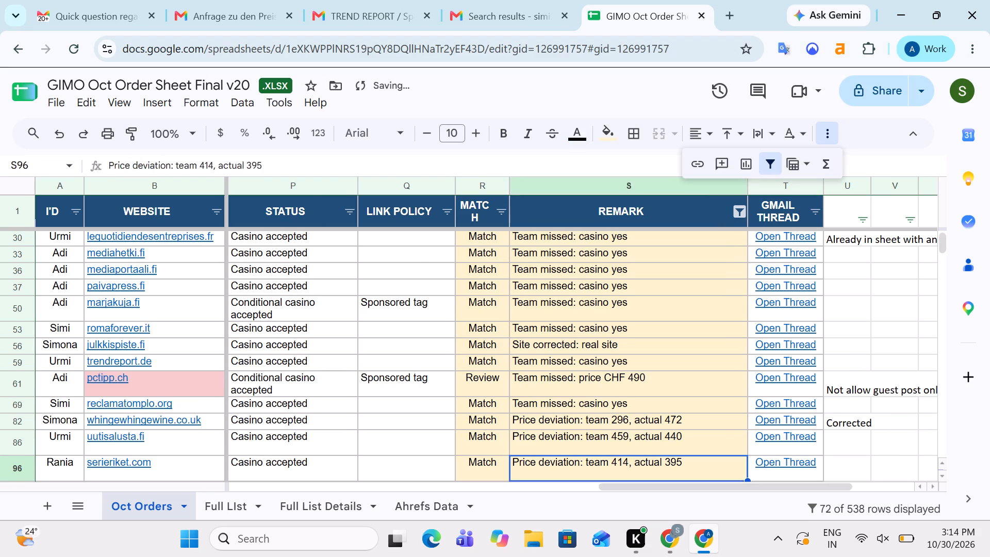
# Examine the match and remark entries from serieriket.com down to mediaalusta.fi, and the suomipress.fi row's other details.
pyautogui.press('Left')
pyautogui.press('Down')
pyautogui.press('Down')
pyautogui.press('Down')
pyautogui.press('Down')
pyautogui.press('Down')
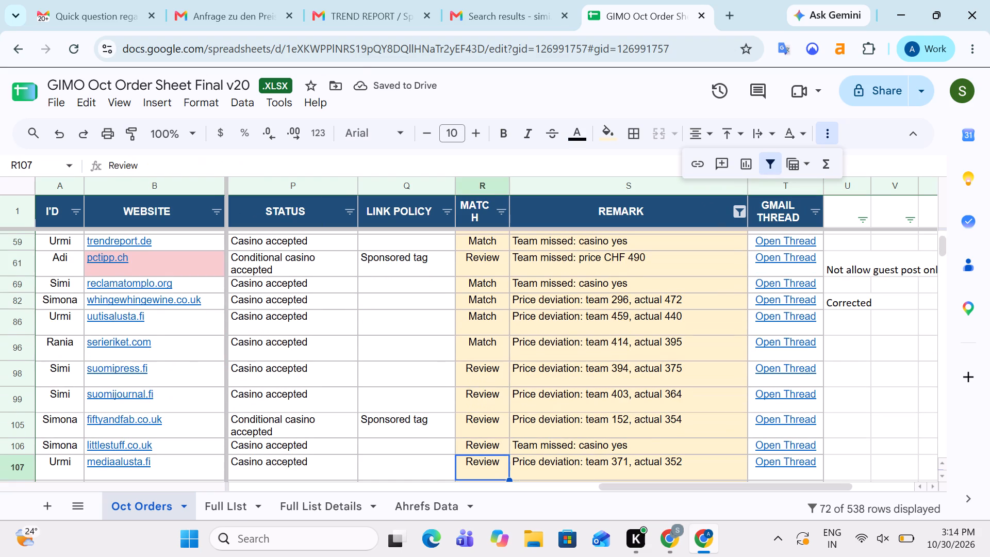
pyautogui.press('Up')
pyautogui.press('Up')
pyautogui.press('Up')
pyautogui.press('Up')
pyautogui.press('Up')
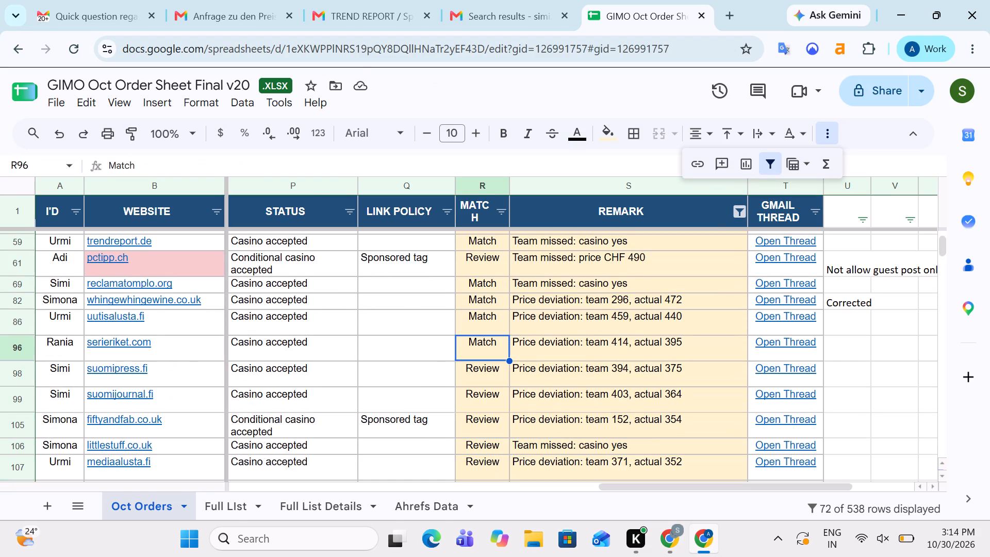
pyautogui.press('Down')
pyautogui.press('Left')
pyautogui.press('Left')
pyautogui.press('Right')
pyautogui.press('Right')
pyautogui.press('Right')
pyautogui.press('Up')
pyautogui.press('Left')
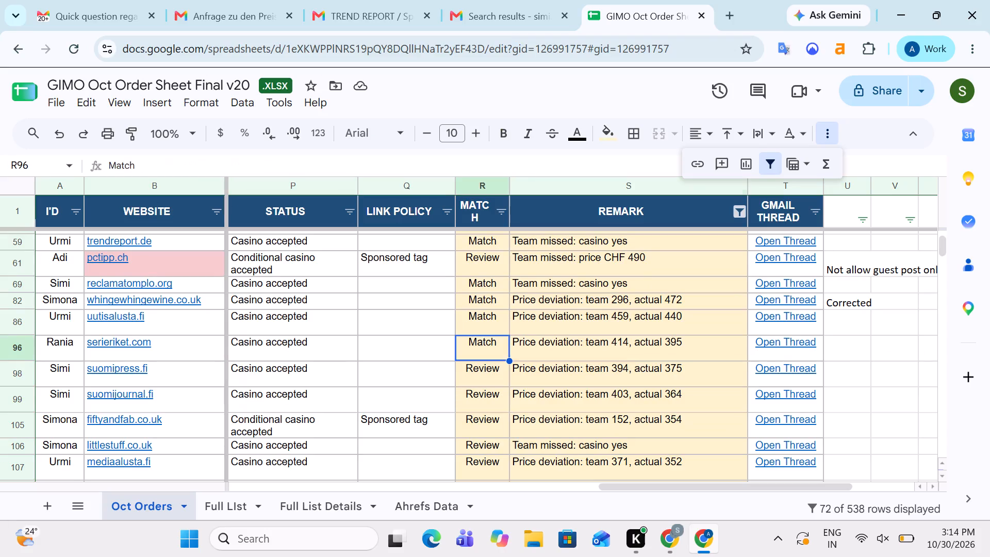
pyautogui.press('Down')
pyautogui.press('Left')
pyautogui.press('Left')
pyautogui.press('Left')
pyautogui.press('Left')
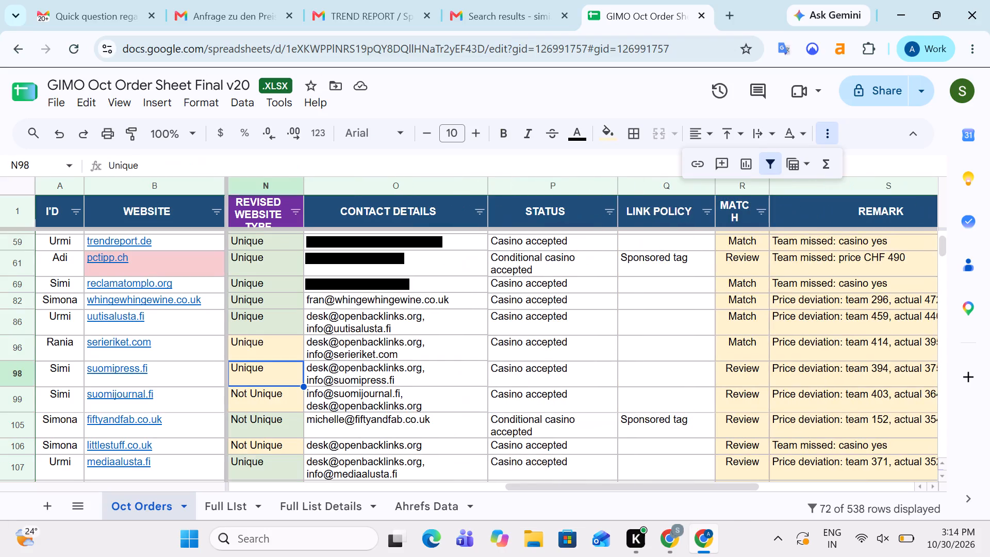
# Set the Match column of the suomipress.fi and suomijournal.fi rows to Match.
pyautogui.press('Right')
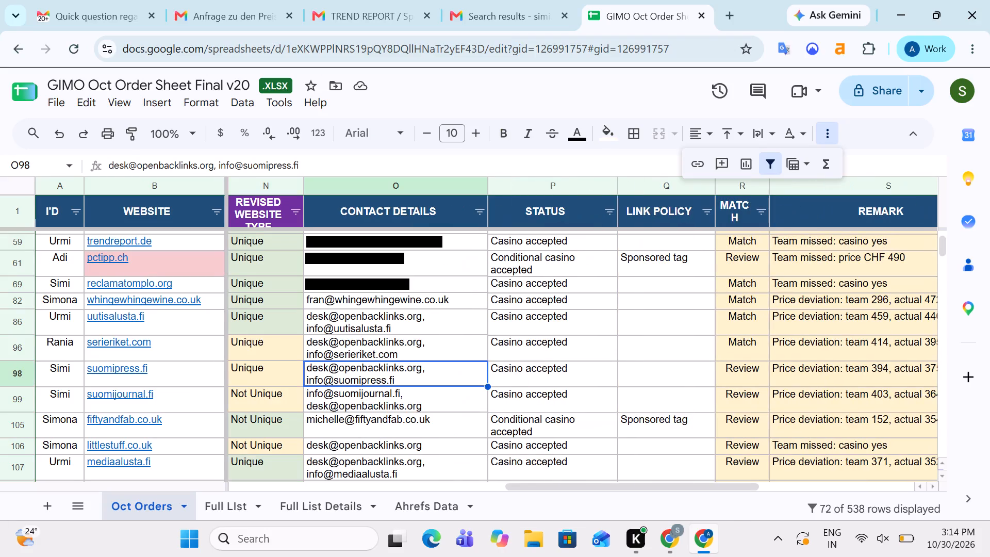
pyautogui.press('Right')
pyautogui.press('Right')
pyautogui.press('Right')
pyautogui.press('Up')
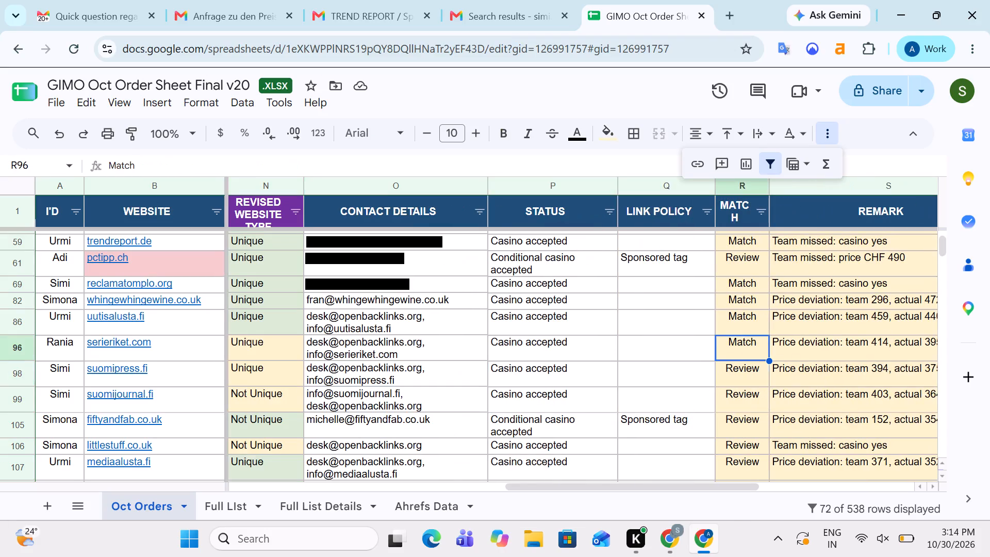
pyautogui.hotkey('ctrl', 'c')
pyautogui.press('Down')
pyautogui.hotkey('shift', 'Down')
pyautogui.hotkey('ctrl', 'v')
# Examine the remark, Gmail Thread, status and contact details of the fiftyandfab.co.uk row.
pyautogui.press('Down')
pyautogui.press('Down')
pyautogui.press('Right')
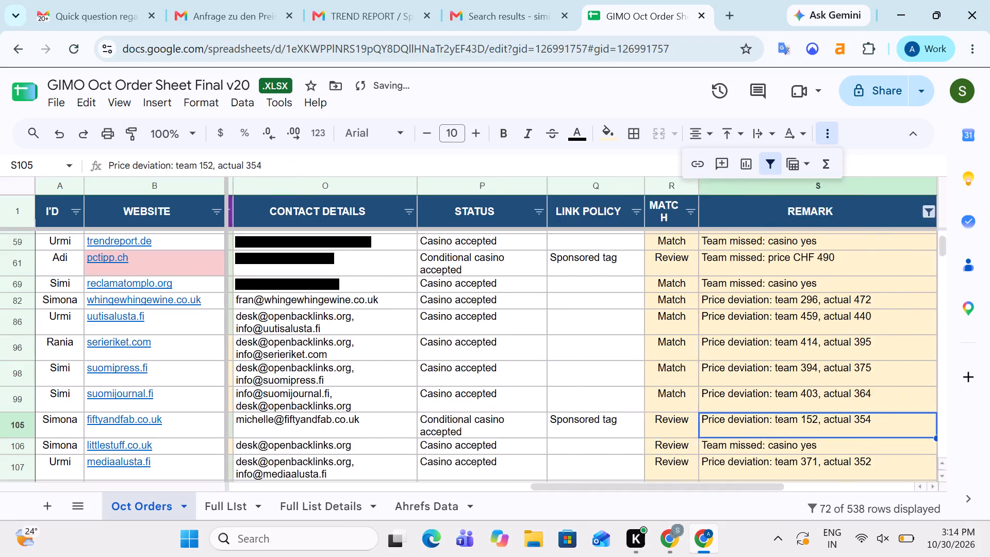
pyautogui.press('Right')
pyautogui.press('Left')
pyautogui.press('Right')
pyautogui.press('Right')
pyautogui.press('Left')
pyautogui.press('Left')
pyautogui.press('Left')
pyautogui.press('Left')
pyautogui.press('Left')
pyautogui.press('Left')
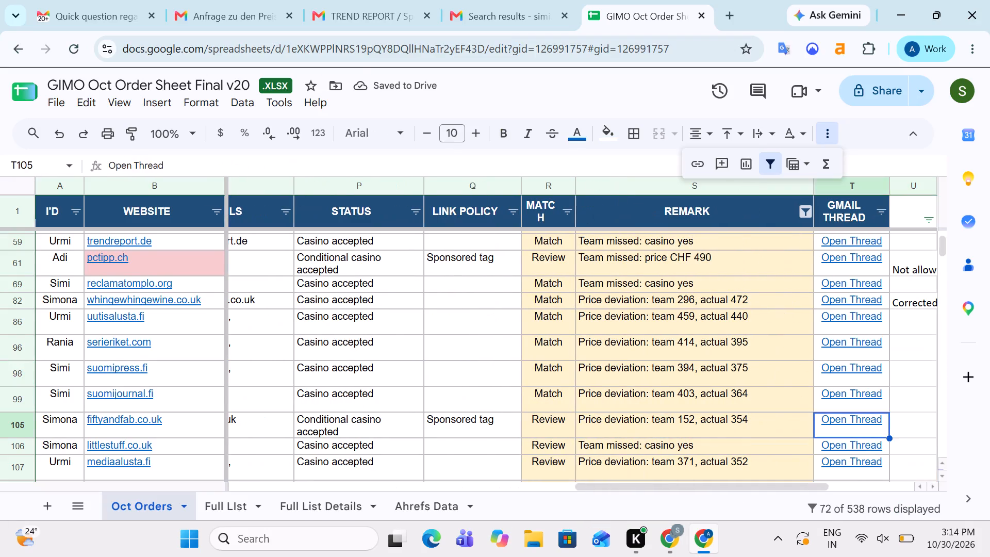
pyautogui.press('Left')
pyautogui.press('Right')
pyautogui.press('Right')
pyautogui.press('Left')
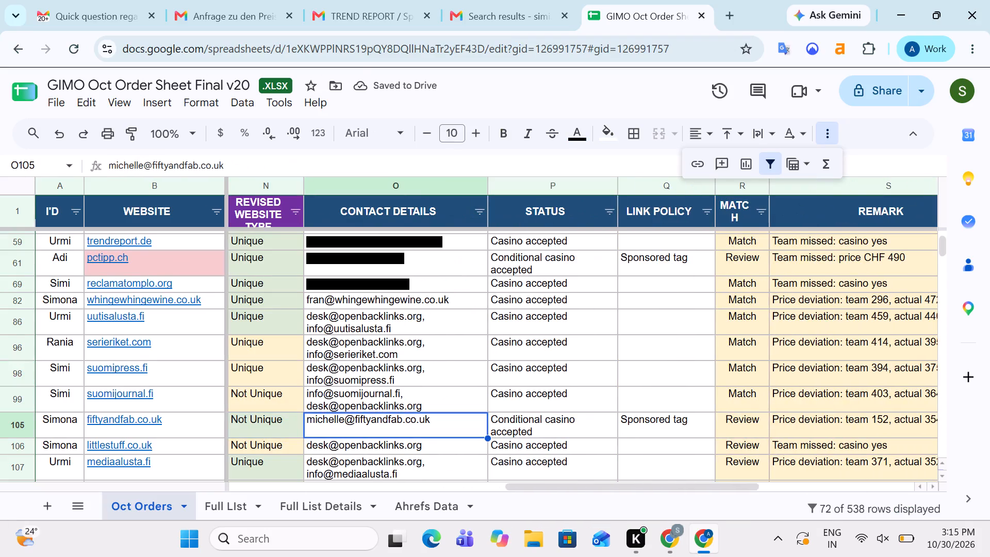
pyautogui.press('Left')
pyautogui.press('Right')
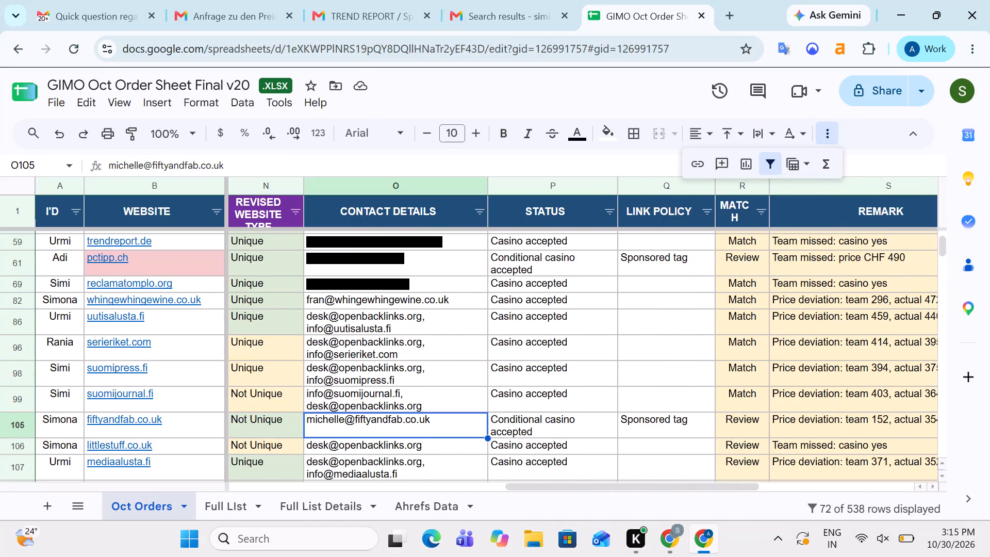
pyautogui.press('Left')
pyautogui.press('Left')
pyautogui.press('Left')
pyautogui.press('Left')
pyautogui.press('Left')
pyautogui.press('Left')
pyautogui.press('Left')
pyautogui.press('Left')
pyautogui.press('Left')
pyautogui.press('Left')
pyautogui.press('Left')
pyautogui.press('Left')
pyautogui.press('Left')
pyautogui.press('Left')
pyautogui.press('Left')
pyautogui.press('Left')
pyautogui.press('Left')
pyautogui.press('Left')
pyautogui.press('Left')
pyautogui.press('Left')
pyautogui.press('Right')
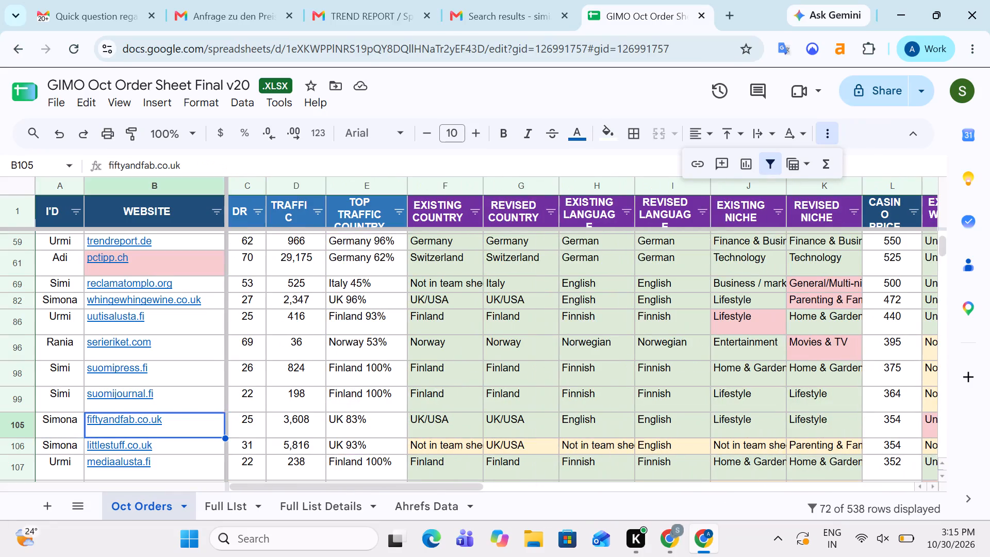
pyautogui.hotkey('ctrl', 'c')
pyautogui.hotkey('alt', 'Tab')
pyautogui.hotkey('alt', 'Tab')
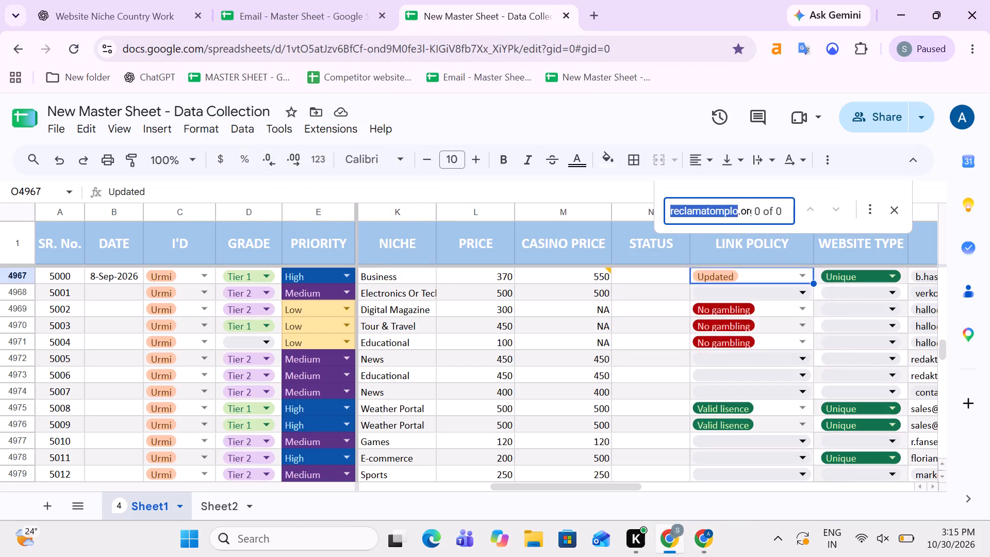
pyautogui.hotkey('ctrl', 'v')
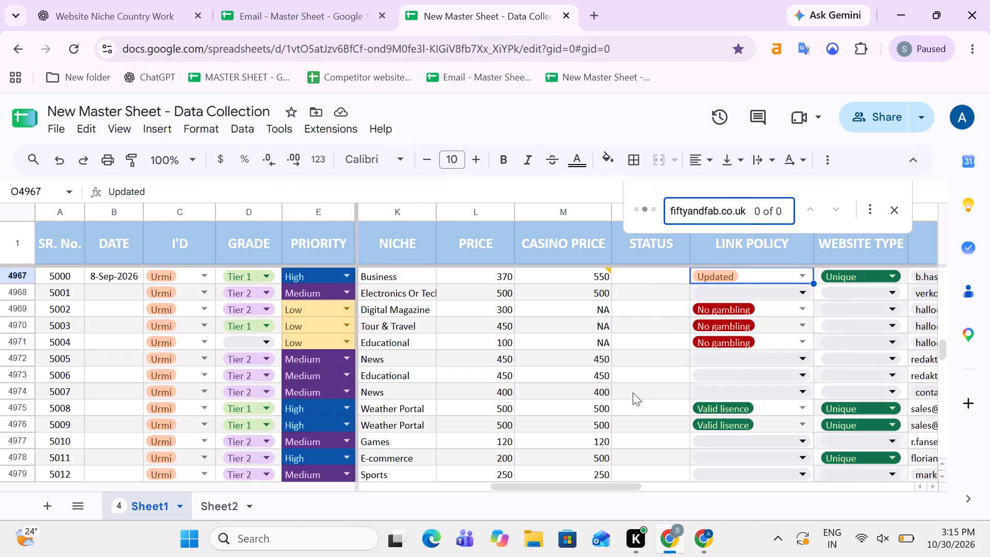
pyautogui.scroll(-1, 646, 354)
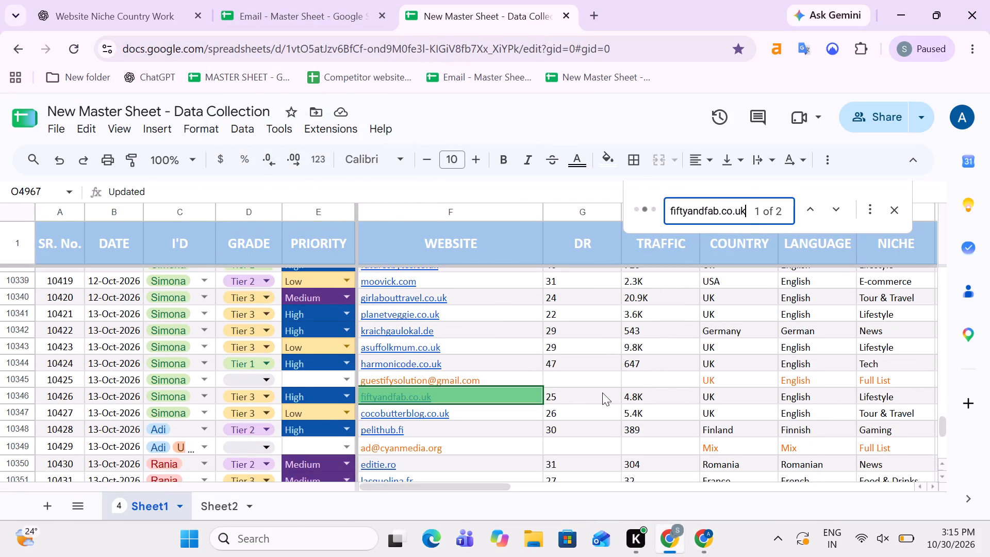
pyautogui.click(595, 390)
pyautogui.press('Right')
pyautogui.press('Right')
pyautogui.press('Right')
pyautogui.press('Right')
pyautogui.press('Right')
pyautogui.press('Right')
pyautogui.press('Right')
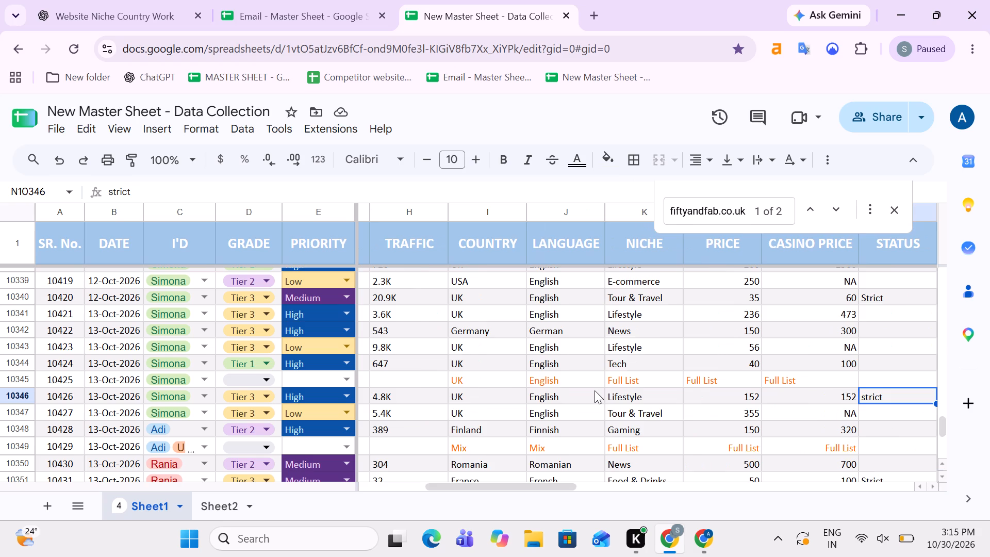
pyautogui.press('Right')
pyautogui.press('Left')
pyautogui.press('Left')
pyautogui.hotkey('alt', 'Tab')
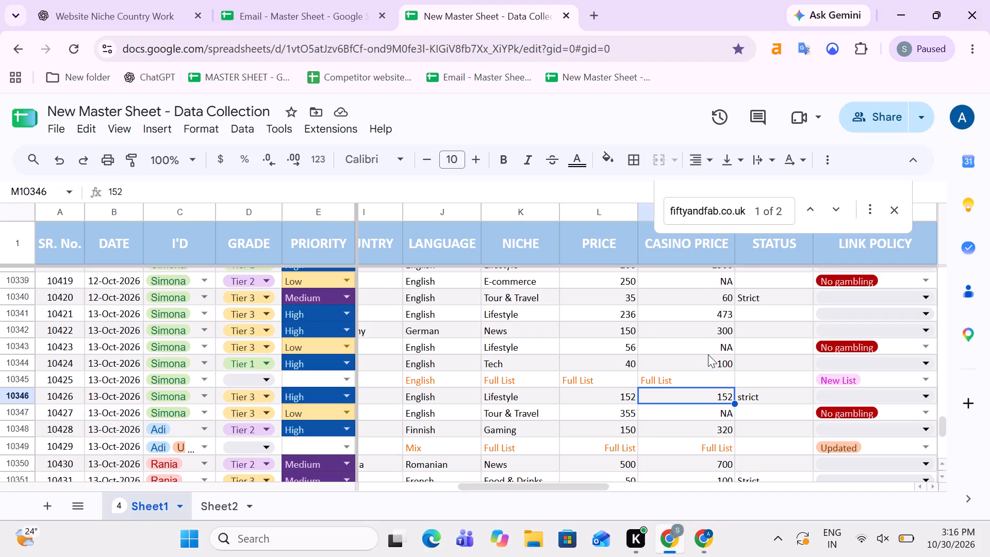
pyautogui.hotkey('alt', 'Tab')
pyautogui.click(666, 0)
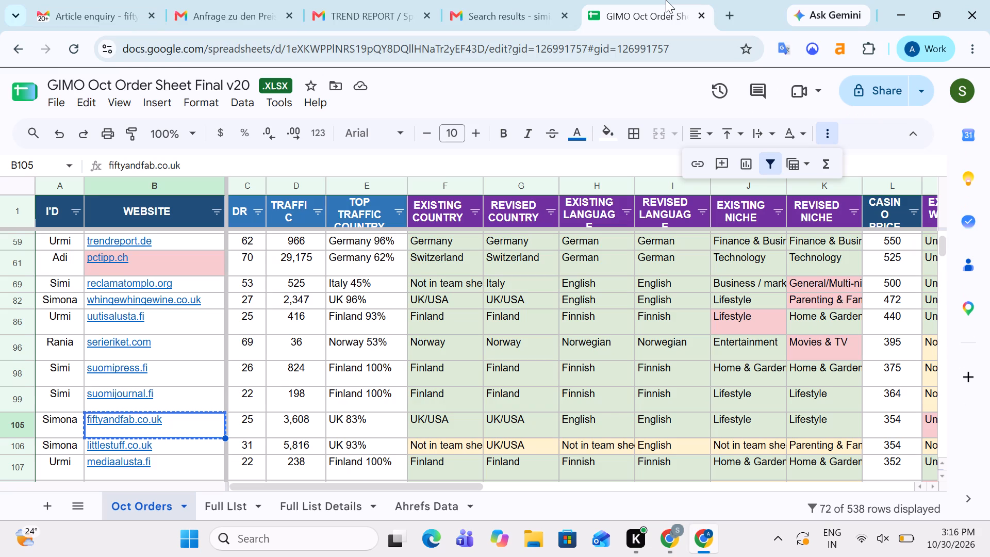
pyautogui.press('Right')
pyautogui.press('Right')
pyautogui.press('Right')
pyautogui.press('Right')
pyautogui.press('Right')
pyautogui.press('Right')
pyautogui.press('Right')
pyautogui.press('Right')
pyautogui.press('Right')
pyautogui.press('Right')
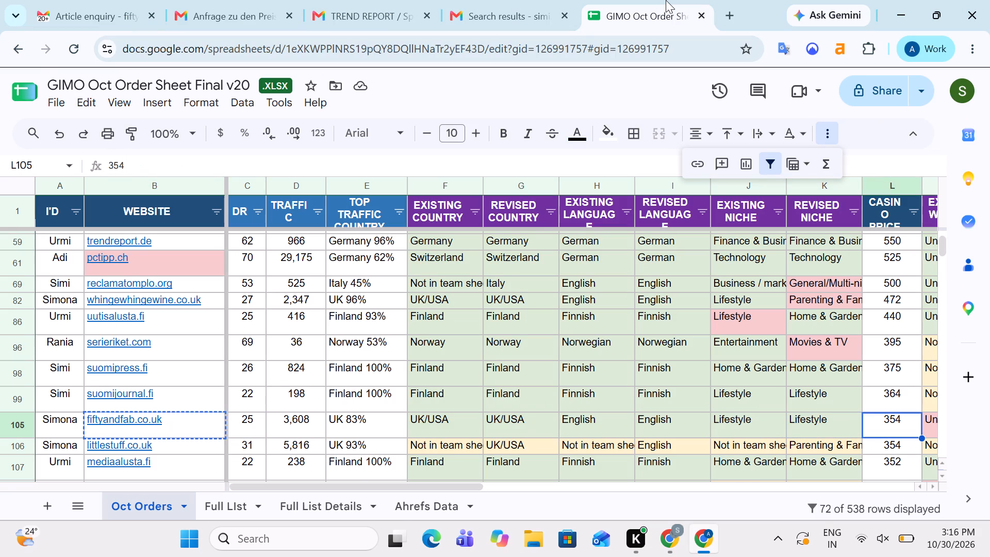
pyautogui.hotkey('alt', 'Tab')
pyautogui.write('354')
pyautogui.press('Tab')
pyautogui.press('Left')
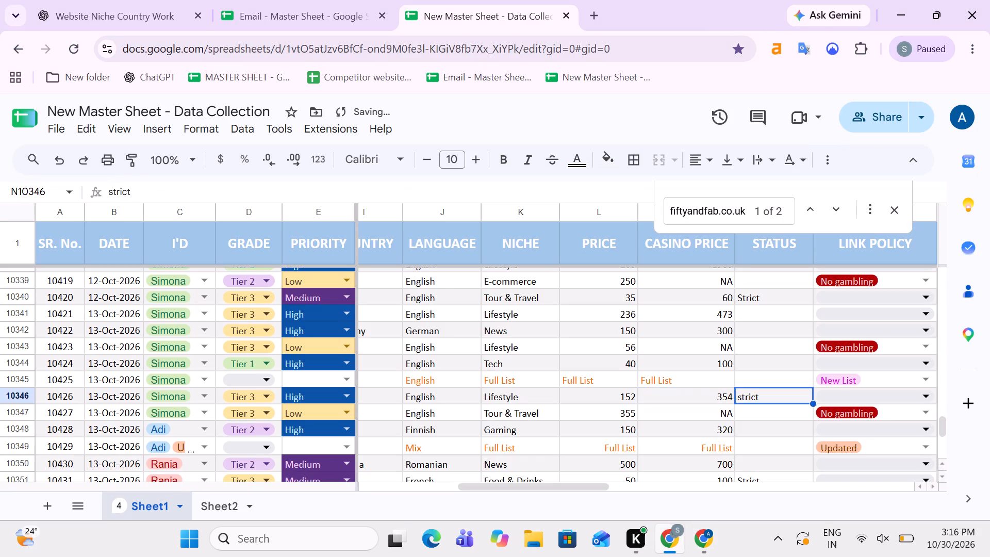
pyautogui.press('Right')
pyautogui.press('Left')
# Return to the GIMO order sheet and check the website type entries of the fiftyandfab.co.uk row.
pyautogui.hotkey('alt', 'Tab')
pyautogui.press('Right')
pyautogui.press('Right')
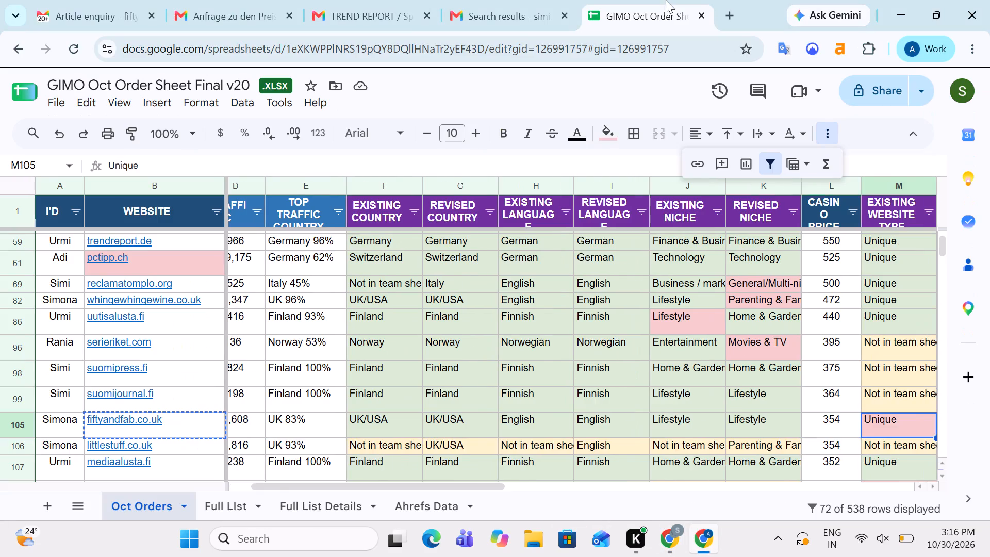
# Examine the fiftyandfab.co.uk row's casino price, existing and revised website type, contact, status, link policy, match and remark.
pyautogui.press('Left')
pyautogui.press('Left')
pyautogui.press('Right')
pyautogui.press('Right')
pyautogui.press('Right')
pyautogui.press('Right')
pyautogui.press('Left')
pyautogui.press('Left')
pyautogui.press('Left')
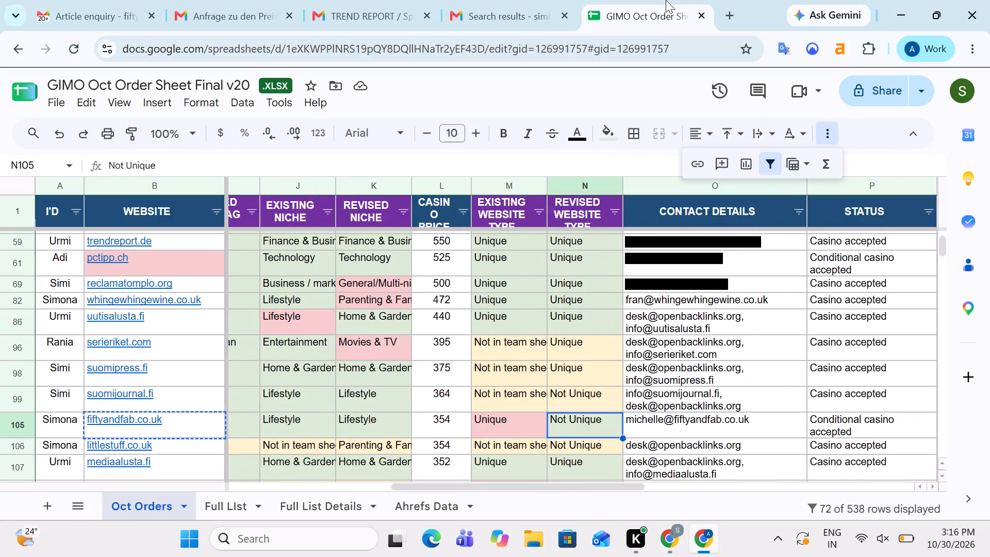
pyautogui.press('Right')
pyautogui.press('Left')
pyautogui.press('Right')
pyautogui.press('Right')
pyautogui.press('Left')
pyautogui.press('Left')
pyautogui.press('Right')
pyautogui.press('Right')
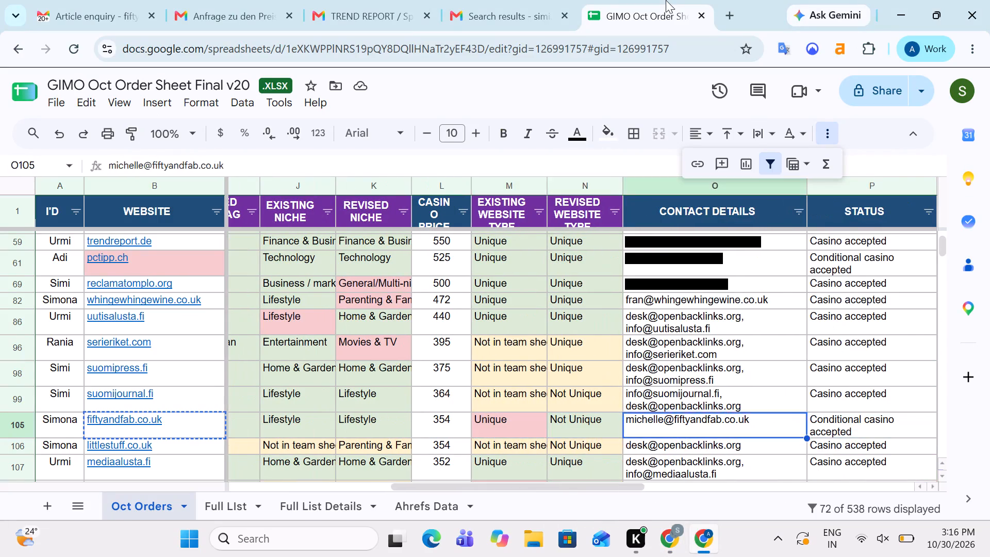
pyautogui.press('Right')
pyautogui.press('Right')
pyautogui.press('Right')
pyautogui.press('Right')
pyautogui.press('Left')
pyautogui.press('Left')
pyautogui.press('Right')
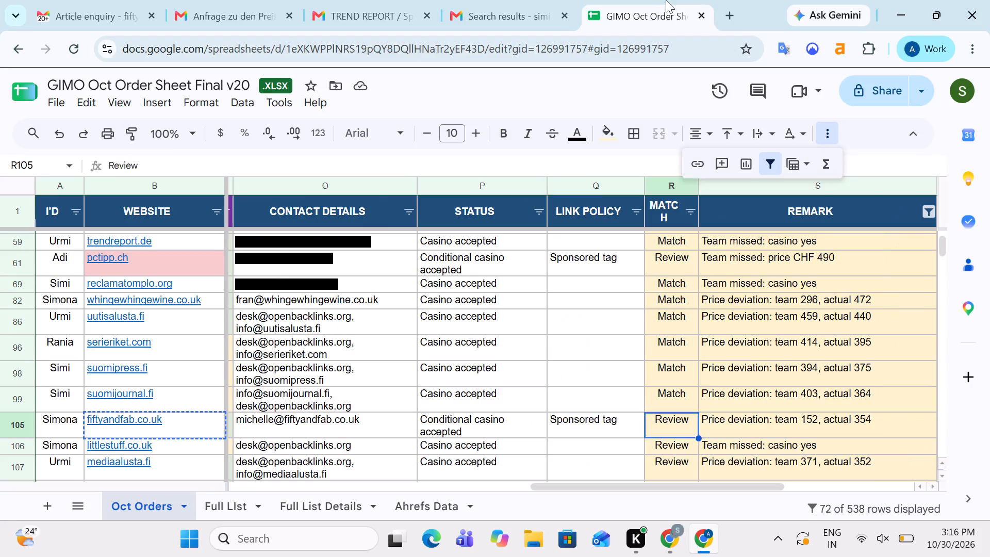
pyautogui.press('Right')
pyautogui.press('Left')
pyautogui.press('Right')
pyautogui.press('Left')
pyautogui.press('Left')
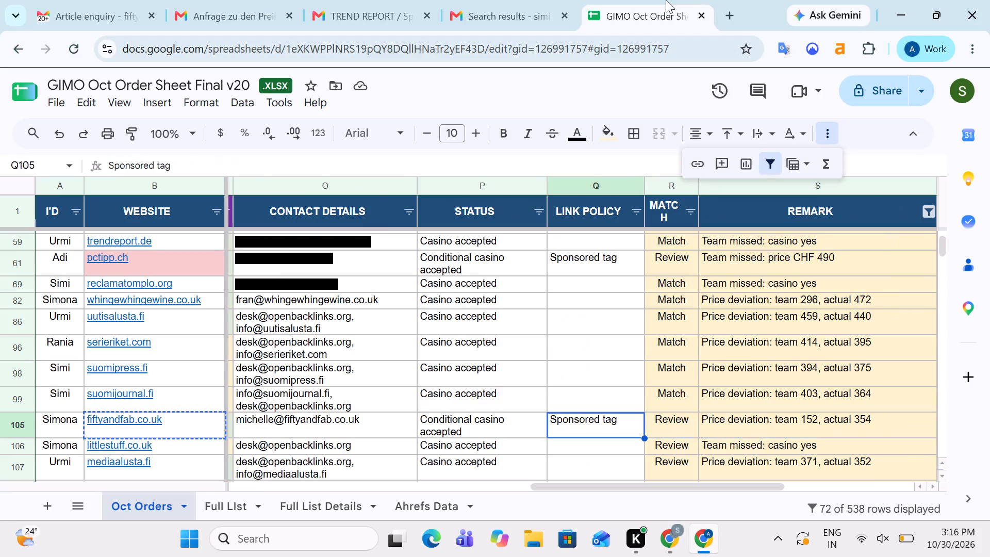
pyautogui.press('Right')
pyautogui.press('Right')
pyautogui.press('Left')
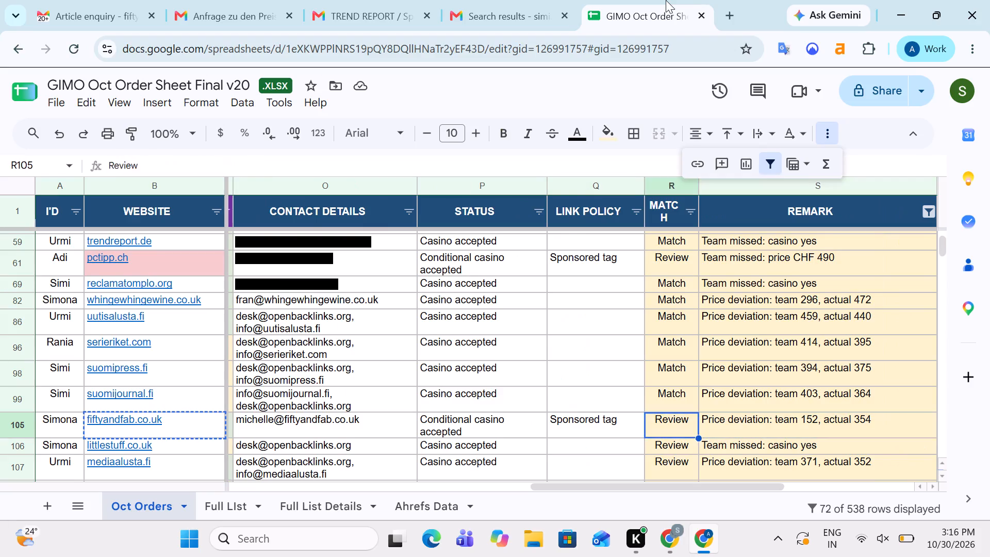
# Set the Match column of the fiftyandfab.co.uk row to Match.
pyautogui.press('Right')
pyautogui.press('Right')
pyautogui.press('Left')
pyautogui.press('Left')
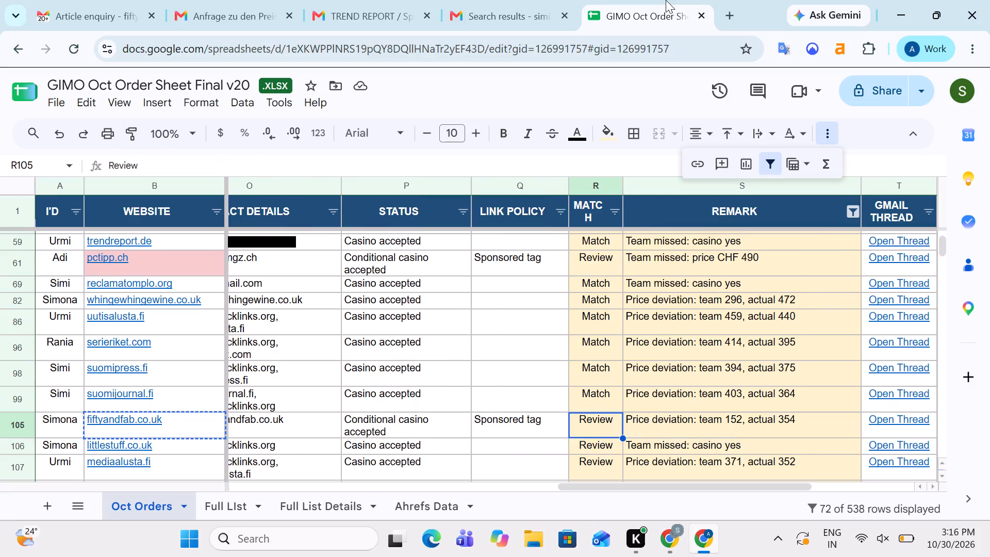
pyautogui.hotkey('shift', 'm')
pyautogui.press('Right')
pyautogui.press('Left')
pyautogui.press('Right')
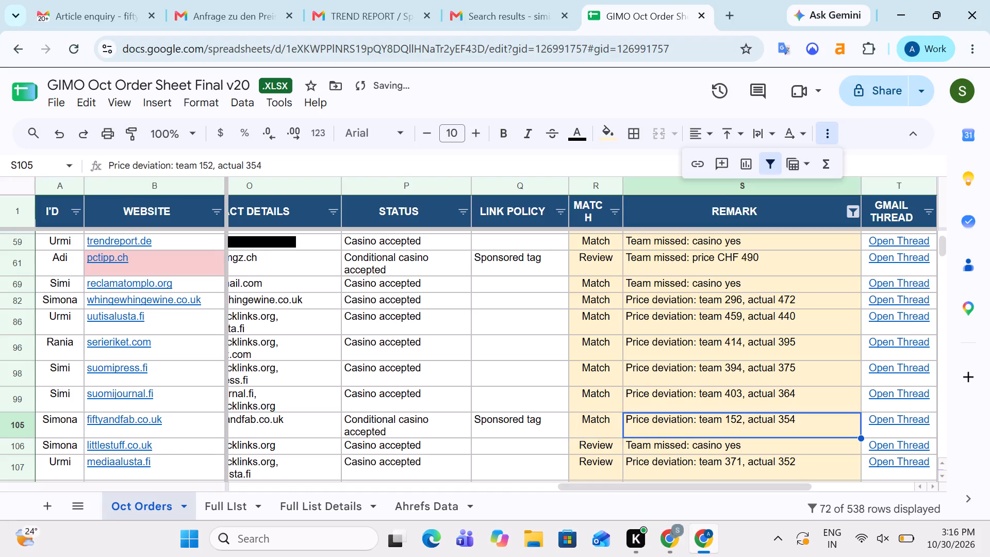
pyautogui.press('Left')
pyautogui.press('Right')
# Examine the remark entries in the rows below fiftyandfab.co.uk, from littlestuff.co.uk down to borsamercato.com.
pyautogui.press('Down')
pyautogui.press('Down')
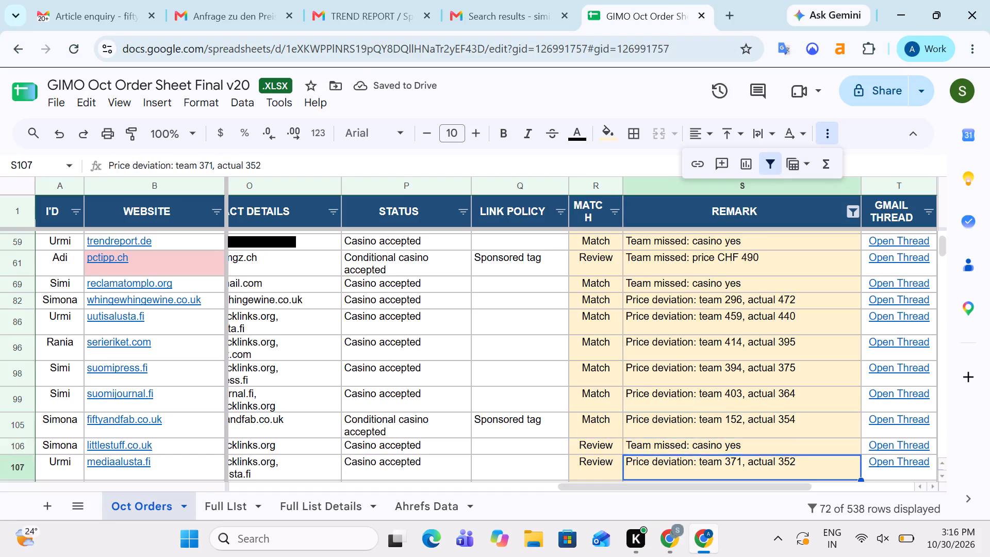
pyautogui.press('Down')
pyautogui.press('Down')
pyautogui.press('Down')
pyautogui.press('Down')
pyautogui.press('Down')
pyautogui.press('Up')
pyautogui.press('Up')
pyautogui.press('Up')
pyautogui.press('Up')
pyautogui.press('Up')
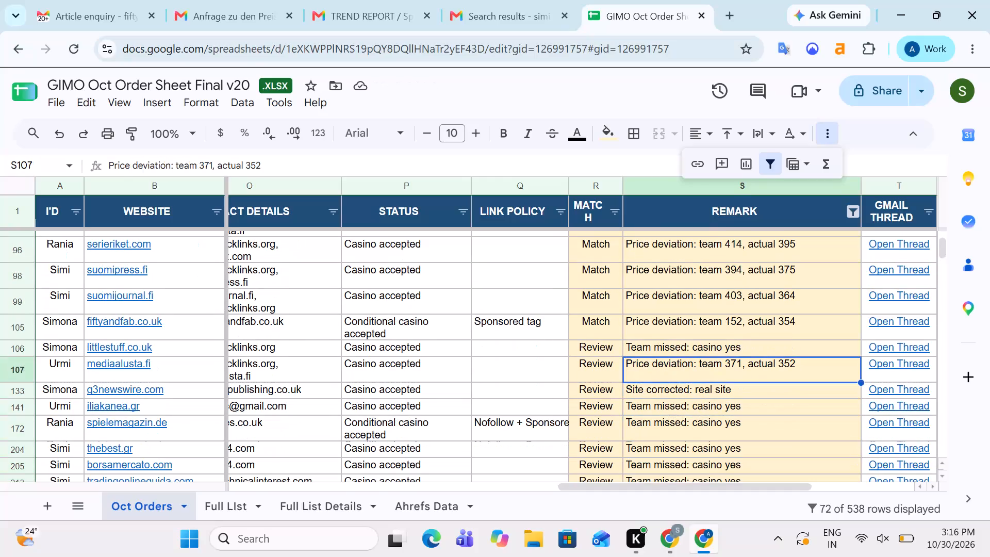
# Examine the littlestuff.co.uk row's website, country, language, niche, casino price, website type, contact, status, link policy, match and remark.
pyautogui.press('Up')
pyautogui.press('Right')
pyautogui.press('Left')
pyautogui.press('Left')
pyautogui.press('Left')
pyautogui.press('Left')
pyautogui.press('Left')
pyautogui.press('Left')
pyautogui.press('Left')
pyautogui.press('Left')
pyautogui.press('Left')
pyautogui.press('Left')
pyautogui.press('Left')
pyautogui.press('Left')
pyautogui.press('Left')
pyautogui.press('Left')
pyautogui.press('Left')
pyautogui.press('Left')
pyautogui.press('Left')
pyautogui.press('Left')
pyautogui.press('Left')
pyautogui.press('Left')
pyautogui.press('Right')
pyautogui.press('Right')
pyautogui.press('Right')
pyautogui.press('Right')
pyautogui.press('Right')
pyautogui.press('Right')
pyautogui.press('Right')
pyautogui.press('Right')
pyautogui.press('Right')
pyautogui.press('Right')
pyautogui.press('Right')
pyautogui.press('Right')
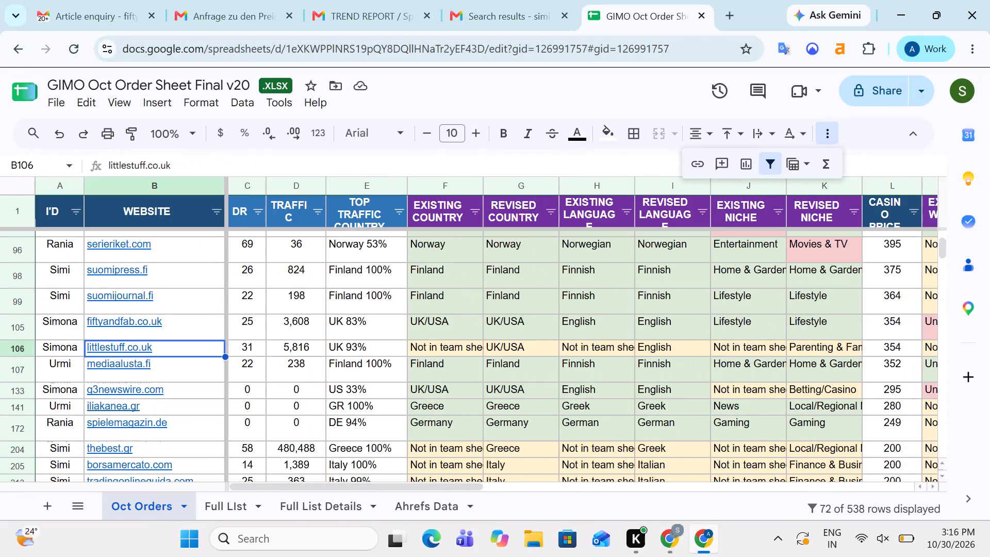
pyautogui.press('Right')
pyautogui.press('Right')
pyautogui.press('Right')
pyautogui.press('Right')
pyautogui.press('Right')
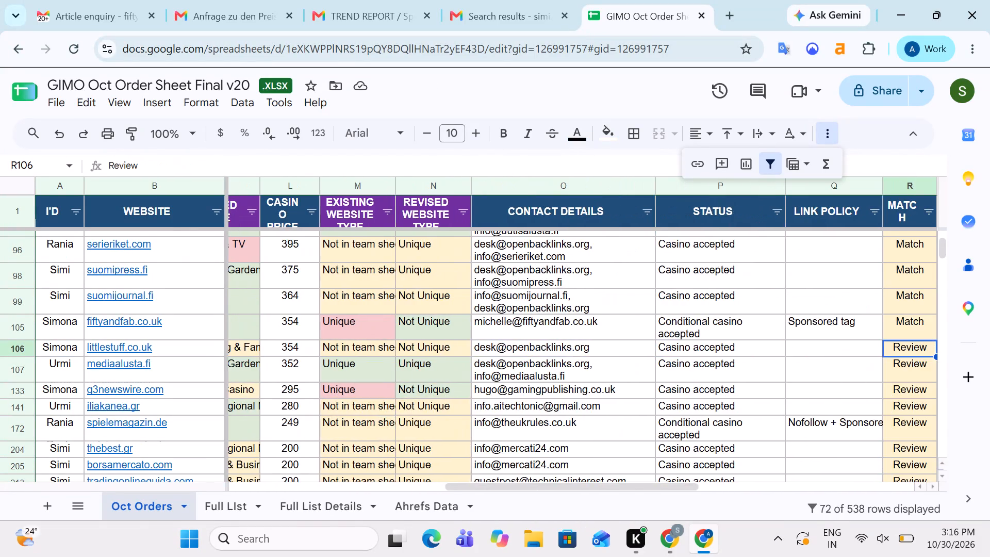
pyautogui.press('Right')
pyautogui.press('Left')
# Enter the note "Corrected" in the blank column just after Gmail Thread in the fiftyandfab.co.uk row.
pyautogui.press('Up')
pyautogui.press('Right')
pyautogui.press('Right')
pyautogui.press('Right')
pyautogui.press('Right')
pyautogui.press('Right')
pyautogui.press('Left')
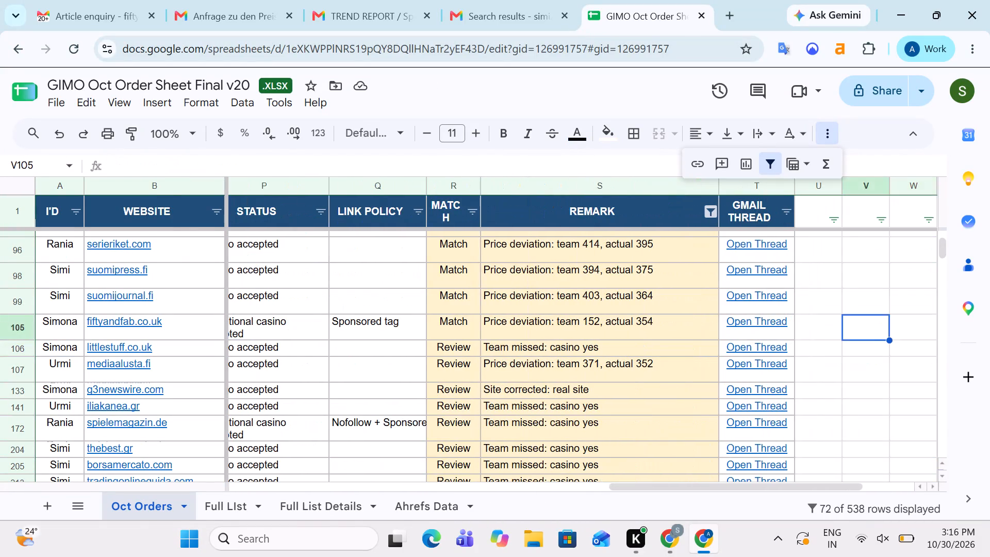
pyautogui.press('Left')
pyautogui.write('Co')
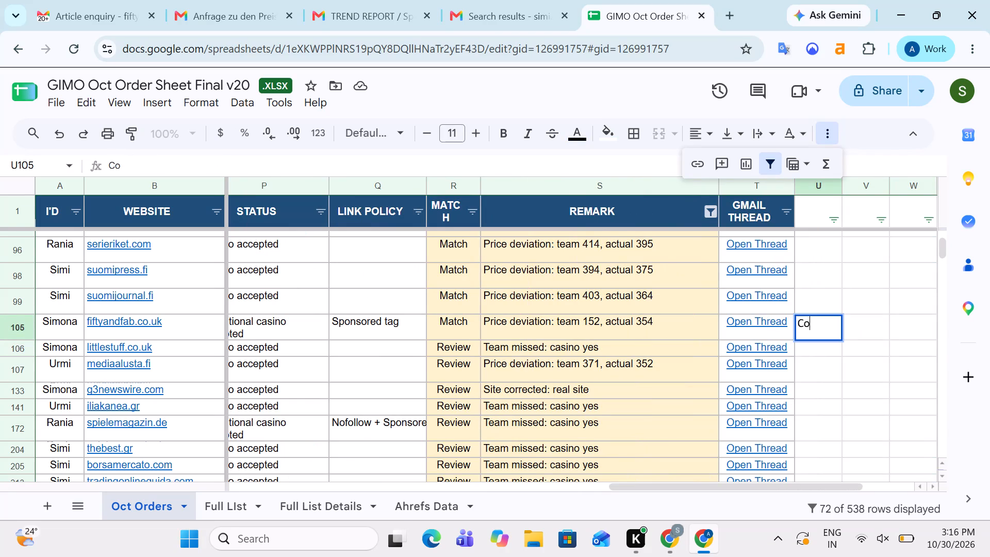
pyautogui.press('t')
pyautogui.press('BackSpace')
pyautogui.write('rrectef')
pyautogui.press('BackSpace')
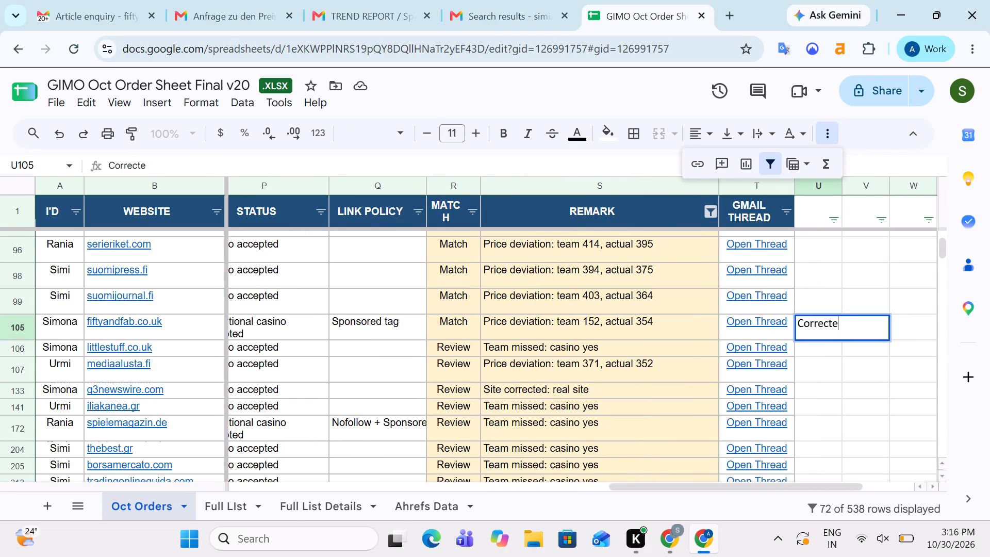
pyautogui.press('d')
pyautogui.press('Tab')
# Examine the littlestuff.co.uk row's ID, DR, traffic, top traffic country, and its existing and revised country and language entries.
pyautogui.press('Down')
pyautogui.press('Left')
pyautogui.press('Left')
pyautogui.press('Left')
pyautogui.press('Left')
pyautogui.press('Left')
pyautogui.press('Left')
pyautogui.press('Left')
pyautogui.press('Left')
pyautogui.press('Left')
pyautogui.press('Left')
pyautogui.press('Left')
pyautogui.press('Left')
pyautogui.press('Left')
pyautogui.press('Left')
pyautogui.press('Left')
pyautogui.press('Left')
pyautogui.press('Left')
pyautogui.press('Left')
pyautogui.press('Left')
pyautogui.press('Left')
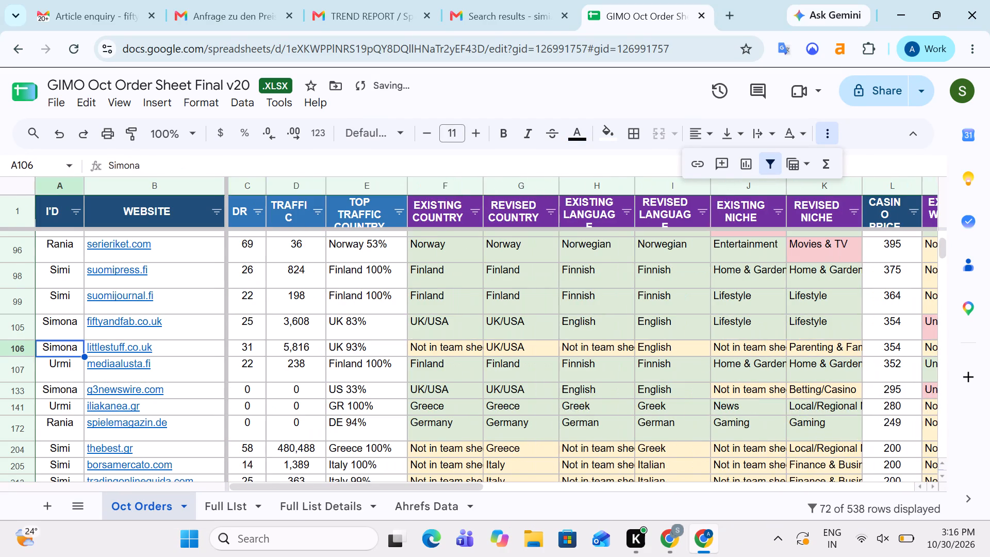
pyautogui.press('Right')
pyautogui.press('Right')
pyautogui.press('Right')
pyautogui.press('Right')
pyautogui.press('Right')
pyautogui.press('Right')
pyautogui.press('Right')
pyautogui.press('Right')
pyautogui.press('Left')
pyautogui.press('Left')
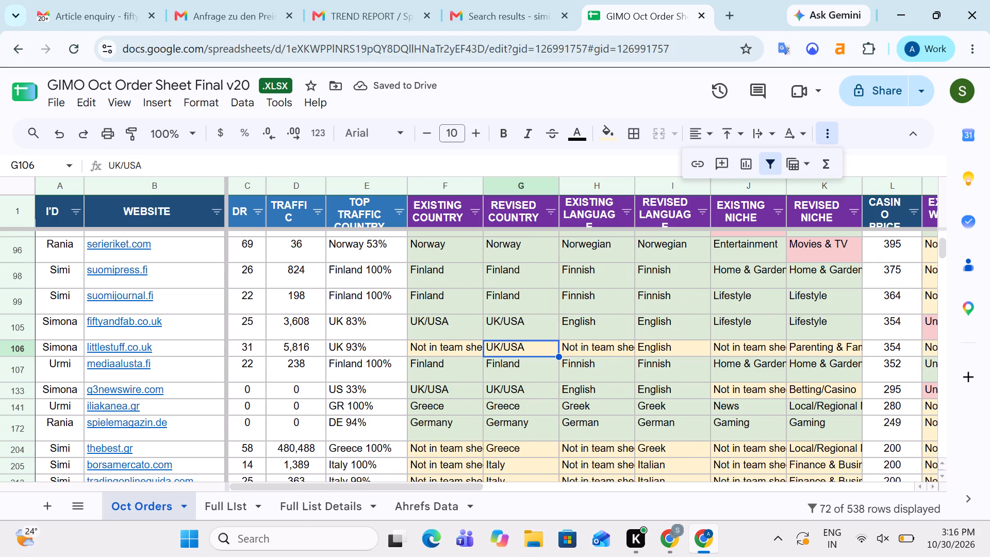
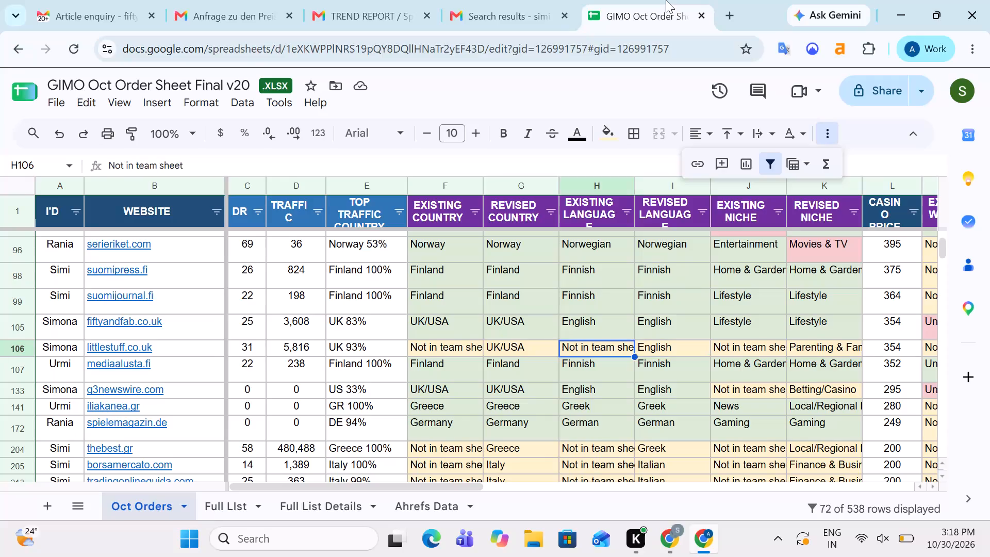
# Examine the littlestuff.co.uk row's language, niche, casino price, website type, contact, status, link policy, match and remark.
pyautogui.press('Left')
pyautogui.press('Right')
pyautogui.press('Right')
pyautogui.press('Right')
pyautogui.press('Right')
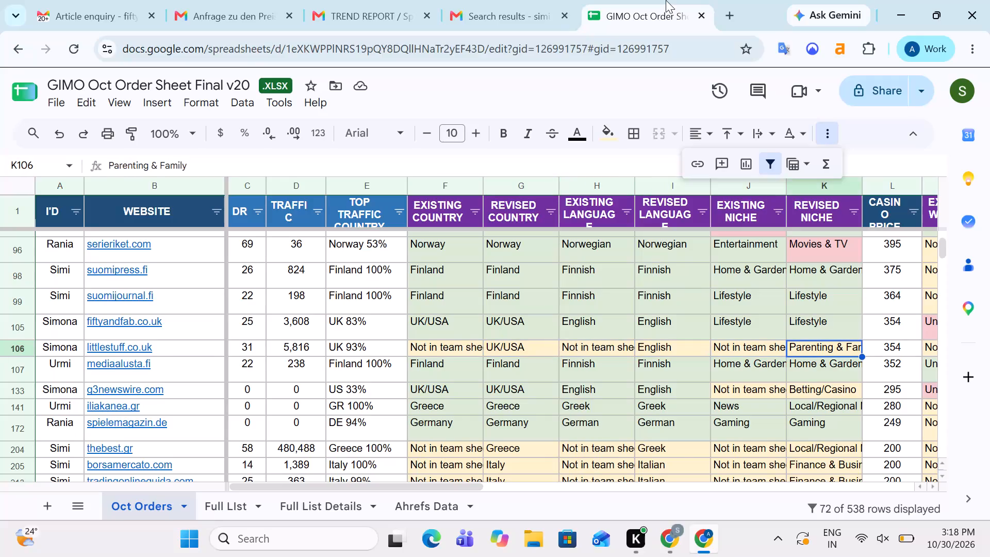
pyautogui.press('Right')
pyautogui.press('Right')
pyautogui.press('Right')
pyautogui.press('Right')
pyautogui.press('Right')
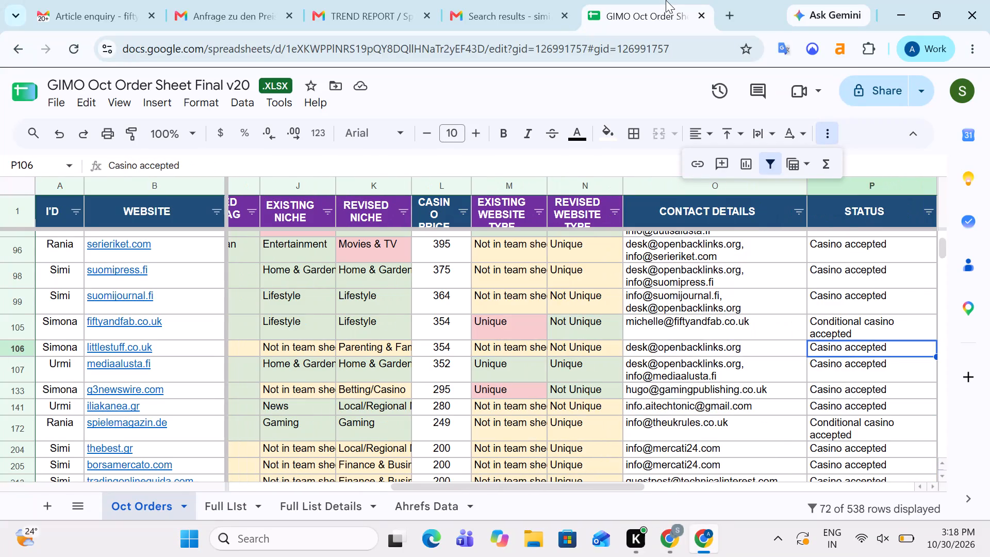
pyautogui.press('Left')
pyautogui.press('Right')
pyautogui.press('Right')
pyautogui.press('Right')
pyautogui.press('Right')
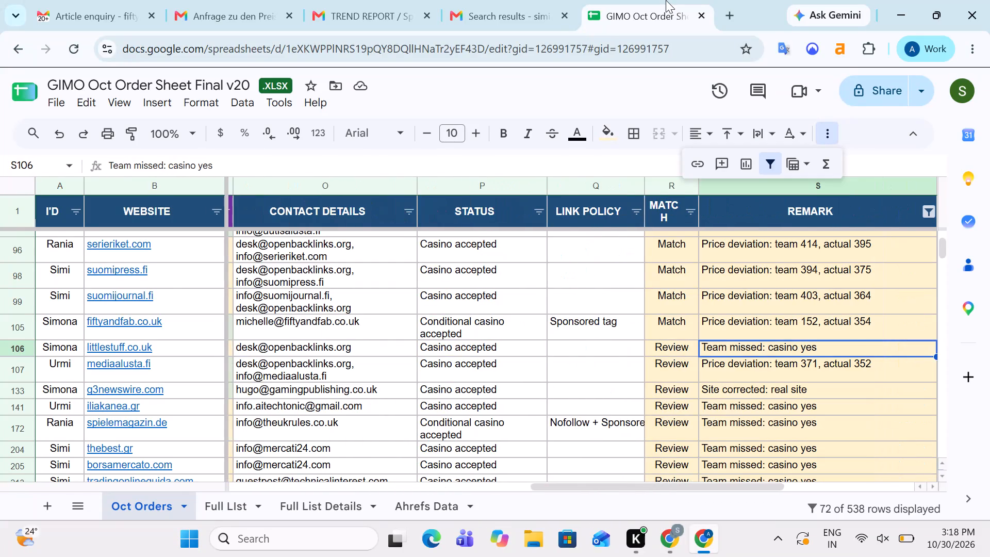
pyautogui.press('Right')
# Copy the littlestuff.co.uk website name from its order sheet row and search Gmail for it.
pyautogui.press('Left')
pyautogui.press('Left')
pyautogui.press('Left')
pyautogui.press('Left')
pyautogui.press('Left')
pyautogui.press('Left')
pyautogui.press('Left')
pyautogui.press('Left')
pyautogui.press('Left')
pyautogui.press('Left')
pyautogui.press('Left')
pyautogui.press('Left')
pyautogui.press('Left')
pyautogui.press('Left')
pyautogui.press('Left')
pyautogui.press('Left')
pyautogui.press('Left')
pyautogui.press('Left')
pyautogui.press('Left')
pyautogui.press('Left')
pyautogui.press('Right')
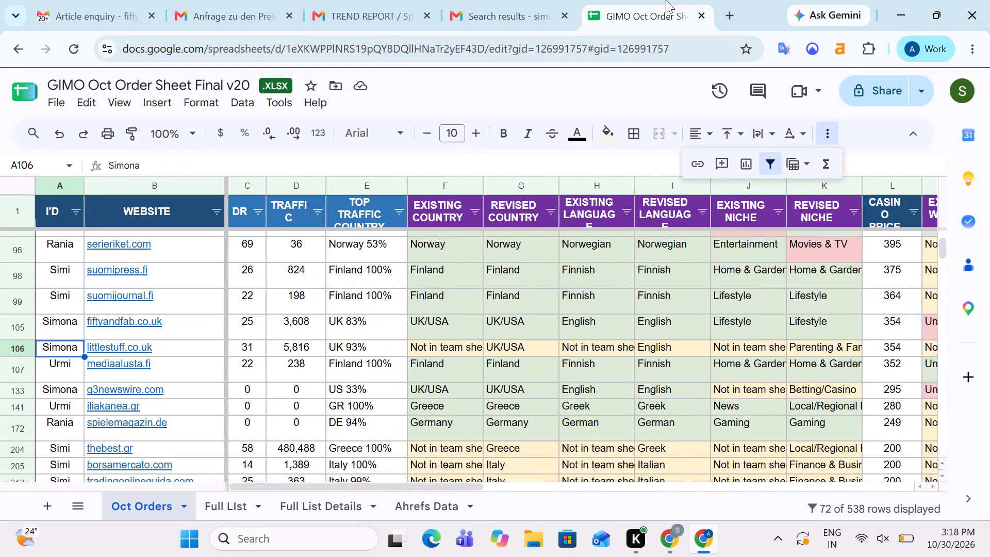
pyautogui.hotkey('ctrl', 'c')
pyautogui.hotkey('alt', 'Tab')
pyautogui.hotkey('alt', 'Tab')
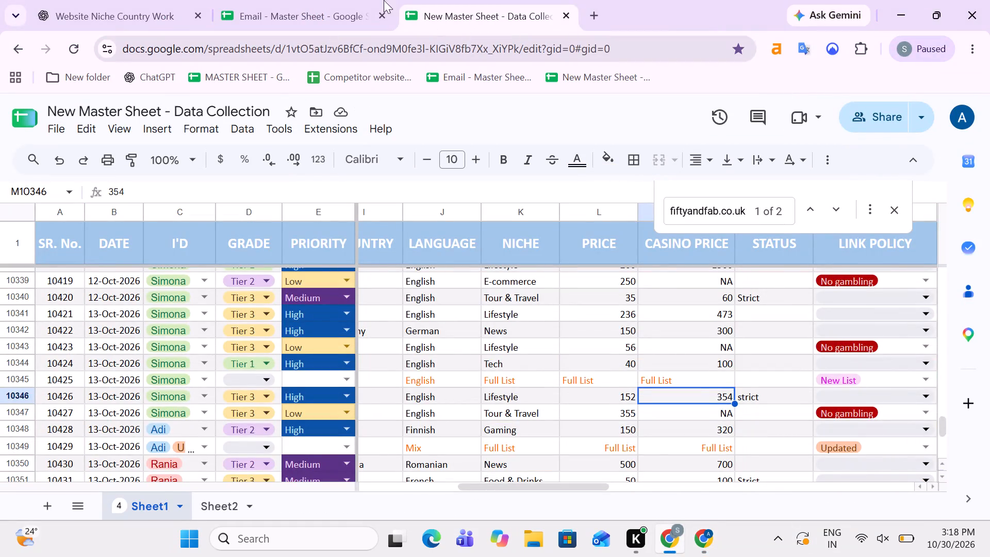
pyautogui.click(247, 0)
pyautogui.click(82, 0)
pyautogui.click(494, 91)
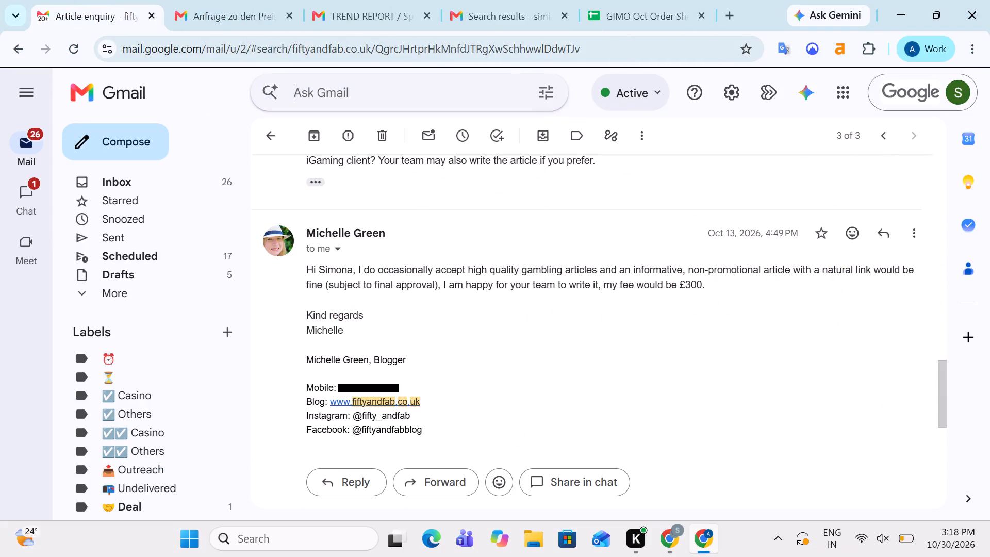
pyautogui.hotkey('ctrl', 'v')
pyautogui.press('Return')
# Find littlestuff.co.uk in the New Master Sheet and examine its row from DR through prices, status, link policy, website type and contact details.
pyautogui.hotkey('alt', 'Tab')
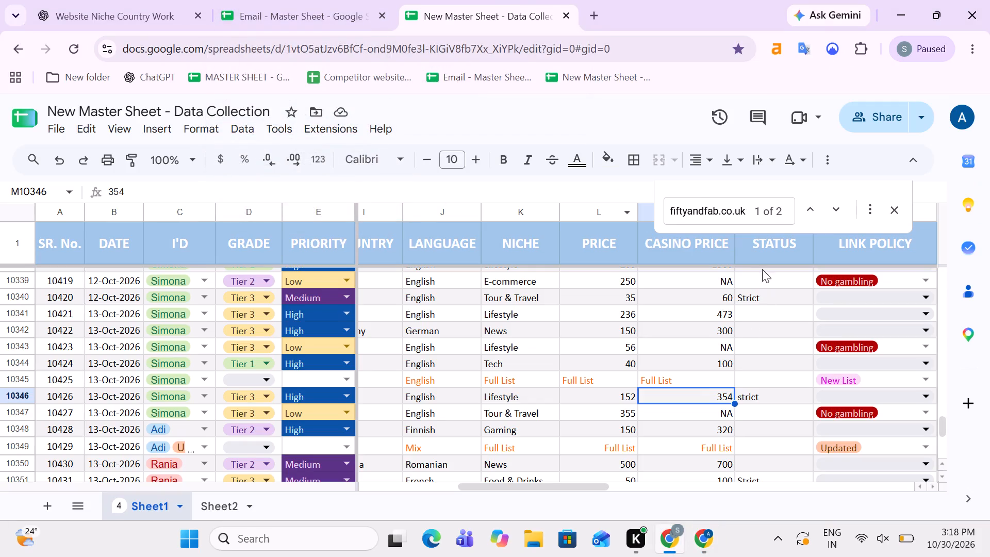
pyautogui.tripleClick(706, 205)
pyautogui.hotkey('ctrl', 'v')
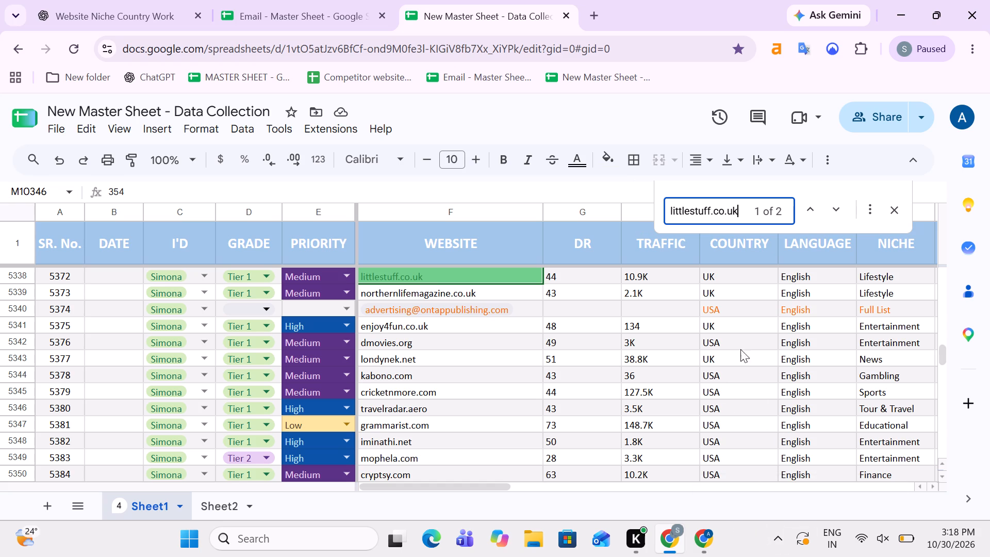
pyautogui.click(573, 276)
pyautogui.press('Right')
pyautogui.press('Right')
pyautogui.press('Right')
pyautogui.press('Right')
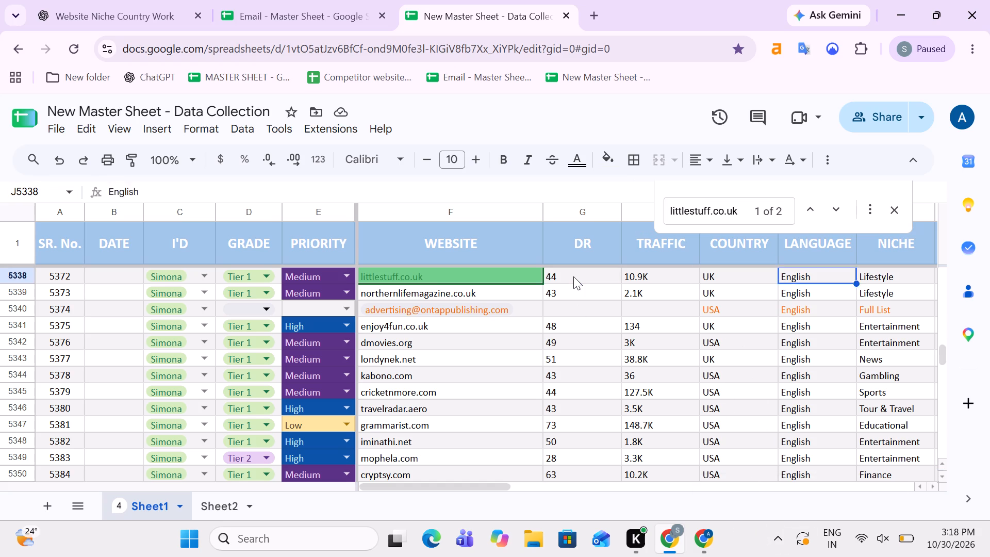
pyautogui.press('Right')
pyautogui.press('Right')
pyautogui.press('Right')
pyautogui.press('Right')
pyautogui.press('Right')
pyautogui.press('Right')
pyautogui.press('Right')
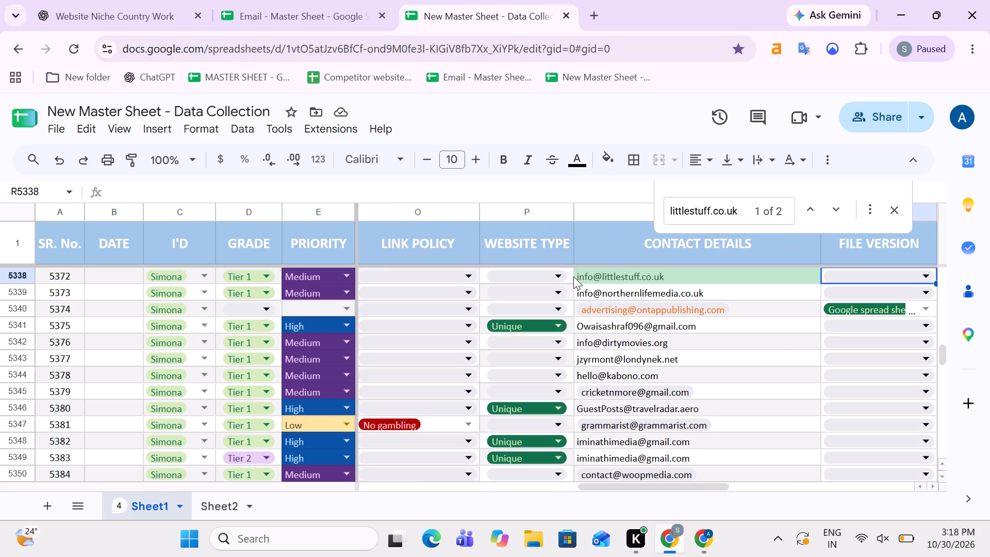
pyautogui.press('Left')
pyautogui.press('Left')
pyautogui.press('Left')
pyautogui.press('Left')
pyautogui.press('Right')
pyautogui.press('Right')
pyautogui.press('Right')
pyautogui.press('Left')
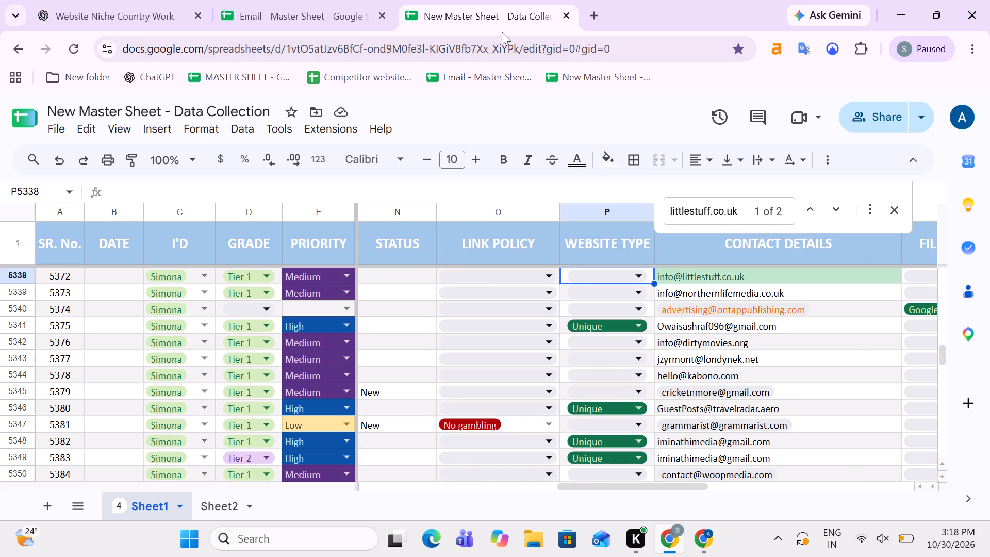
pyautogui.hotkey('alt', 'Tab')
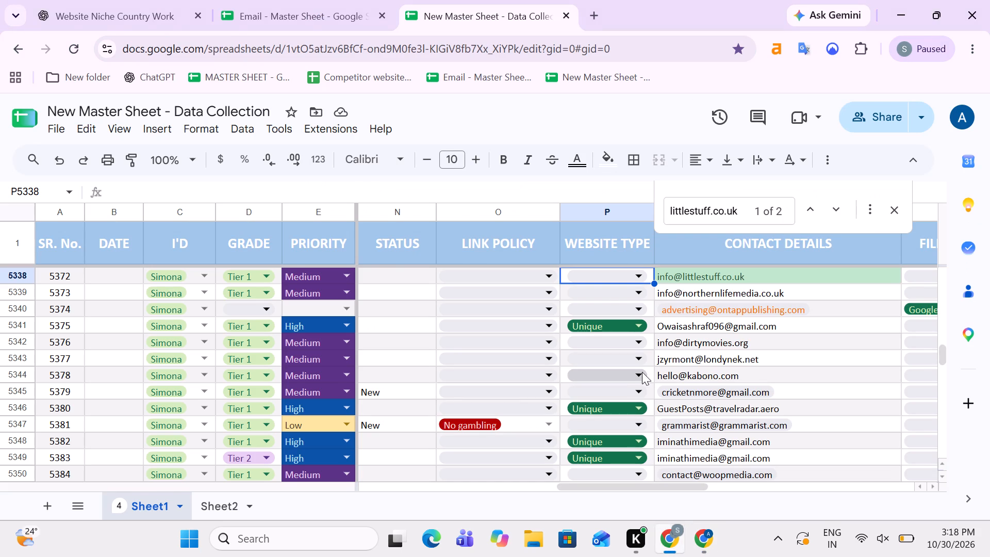
pyautogui.hotkey('alt', 'Tab')
pyautogui.scroll(-6, 591, 345)
pyautogui.scroll(3, 577, 354)
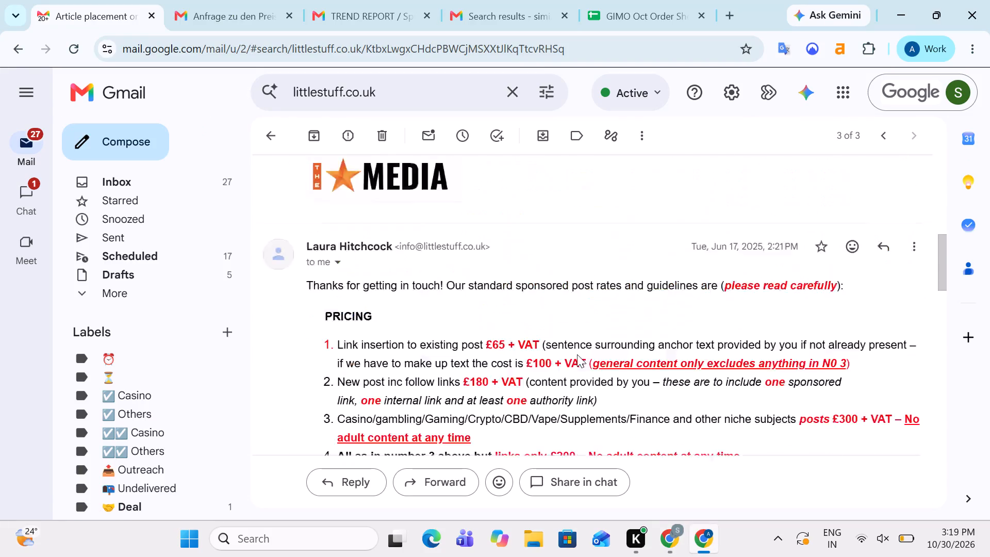
pyautogui.scroll(16, 577, 354)
pyautogui.hotkey('alt', 'Tab')
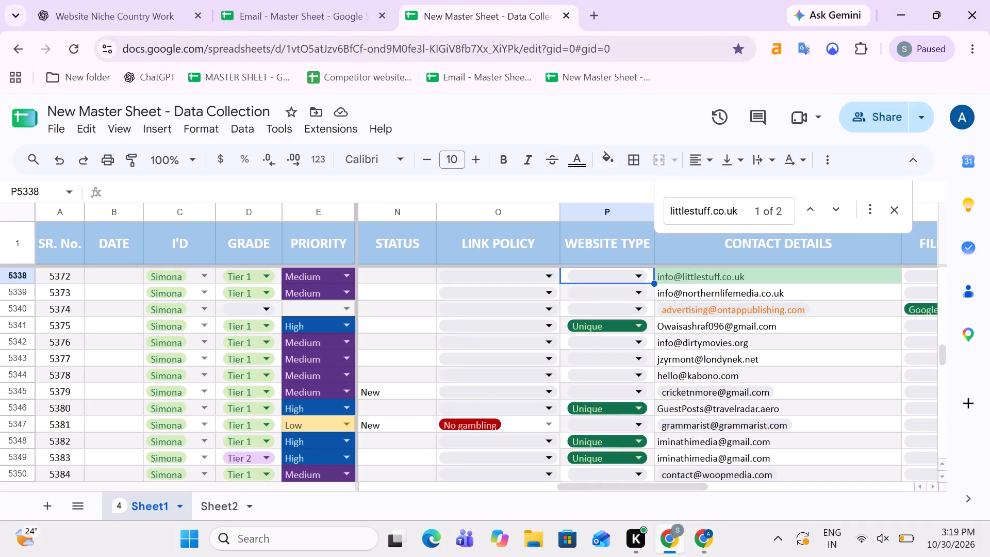
# In the GIMO order sheet, recheck the littlestuff.co.uk row and set its match status to Match.
pyautogui.hotkey('alt', 'Tab')
pyautogui.click(635, 0)
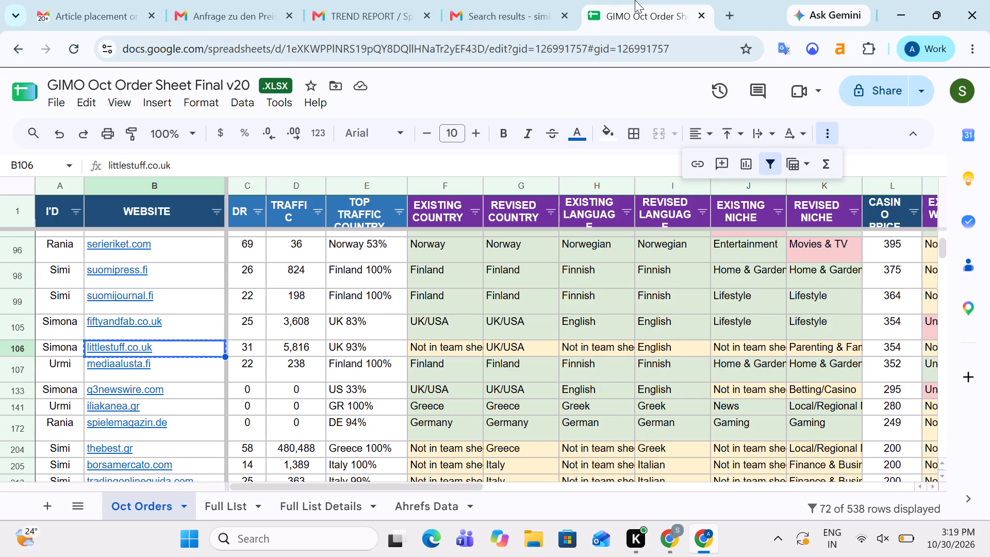
pyautogui.press('Right')
pyautogui.press('Right')
pyautogui.press('Right')
pyautogui.press('Right')
pyautogui.press('Right')
pyautogui.press('Right')
pyautogui.press('Left')
pyautogui.press('Right')
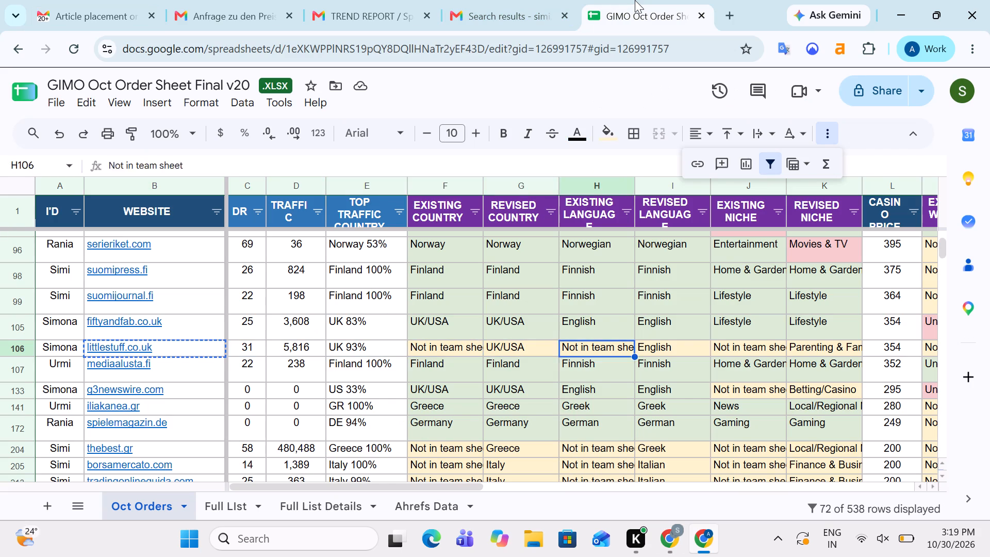
pyautogui.press('Right')
pyautogui.press('Right')
pyautogui.press('Right')
pyautogui.press('Right')
pyautogui.press('Right')
pyautogui.press('Right')
pyautogui.press('Right')
pyautogui.press('Left')
pyautogui.press('Left')
pyautogui.press('Right')
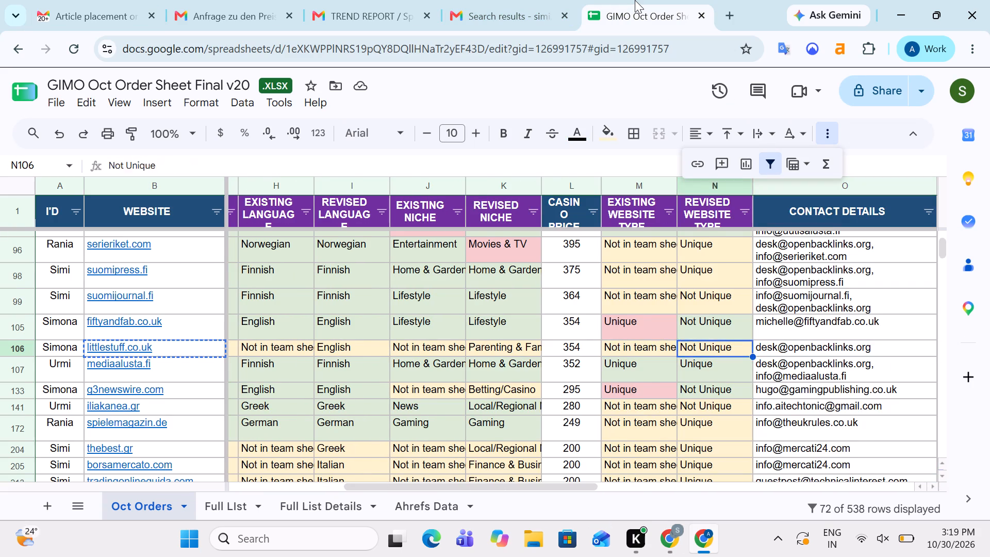
pyautogui.press('Right')
pyautogui.press('Right')
pyautogui.press('Right')
pyautogui.press('Right')
pyautogui.press('Right')
pyautogui.press('Right')
pyautogui.press('Left')
pyautogui.press('Left')
pyautogui.press('Left')
pyautogui.press('Right')
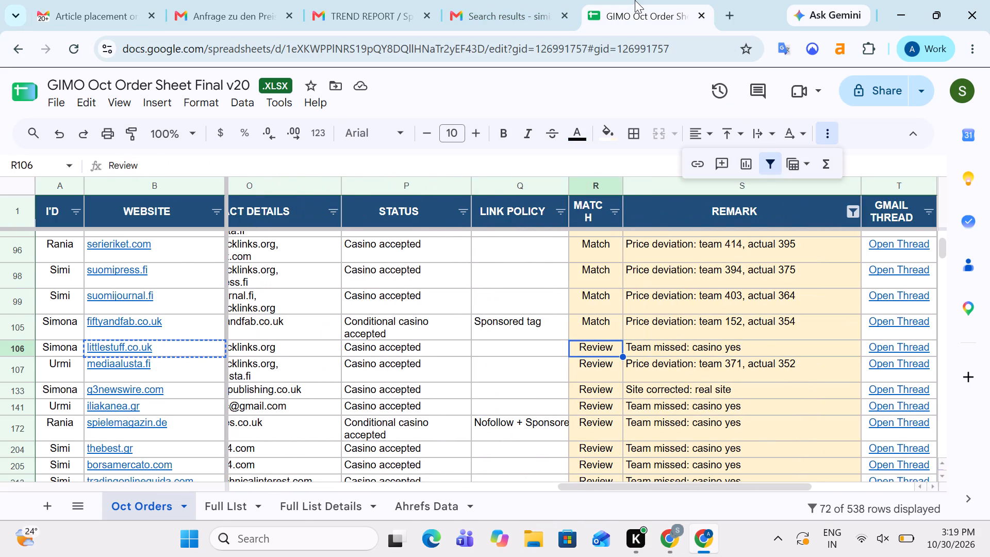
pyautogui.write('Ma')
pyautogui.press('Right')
# Go to the blank column just after Gmail Thread in the littlestuff.co.uk row.
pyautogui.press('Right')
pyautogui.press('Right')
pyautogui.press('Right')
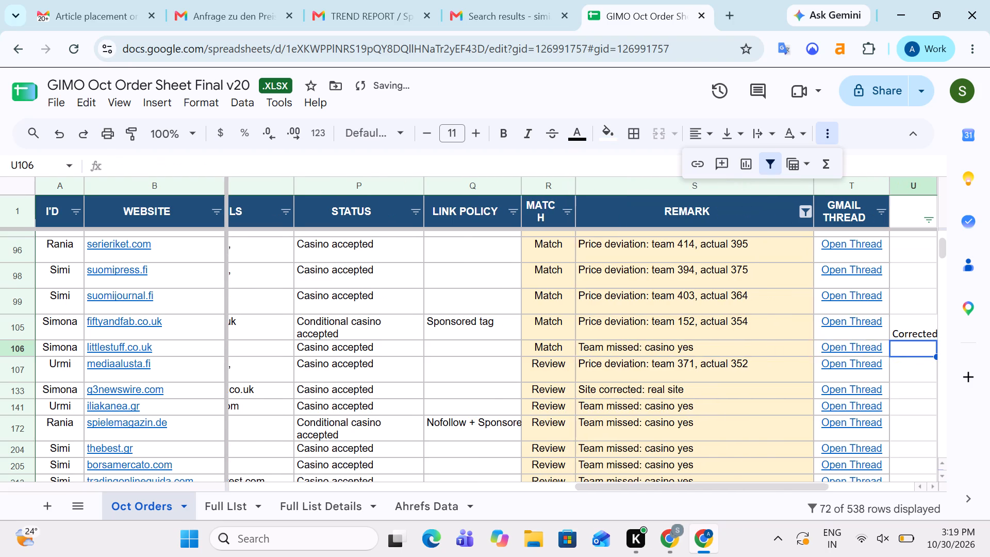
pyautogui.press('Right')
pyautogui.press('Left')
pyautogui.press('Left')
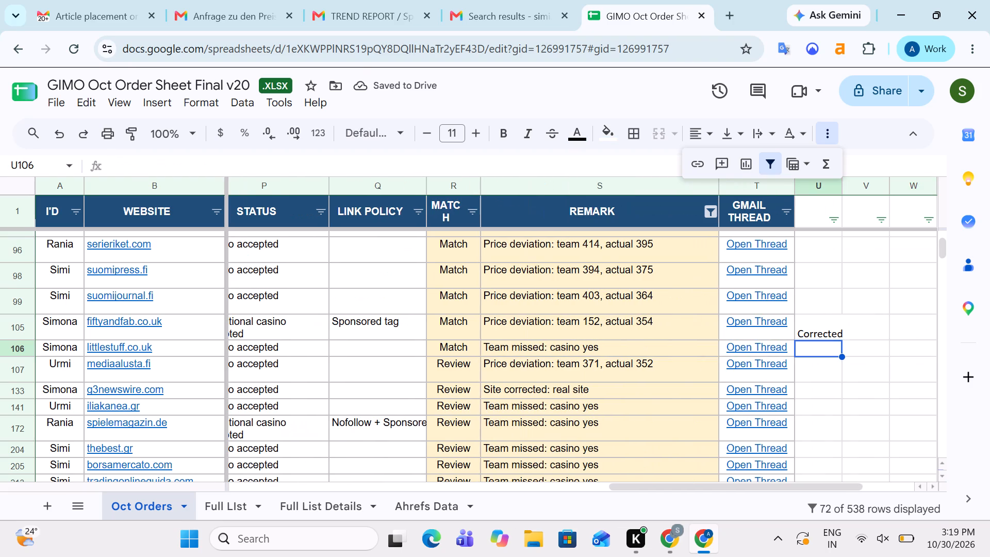
# Enter the note "Already in sheet" in the blank column just after Gmail Thread in the littlestuff.co.uk row.
pyautogui.write('Al')
pyautogui.write('re')
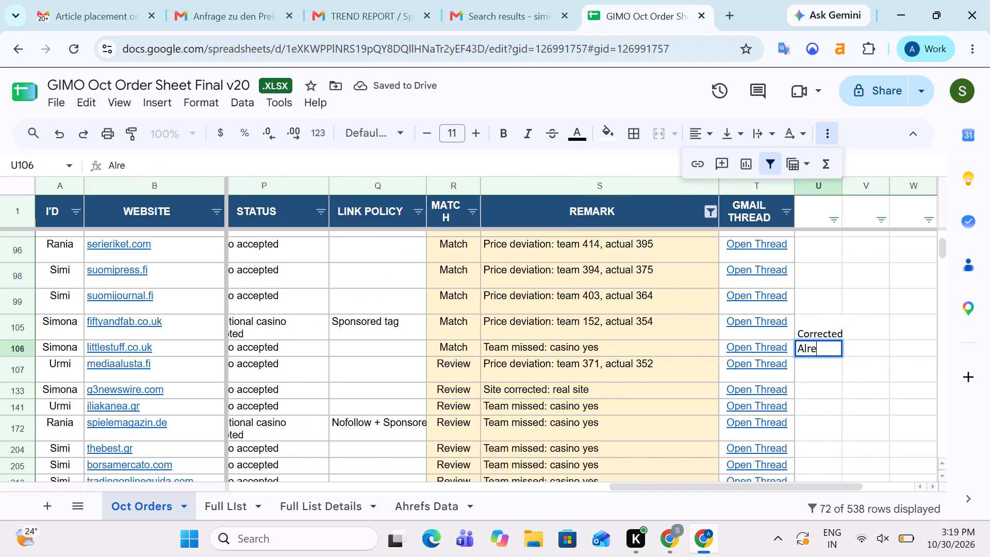
pyautogui.write('dy')
pyautogui.press('space')
pyautogui.press('BackSpace')
pyautogui.press('BackSpace')
pyautogui.press('BackSpace')
pyautogui.write('ady')
pyautogui.press('space')
pyautogui.write('in sheet')
pyautogui.press('Tab')
# Check the mediaalusta.fi row's website type, contact and status entries, and set its Match value to Match.
pyautogui.press('Down')
pyautogui.press('Left')
pyautogui.press('Left')
pyautogui.press('Left')
pyautogui.press('Left')
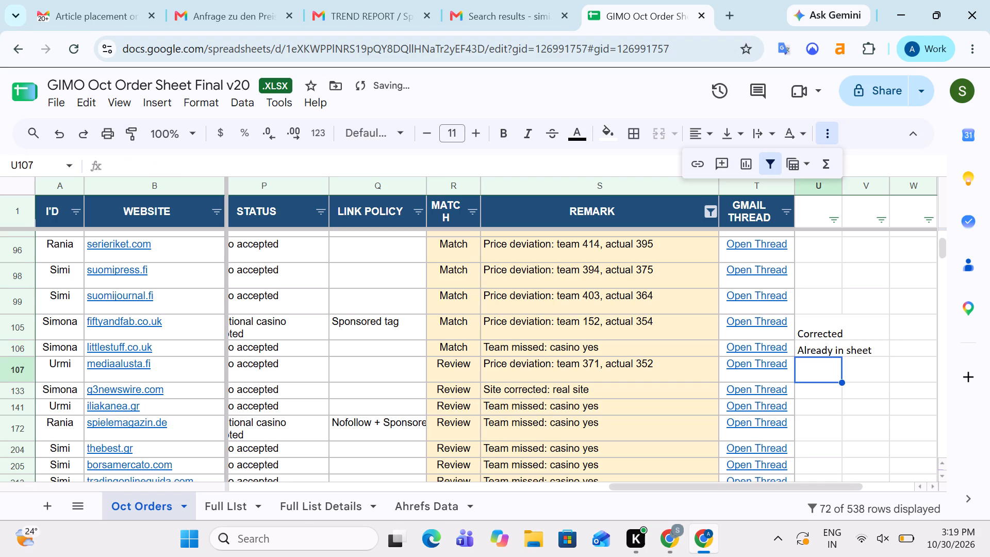
pyautogui.press('Right')
pyautogui.press('Right')
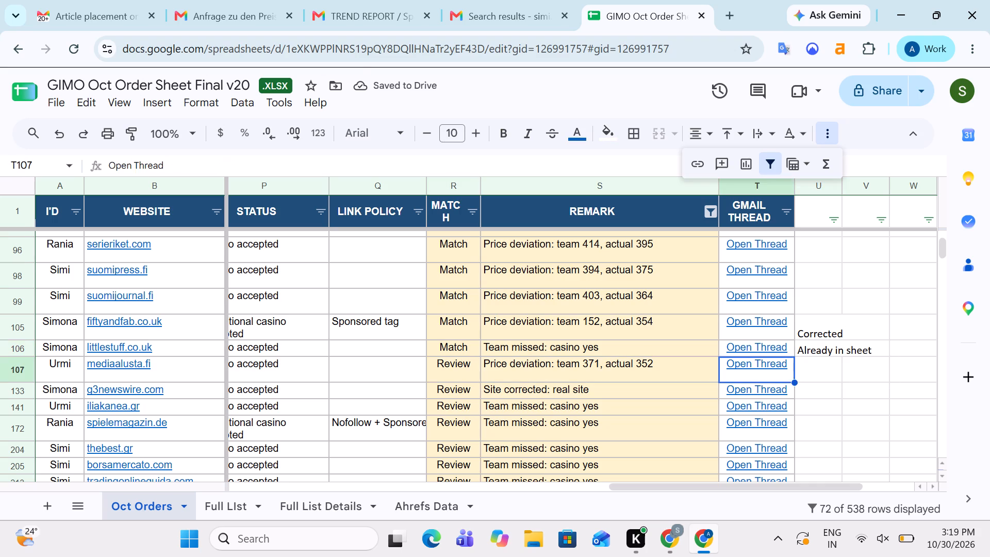
pyautogui.press('Left')
pyautogui.press('Left')
pyautogui.press('Left')
pyautogui.press('Left')
pyautogui.press('Left')
pyautogui.press('Left')
pyautogui.press('Left')
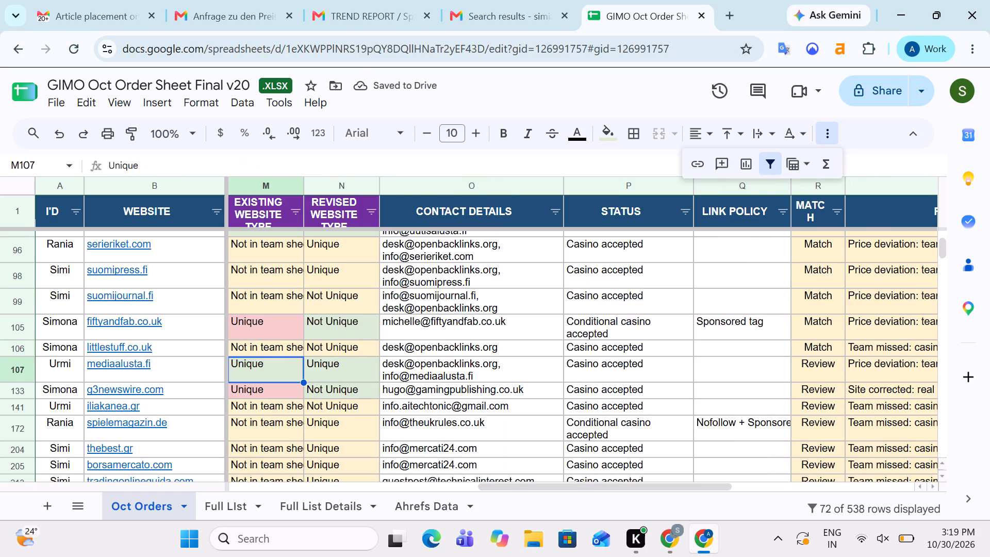
pyautogui.press('Right')
pyautogui.press('Right')
pyautogui.press('Right')
pyautogui.press('Right')
pyautogui.press('Right')
pyautogui.hotkey('shift', 'm')
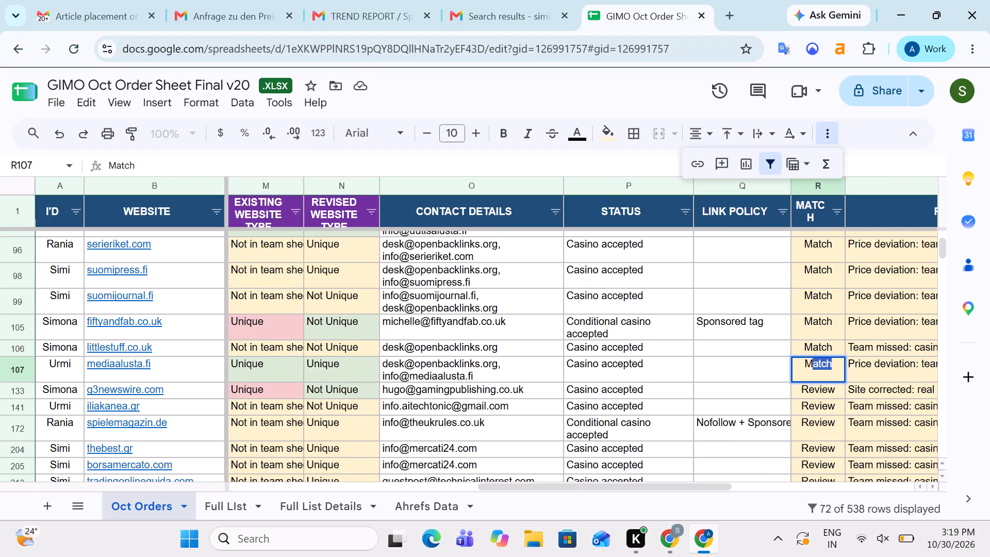
pyautogui.press('Down')
# Examine the g3newswire.com row from ID, DR and traffic through country, language, niche, casino price and website type to its remark.
pyautogui.press('Right')
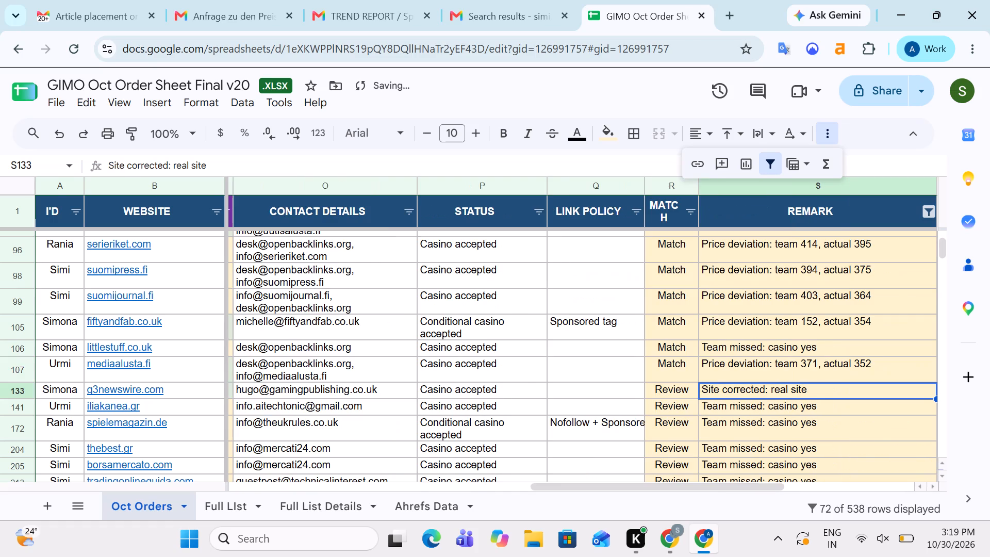
pyautogui.press('Left')
pyautogui.press('Left')
pyautogui.press('Left')
pyautogui.press('Left')
pyautogui.press('Left')
pyautogui.press('Left')
pyautogui.press('Left')
pyautogui.press('Left')
pyautogui.press('Left')
pyautogui.press('Left')
pyautogui.press('Left')
pyautogui.press('Left')
pyautogui.press('Left')
pyautogui.press('Left')
pyautogui.press('Left')
pyautogui.press('Left')
pyautogui.press('Left')
pyautogui.press('Left')
pyautogui.press('Left')
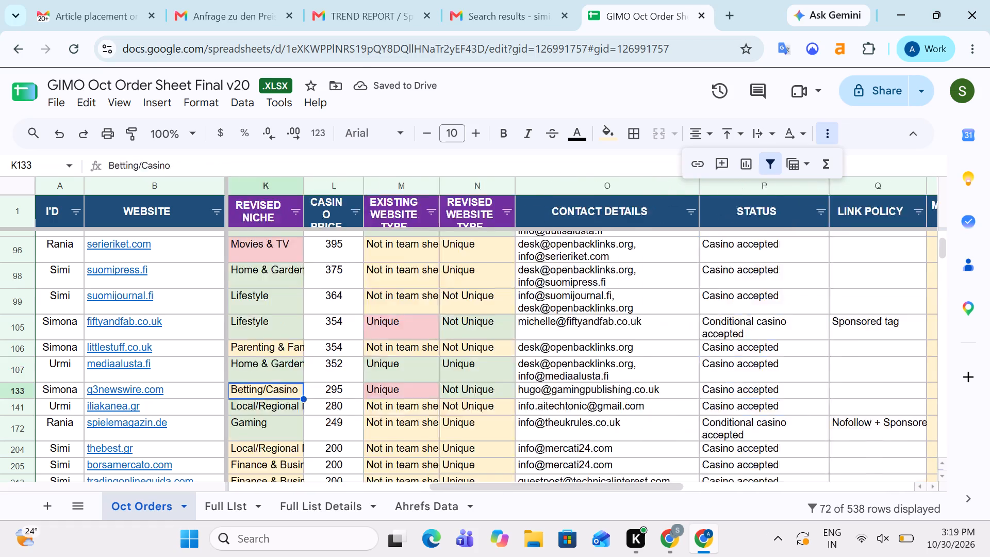
pyautogui.press('Right')
pyautogui.press('Right')
pyautogui.press('Right')
pyautogui.press('Right')
pyautogui.press('Right')
pyautogui.press('Right')
pyautogui.press('Right')
pyautogui.press('Right')
pyautogui.press('Right')
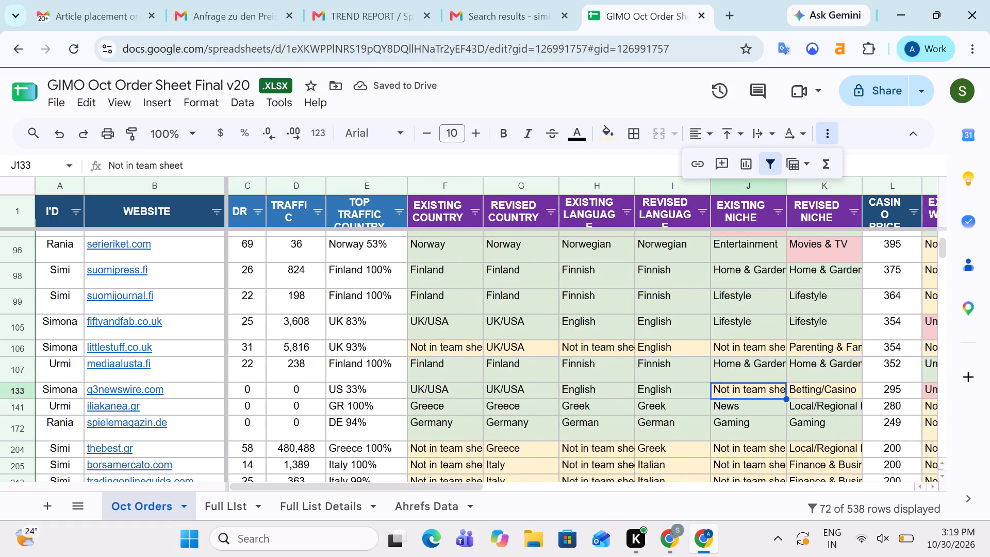
pyautogui.press('Right')
pyautogui.press('Right')
pyautogui.press('Right')
pyautogui.press('Right')
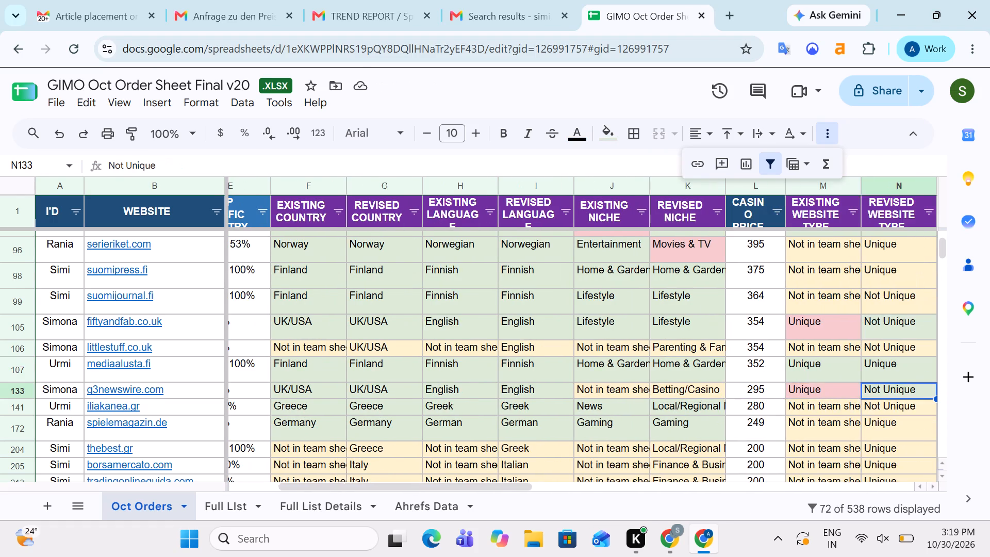
pyautogui.press('Right')
pyautogui.press('Right')
pyautogui.press('Right')
pyautogui.press('Right')
pyautogui.press('Right')
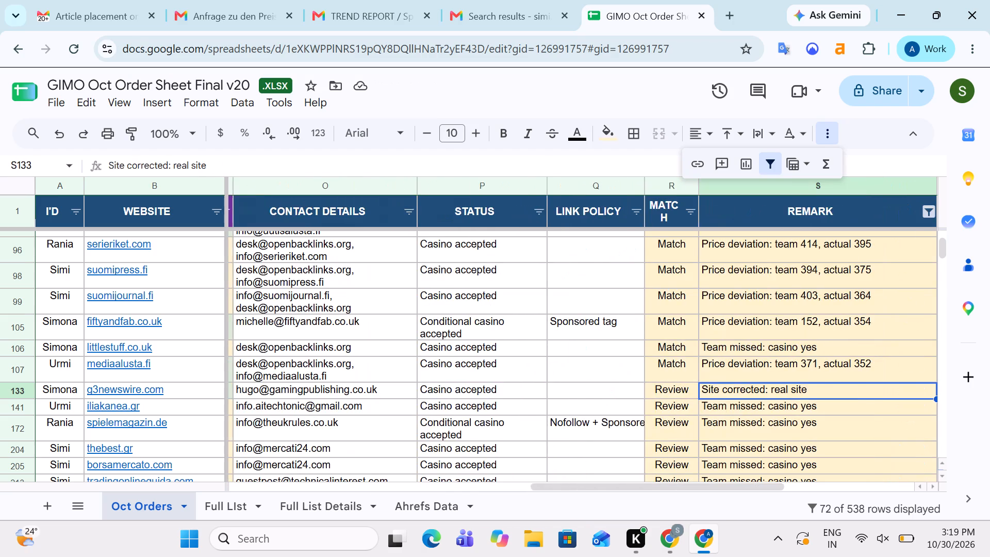
# Examine the g3newswire.com row's remark, Gmail thread, link policy, status, contact details and match entry.
pyautogui.press('Right')
pyautogui.press('Left')
pyautogui.press('Left')
pyautogui.press('Right')
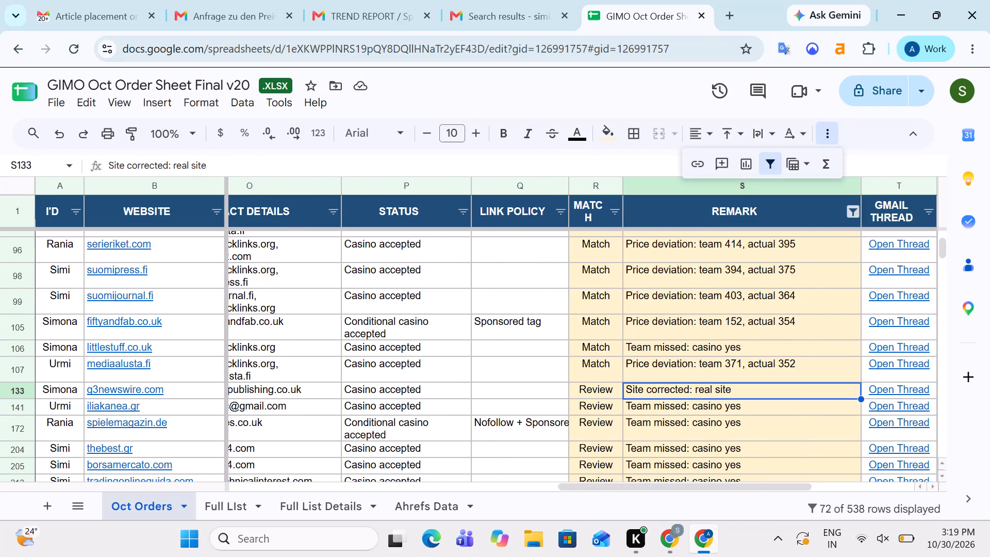
pyautogui.press('Left')
pyautogui.press('Right')
pyautogui.press('Left')
pyautogui.press('Left')
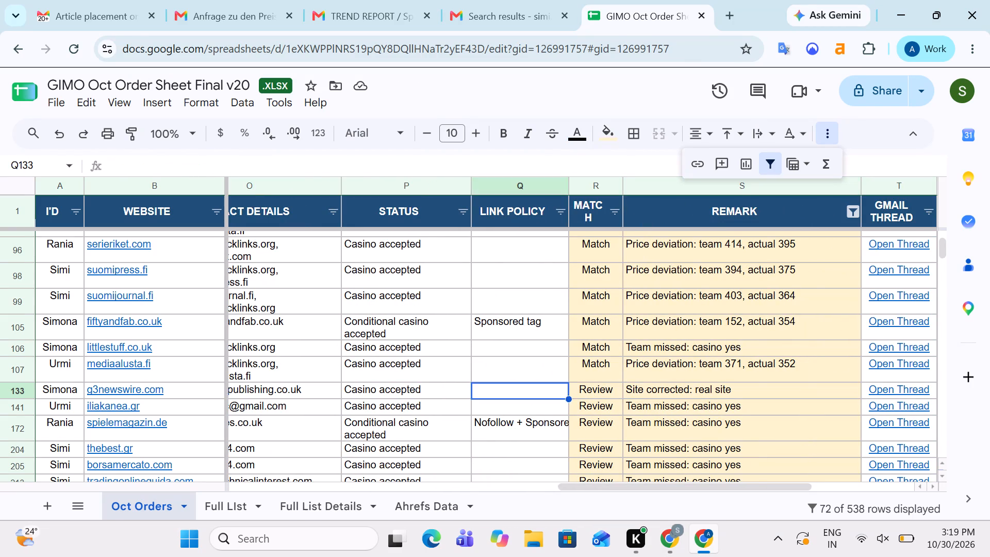
pyautogui.press('Left')
pyautogui.press('Left')
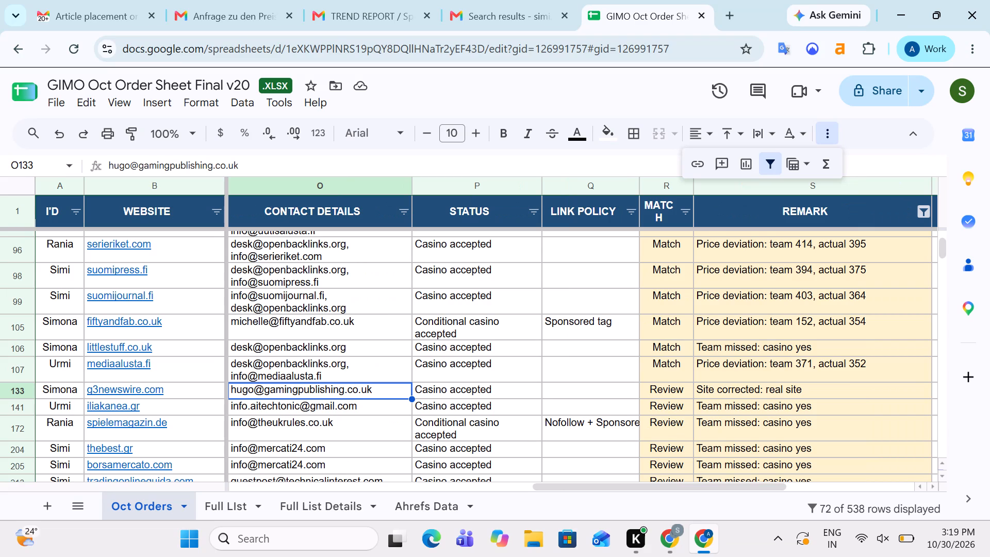
pyautogui.press('Right')
pyautogui.press('Right')
pyautogui.press('Right')
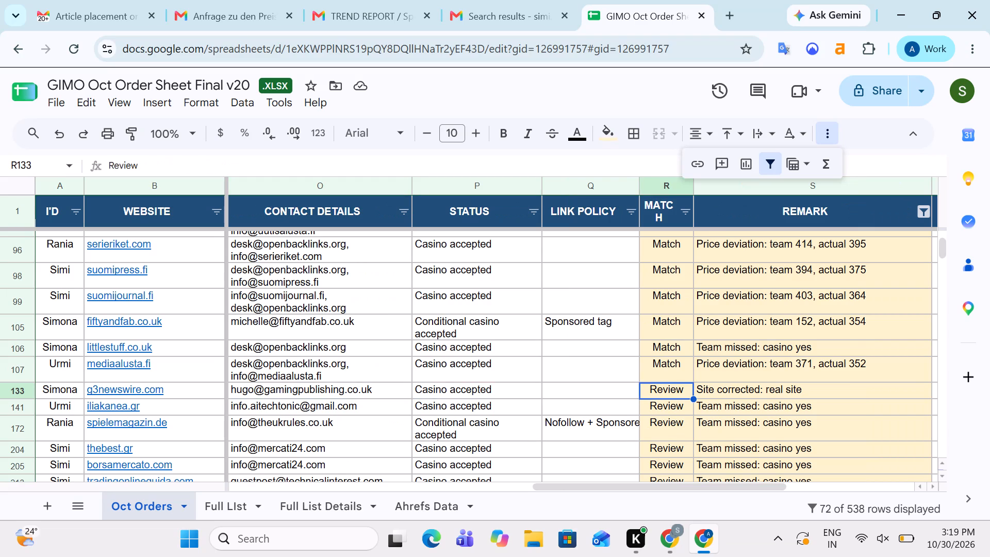
# Re-examine the g3newswire.com row's website type, casino price, existing and revised niche, and the remaining entries back to its ID.
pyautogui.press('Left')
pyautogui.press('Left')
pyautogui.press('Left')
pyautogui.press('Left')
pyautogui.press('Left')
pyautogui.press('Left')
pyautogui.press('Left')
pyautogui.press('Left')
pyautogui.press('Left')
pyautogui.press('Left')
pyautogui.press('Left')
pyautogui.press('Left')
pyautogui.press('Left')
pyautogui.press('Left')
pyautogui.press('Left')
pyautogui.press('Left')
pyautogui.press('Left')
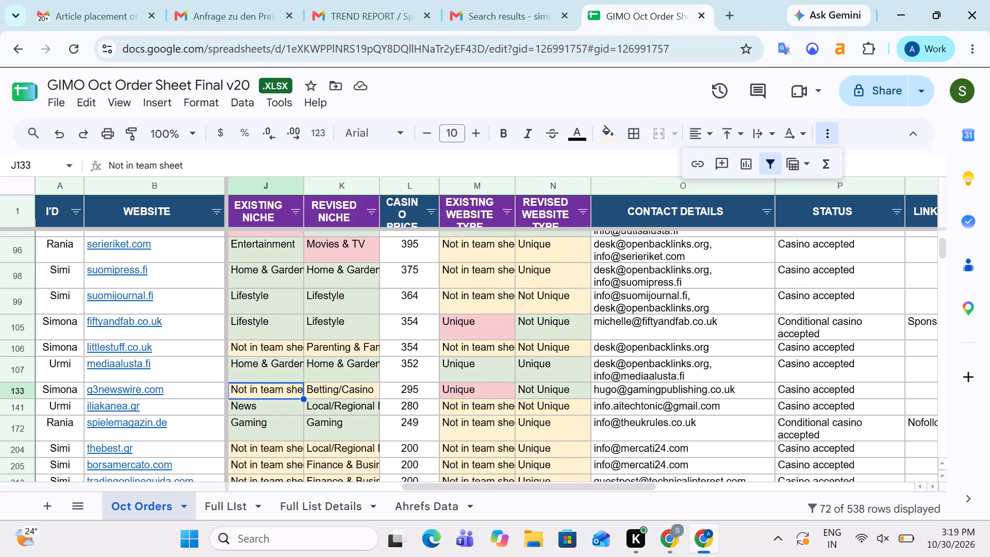
# Search the New Master Sheet for g3newswire.com, using the website name copied from the order sheet row.
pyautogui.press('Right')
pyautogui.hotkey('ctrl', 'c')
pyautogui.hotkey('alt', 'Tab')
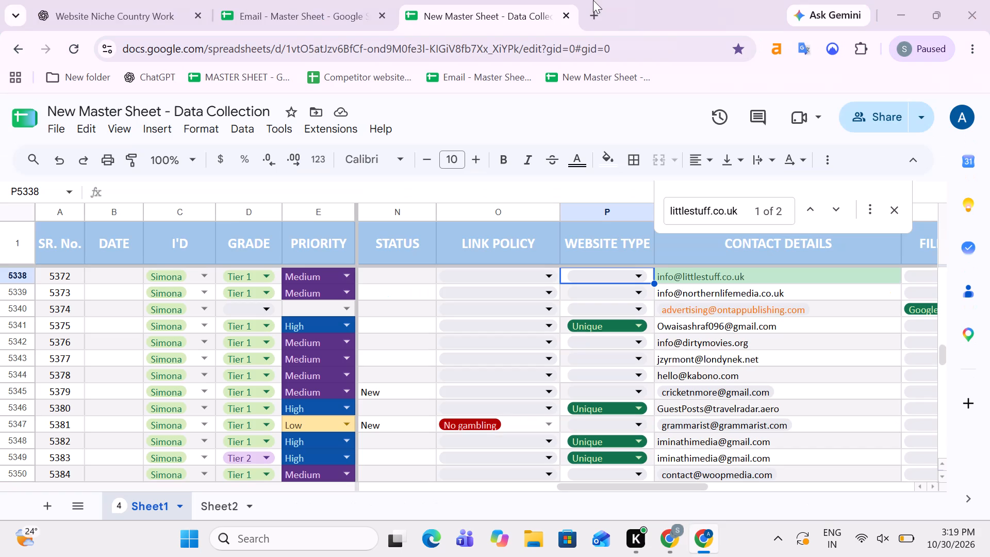
pyautogui.tripleClick(716, 204)
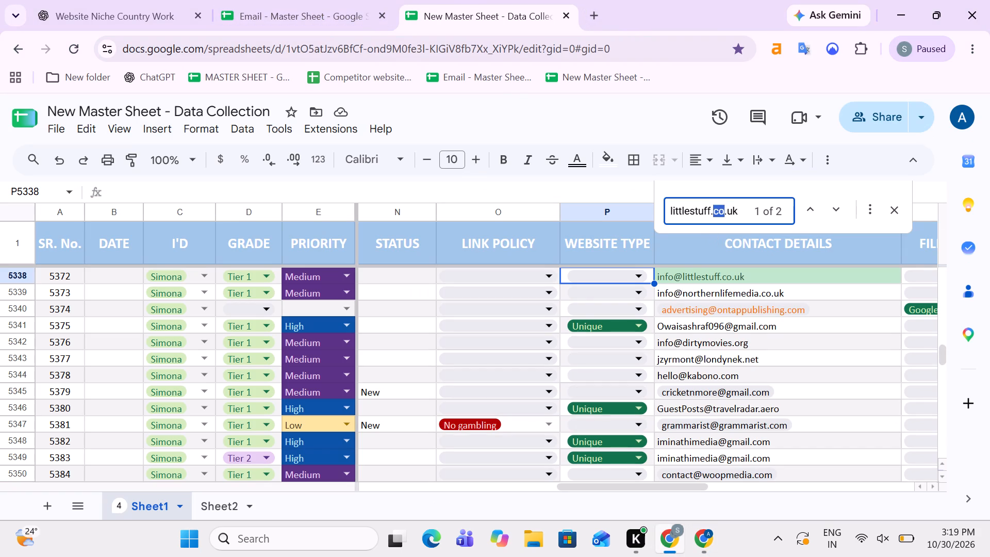
pyautogui.hotkey('ctrl', 'v')
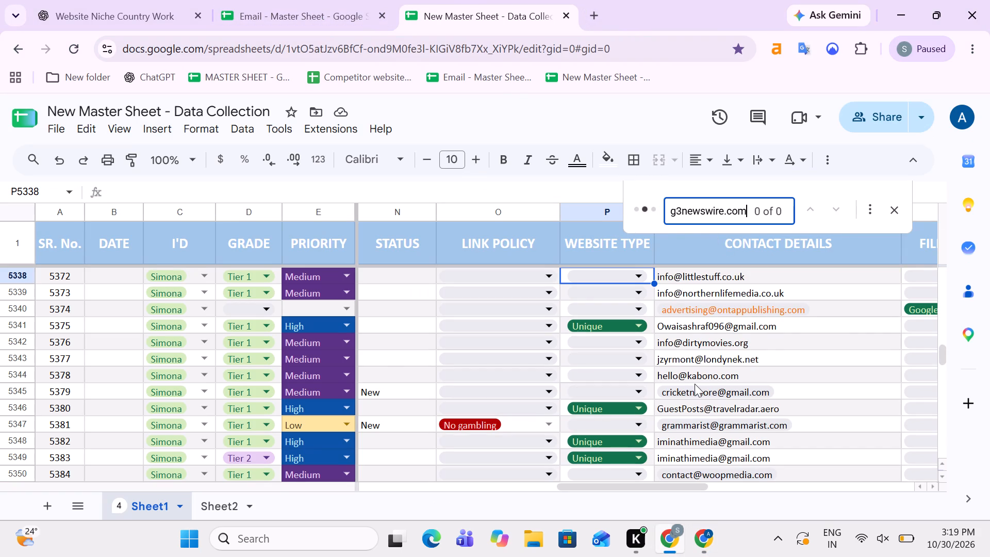
pyautogui.scroll(-1, 706, 401)
pyautogui.click(598, 399)
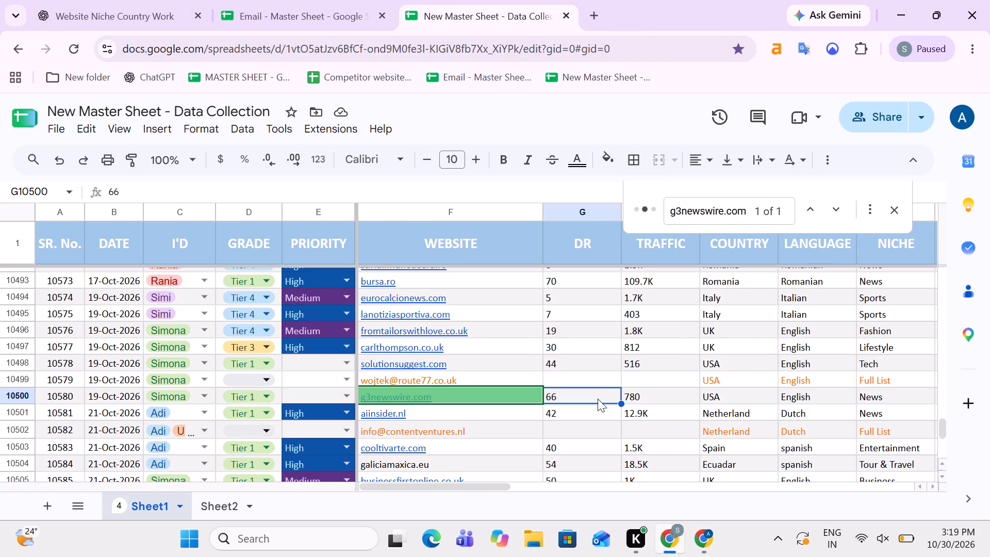
# Examine the g3newswire.com row in the master sheet from DR through to website type, rechecking its price and casino price entries.
pyautogui.press('Right')
pyautogui.press('Right')
pyautogui.press('Right')
pyautogui.press('Right')
pyautogui.press('Right')
pyautogui.press('Right')
pyautogui.press('Right')
pyautogui.press('Right')
pyautogui.press('Right')
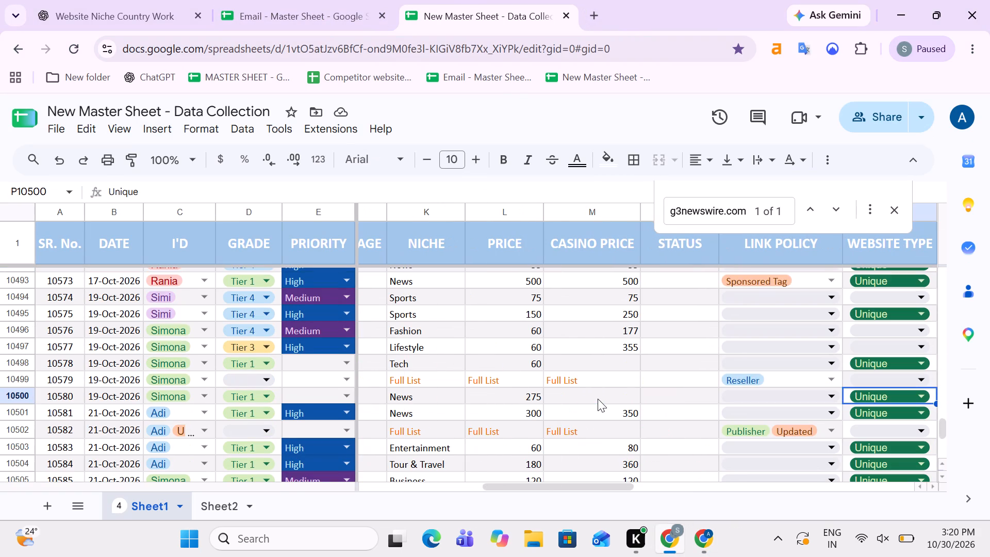
pyautogui.press('Left')
pyautogui.press('Left')
pyautogui.press('Left')
pyautogui.press('Left')
pyautogui.press('Right')
pyautogui.press('Left')
pyautogui.press('Right')
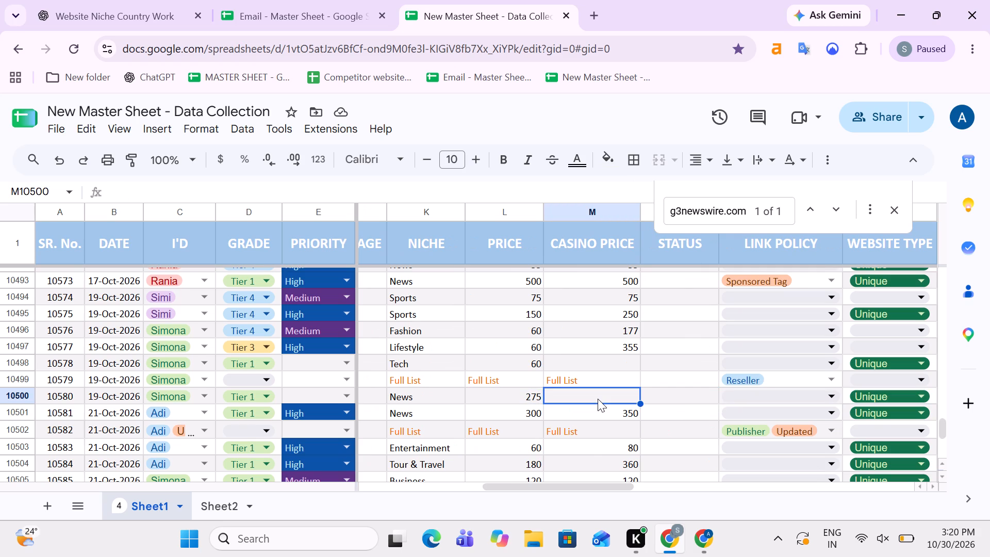
pyautogui.hotkey('alt', 'Tab')
pyautogui.click(128, 0)
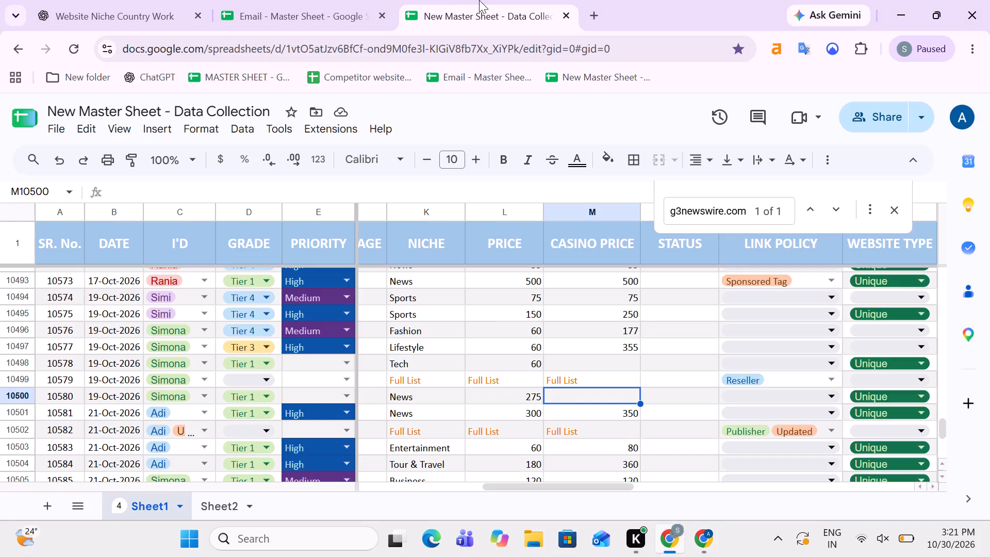
pyautogui.hotkey('alt', 'Tab')
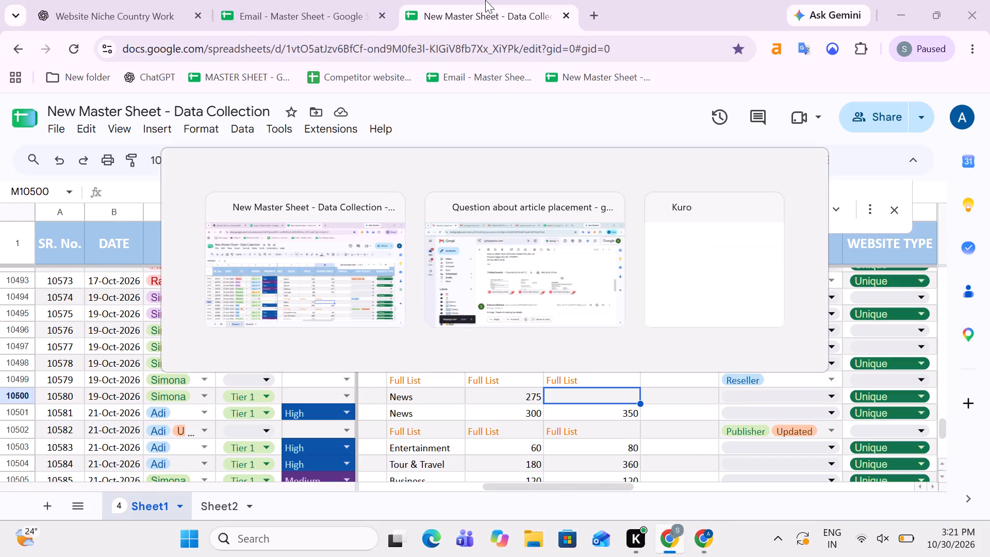
pyautogui.click(681, 0)
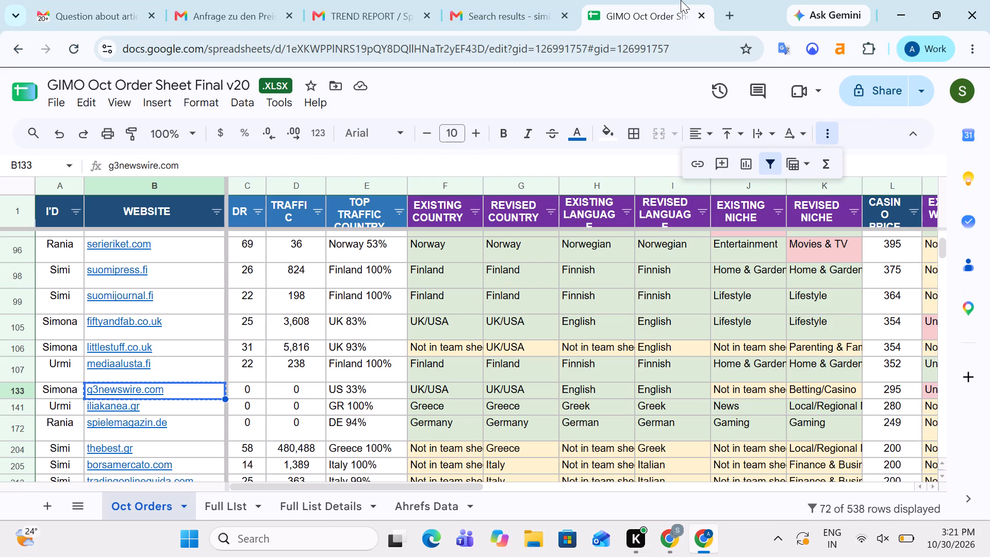
pyautogui.press('Right')
pyautogui.press('Right')
pyautogui.press('Right')
pyautogui.press('Right')
pyautogui.press('Right')
pyautogui.press('Right')
pyautogui.press('Right')
pyautogui.press('Right')
pyautogui.press('Right')
pyautogui.press('Right')
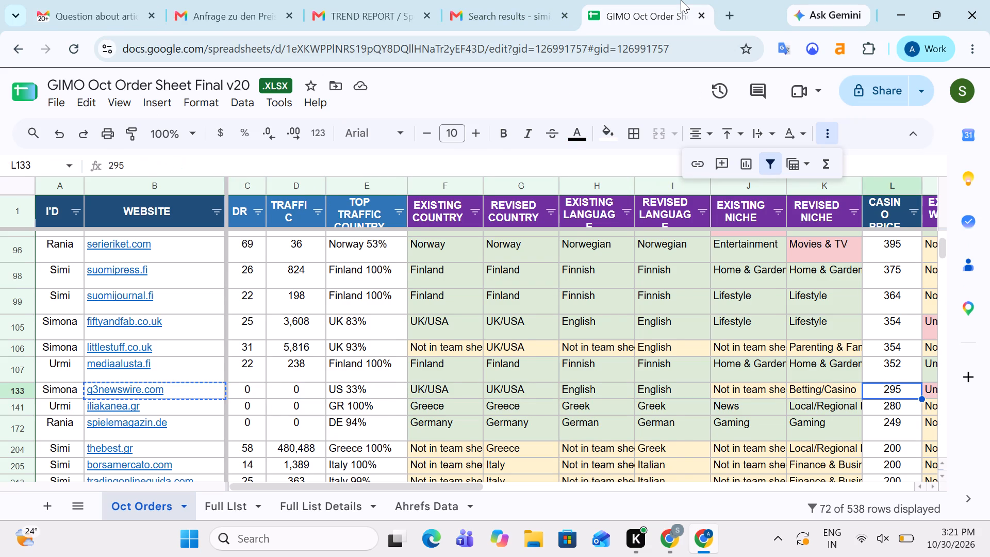
pyautogui.press('Right')
pyautogui.press('Right')
pyautogui.press('Right')
pyautogui.press('Right')
pyautogui.press('Right')
pyautogui.press('Right')
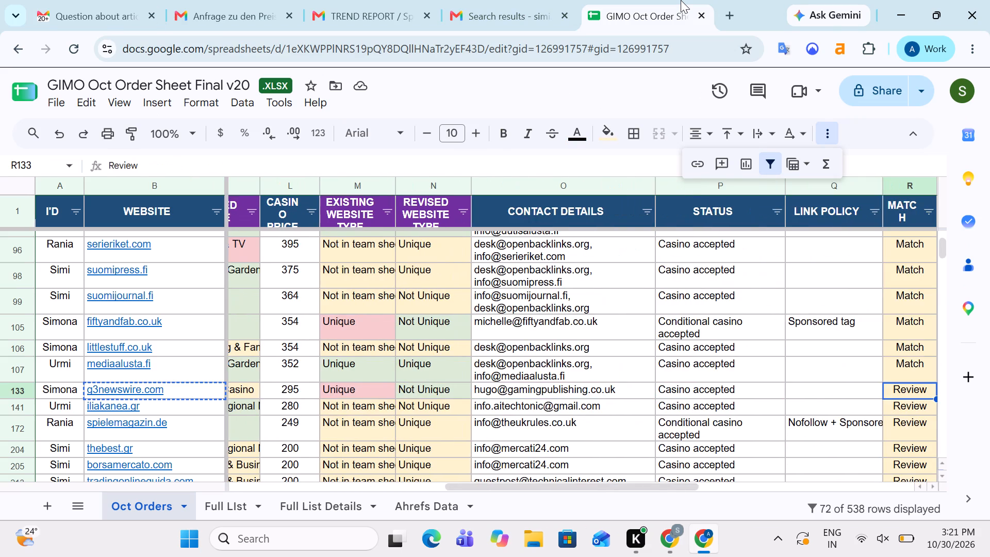
pyautogui.press('Right')
pyautogui.press('Right')
pyautogui.press('Right')
pyautogui.press('Right')
pyautogui.press('Right')
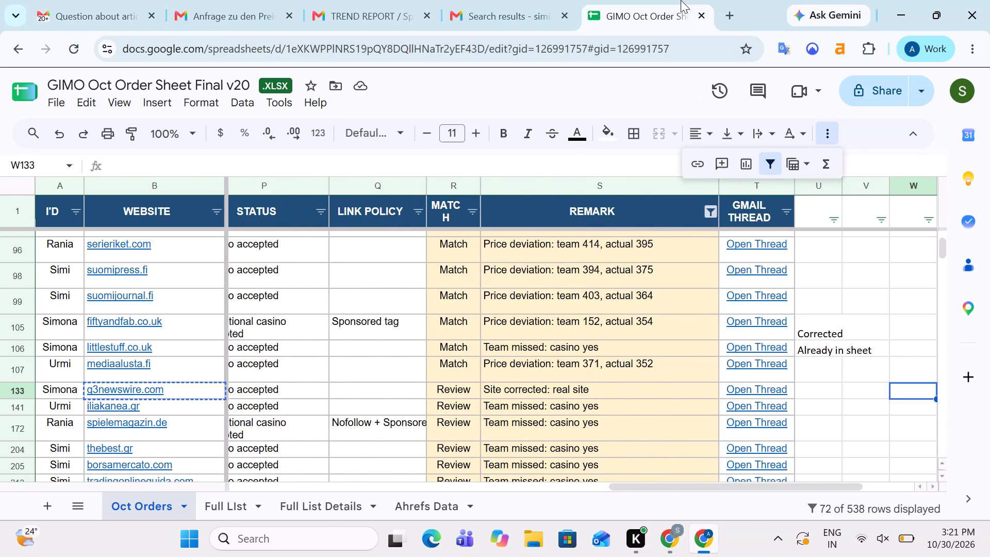
pyautogui.press('Left')
pyautogui.press('Left')
pyautogui.press('Left')
pyautogui.press('Left')
pyautogui.press('Right')
pyautogui.press('Right')
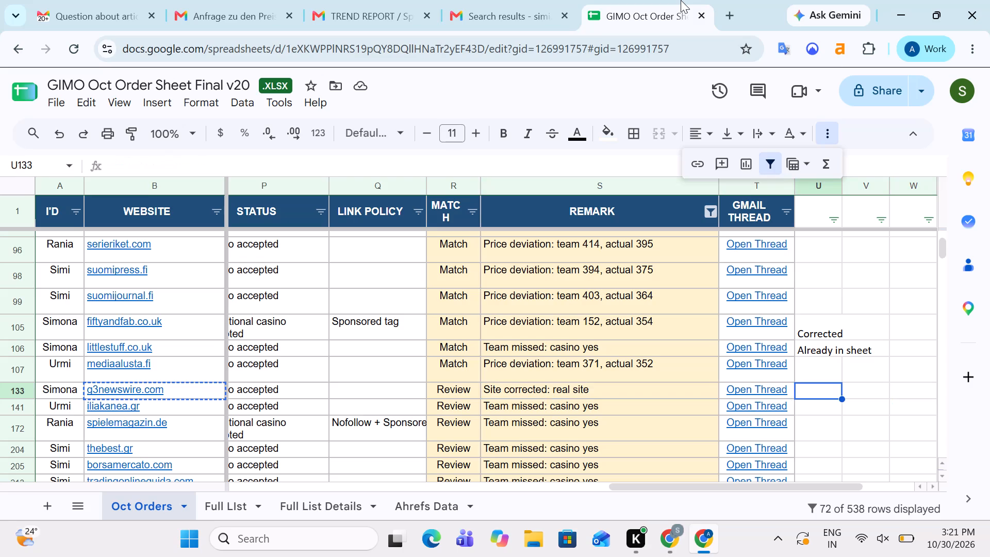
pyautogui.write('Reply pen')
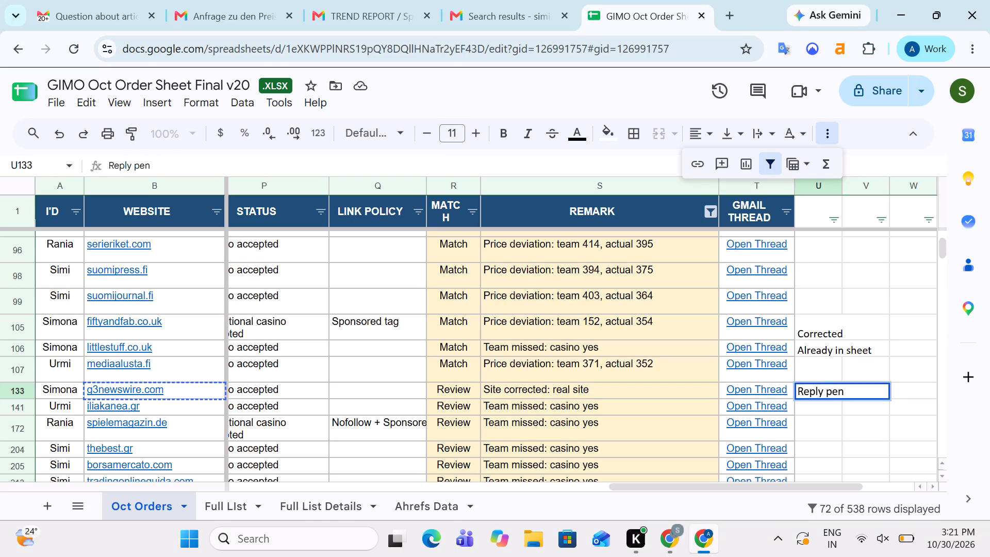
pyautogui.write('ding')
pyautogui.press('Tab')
# Commit the note and examine the match status, remark and Gmail thread columns of the iliakanea.gr row.
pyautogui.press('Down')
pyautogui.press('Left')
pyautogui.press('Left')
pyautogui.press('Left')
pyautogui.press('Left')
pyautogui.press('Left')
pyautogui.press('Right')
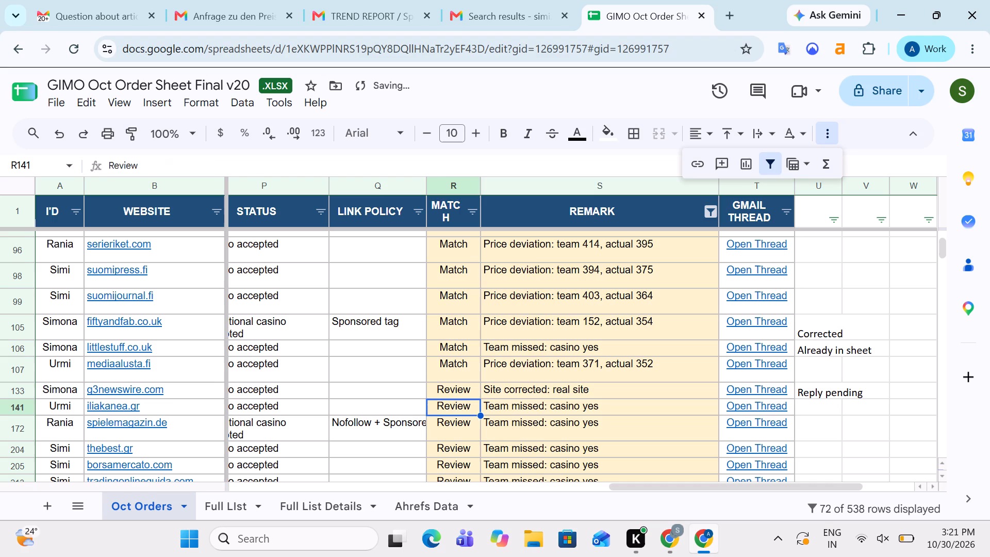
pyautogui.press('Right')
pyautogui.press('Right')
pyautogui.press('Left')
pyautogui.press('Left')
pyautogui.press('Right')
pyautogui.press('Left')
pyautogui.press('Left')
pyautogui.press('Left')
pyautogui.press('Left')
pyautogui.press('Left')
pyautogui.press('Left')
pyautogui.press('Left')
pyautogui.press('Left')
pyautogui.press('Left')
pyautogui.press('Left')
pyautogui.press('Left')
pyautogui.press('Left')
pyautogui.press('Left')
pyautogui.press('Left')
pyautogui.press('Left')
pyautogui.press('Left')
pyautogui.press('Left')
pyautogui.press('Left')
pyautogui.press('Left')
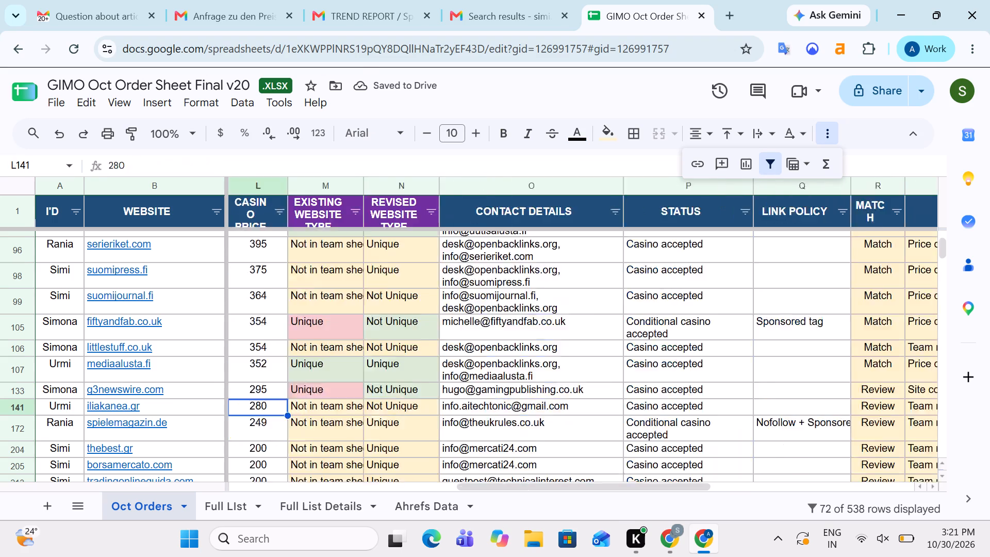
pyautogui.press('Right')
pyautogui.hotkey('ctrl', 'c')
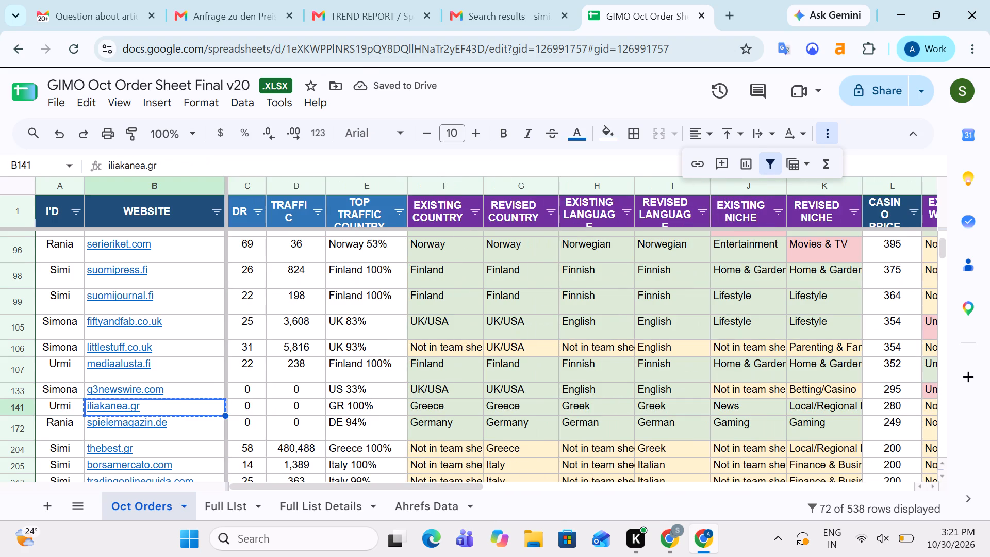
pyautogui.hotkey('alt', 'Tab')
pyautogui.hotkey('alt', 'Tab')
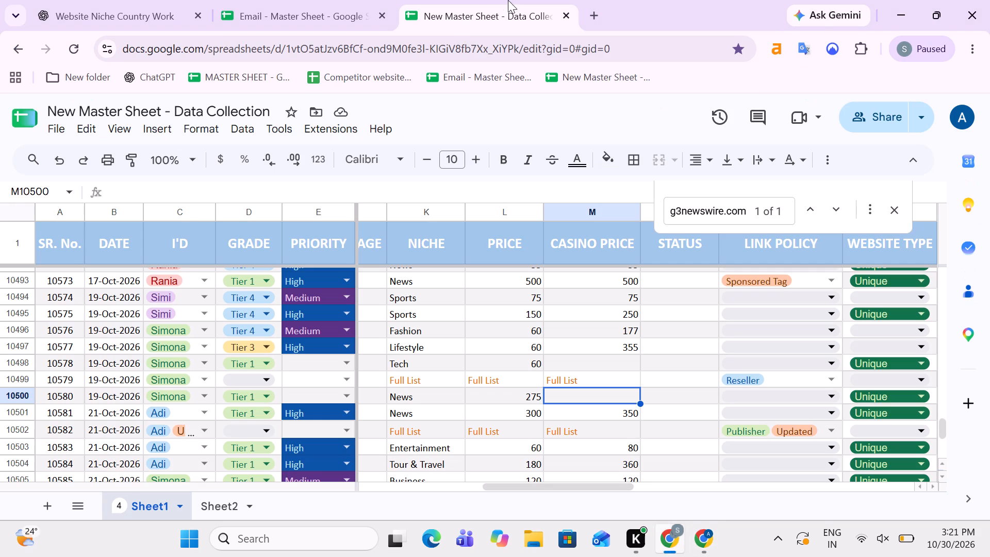
pyautogui.tripleClick(733, 215)
pyautogui.hotkey('ctrl', 'v')
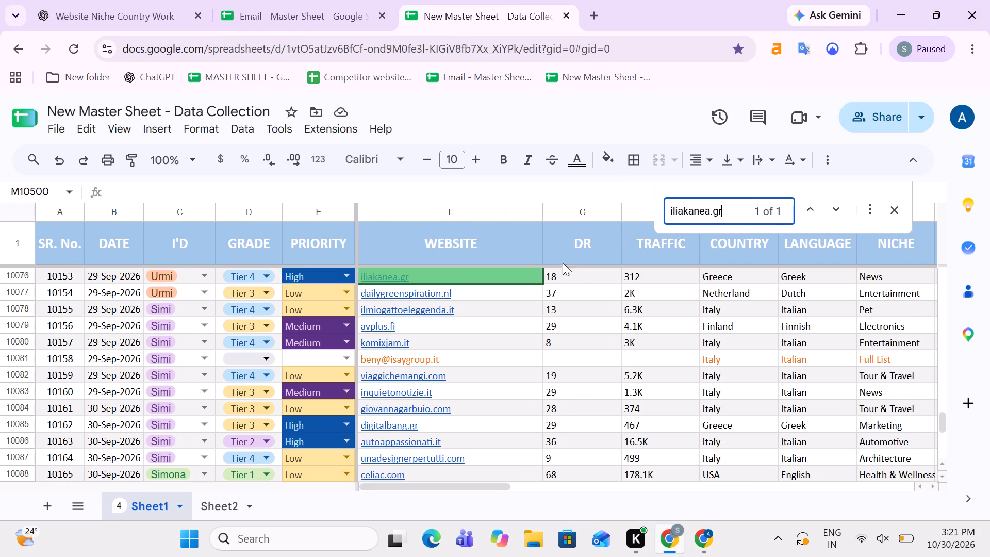
pyautogui.click(576, 282)
pyautogui.press('Right')
pyautogui.press('Right')
pyautogui.press('Right')
pyautogui.press('Right')
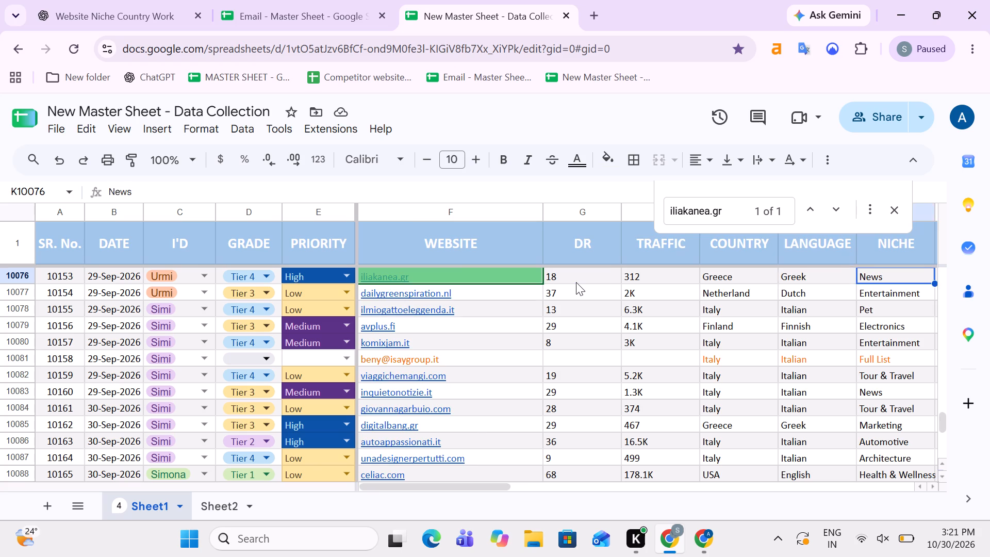
pyautogui.press('Right')
pyautogui.press('Right')
pyautogui.press('Right')
pyautogui.press('Right')
pyautogui.press('Left')
pyautogui.press('Left')
pyautogui.hotkey('alt', 'Tab')
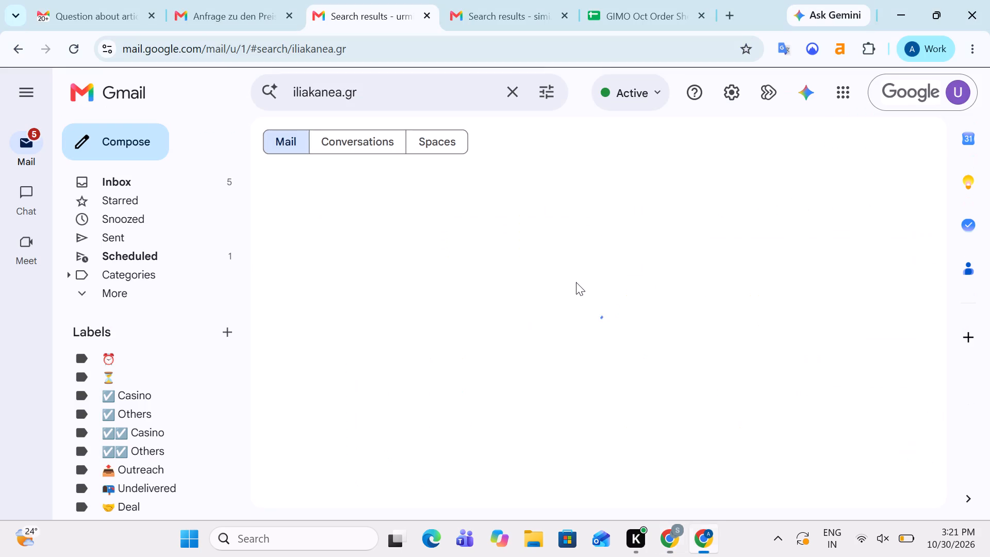
pyautogui.hotkey('alt', 'Tab')
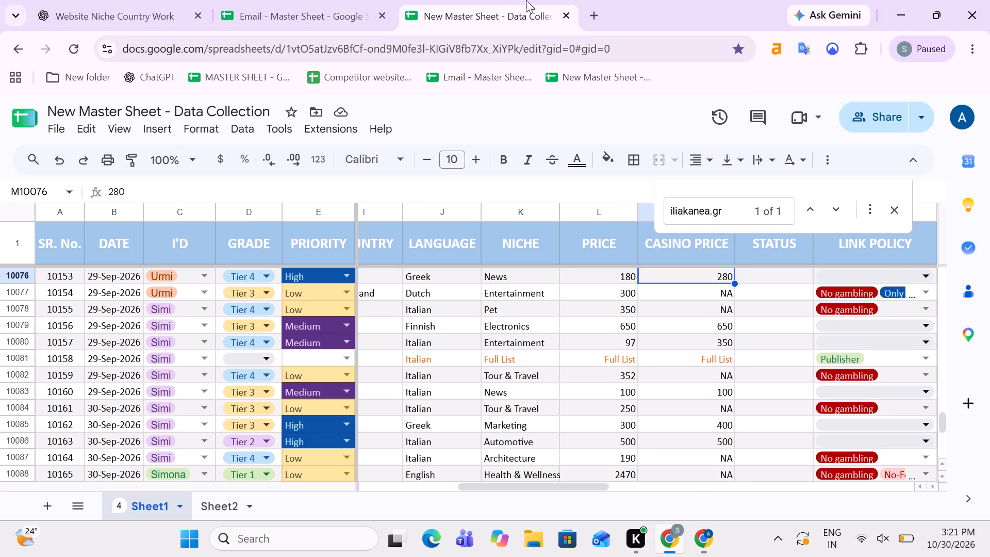
# Back in the GIMO October order sheet, set the iliakanea.gr row's match status to Match.
pyautogui.hotkey('alt', 'Tab')
pyautogui.click(636, 8)
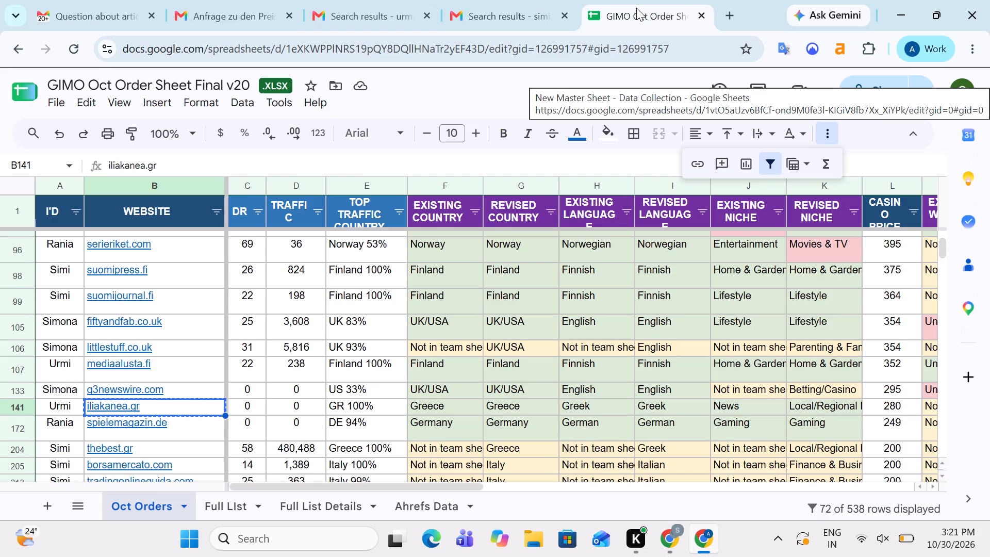
pyautogui.press('Right')
pyautogui.press('Right')
pyautogui.press('Right')
pyautogui.press('Right')
pyautogui.press('Right')
pyautogui.press('Right')
pyautogui.press('Right')
pyautogui.press('Right')
pyautogui.press('Right')
pyautogui.press('Right')
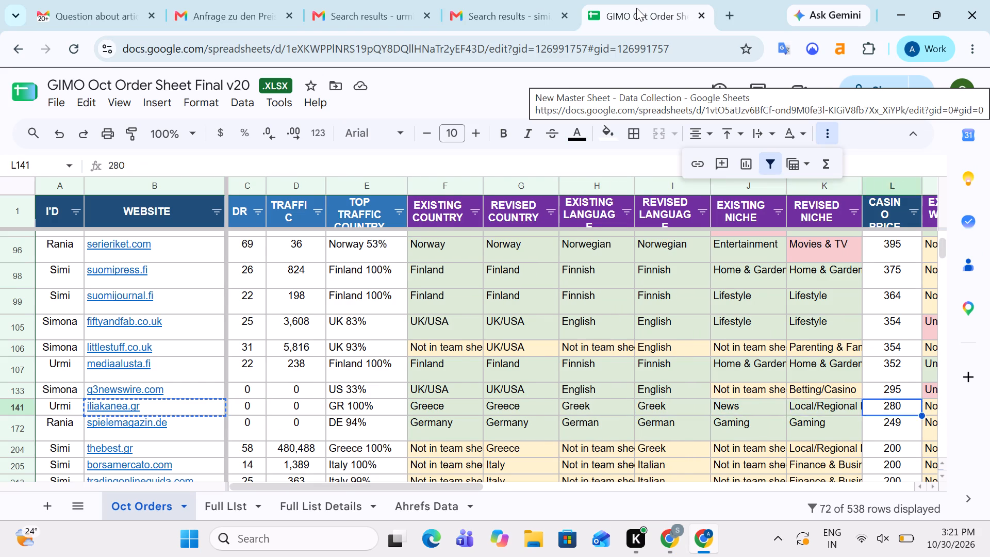
pyautogui.press('Right')
pyautogui.press('Right')
pyautogui.press('Right')
pyautogui.press('Right')
pyautogui.press('Right')
pyautogui.press('Right')
pyautogui.press('Right')
pyautogui.press('Left')
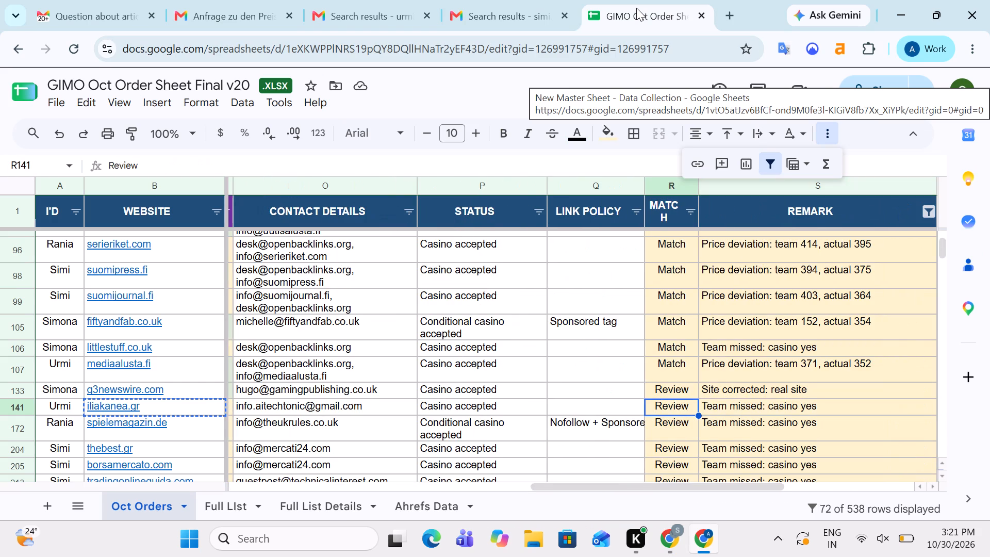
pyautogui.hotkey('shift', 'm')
pyautogui.press('Down')
# Examine the spielemagazin.de row's remark, match status, link policy, status and website type.
pyautogui.press('Right')
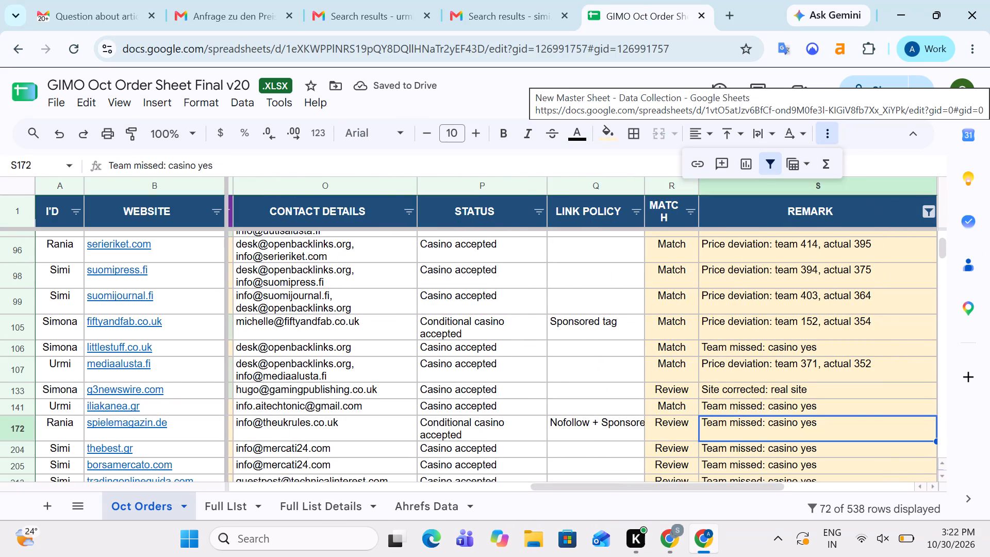
pyautogui.press('Right')
pyautogui.press('Left')
pyautogui.press('Left')
pyautogui.press('Right')
pyautogui.press('Right')
pyautogui.press('Left')
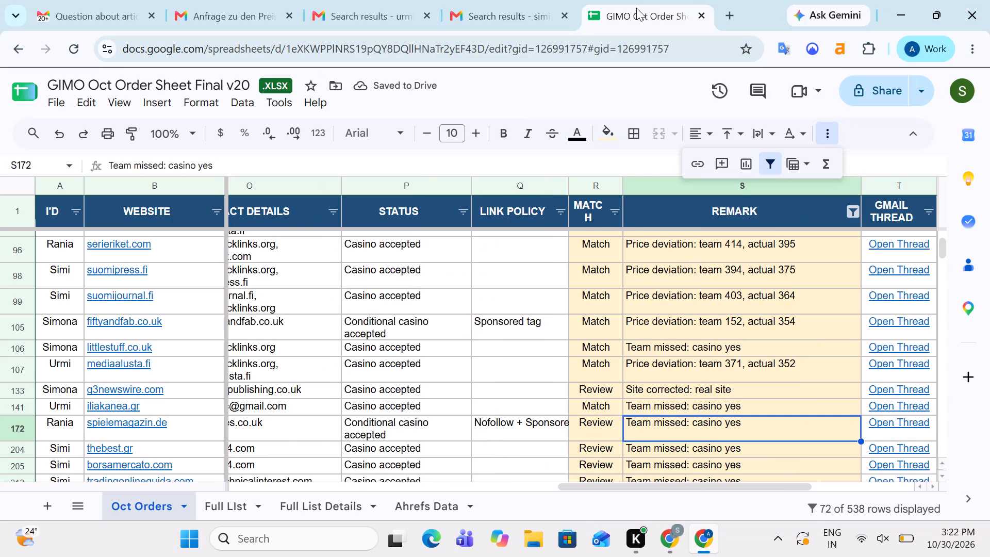
pyautogui.press('Left')
pyautogui.press('Right')
pyautogui.press('Left')
pyautogui.press('Left')
pyautogui.press('Right')
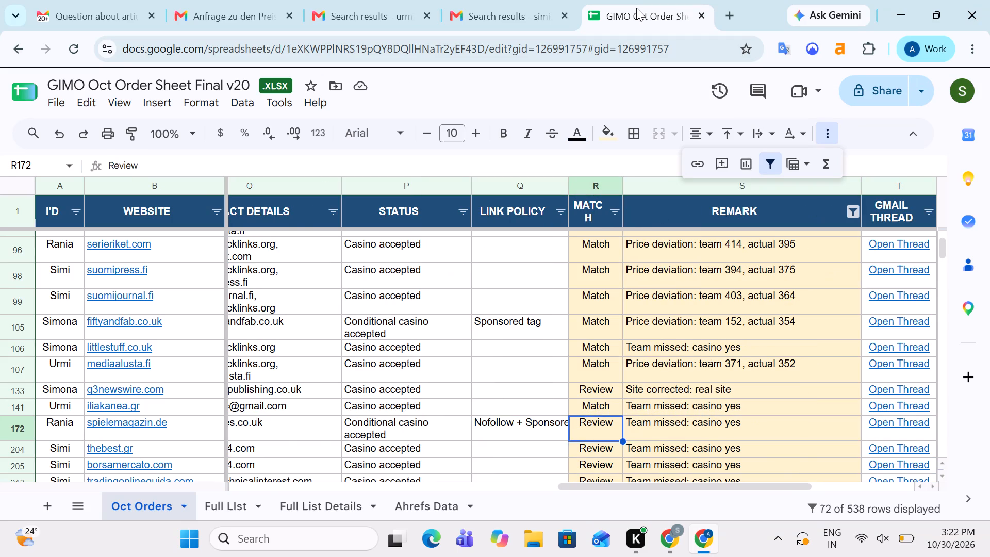
pyautogui.press('Left')
pyautogui.press('Right')
pyautogui.press('Left')
pyautogui.press('Left')
pyautogui.press('Left')
pyautogui.press('Left')
pyautogui.press('Left')
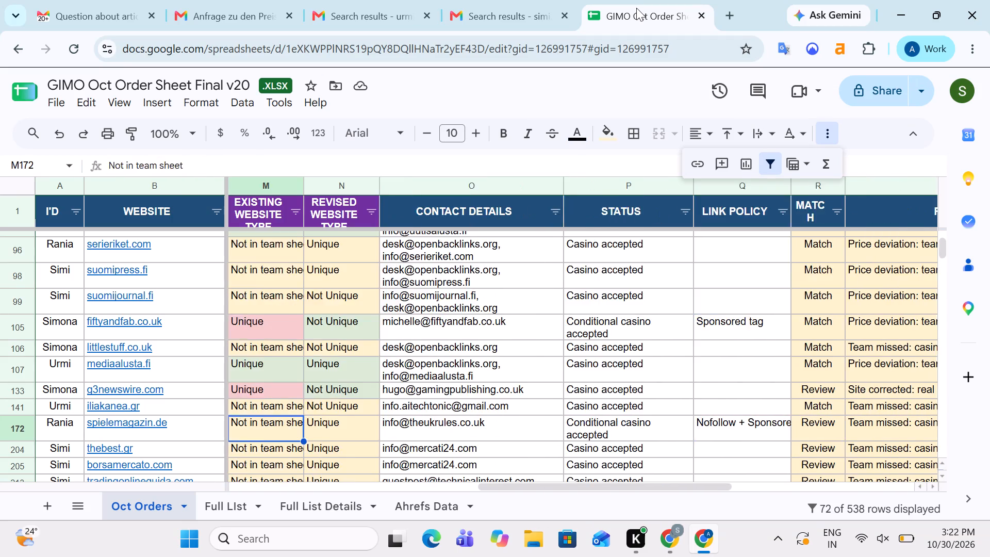
pyautogui.press('Left')
pyautogui.press('Right')
pyautogui.press('Right')
pyautogui.press('Left')
# Copy spielemagazin.de from the order sheet's website column.
pyautogui.press('Left')
pyautogui.press('Left')
pyautogui.press('Left')
pyautogui.press('Left')
pyautogui.press('Left')
pyautogui.press('Left')
pyautogui.press('Left')
pyautogui.press('Left')
pyautogui.press('Left')
pyautogui.press('Left')
pyautogui.press('Left')
pyautogui.press('Left')
pyautogui.press('Left')
pyautogui.press('Left')
pyautogui.press('Left')
pyautogui.press('Right')
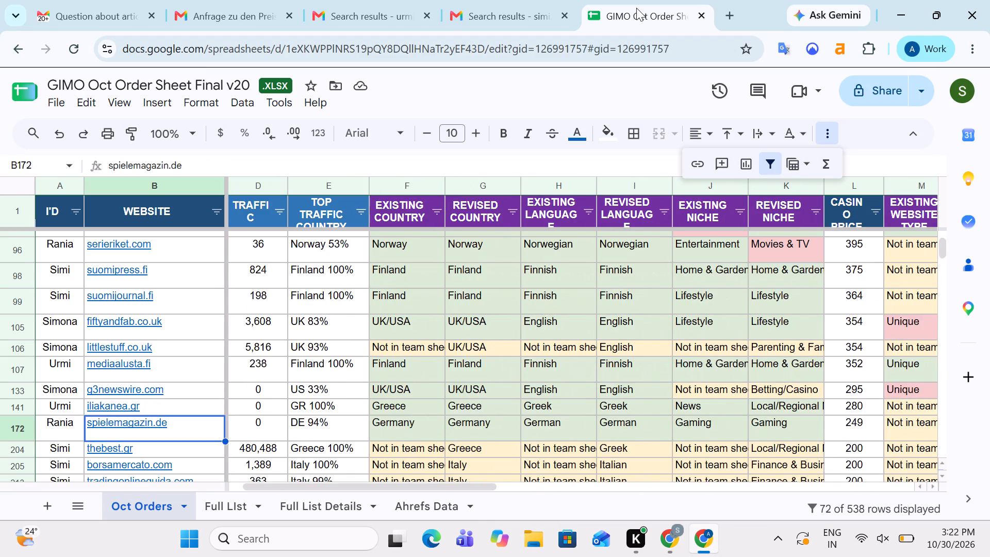
pyautogui.press('Right')
pyautogui.press('Left')
pyautogui.press('Left')
pyautogui.press('Right')
pyautogui.hotkey('ctrl', 'c')
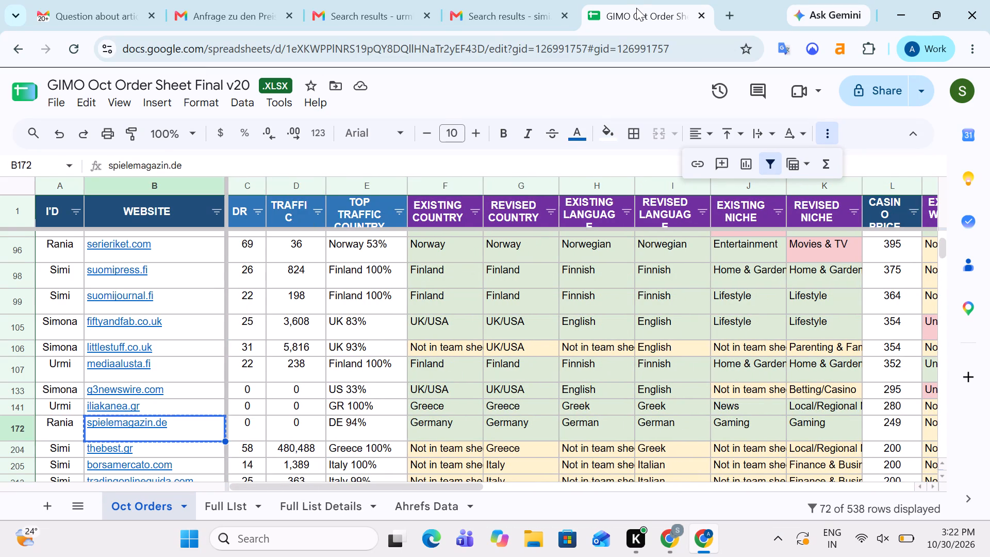
pyautogui.hotkey('alt', 'Tab')
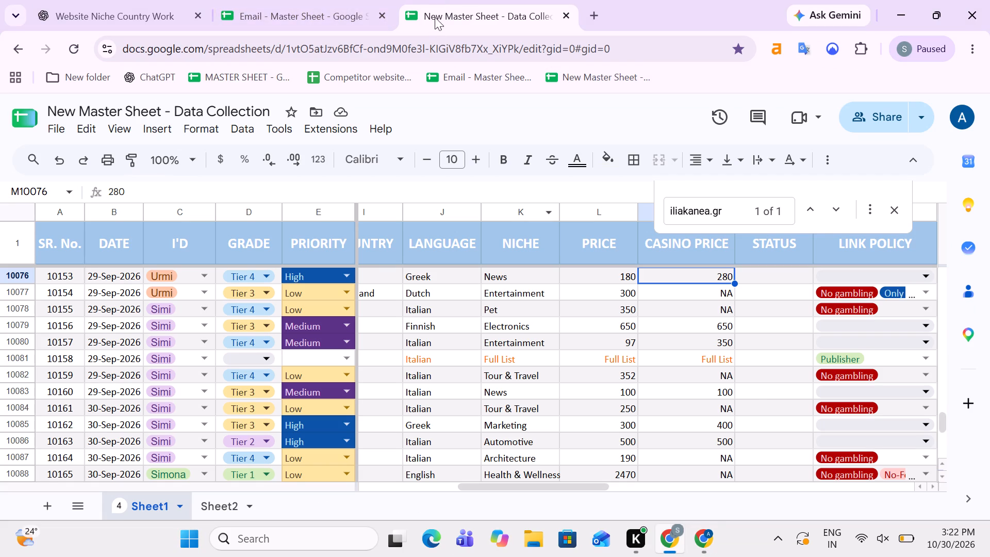
pyautogui.hotkey('alt', 'Tab')
pyautogui.click(339, 6)
pyautogui.click(969, 94)
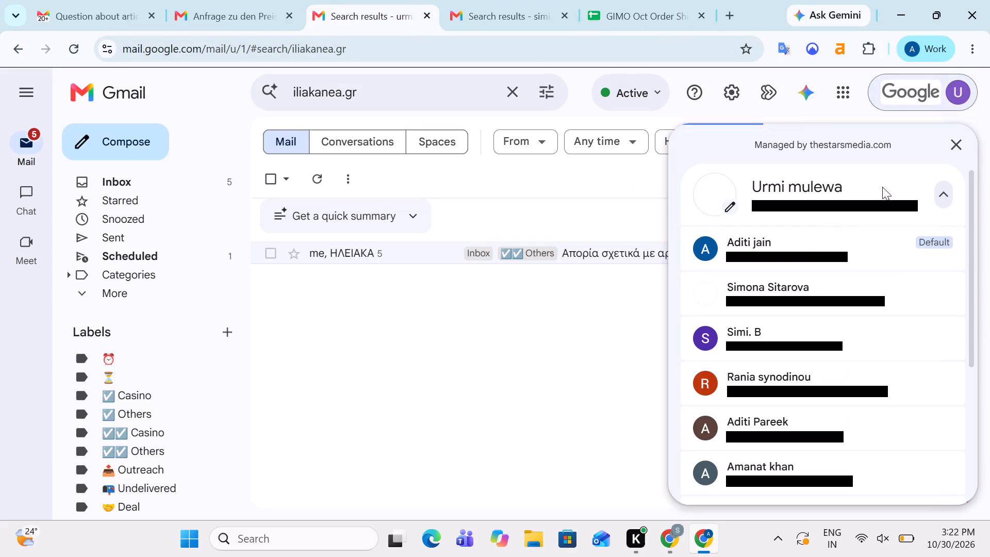
pyautogui.click(728, 371)
# Search the New Master Sheet for spielemagazin.de.
pyautogui.hotkey('alt', 'Tab')
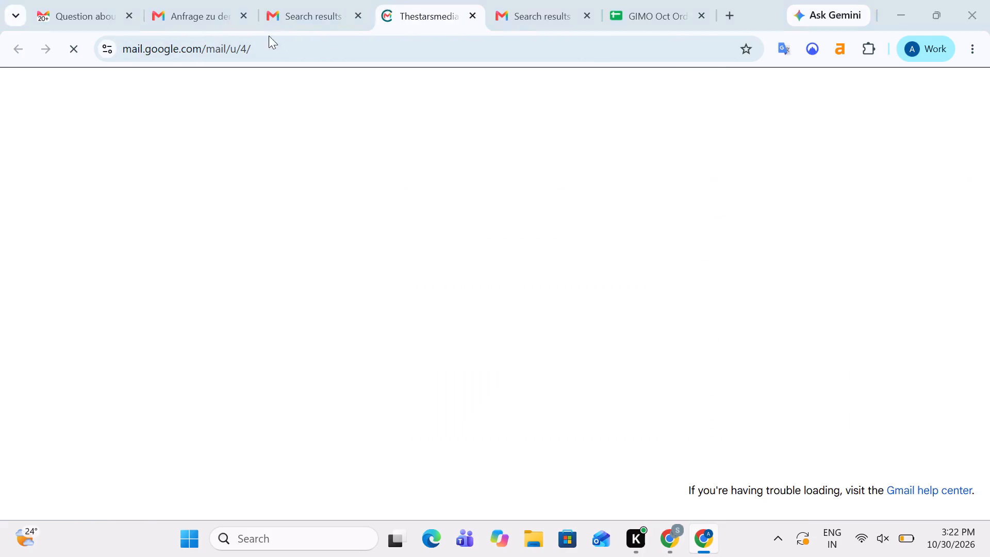
pyautogui.tripleClick(696, 215)
pyautogui.hotkey('ctrl', 'v')
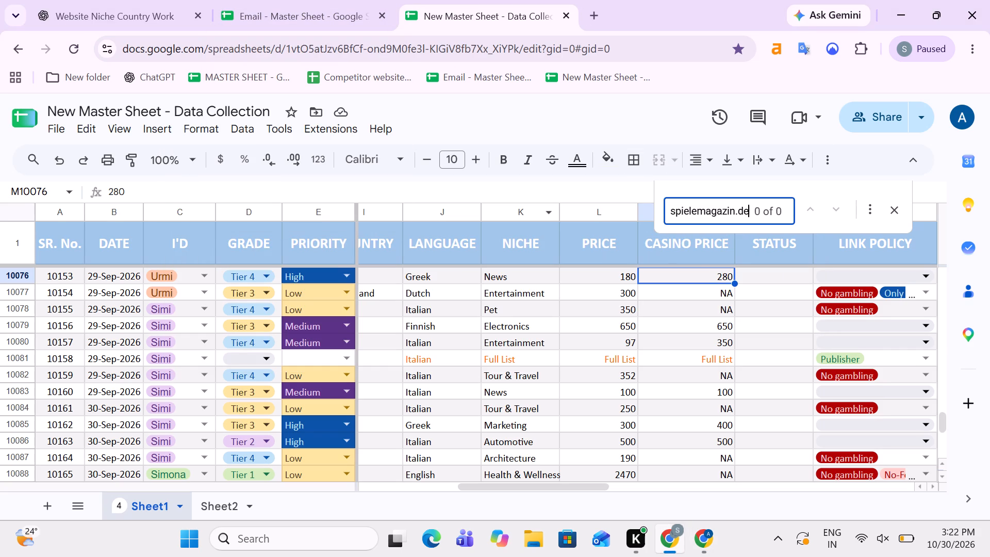
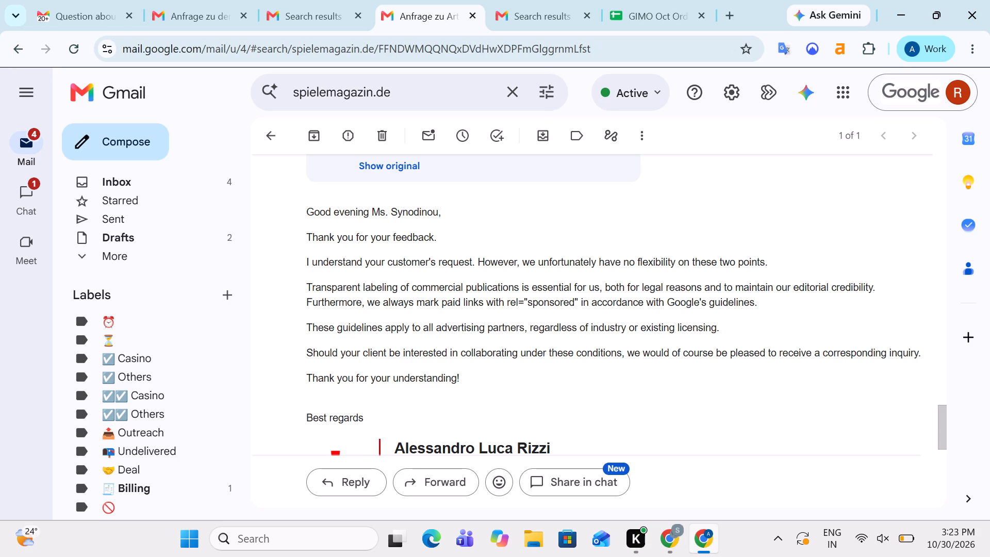
# Return to the GIMO Oct Order sheet, review the spielemagazin.de row through to its remark, and set its Match value to Match.
pyautogui.click(696, 0)
pyautogui.press('Right')
pyautogui.press('Right')
pyautogui.press('Right')
pyautogui.press('Right')
pyautogui.press('Right')
pyautogui.press('Right')
pyautogui.press('Right')
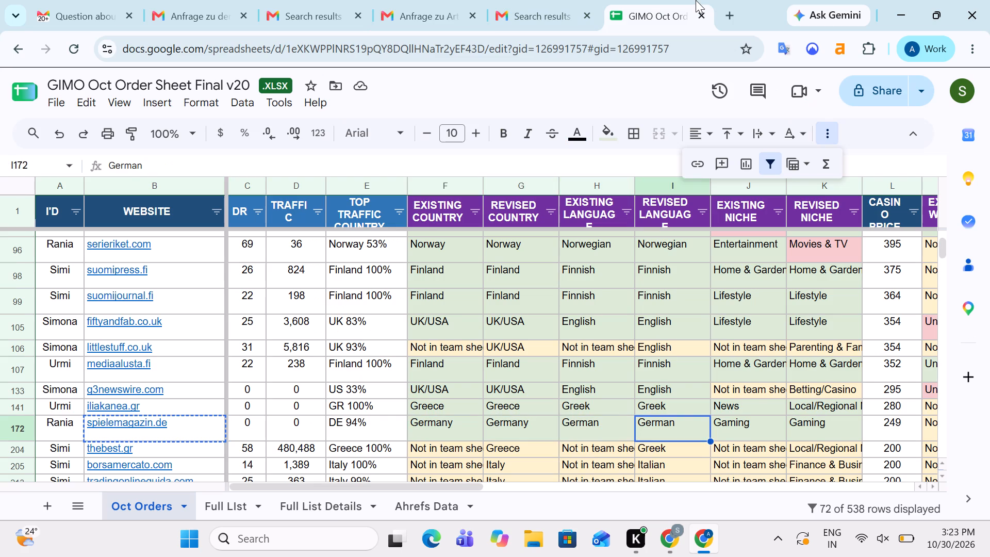
pyautogui.press('Right')
pyautogui.press('Right')
pyautogui.press('Right')
pyautogui.press('Right')
pyautogui.press('Right')
pyautogui.press('Right')
pyautogui.press('Right')
pyautogui.press('Right')
pyautogui.press('Right')
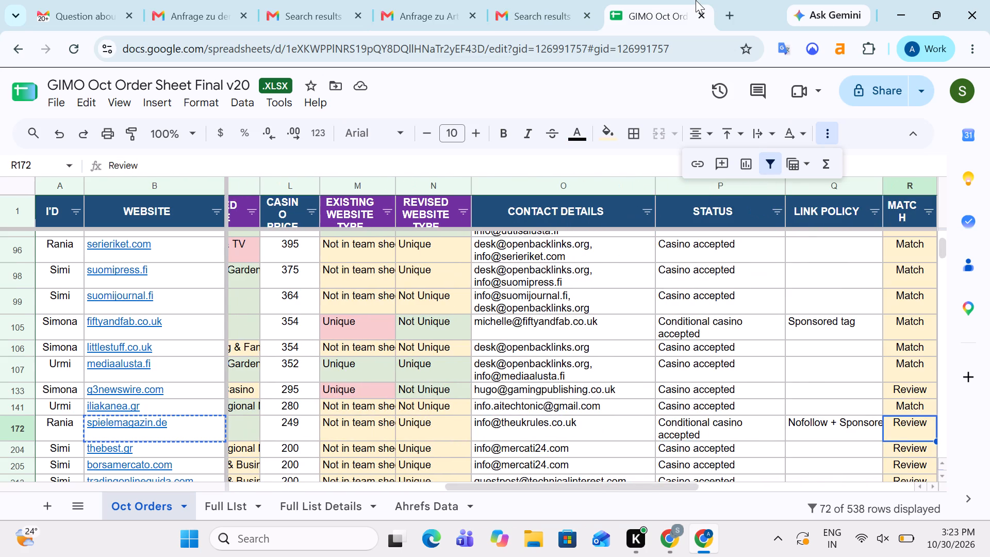
pyautogui.press('Right')
pyautogui.press('Left')
pyautogui.press('m')
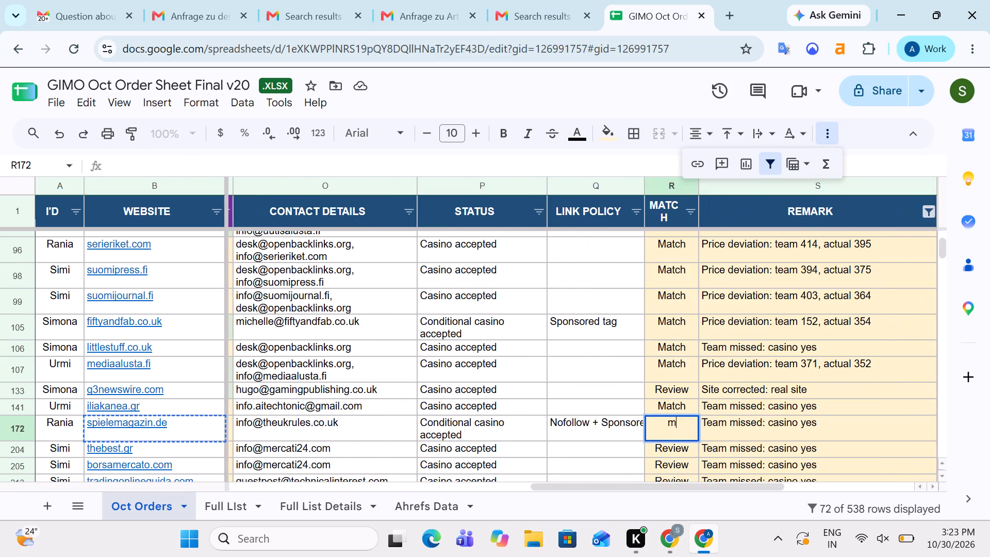
pyautogui.press('Down')
# Review the thebest.gr row's country, language, niche, price, website type, contact and remark entries, and set its Match value to Match.
pyautogui.press('Right')
pyautogui.press('Left')
pyautogui.press('Left')
pyautogui.press('Left')
pyautogui.press('Left')
pyautogui.press('Left')
pyautogui.press('Left')
pyautogui.press('Left')
pyautogui.press('Left')
pyautogui.press('Left')
pyautogui.press('Left')
pyautogui.press('Left')
pyautogui.press('Left')
pyautogui.press('Left')
pyautogui.press('Left')
pyautogui.press('Left')
pyautogui.press('Left')
pyautogui.press('Left')
pyautogui.press('Left')
pyautogui.press('Left')
pyautogui.press('Left')
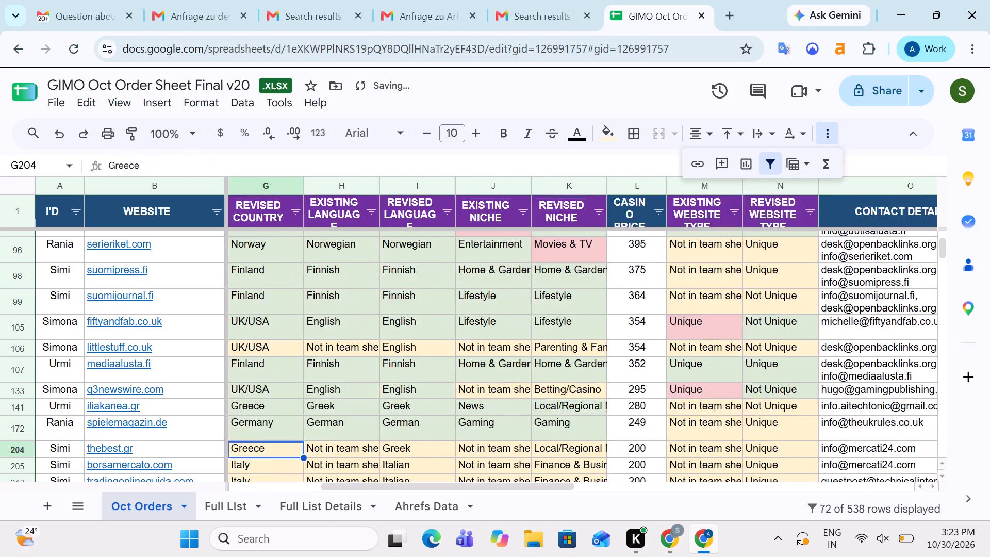
pyautogui.press('Right')
pyautogui.press('Right')
pyautogui.press('Left')
pyautogui.press('Right')
pyautogui.press('Right')
pyautogui.press('Right')
pyautogui.press('Right')
pyautogui.press('Right')
pyautogui.press('Right')
pyautogui.press('Right')
pyautogui.press('Right')
pyautogui.press('Right')
pyautogui.press('Right')
pyautogui.press('Right')
pyautogui.press('Right')
pyautogui.press('Right')
pyautogui.press('Right')
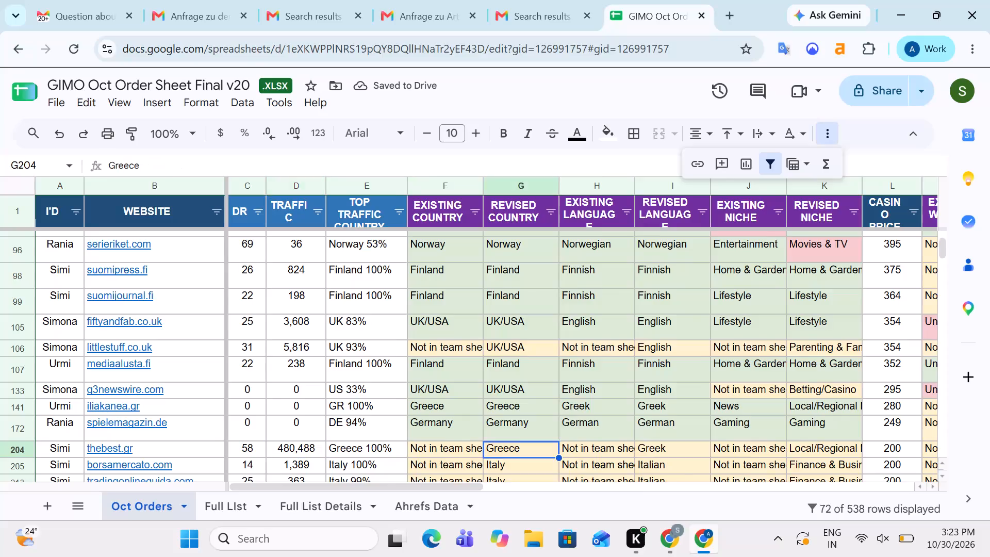
pyautogui.press('Right')
pyautogui.press('Right')
pyautogui.press('Right')
pyautogui.press('Right')
pyautogui.press('Left')
pyautogui.press('Left')
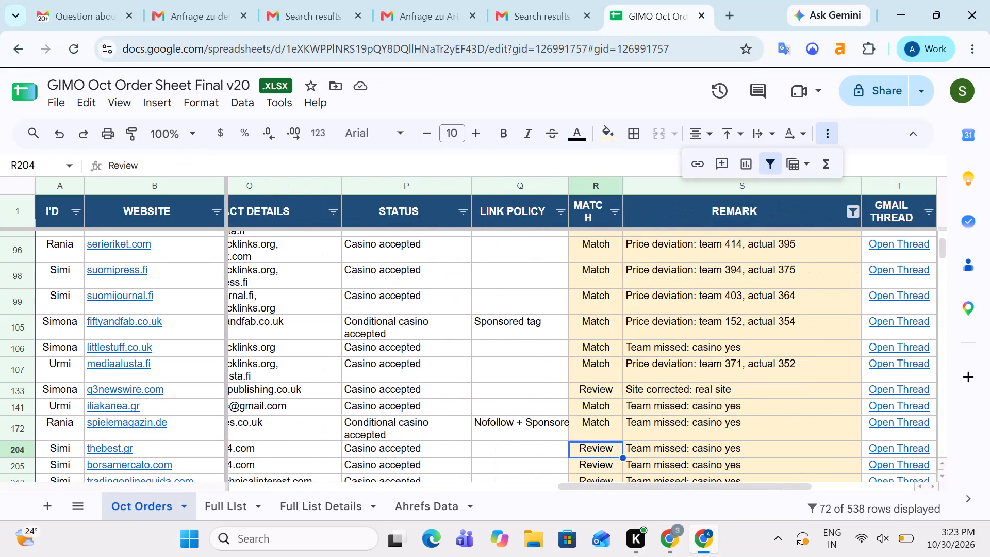
pyautogui.press('m')
pyautogui.press('Down')
# Copy the website name borsamercato.com from its row in Oct Orders.
pyautogui.press('Right')
pyautogui.press('Left')
pyautogui.press('Left')
pyautogui.press('Left')
pyautogui.press('Left')
pyautogui.press('Left')
pyautogui.press('Left')
pyautogui.press('Left')
pyautogui.press('Left')
pyautogui.press('Left')
pyautogui.press('Left')
pyautogui.press('Left')
pyautogui.press('Left')
pyautogui.press('Left')
pyautogui.press('Left')
pyautogui.press('Left')
pyautogui.press('Left')
pyautogui.press('Left')
pyautogui.press('Left')
pyautogui.press('Left')
pyautogui.press('Left')
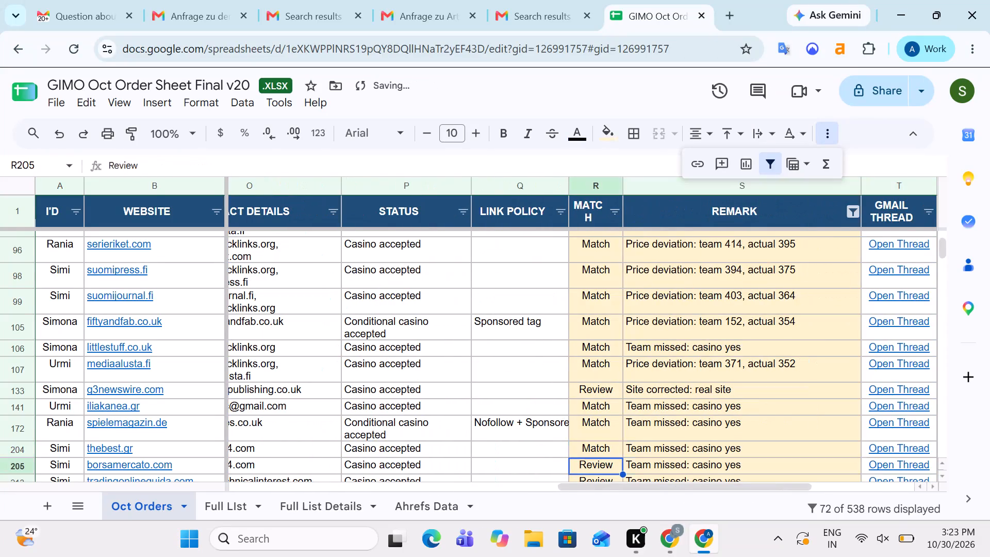
pyautogui.press('Right')
pyautogui.press('Right')
pyautogui.press('Left')
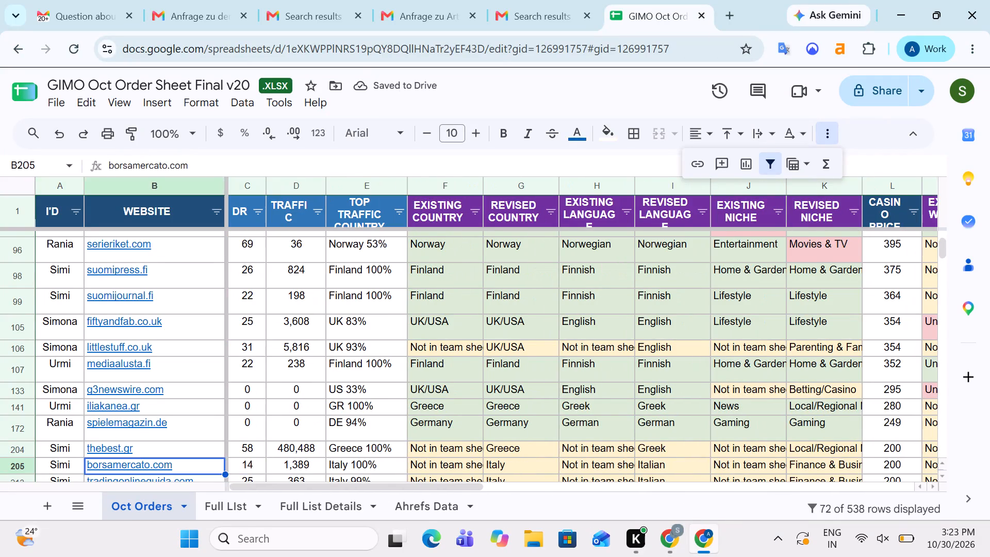
pyautogui.hotkey('ctrl', 'c')
# Examine the borsamercato.com row from DR and traffic through niche, casino price, website type, contact, status and link policy to its remark.
pyautogui.press('Right')
pyautogui.press('Right')
pyautogui.press('Right')
pyautogui.press('Right')
pyautogui.press('Right')
pyautogui.press('Right')
pyautogui.press('Right')
pyautogui.press('Right')
pyautogui.press('Right')
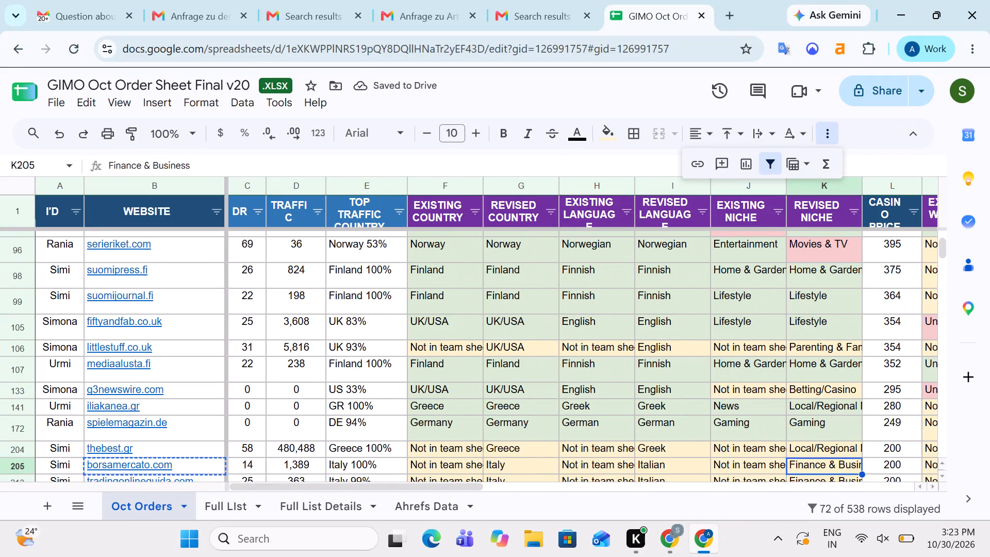
pyautogui.press('Right')
pyautogui.press('Right')
pyautogui.press('Right')
pyautogui.press('Right')
pyautogui.press('Left')
pyautogui.press('Left')
pyautogui.press('Right')
pyautogui.press('Right')
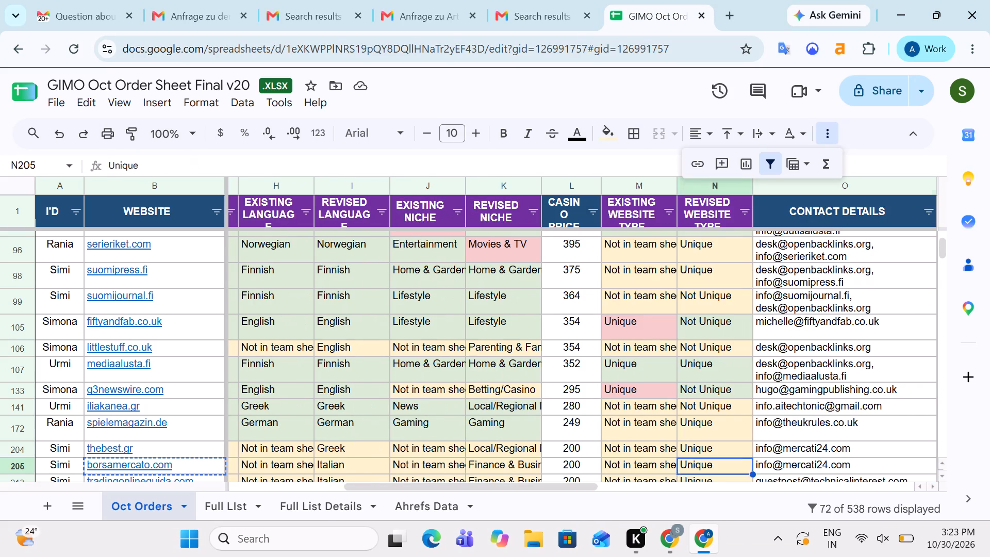
pyautogui.press('Right')
pyautogui.press('Right')
pyautogui.press('Left')
pyautogui.press('Left')
pyautogui.press('Right')
pyautogui.press('Right')
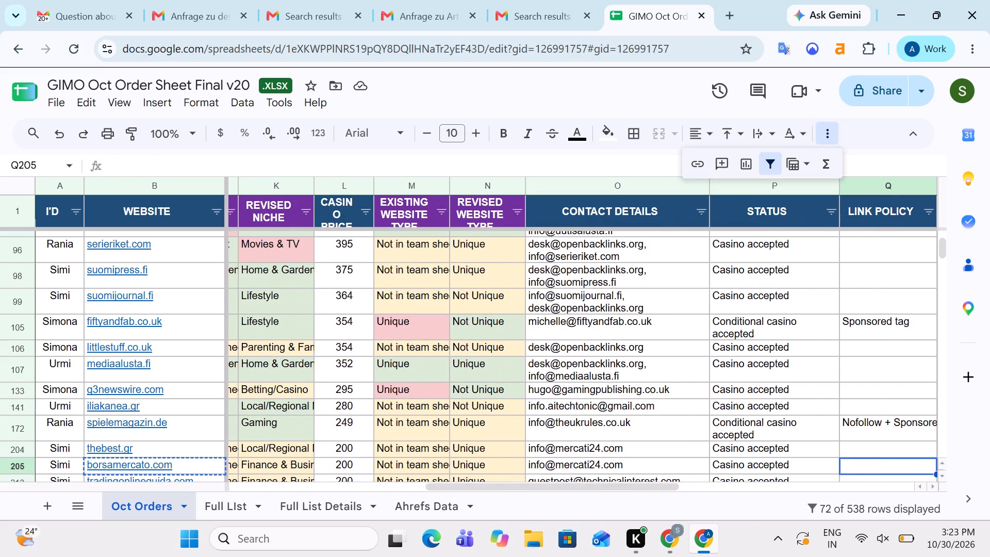
pyautogui.press('Right')
pyautogui.press('Left')
pyautogui.press('Left')
pyautogui.press('Right')
pyautogui.press('Right')
pyautogui.press('Right')
pyautogui.press('Left')
pyautogui.press('Right')
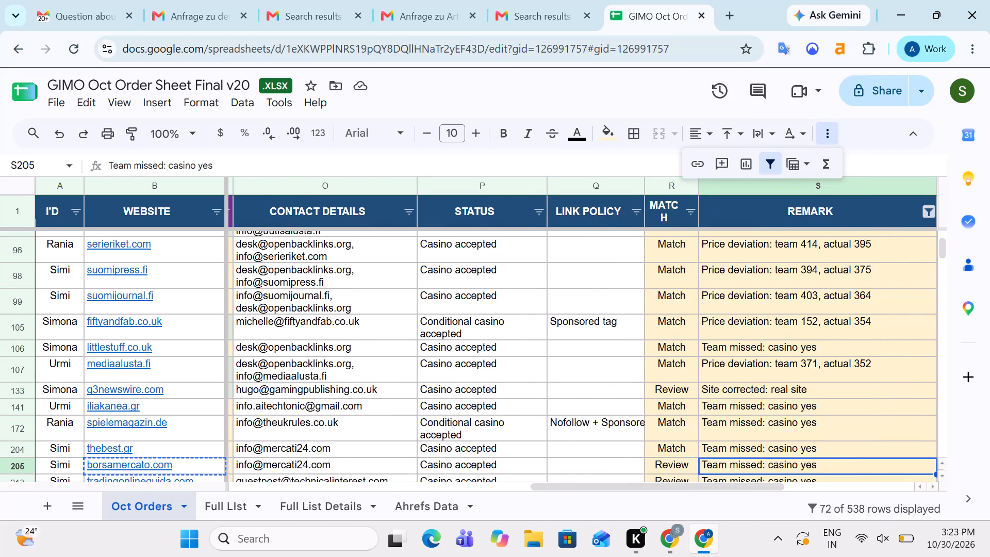
# Re-examine the borsamercato.com row from its Gmail thread back through status, contact details, website type, casino price and niche.
pyautogui.press('Right')
pyautogui.press('Left')
pyautogui.press('Left')
pyautogui.press('Left')
pyautogui.press('Left')
pyautogui.press('Left')
pyautogui.press('Left')
pyautogui.press('Left')
pyautogui.press('Left')
pyautogui.press('Left')
pyautogui.press('Right')
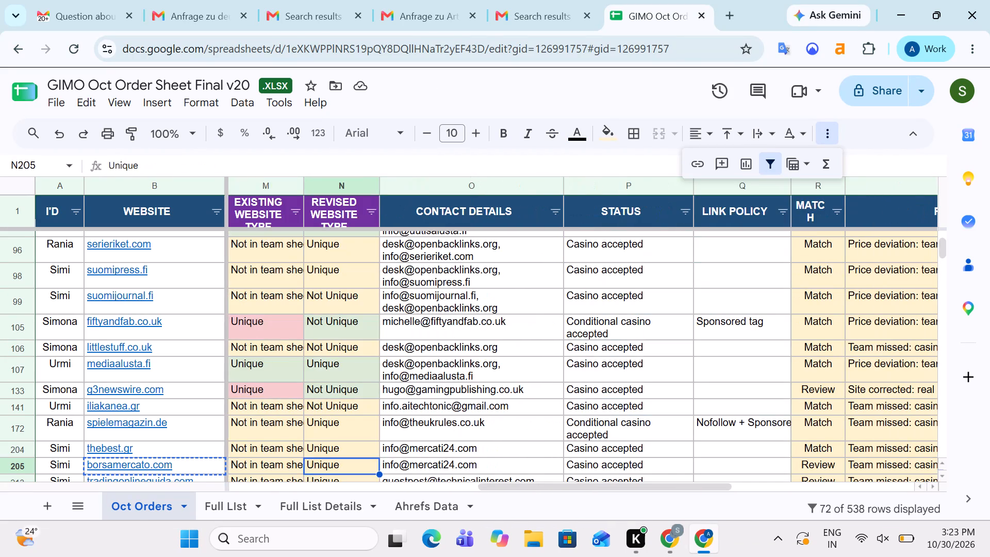
pyautogui.press('Right')
pyautogui.press('Left')
pyautogui.press('Left')
pyautogui.press('Left')
pyautogui.press('Left')
# Check the borsamercato.com row's contact, status, link policy and remark entries, and set its Match value to Match.
pyautogui.press('Right')
pyautogui.press('Right')
pyautogui.press('Right')
pyautogui.press('Right')
pyautogui.press('Right')
pyautogui.press('Right')
pyautogui.press('Right')
pyautogui.press('Right')
pyautogui.press('Right')
pyautogui.press('Right')
pyautogui.press('Right')
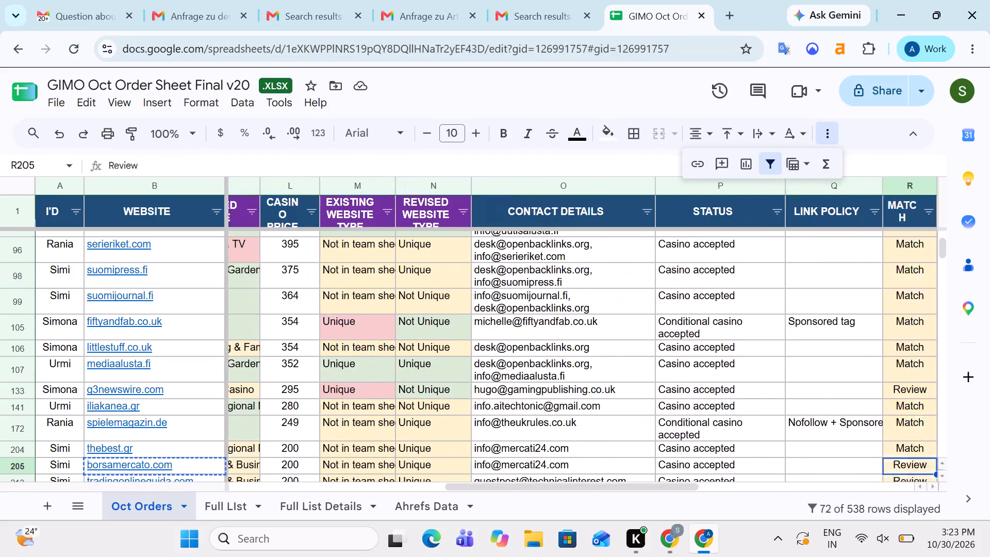
pyautogui.press('Right')
pyautogui.press('Left')
pyautogui.press('Left')
pyautogui.press('Left')
pyautogui.press('Left')
pyautogui.press('Left')
pyautogui.press('Left')
pyautogui.press('Right')
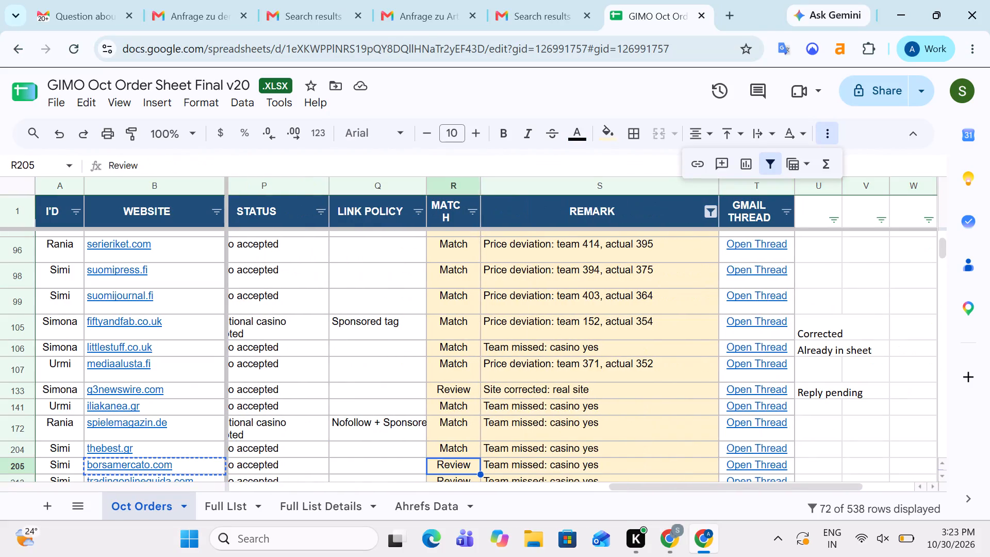
pyautogui.press('m')
pyautogui.press('Down')
# Examine the tradingonlineguida.com row from its remark back through status, contact, website type and casino price to niche and language.
pyautogui.press('Down')
pyautogui.press('Down')
pyautogui.press('Down')
pyautogui.press('Up')
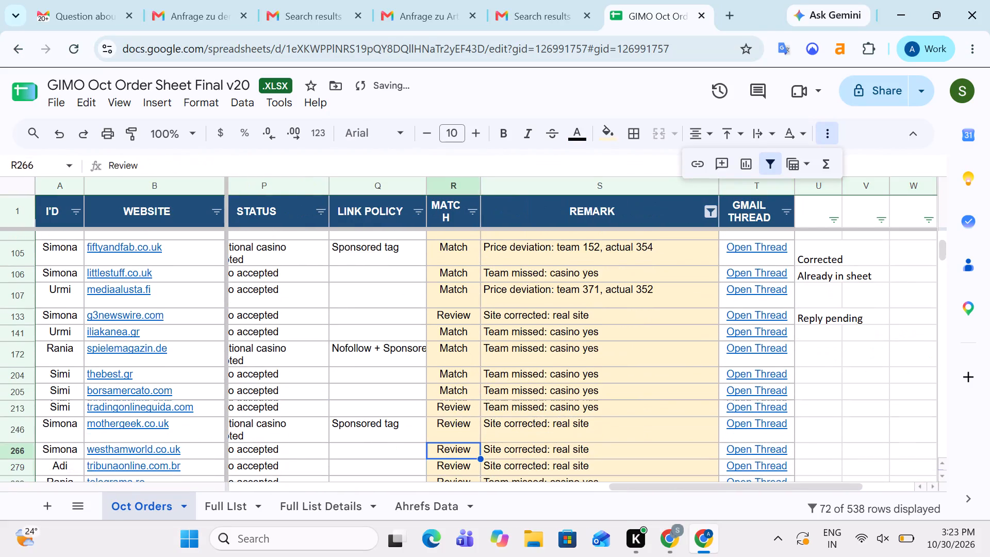
pyautogui.press('Up')
pyautogui.press('Up')
pyautogui.press('Right')
pyautogui.press('Left')
pyautogui.press('Left')
pyautogui.press('Left')
pyautogui.press('Left')
pyautogui.press('Left')
pyautogui.press('Left')
pyautogui.press('Left')
pyautogui.press('Left')
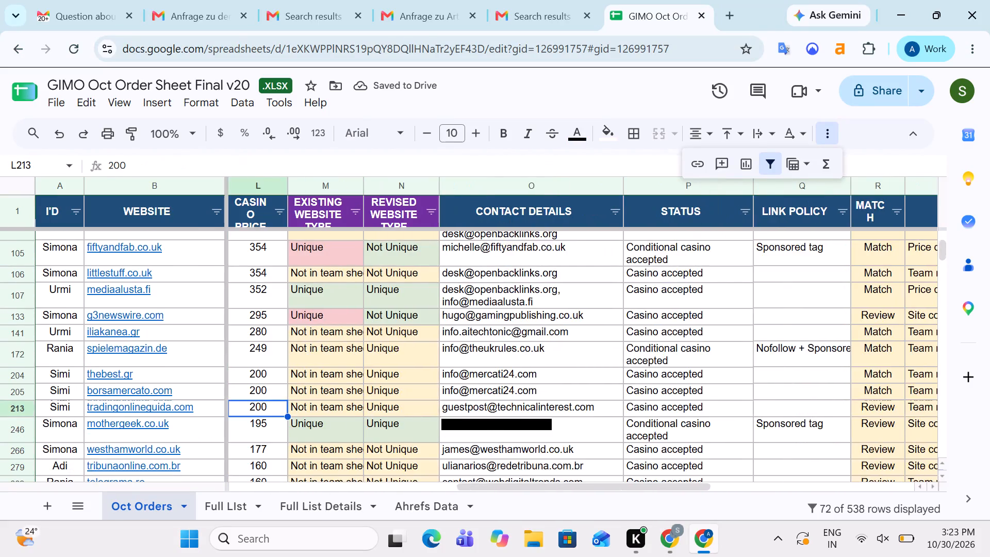
pyautogui.press('Left')
pyautogui.press('Left')
# Re-examine the tradingonlineguida.com row from niche and casino price forward through contact, status and remark to its Gmail thread.
pyautogui.press('Right')
pyautogui.press('Right')
pyautogui.press('Right')
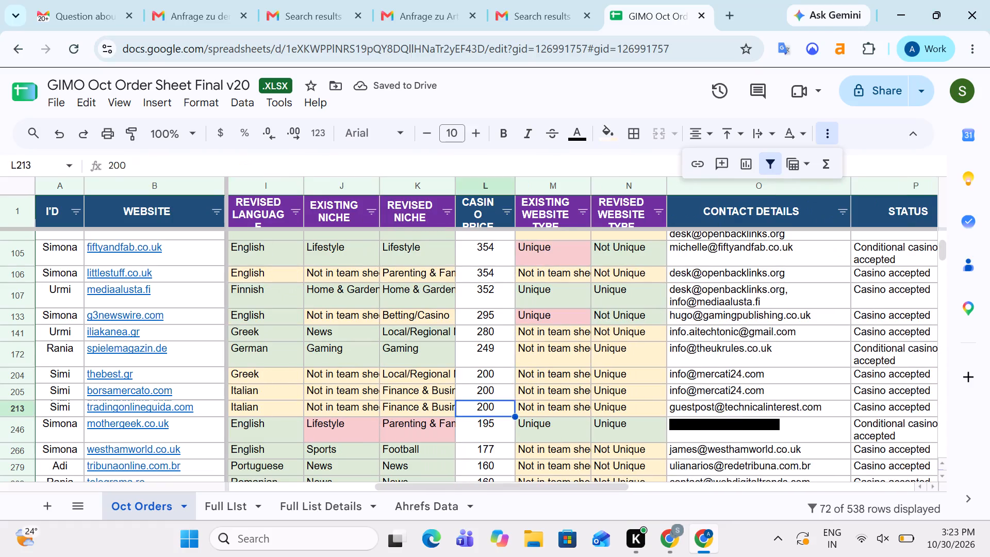
pyautogui.press('Right')
pyautogui.press('Right')
pyautogui.press('Right')
pyautogui.press('Right')
pyautogui.press('Right')
pyautogui.press('Right')
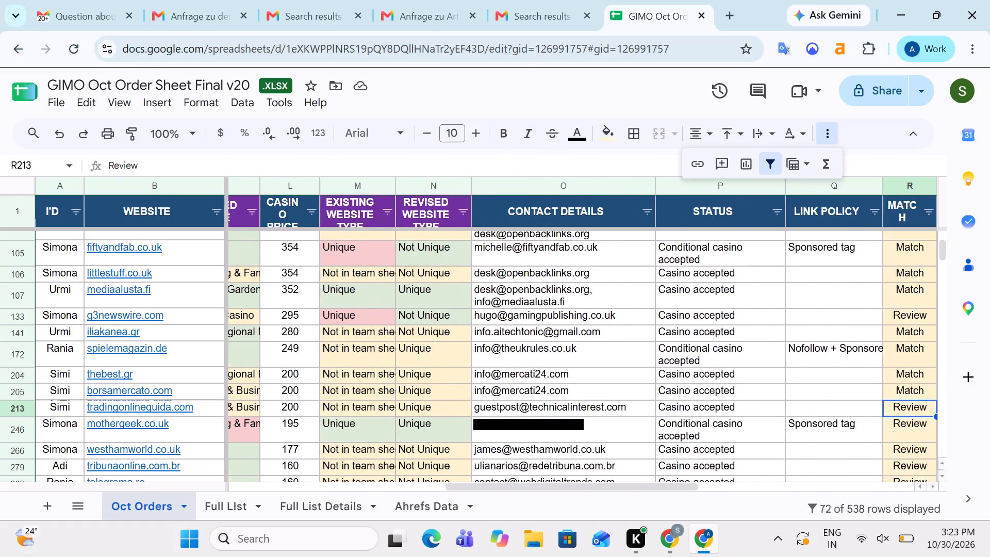
pyautogui.press('Right')
pyautogui.press('Right')
pyautogui.press('Left')
pyautogui.press('Left')
pyautogui.press('Right')
# Copy the website name tradingonlineguida.com from its row in Oct Orders.
pyautogui.press('Left')
pyautogui.press('Left')
pyautogui.press('Left')
pyautogui.press('Left')
pyautogui.press('Left')
pyautogui.press('Left')
pyautogui.press('Left')
pyautogui.press('Left')
pyautogui.press('Left')
pyautogui.press('Left')
pyautogui.press('Left')
pyautogui.press('Left')
pyautogui.press('Left')
pyautogui.press('Left')
pyautogui.press('Left')
pyautogui.press('Left')
pyautogui.press('Left')
pyautogui.press('Left')
pyautogui.press('Left')
pyautogui.press('Left')
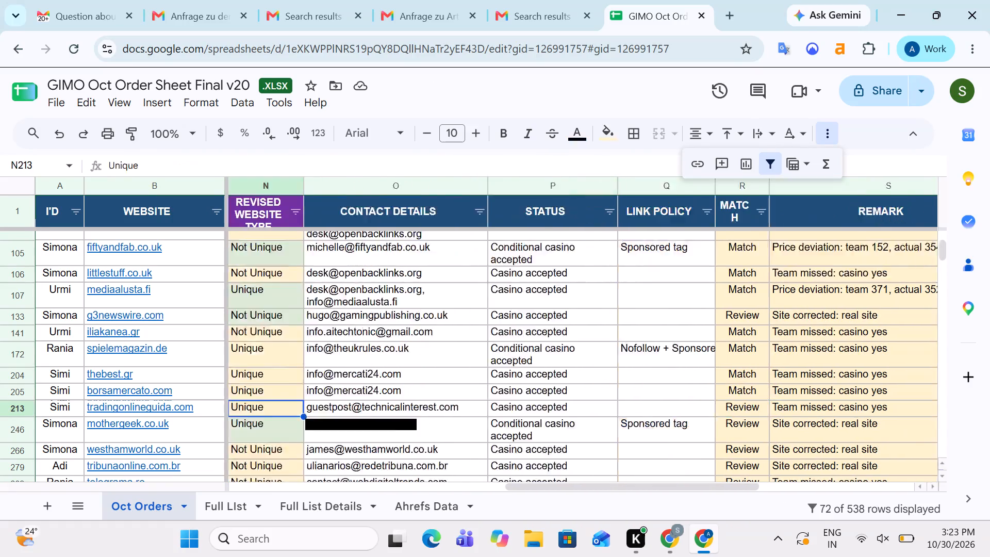
pyautogui.press('Right')
pyautogui.hotkey('ctrl', 'c')
# Find tradingonlineguida.com in the New Master Sheet and check its traffic, country and language entries.
pyautogui.hotkey('alt', 'Tab')
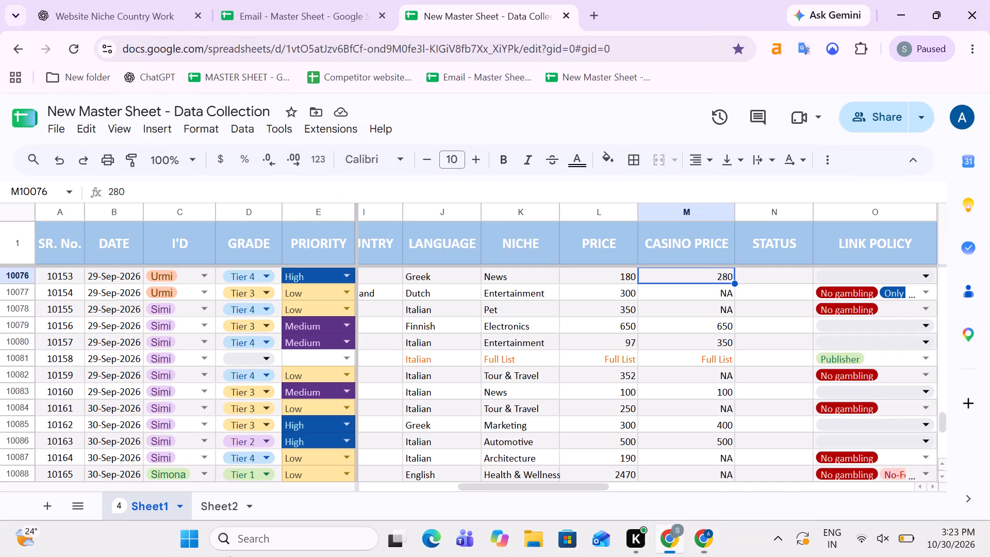
pyautogui.hotkey('ctrl', 'f')
pyautogui.hotkey('ctrl', 'v')
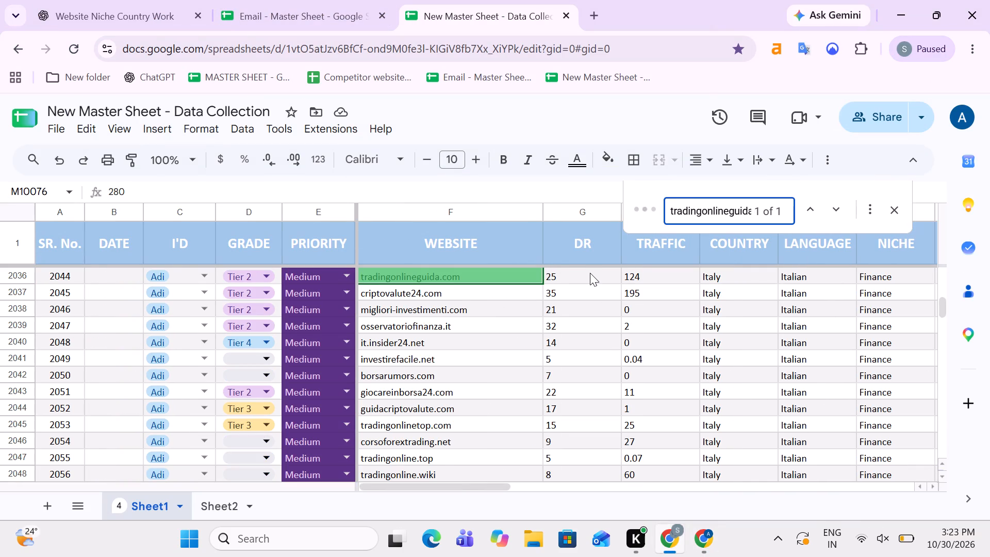
pyautogui.click(590, 273)
pyautogui.press('Right')
pyautogui.press('Right')
pyautogui.press('Right')
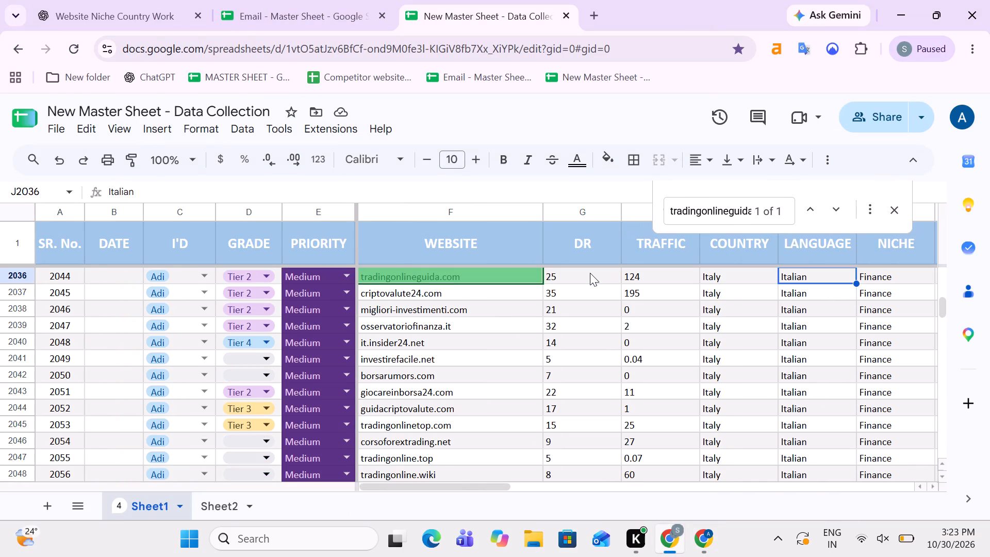
pyautogui.hotkey('alt', 'Tab')
pyautogui.click(453, 0)
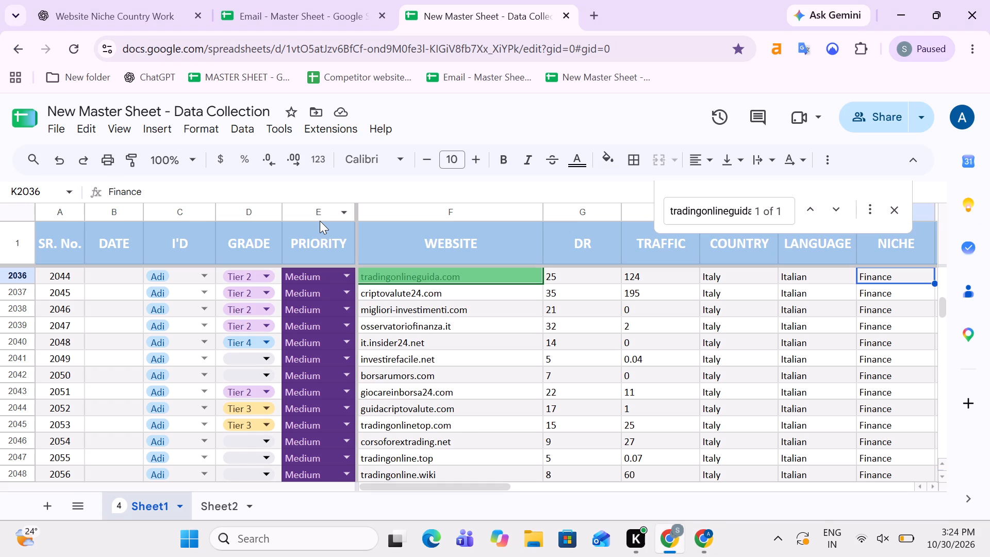
pyautogui.hotkey('alt', 'Tab')
pyautogui.click(699, 0)
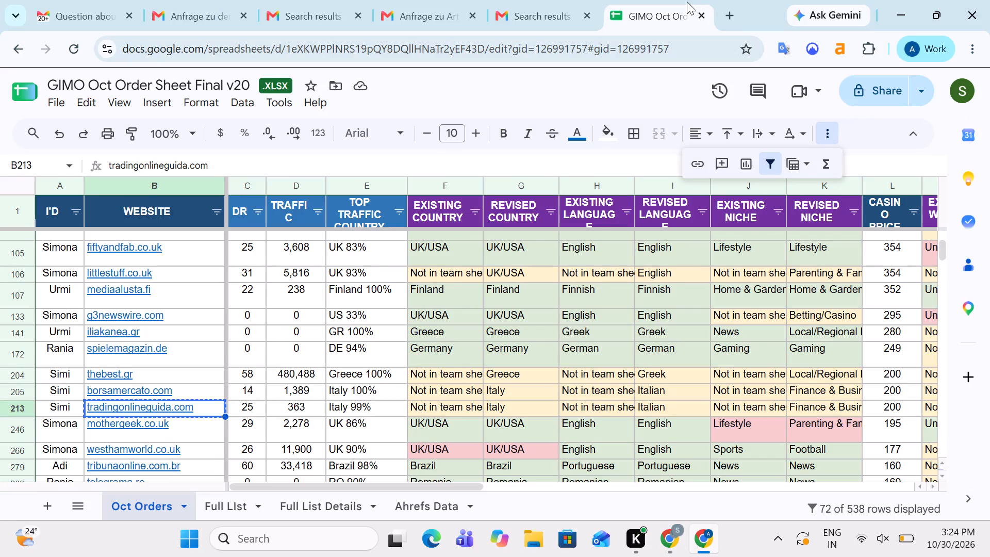
pyautogui.press('Right')
pyautogui.press('Right')
pyautogui.press('Right')
pyautogui.press('Right')
pyautogui.press('Right')
pyautogui.press('Right')
pyautogui.press('Right')
pyautogui.press('Right')
pyautogui.press('Right')
pyautogui.press('Right')
pyautogui.press('Right')
pyautogui.press('Right')
pyautogui.press('Right')
pyautogui.press('Right')
pyautogui.press('Right')
pyautogui.press('Right')
pyautogui.press('Right')
pyautogui.press('Right')
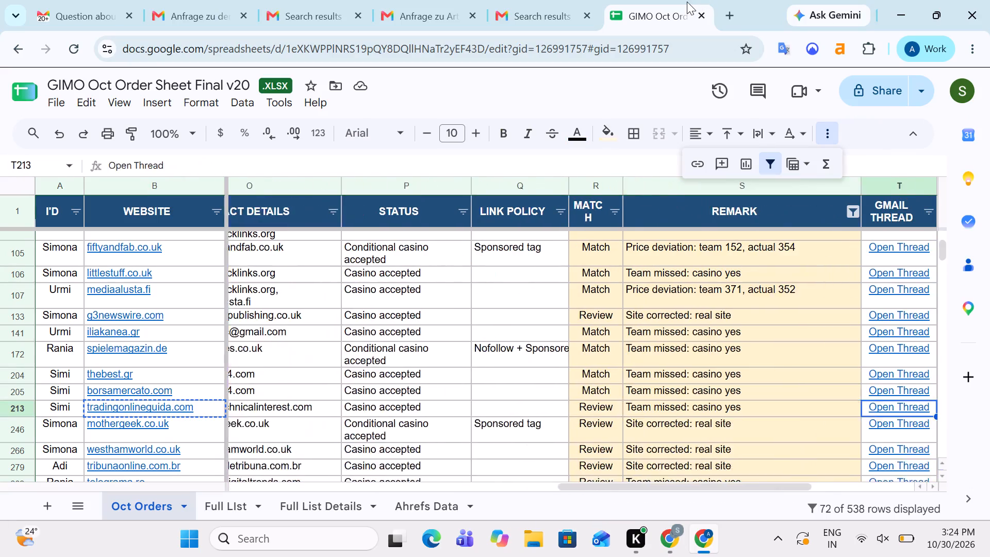
pyautogui.press('Right')
pyautogui.press('Right')
pyautogui.press('Right')
pyautogui.press('Left')
pyautogui.press('Left')
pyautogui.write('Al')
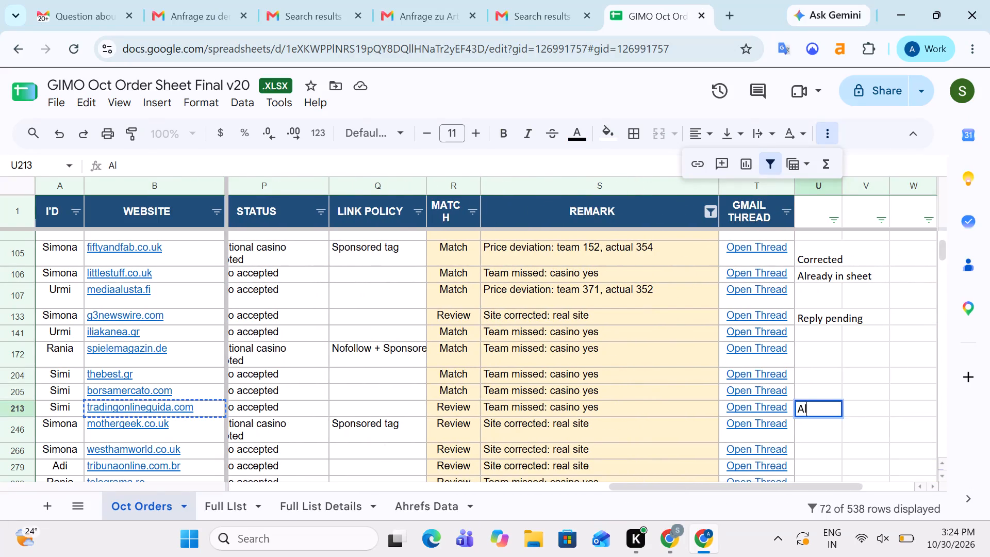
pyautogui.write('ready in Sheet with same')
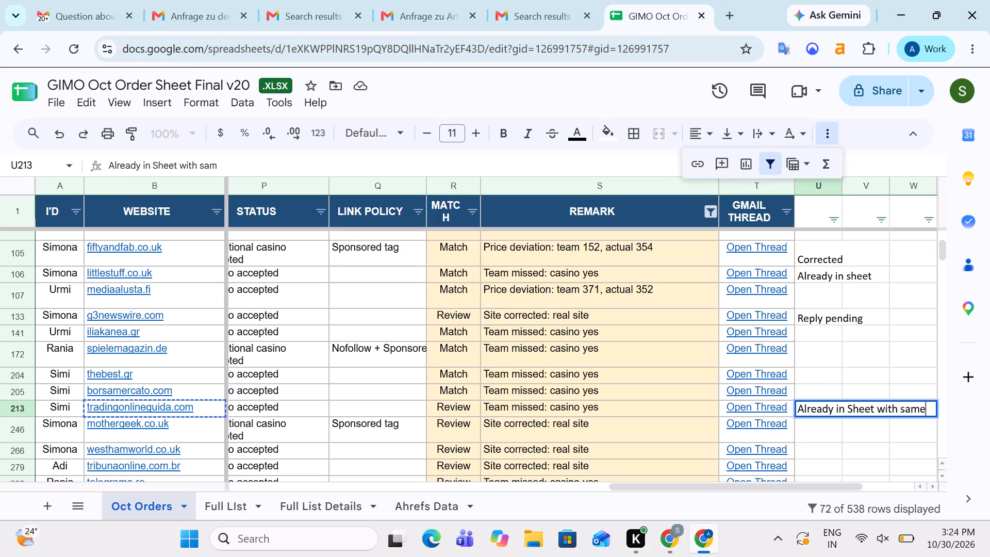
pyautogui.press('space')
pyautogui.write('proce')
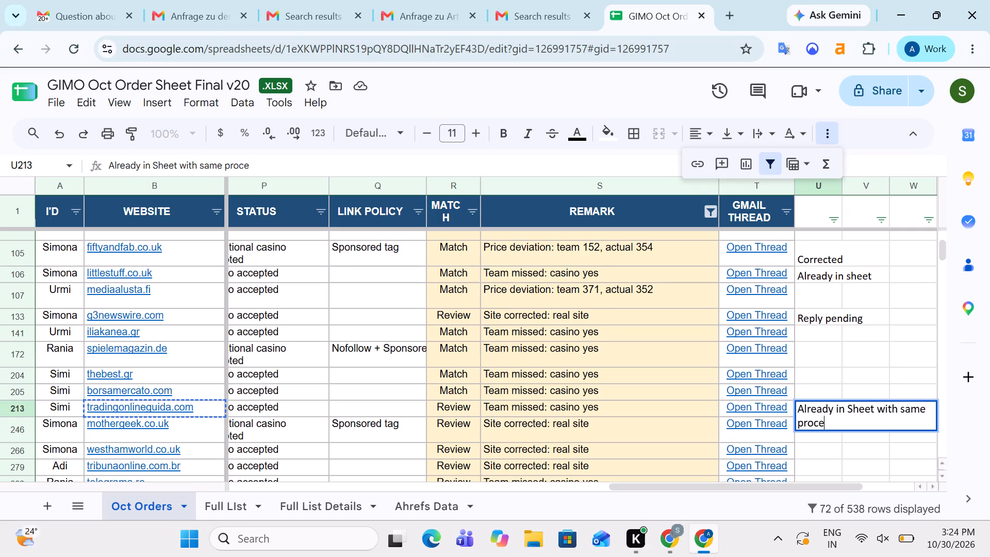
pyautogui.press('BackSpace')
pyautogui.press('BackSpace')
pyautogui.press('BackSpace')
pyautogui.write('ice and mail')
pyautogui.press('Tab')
# Set the Match value of the tradingonlineguida.com row to Match.
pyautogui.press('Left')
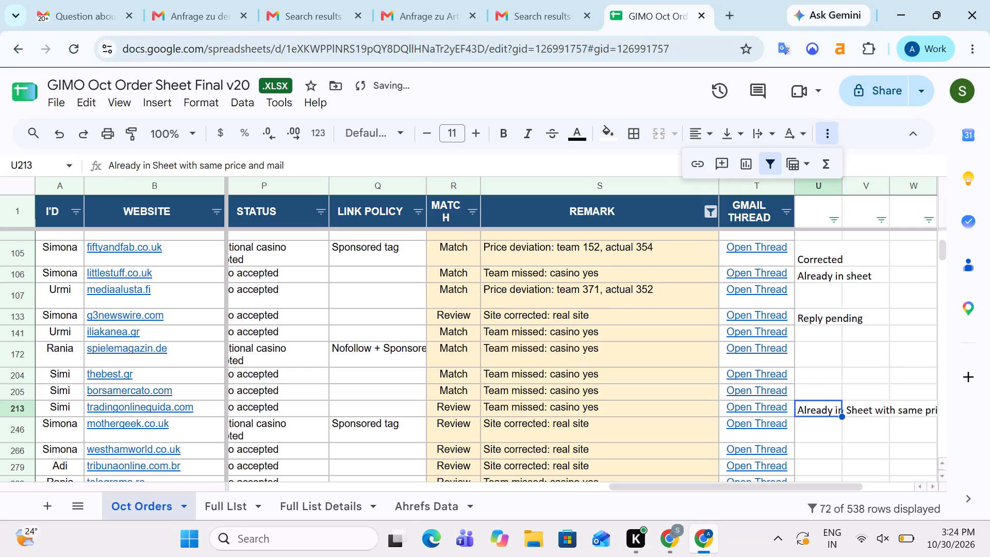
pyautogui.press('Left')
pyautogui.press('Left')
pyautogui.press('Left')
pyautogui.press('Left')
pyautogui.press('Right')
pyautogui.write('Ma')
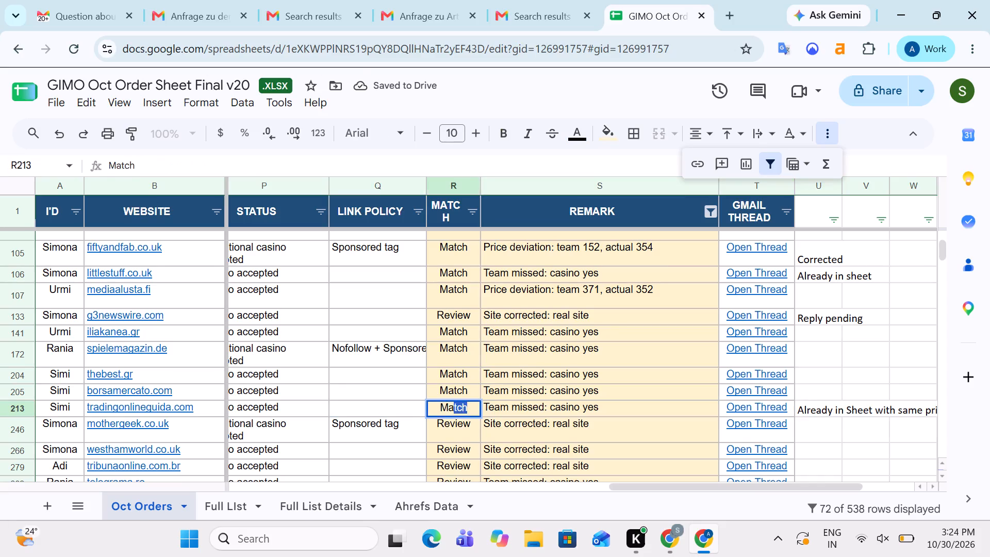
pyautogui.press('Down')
# Copy the website name mothergeek.co.uk from its row in Oct Orders.
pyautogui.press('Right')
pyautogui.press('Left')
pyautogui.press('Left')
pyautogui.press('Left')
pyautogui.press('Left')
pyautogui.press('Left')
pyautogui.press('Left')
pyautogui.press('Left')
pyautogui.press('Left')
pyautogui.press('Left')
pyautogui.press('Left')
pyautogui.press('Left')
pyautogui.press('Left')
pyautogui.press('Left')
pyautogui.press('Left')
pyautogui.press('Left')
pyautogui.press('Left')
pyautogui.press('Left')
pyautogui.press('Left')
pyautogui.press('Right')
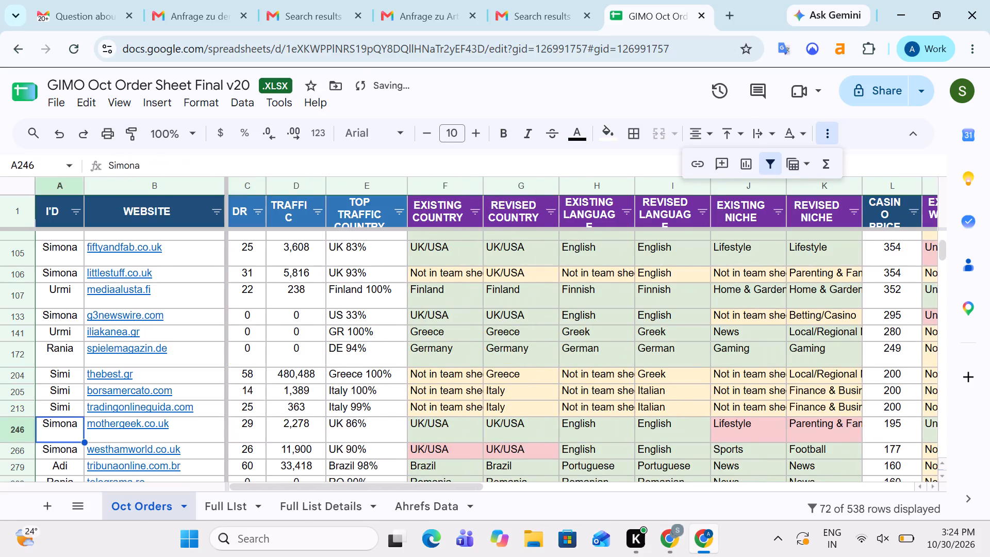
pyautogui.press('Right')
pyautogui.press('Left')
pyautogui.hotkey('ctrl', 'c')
# Examine the mothergeek.co.uk row from traffic and niche through casino price, website type, contact, status and link policy to its remark.
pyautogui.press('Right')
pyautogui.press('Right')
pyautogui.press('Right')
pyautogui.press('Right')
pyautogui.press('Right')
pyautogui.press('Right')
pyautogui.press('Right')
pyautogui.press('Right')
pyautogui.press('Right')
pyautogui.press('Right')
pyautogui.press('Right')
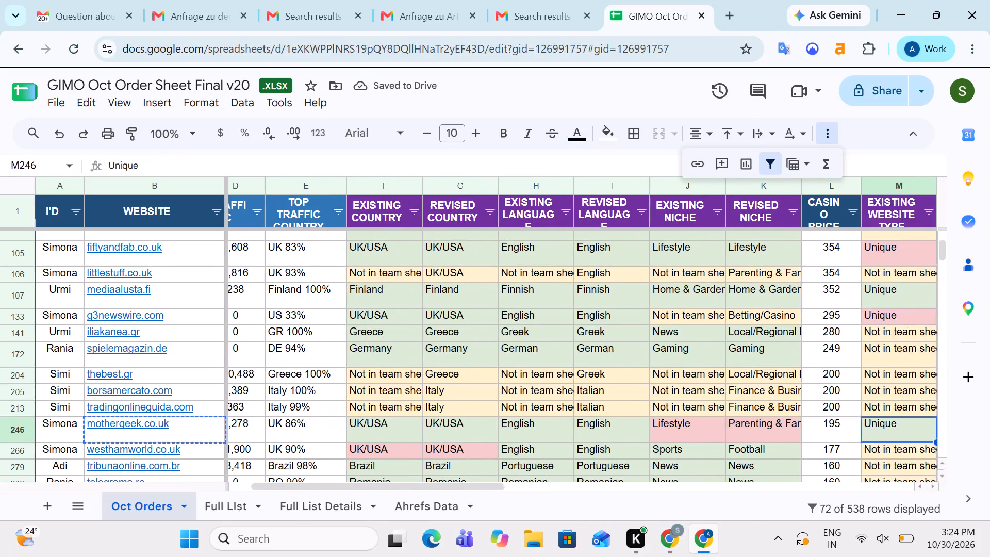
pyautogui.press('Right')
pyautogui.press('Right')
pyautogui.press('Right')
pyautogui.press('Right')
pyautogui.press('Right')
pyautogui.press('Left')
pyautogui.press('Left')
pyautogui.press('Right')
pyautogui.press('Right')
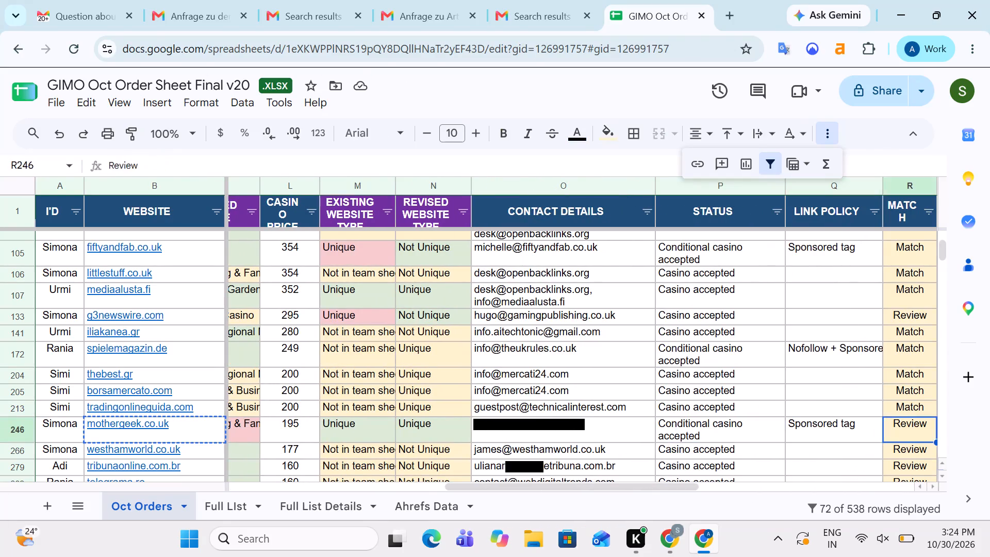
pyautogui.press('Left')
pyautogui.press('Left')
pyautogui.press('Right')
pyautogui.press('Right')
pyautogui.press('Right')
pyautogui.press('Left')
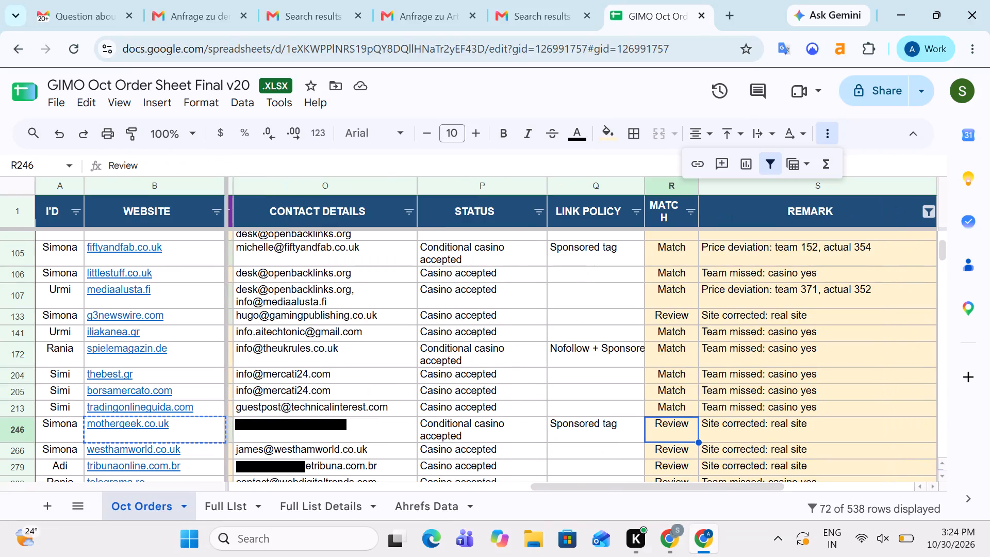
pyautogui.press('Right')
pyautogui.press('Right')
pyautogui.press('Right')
# Trace the mothergeek.co.uk row from its Gmail thread and remark back through status, contact and website type to the revised niche.
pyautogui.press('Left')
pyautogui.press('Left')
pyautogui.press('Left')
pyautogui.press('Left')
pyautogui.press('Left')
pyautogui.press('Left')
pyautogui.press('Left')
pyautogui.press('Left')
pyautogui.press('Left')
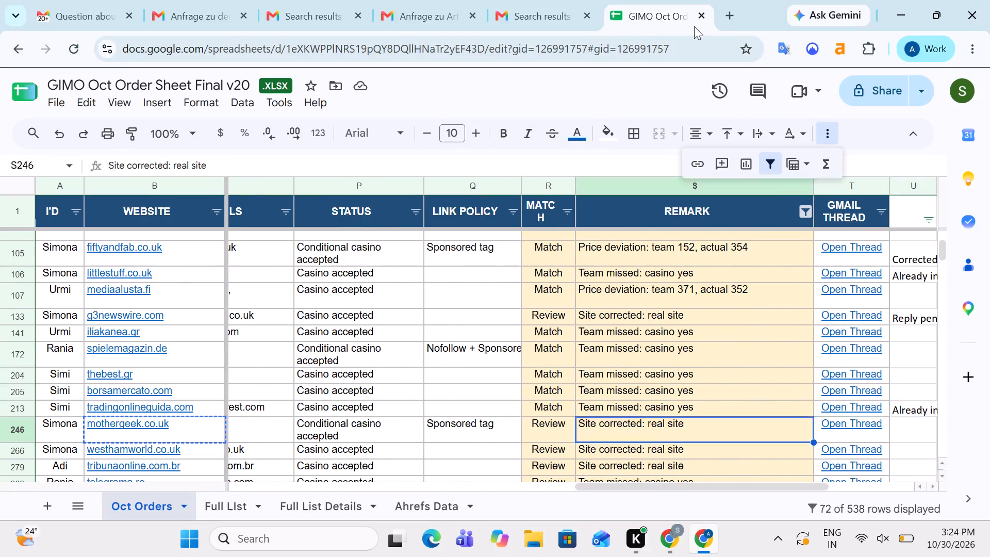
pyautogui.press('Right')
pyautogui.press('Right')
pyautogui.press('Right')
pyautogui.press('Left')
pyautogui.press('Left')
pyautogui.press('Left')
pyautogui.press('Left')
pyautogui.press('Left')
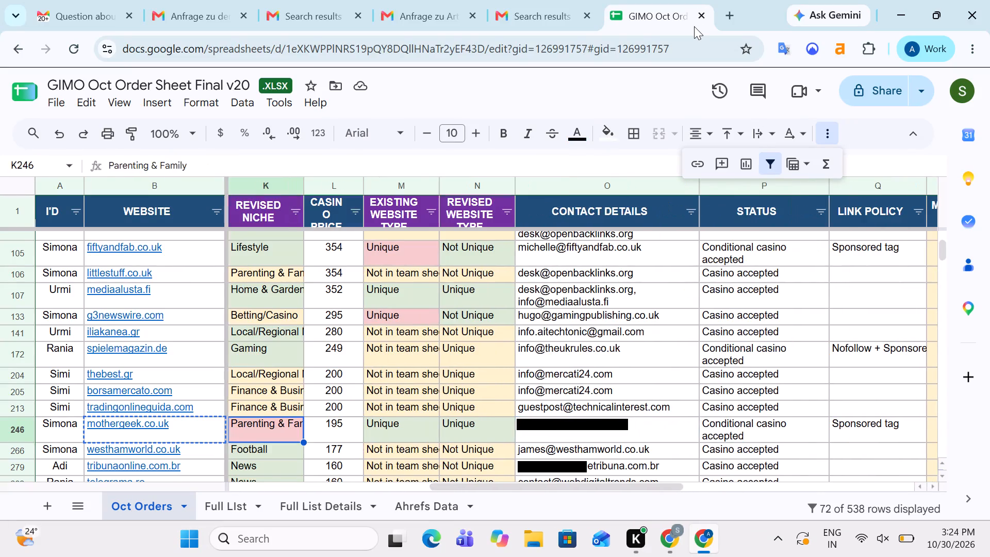
# Re-examine the mothergeek.co.uk row from revised niche forward to the note column, and return to its Match value.
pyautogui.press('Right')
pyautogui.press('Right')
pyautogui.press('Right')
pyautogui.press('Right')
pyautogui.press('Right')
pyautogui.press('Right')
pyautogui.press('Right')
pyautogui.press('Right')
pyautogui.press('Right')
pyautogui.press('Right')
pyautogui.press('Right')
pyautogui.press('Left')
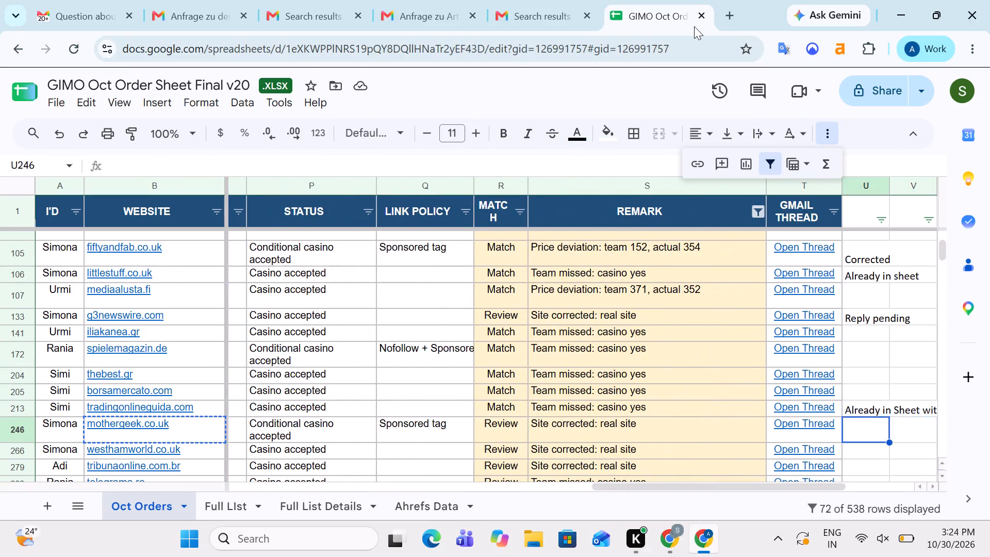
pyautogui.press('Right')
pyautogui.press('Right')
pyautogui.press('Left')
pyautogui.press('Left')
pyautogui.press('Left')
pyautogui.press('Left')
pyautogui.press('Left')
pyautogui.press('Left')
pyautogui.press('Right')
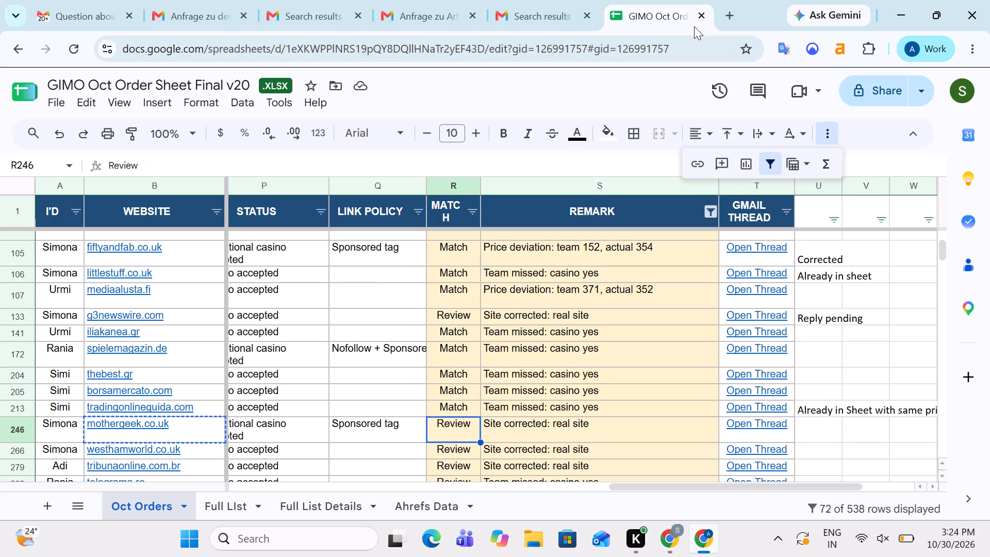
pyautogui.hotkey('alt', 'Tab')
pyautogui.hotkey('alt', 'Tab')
pyautogui.click(89, 0)
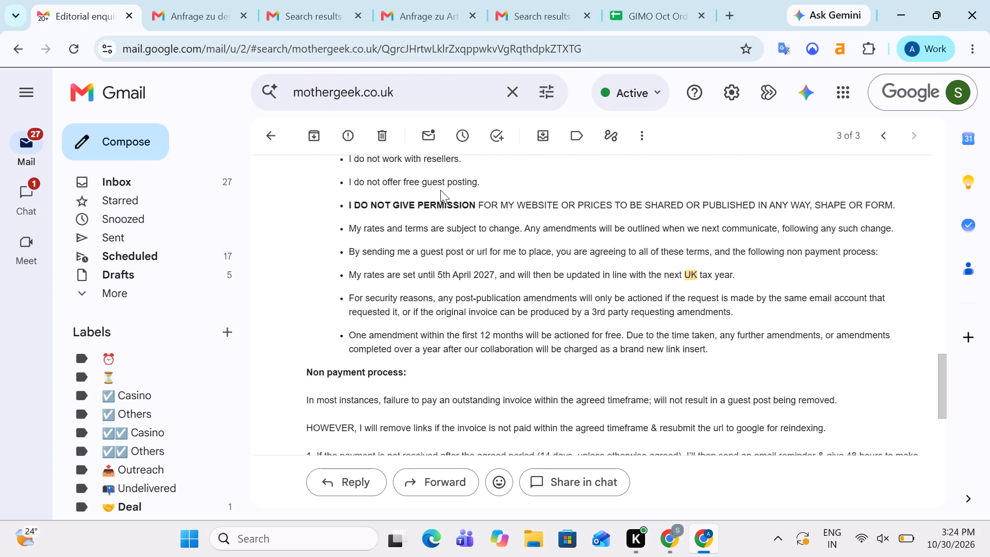
pyautogui.click(331, 0)
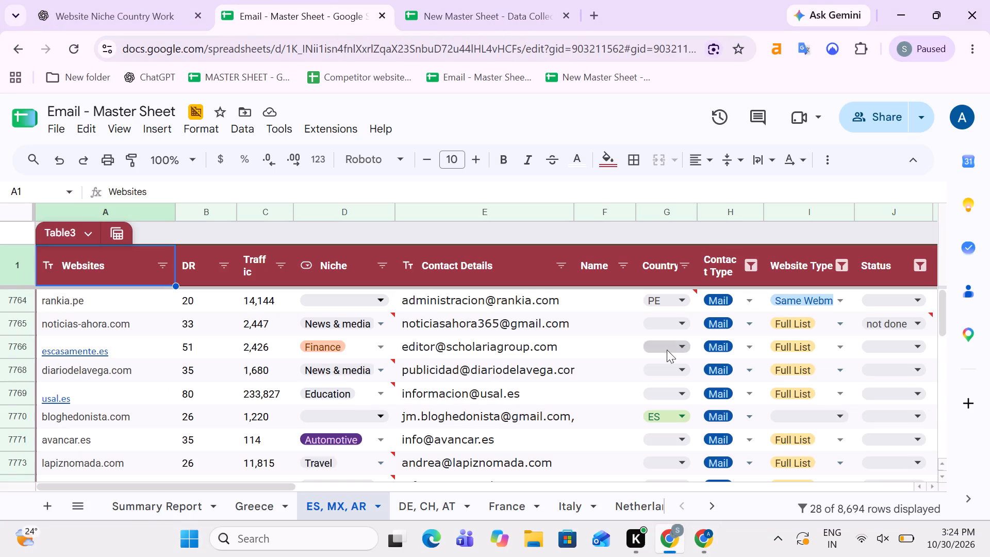
pyautogui.click(466, 0)
pyautogui.tripleClick(721, 207)
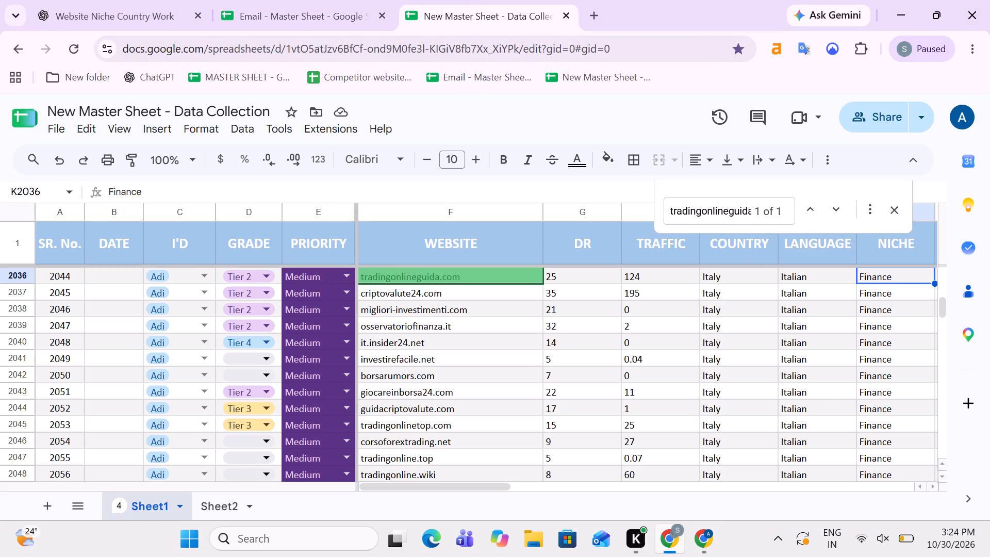
pyautogui.hotkey('ctrl', 'v')
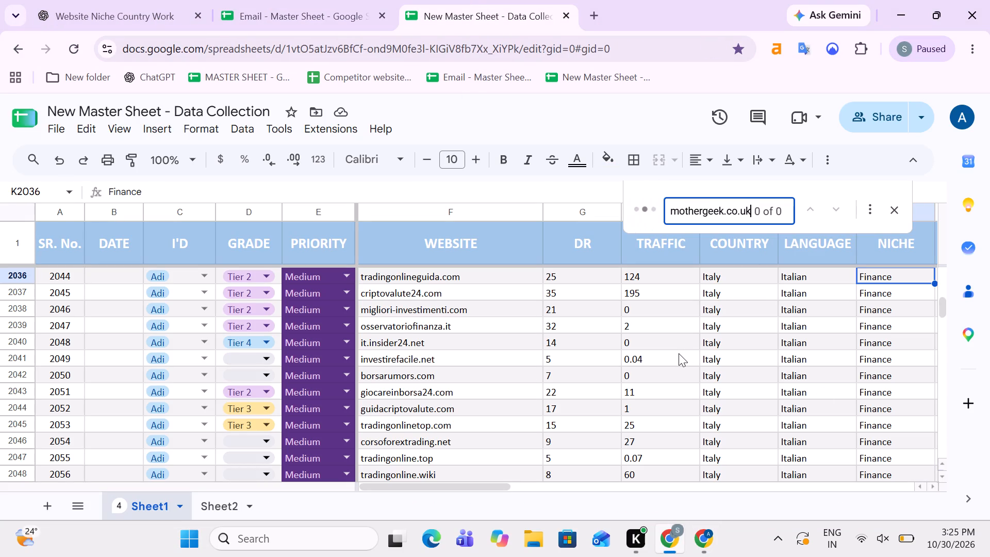
pyautogui.scroll(-1, 595, 399)
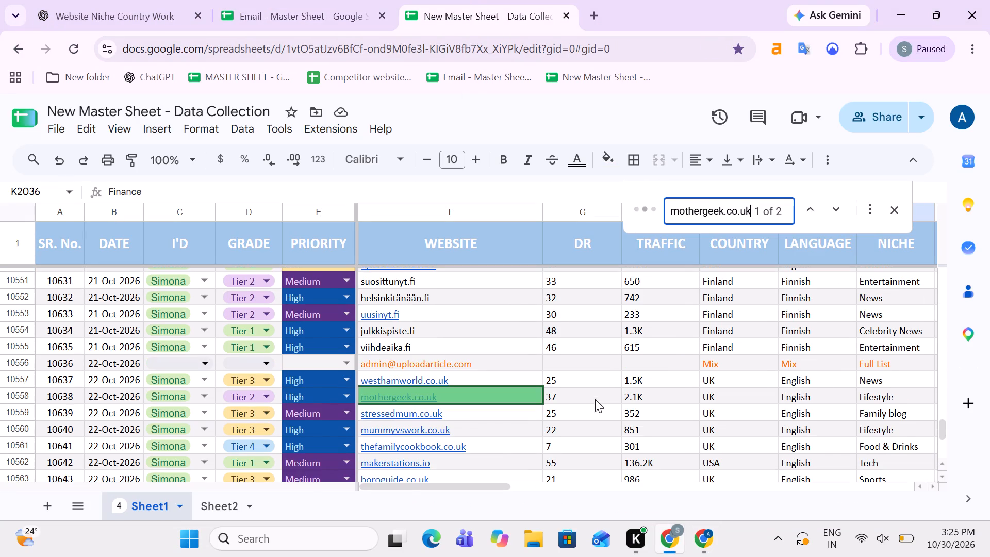
pyautogui.click(557, 383)
pyautogui.click(560, 397)
pyautogui.press('Right')
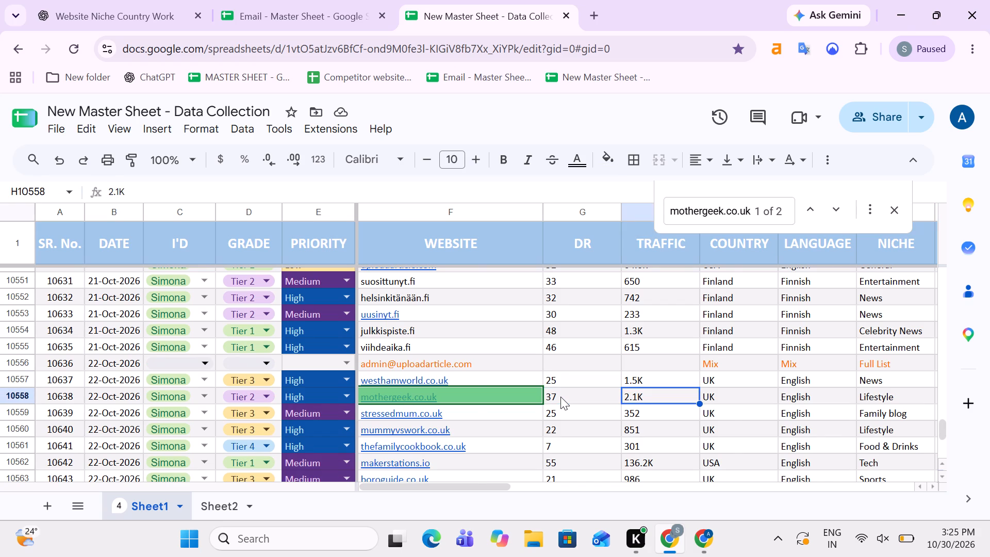
pyautogui.press('Right')
pyautogui.press('Right')
pyautogui.press('Right')
pyautogui.press('Right')
pyautogui.press('Right')
pyautogui.press('Right')
pyautogui.press('Right')
pyautogui.press('Right')
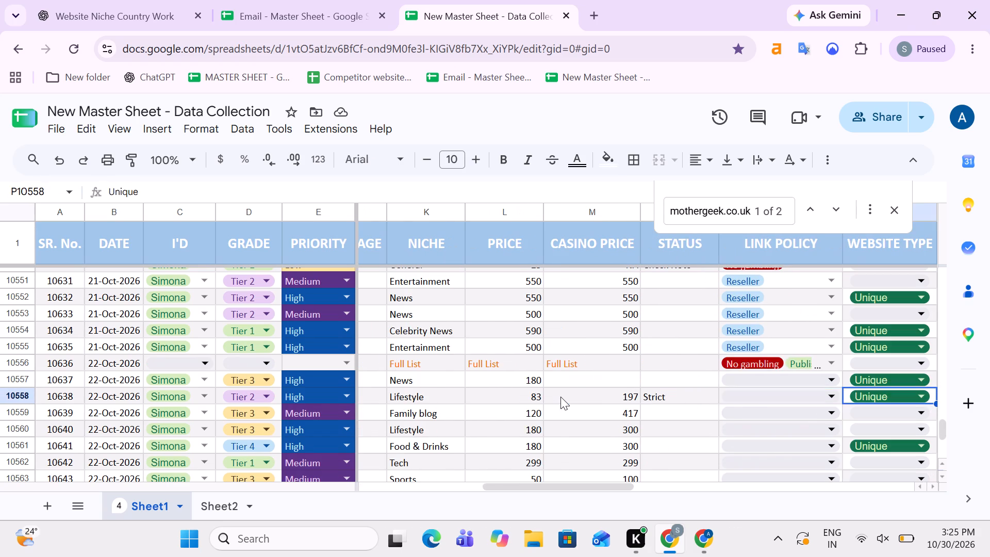
pyautogui.press('Left')
pyautogui.press('Left')
# Set the link policy of the mothergeek.co.uk row in New Master Sheet to Sponsored Tag.
pyautogui.hotkey('alt', 'Tab')
pyautogui.hotkey('alt', 'Tab')
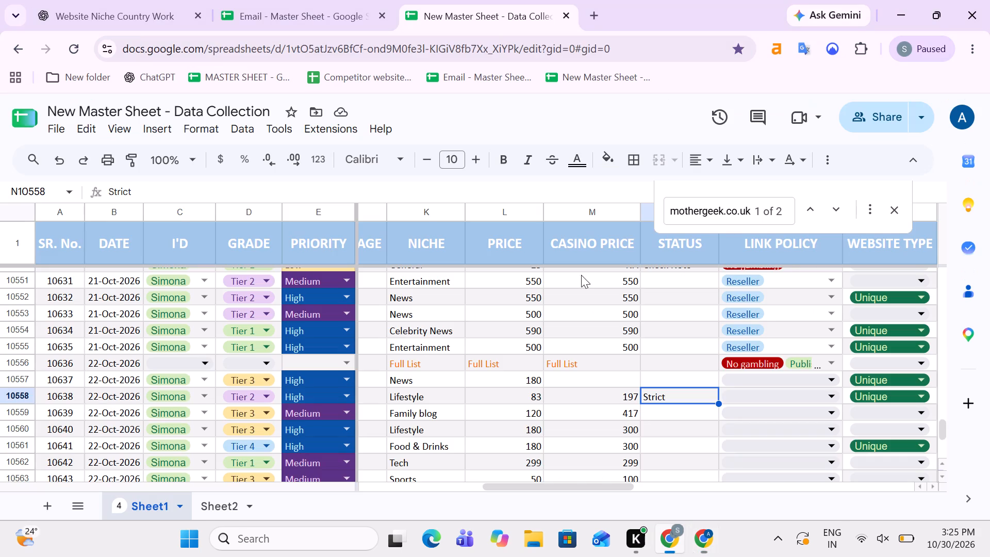
pyautogui.click(312, 0)
pyautogui.click(475, 0)
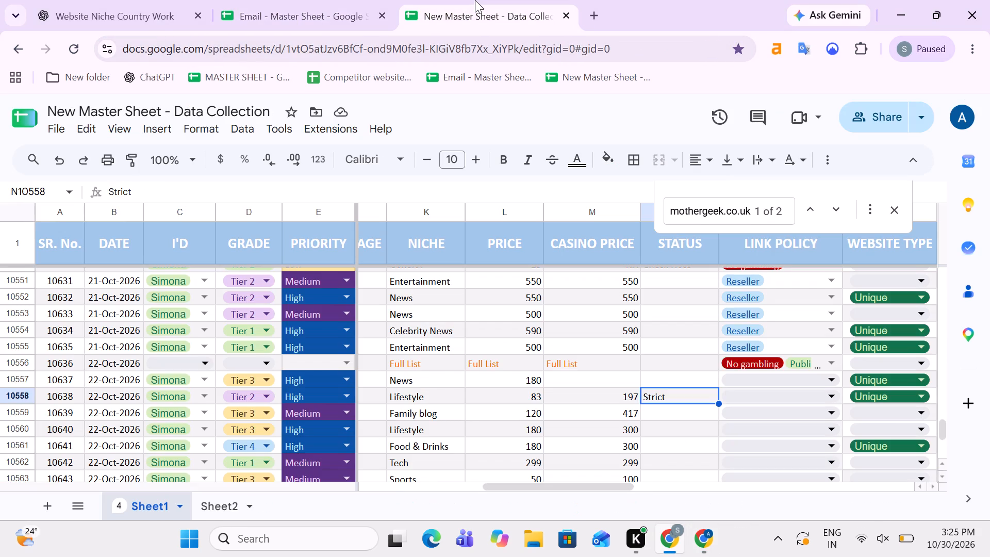
pyautogui.press('Right')
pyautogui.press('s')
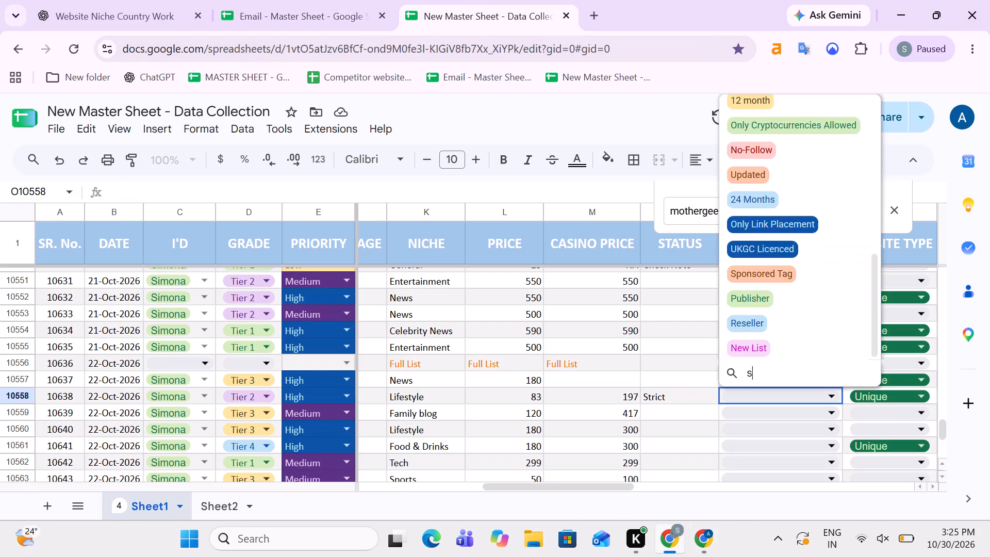
pyautogui.press('Down')
pyautogui.press('Down')
pyautogui.press('Return')
pyautogui.press('Up')
pyautogui.press('Right')
pyautogui.press('Left')
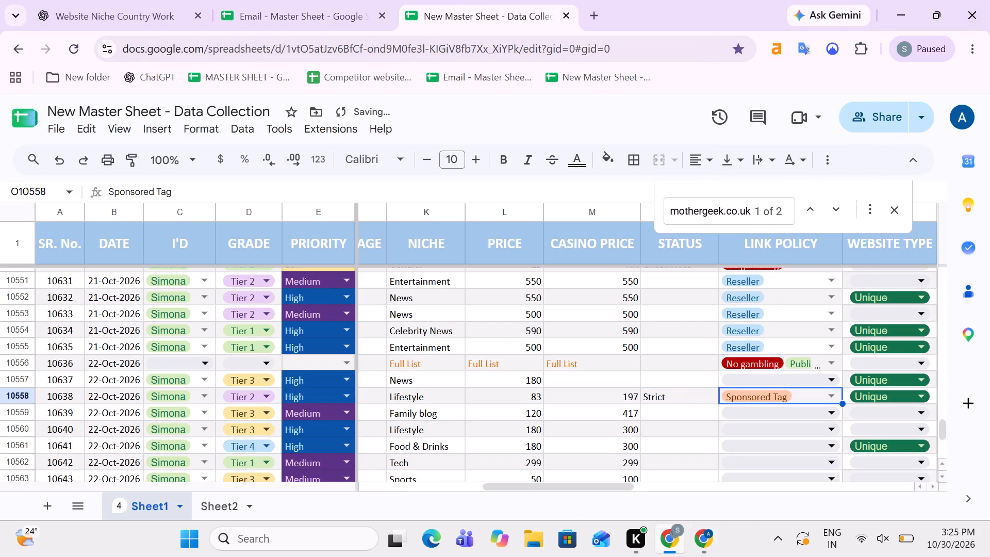
# Set the mothergeek.co.uk row's Match value in Oct Orders to Match.
pyautogui.hotkey('alt', 'Tab')
pyautogui.click(660, 13)
pyautogui.press('Right')
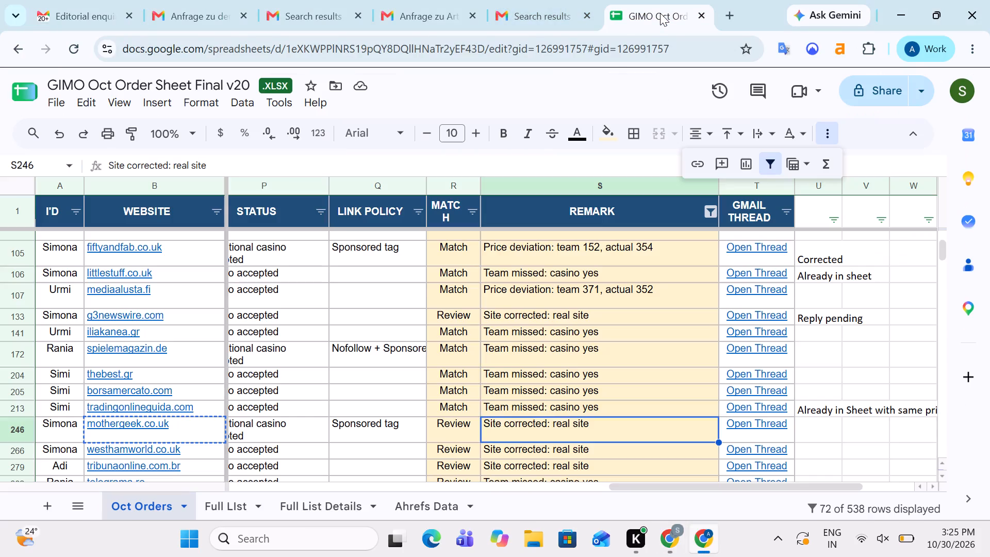
pyautogui.press('Left')
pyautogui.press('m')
pyautogui.press('Down')
# Examine the westhamworld.co.uk row in Oct Orders from its remark and match value back to the existing website type.
pyautogui.press('Right')
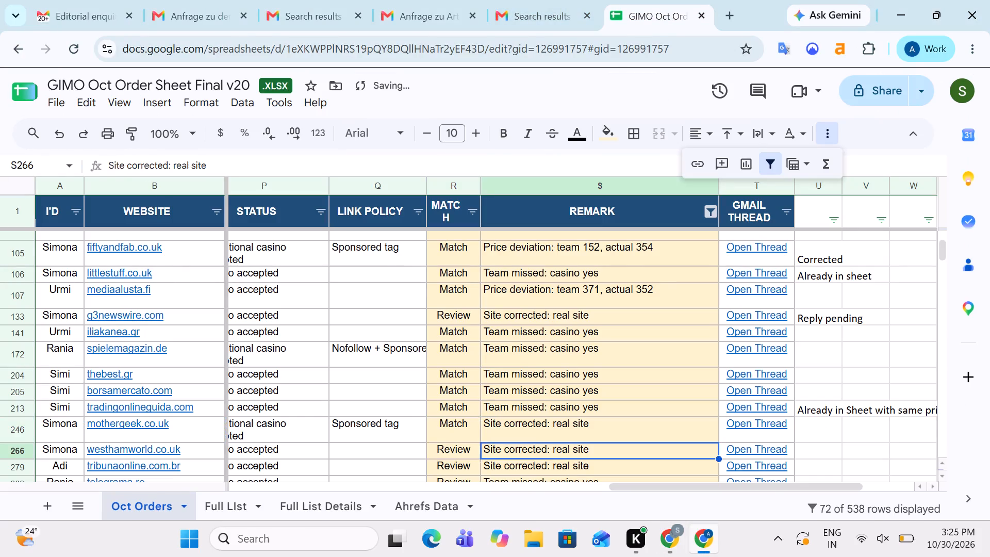
pyautogui.press('Left')
pyautogui.press('Right')
pyautogui.press('Left')
pyautogui.press('Left')
pyautogui.press('Left')
pyautogui.press('Right')
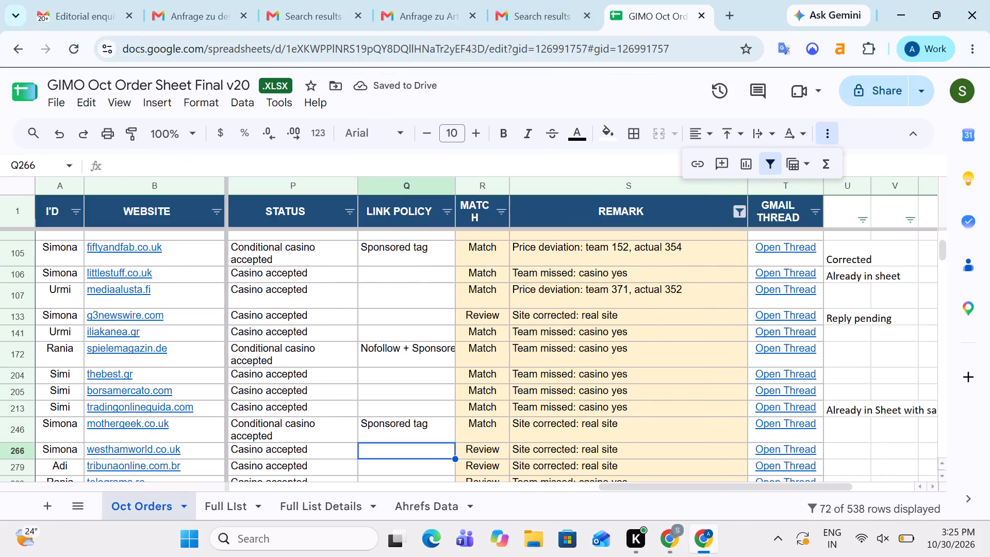
pyautogui.press('Right')
pyautogui.press('Right')
pyautogui.press('Left')
pyautogui.press('Left')
pyautogui.press('Left')
pyautogui.press('Left')
pyautogui.press('Left')
pyautogui.press('Left')
pyautogui.press('Left')
pyautogui.press('Right')
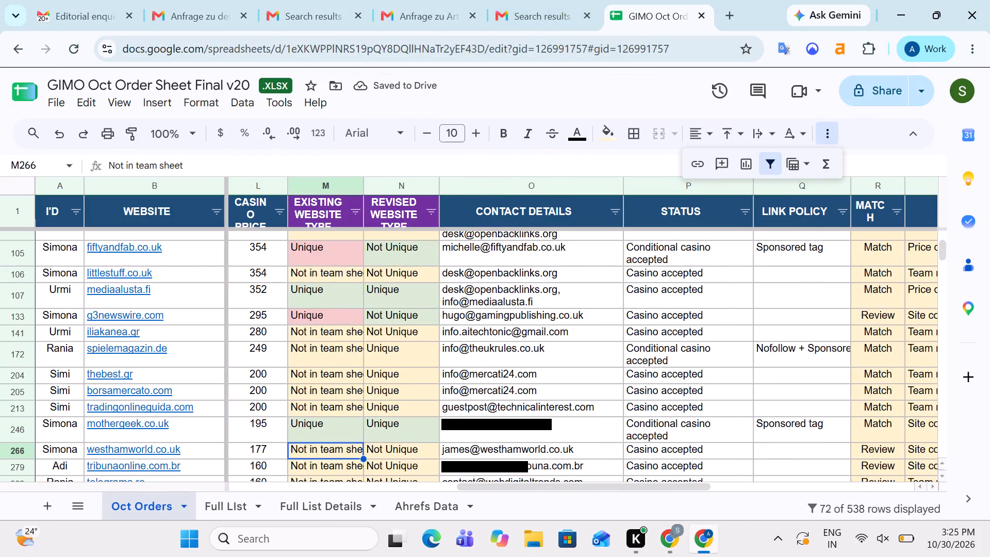
# Trace the westhamworld.co.uk row from website type back through casino price, niche, language, country and traffic to its website name.
pyautogui.press('Right')
pyautogui.press('Left')
pyautogui.press('Left')
pyautogui.press('Left')
pyautogui.press('Left')
pyautogui.press('Left')
pyautogui.press('Left')
pyautogui.press('Left')
pyautogui.press('Left')
pyautogui.press('Left')
pyautogui.press('Left')
pyautogui.press('Left')
pyautogui.press('Left')
pyautogui.press('Left')
pyautogui.press('Left')
pyautogui.press('Left')
pyautogui.press('Right')
pyautogui.press('Right')
pyautogui.press('Left')
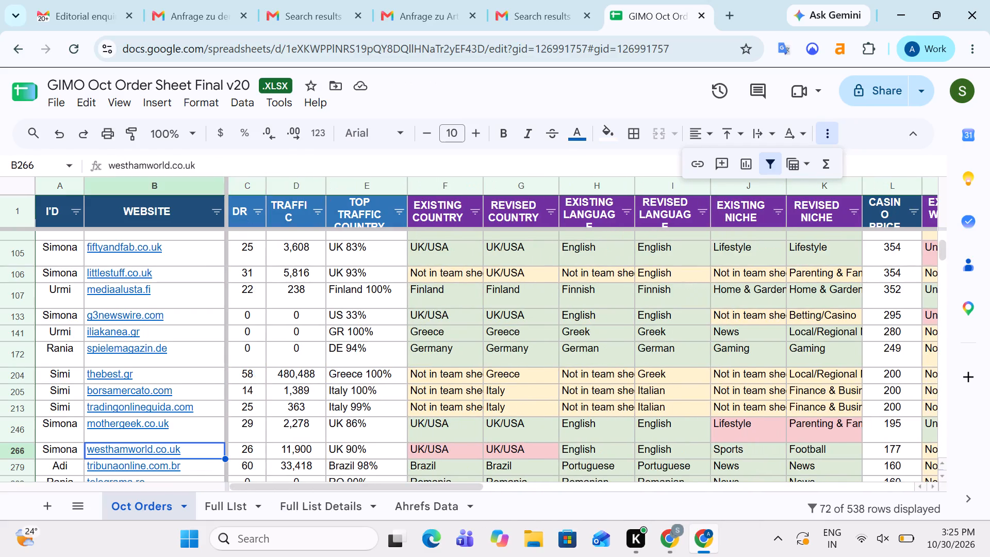
# Look up westhamworld.co.uk in New Master Sheet and examine its row from DR through niche and prices to link policy.
pyautogui.hotkey('ctrl', 'c')
pyautogui.hotkey('alt', 'Tab')
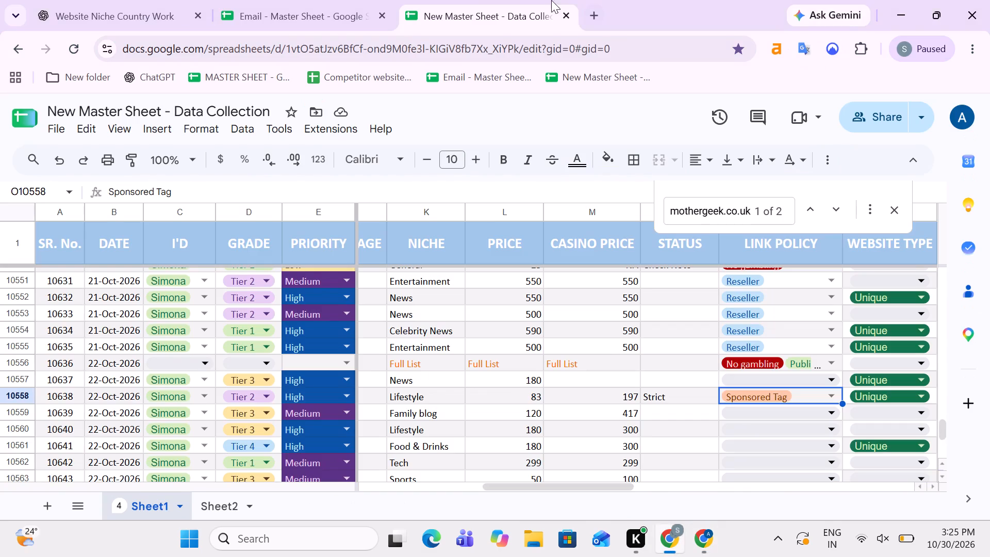
pyautogui.tripleClick(708, 208)
pyautogui.hotkey('ctrl', 'v')
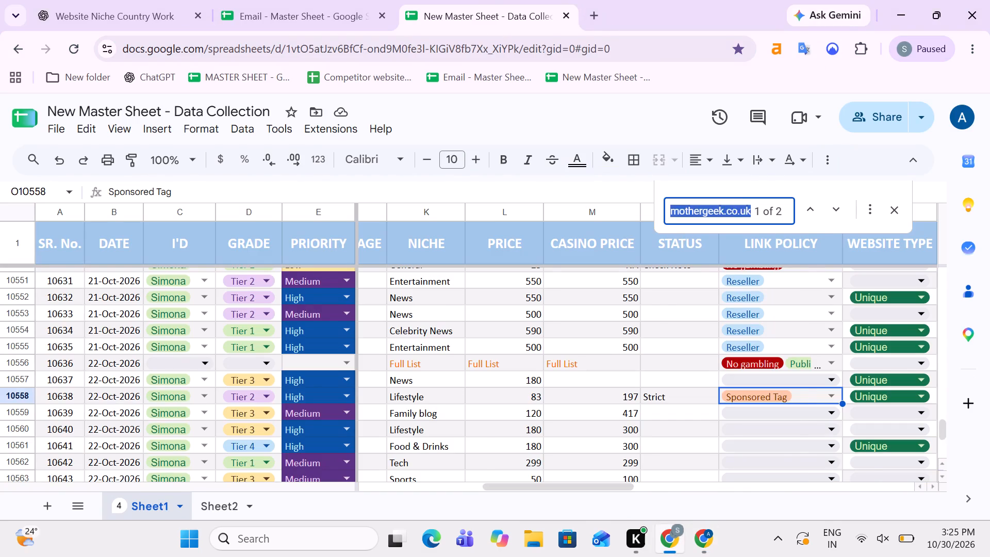
pyautogui.click(622, 382)
pyautogui.press('Right')
pyautogui.press('Right')
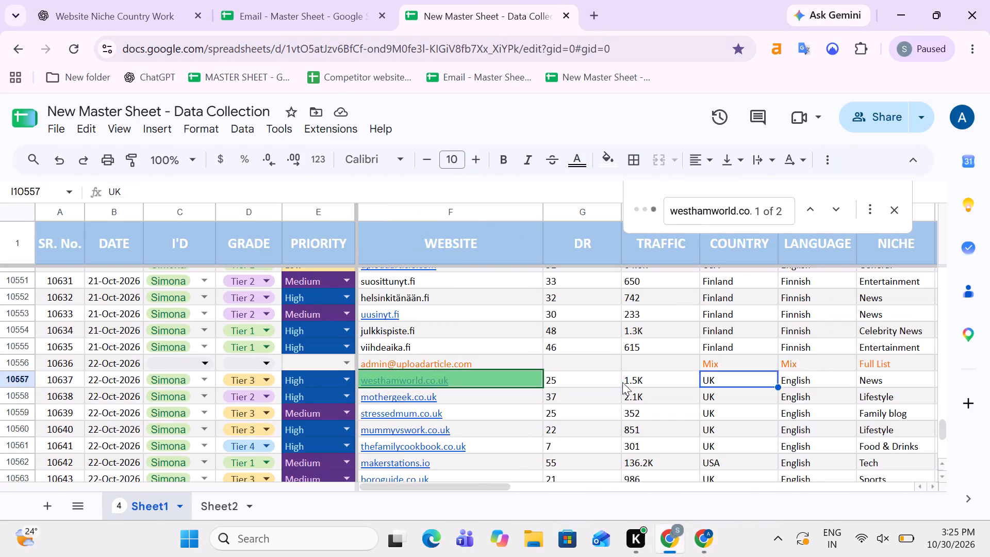
pyautogui.press('Right')
pyautogui.press('Right')
pyautogui.press('Right')
pyautogui.press('Right')
pyautogui.press('Right')
pyautogui.press('Right')
pyautogui.press('Left')
pyautogui.press('Left')
pyautogui.press('Right')
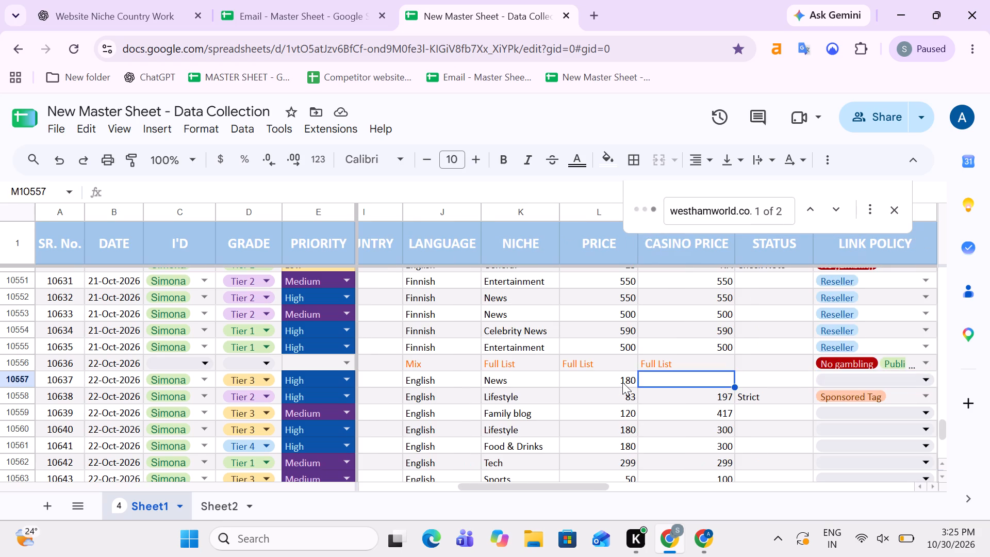
pyautogui.press('Left')
pyautogui.hotkey('alt', 'Tab')
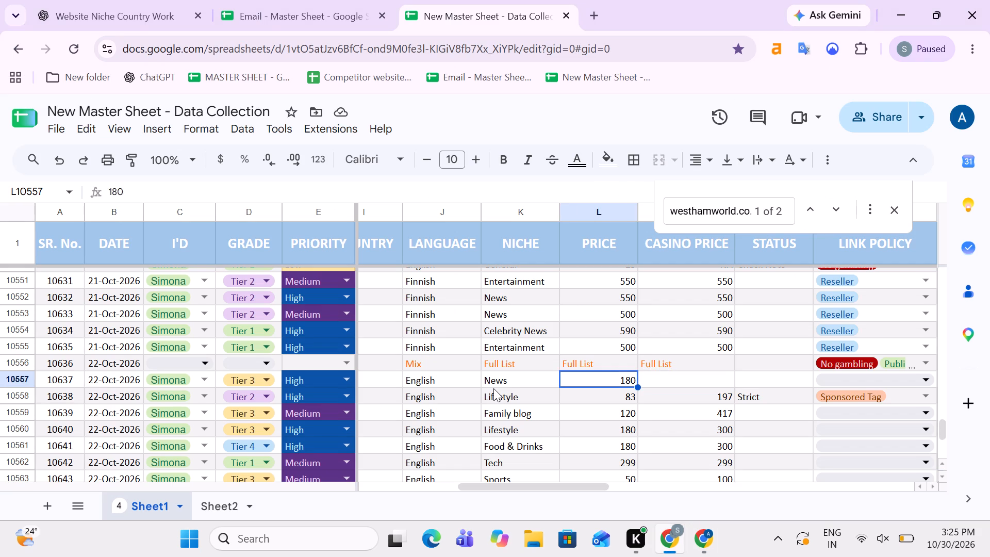
pyautogui.hotkey('ctrl', 'c')
pyautogui.press('Right')
pyautogui.hotkey('ctrl', 'v')
pyautogui.press('Right')
pyautogui.press('Left')
# Switch to the GIMO Oct order sheet and examine the westhamworld.co.uk row's country, language, niche, casino price, website type, contact and status.
pyautogui.hotkey('alt', 'Tab')
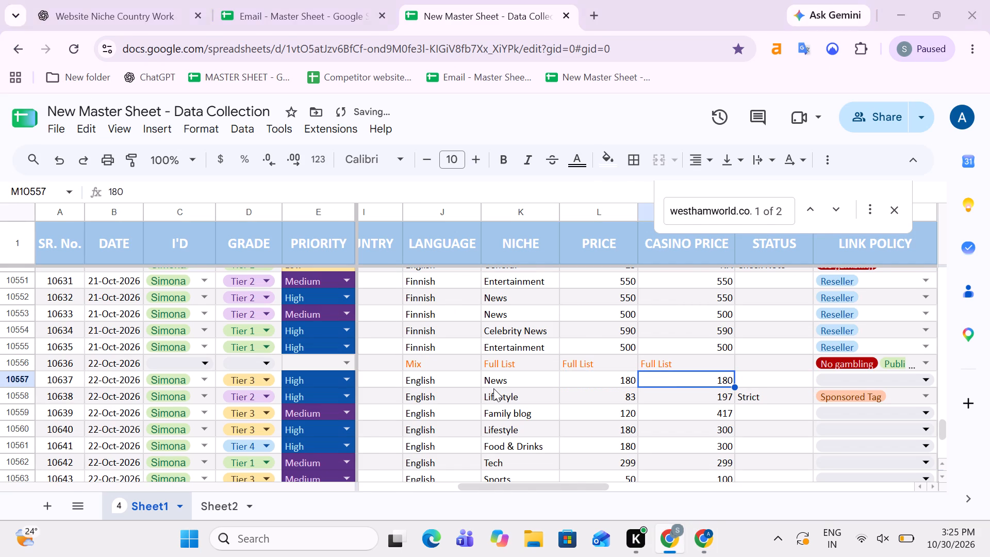
pyautogui.click(645, 0)
pyautogui.press('Right')
pyautogui.press('Right')
pyautogui.press('Right')
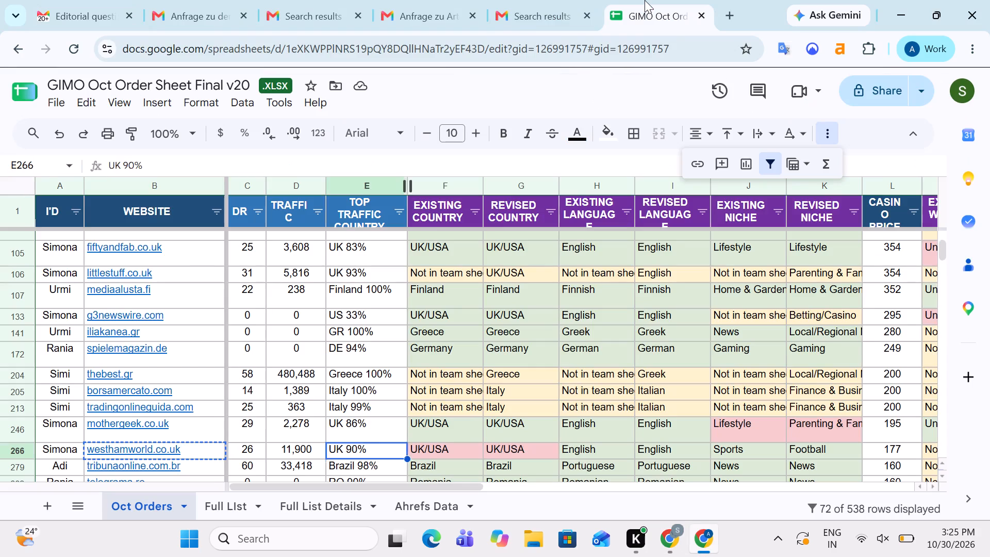
pyautogui.press('Right')
pyautogui.press('Right')
pyautogui.press('Right')
pyautogui.press('Right')
pyautogui.press('Right')
pyautogui.press('Right')
pyautogui.press('Right')
pyautogui.press('Right')
pyautogui.press('Right')
pyautogui.press('Left')
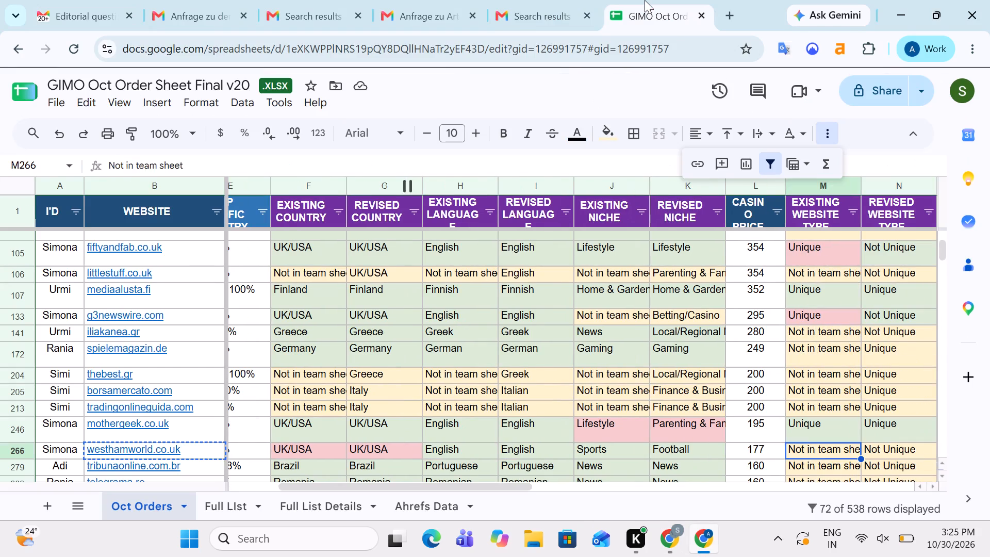
pyautogui.press('Left')
pyautogui.press('Right')
pyautogui.press('Right')
pyautogui.press('Right')
pyautogui.press('Right')
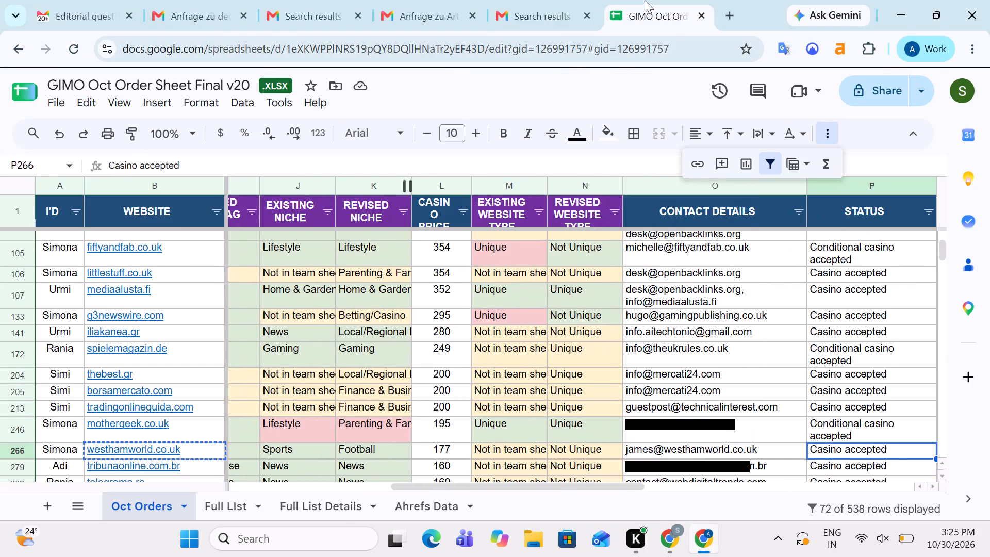
pyautogui.press('Left')
pyautogui.press('Left')
pyautogui.press('Left')
pyautogui.press('Right')
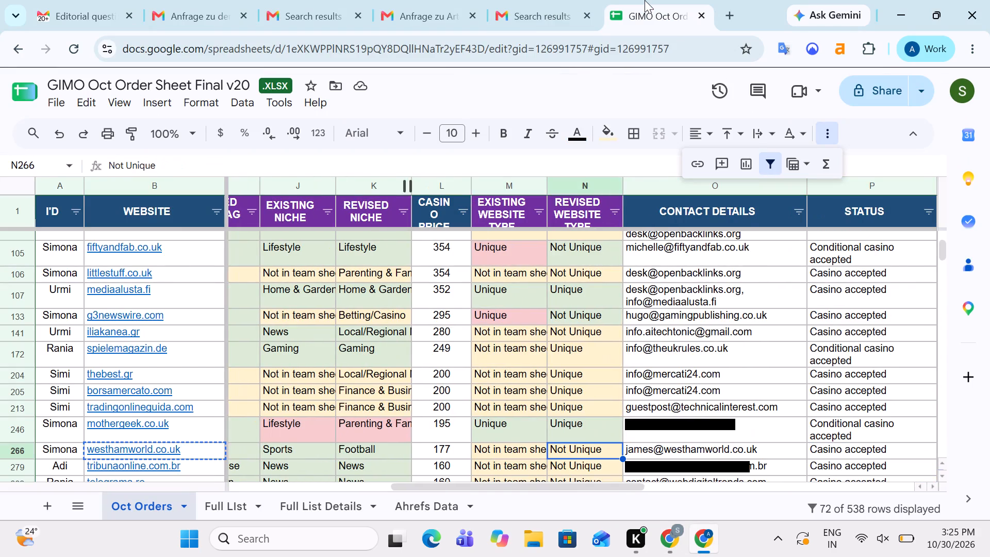
pyautogui.press('Right')
pyautogui.press('Left')
pyautogui.press('Left')
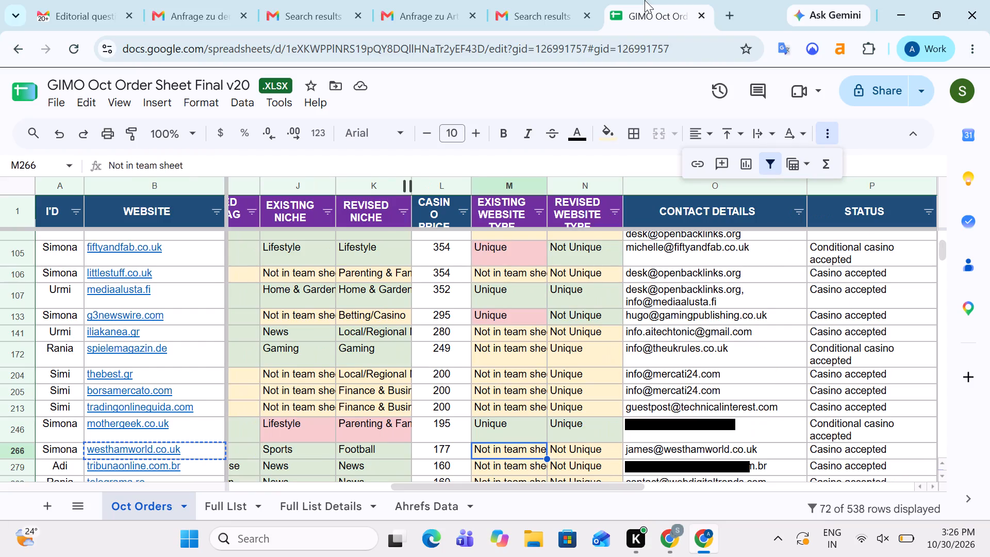
pyautogui.press('Left')
pyautogui.press('Right')
pyautogui.press('Right')
pyautogui.press('Left')
pyautogui.press('Right')
pyautogui.press('Left')
pyautogui.press('Right')
pyautogui.press('Right')
pyautogui.press('Left')
pyautogui.press('Left')
pyautogui.press('Right')
pyautogui.press('Left')
pyautogui.press('Left')
pyautogui.press('Right')
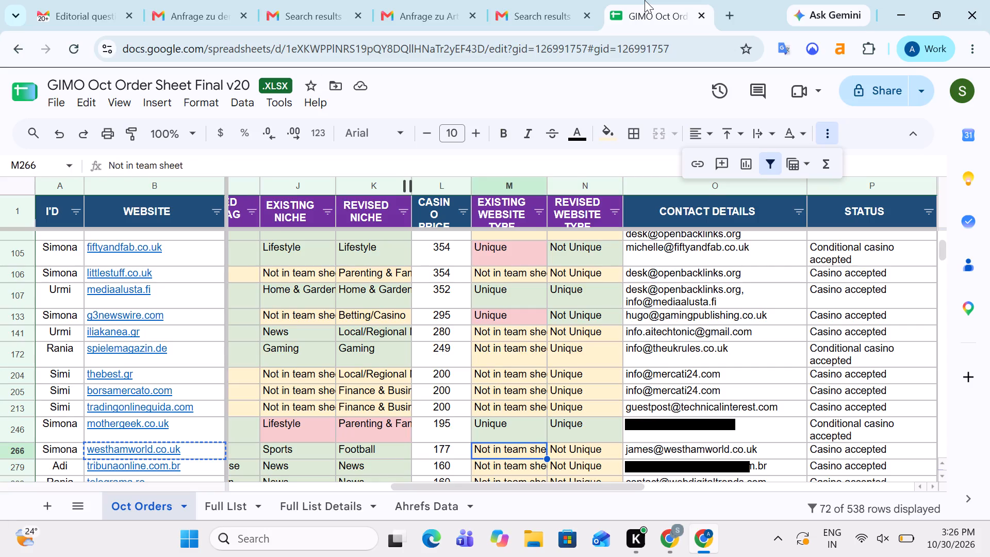
# Go over the westhamworld.co.uk row's remark and Gmail thread cells and set its match status to Match.
pyautogui.press('Right')
pyautogui.press('Right')
pyautogui.press('Right')
pyautogui.press('Right')
pyautogui.press('Right')
pyautogui.press('Right')
pyautogui.press('Right')
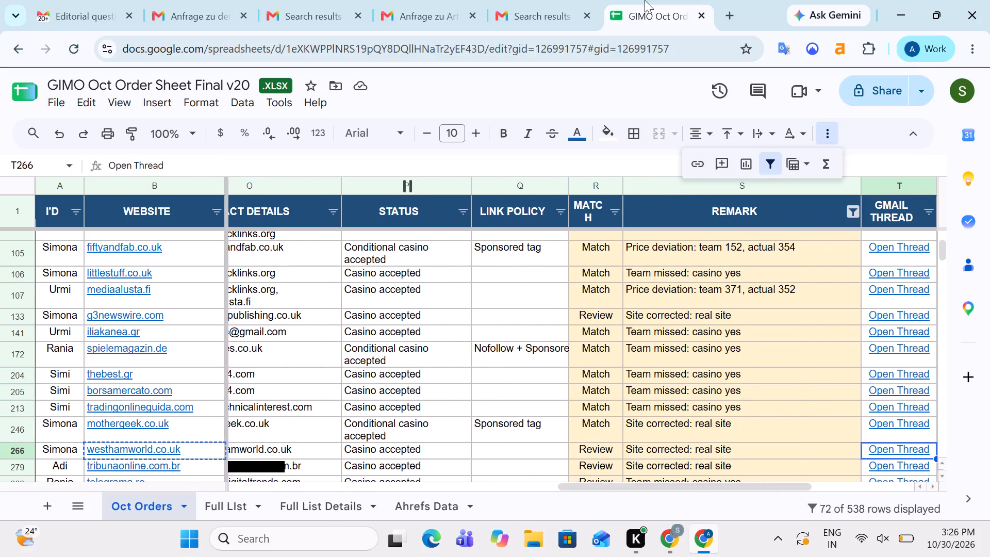
pyautogui.press('Left')
pyautogui.press('Left')
pyautogui.press('Left')
pyautogui.press('Right')
pyautogui.press('Right')
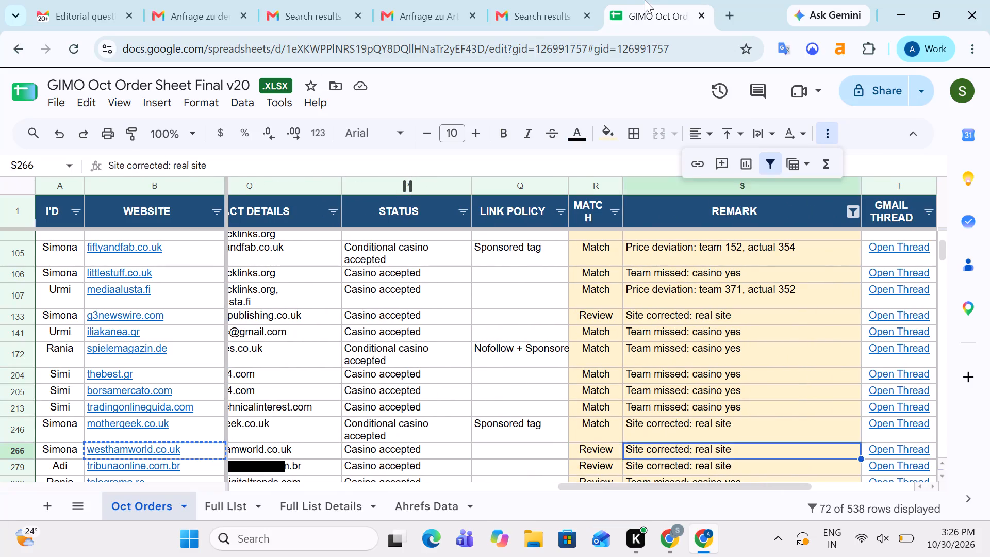
pyautogui.press('Right')
pyautogui.press('Left')
pyautogui.press('Left')
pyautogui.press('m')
pyautogui.press('Down')
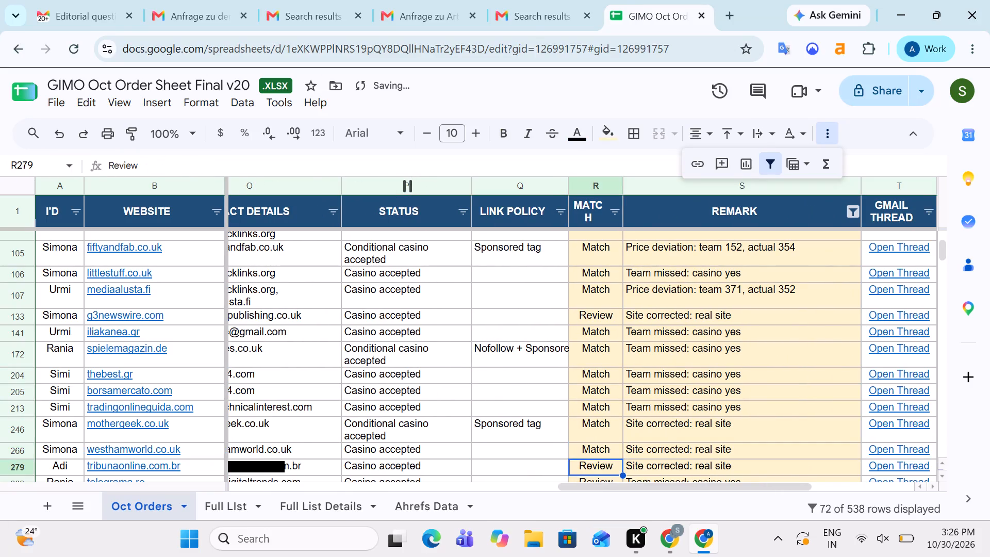
# Check the westhamworld.co.uk row's remark, Gmail thread and adjoining note cells.
pyautogui.press('Up')
pyautogui.press('Right')
pyautogui.press('Right')
pyautogui.press('Right')
pyautogui.press('Right')
pyautogui.press('Left')
pyautogui.press('Left')
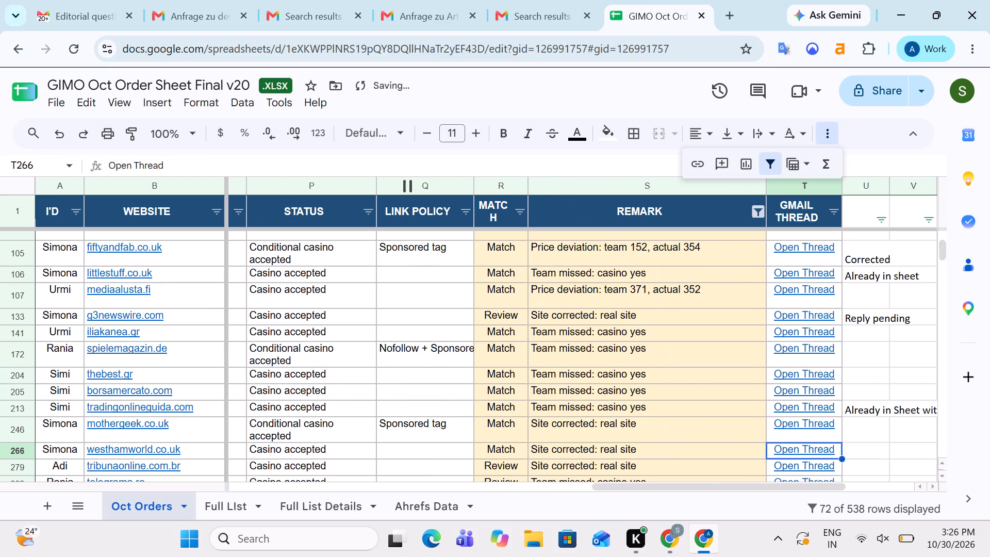
pyautogui.press('Left')
pyautogui.press('Left')
# Scan the match statuses and remarks of the rows below westhamworld.co.uk that still need review.
pyautogui.press('Down')
pyautogui.press('Down')
pyautogui.press('Down')
pyautogui.press('Down')
pyautogui.press('Down')
pyautogui.press('Down')
pyautogui.press('Down')
pyautogui.press('Down')
pyautogui.press('Down')
pyautogui.press('Down')
pyautogui.press('Down')
pyautogui.press('Down')
pyautogui.press('Down')
pyautogui.press('Down')
pyautogui.press('Down')
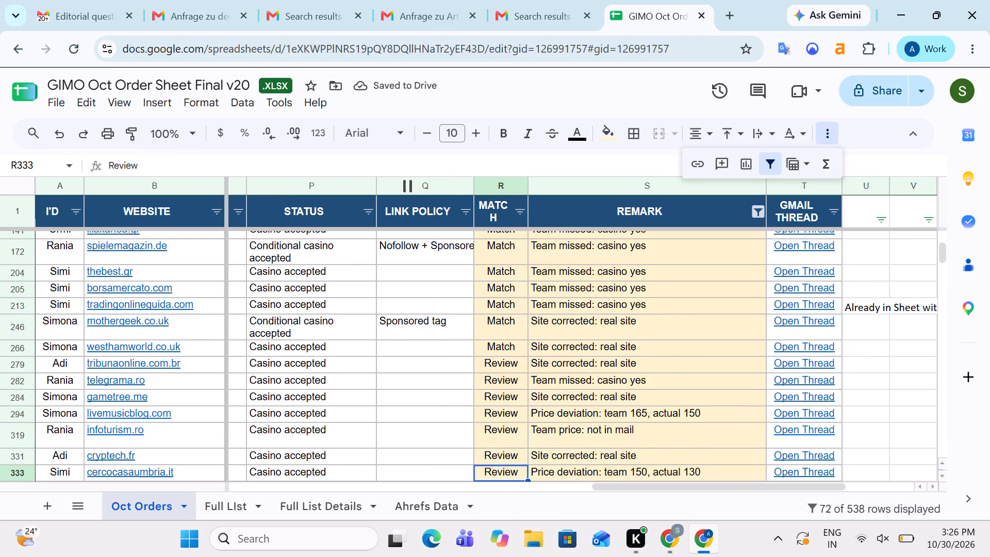
pyautogui.press('Up')
pyautogui.press('Up')
pyautogui.press('Up')
pyautogui.press('Up')
pyautogui.press('Up')
pyautogui.press('Up')
pyautogui.press('Up')
pyautogui.press('Up')
pyautogui.press('Up')
pyautogui.press('Up')
pyautogui.press('Up')
pyautogui.press('Up')
pyautogui.press('Up')
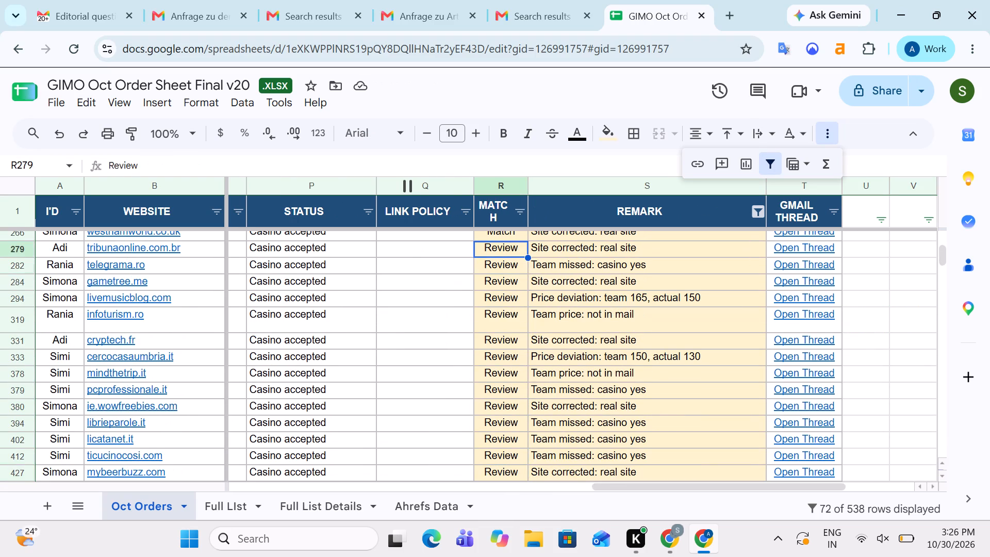
# Select the match cells from tribunaonline.com.br downward to gauge how many rows are still marked Review.
pyautogui.hotkey('shift', 'Down')
pyautogui.hotkey('shift', 'Down')
pyautogui.hotkey('shift', 'Down')
pyautogui.hotkey('shift', 'Down')
pyautogui.hotkey('shift', 'Down')
pyautogui.hotkey('shift', 'Down')
pyautogui.hotkey('shift', 'Down')
pyautogui.hotkey('shift', 'Down')
pyautogui.hotkey('shift', 'Down')
pyautogui.hotkey('shift', 'Down')
pyautogui.hotkey('shift', 'Down')
pyautogui.hotkey('shift', 'Down')
pyautogui.hotkey('shift', 'Down')
pyautogui.hotkey('shift', 'Down')
pyautogui.hotkey('shift', 'Down')
pyautogui.hotkey('shift', 'Down')
pyautogui.hotkey('shift', 'Down')
pyautogui.hotkey('shift', 'Down')
pyautogui.hotkey('shift', 'Down')
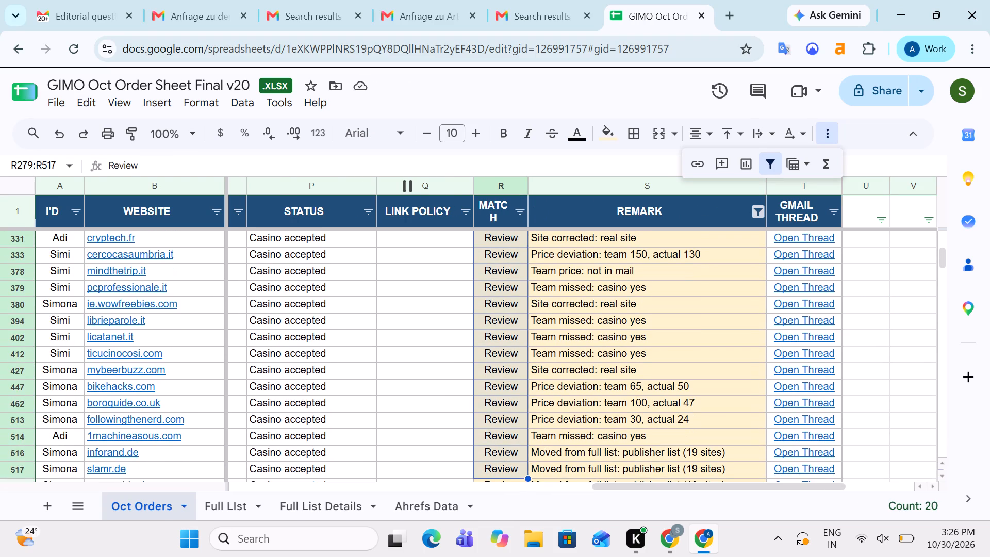
pyautogui.hotkey('shift', 'Up')
pyautogui.hotkey('shift', 'Up')
pyautogui.press('Up')
pyautogui.press('Down')
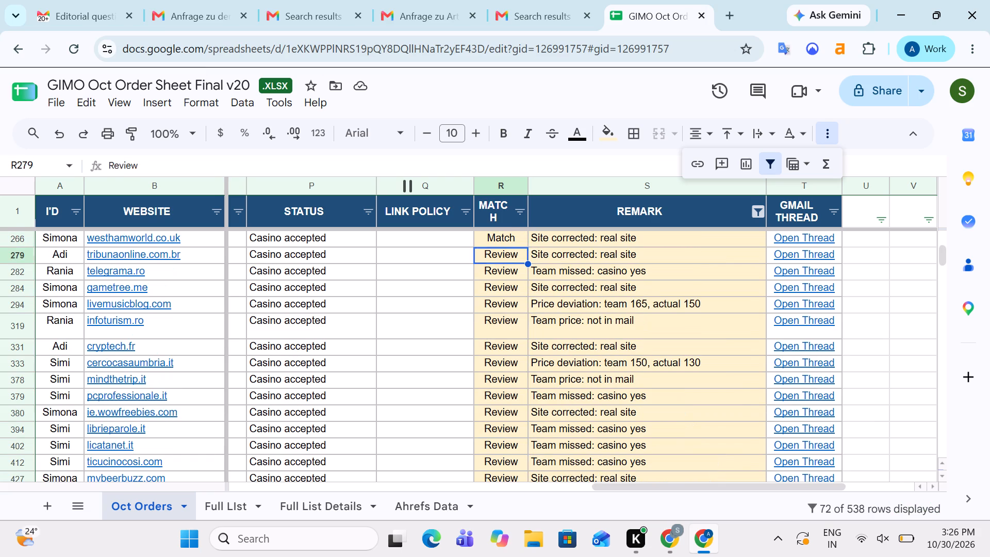
# Copy the website name tribunaonline.com.br from its order sheet row.
pyautogui.press('Right')
pyautogui.press('Left')
pyautogui.press('Left')
pyautogui.press('Left')
pyautogui.press('Left')
pyautogui.press('Left')
pyautogui.press('Left')
pyautogui.press('Left')
pyautogui.press('Left')
pyautogui.press('Left')
pyautogui.press('Left')
pyautogui.press('Left')
pyautogui.press('Left')
pyautogui.press('Left')
pyautogui.press('Left')
pyautogui.press('Left')
pyautogui.press('Left')
pyautogui.press('Left')
pyautogui.press('Left')
pyautogui.press('Left')
pyautogui.press('Left')
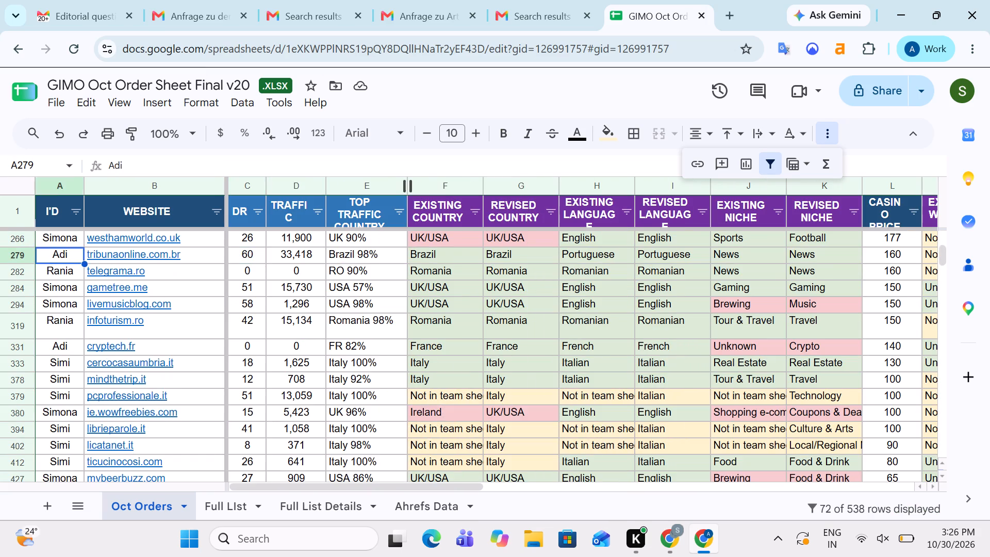
pyautogui.press('Right')
pyautogui.hotkey('ctrl', 'c')
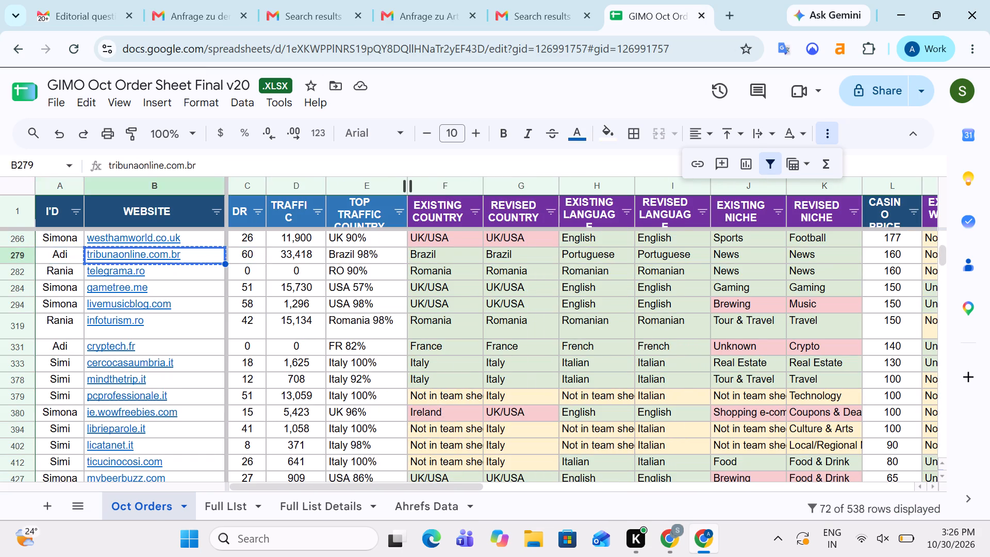
# Check the tribunaonline.com.br row in the order sheet across its country, language, niche, casino price and website type cells.
pyautogui.press('Right')
pyautogui.press('Right')
pyautogui.press('Right')
pyautogui.press('Right')
pyautogui.press('Right')
pyautogui.press('Right')
pyautogui.press('Right')
pyautogui.press('Right')
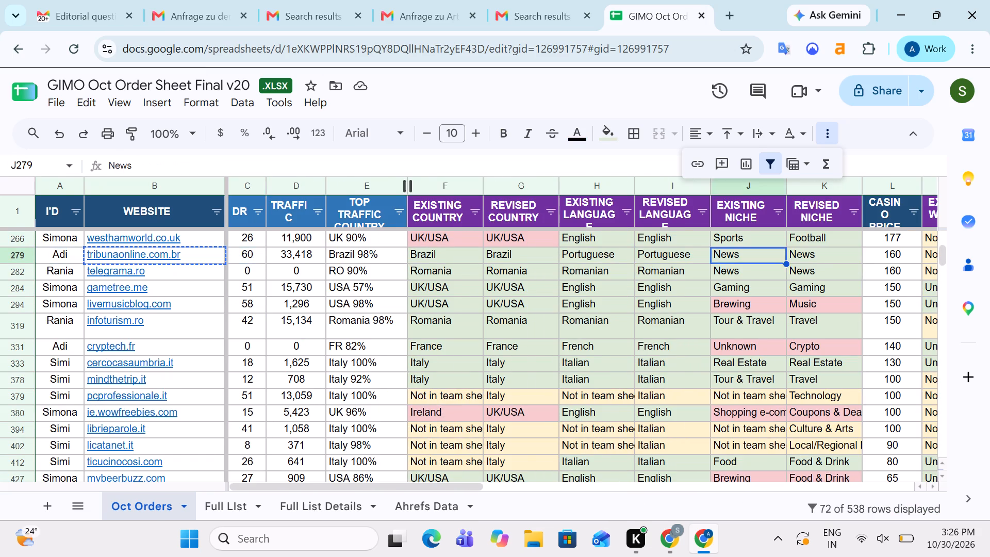
pyautogui.press('Right')
pyautogui.press('Right')
pyautogui.press('Right')
pyautogui.press('Right')
pyautogui.press('Right')
pyautogui.press('Left')
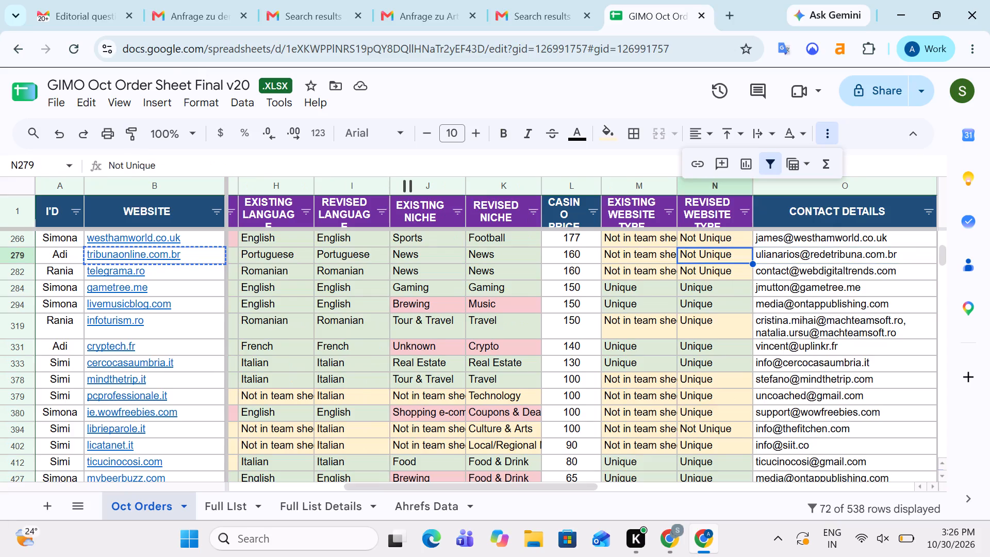
pyautogui.hotkey('alt', 'Tab')
pyautogui.tripleClick(693, 205)
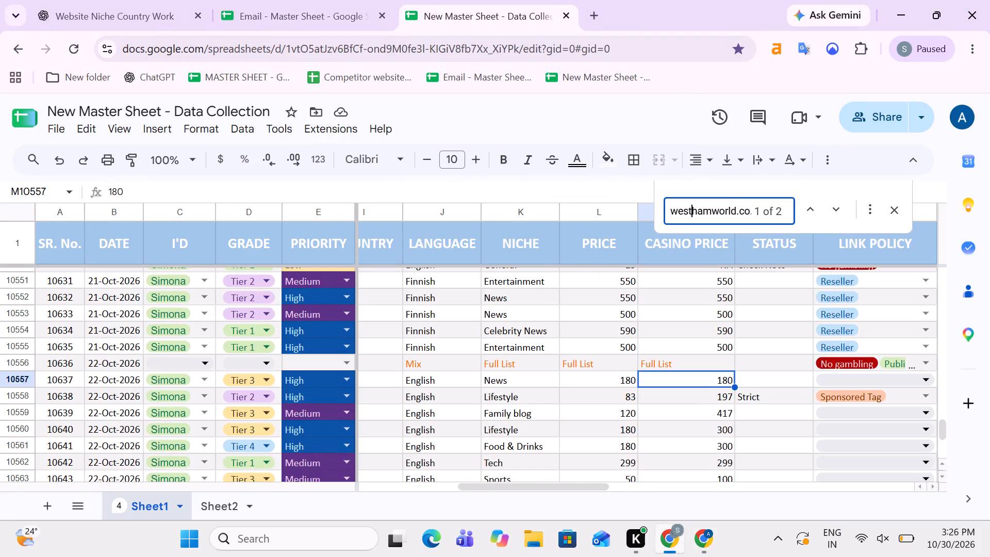
pyautogui.hotkey('ctrl', 'v')
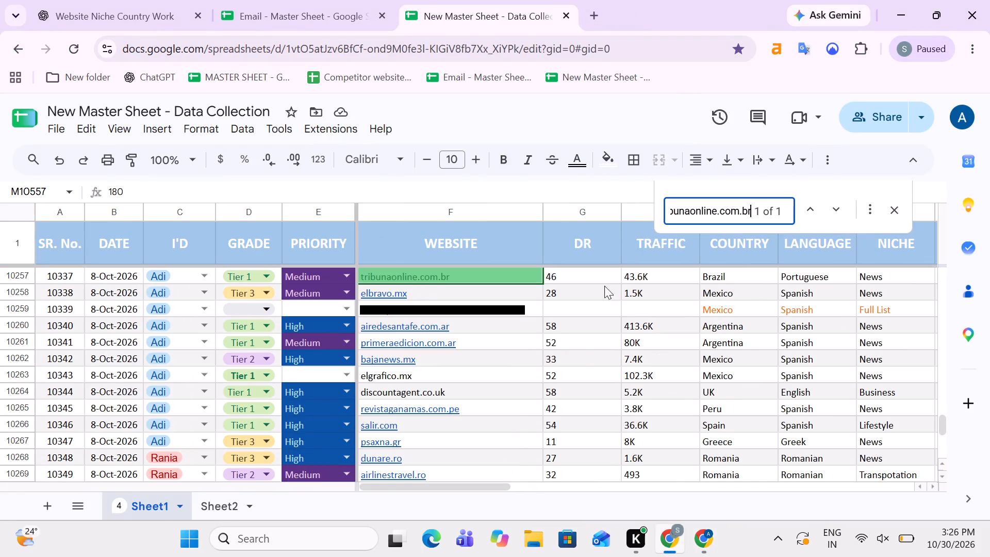
pyautogui.click(603, 280)
pyautogui.press('Right')
pyautogui.press('Right')
pyautogui.press('Right')
pyautogui.press('Right')
pyautogui.press('Right')
pyautogui.press('Right')
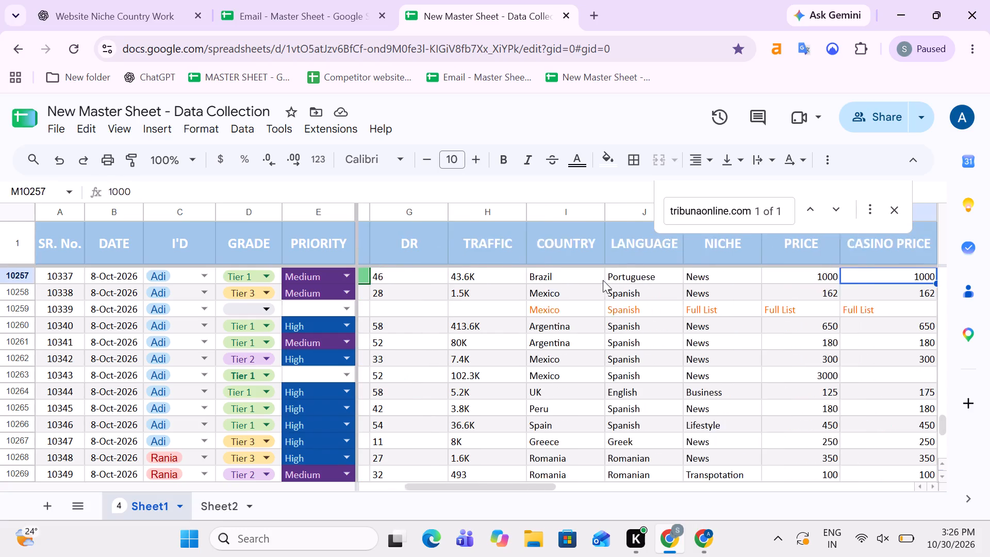
pyautogui.press('Right')
pyautogui.press('Right')
pyautogui.press('Right')
pyautogui.press('Right')
pyautogui.press('Right')
pyautogui.press('Left')
pyautogui.press('Left')
pyautogui.press('Right')
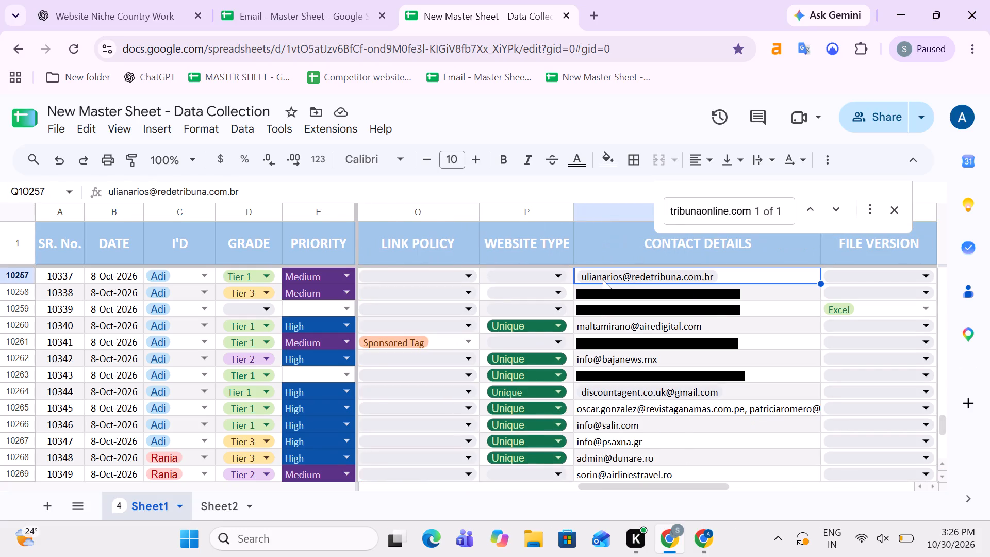
pyautogui.hotkey('alt', 'Tab')
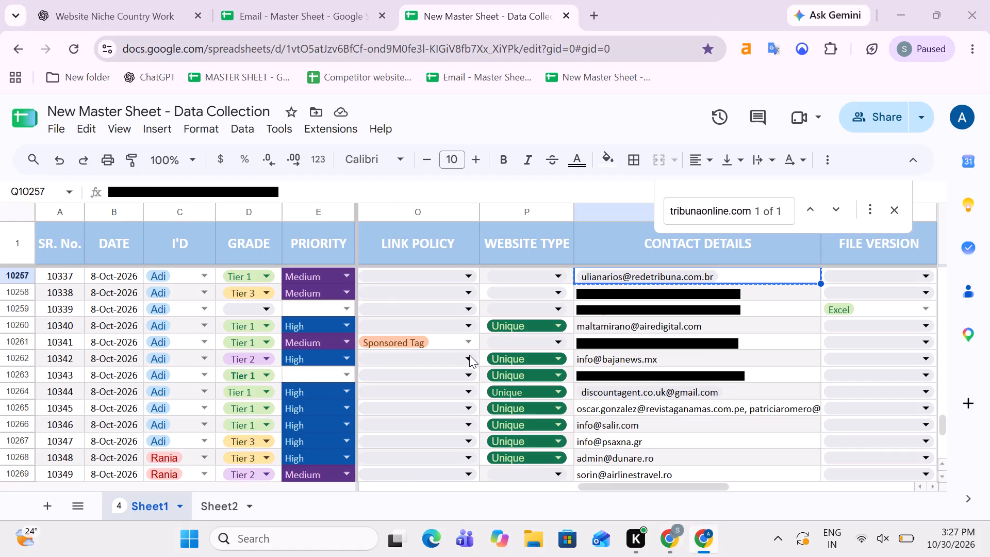
pyautogui.hotkey('alt', 'Tab')
pyautogui.click(626, 0)
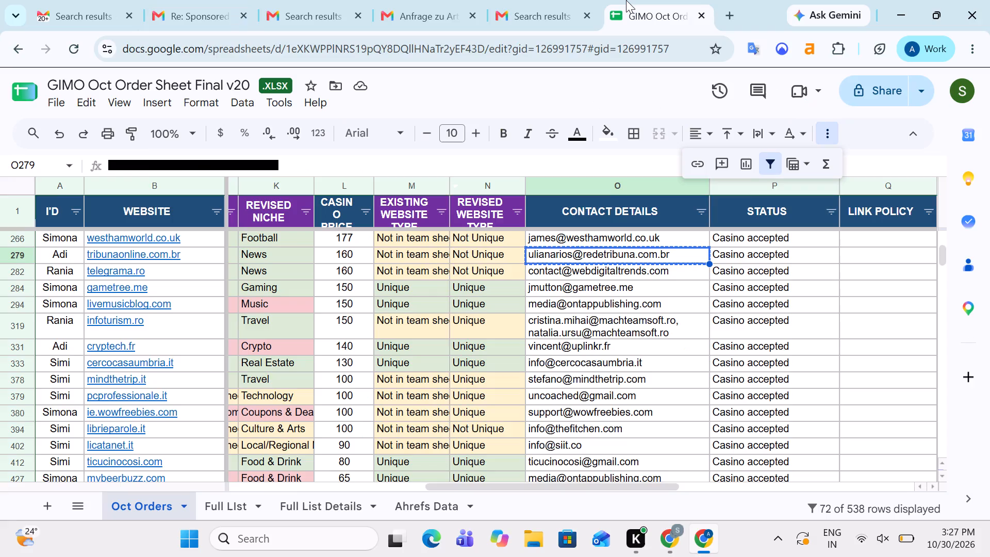
pyautogui.press('Left')
pyautogui.press('Left')
pyautogui.press('Left')
pyautogui.press('Left')
pyautogui.press('Left')
pyautogui.press('Left')
pyautogui.press('Left')
pyautogui.press('Left')
pyautogui.press('Left')
pyautogui.press('Left')
pyautogui.press('Left')
pyautogui.press('Left')
pyautogui.press('Left')
pyautogui.press('Left')
pyautogui.press('Left')
pyautogui.press('Left')
pyautogui.press('Left')
pyautogui.press('Left')
pyautogui.press('Left')
pyautogui.press('Right')
pyautogui.press('Right')
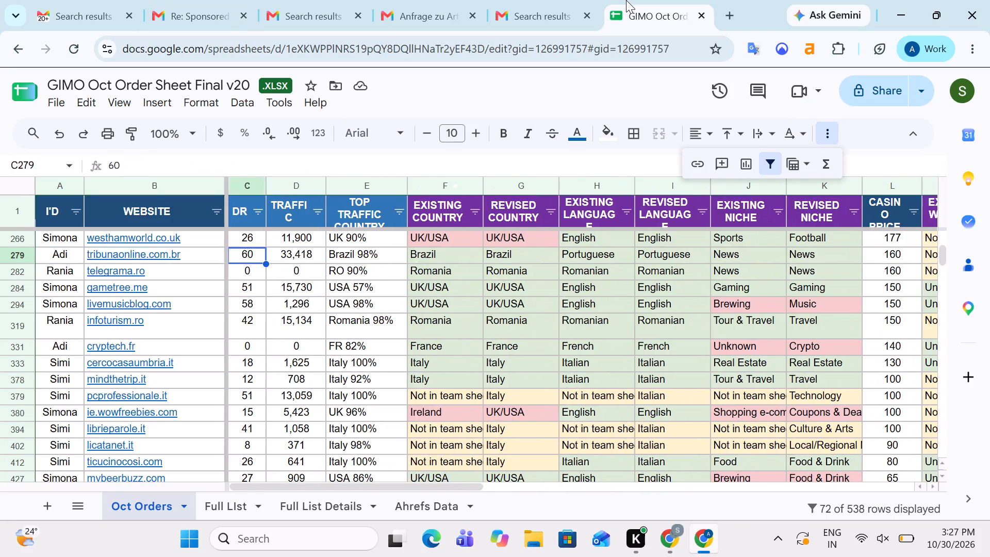
pyautogui.press('Right')
pyautogui.press('Right')
pyautogui.press('Right')
pyautogui.press('Right')
pyautogui.press('Right')
pyautogui.press('Right')
pyautogui.press('Right')
pyautogui.press('Right')
pyautogui.press('Right')
pyautogui.press('Right')
pyautogui.press('Right')
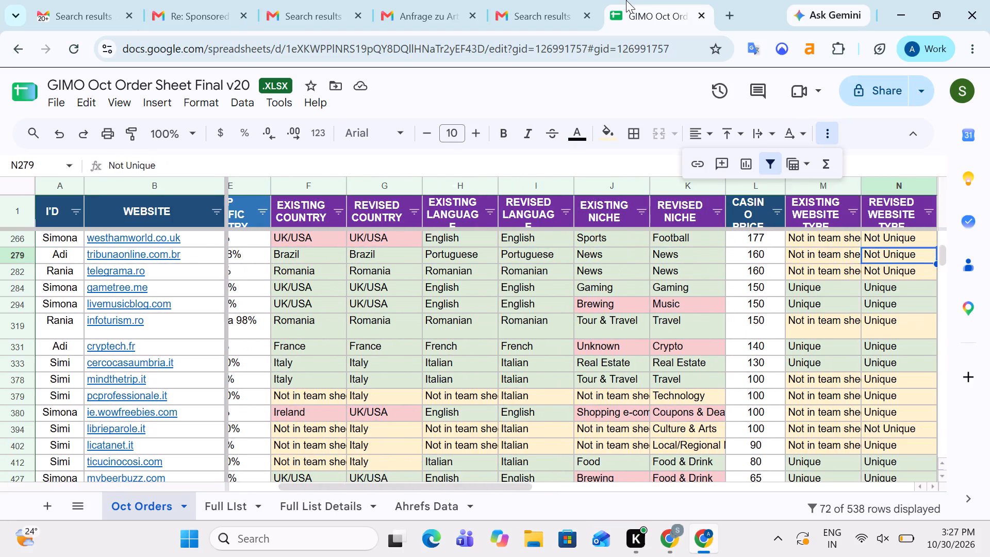
pyautogui.press('Left')
pyautogui.press('Left')
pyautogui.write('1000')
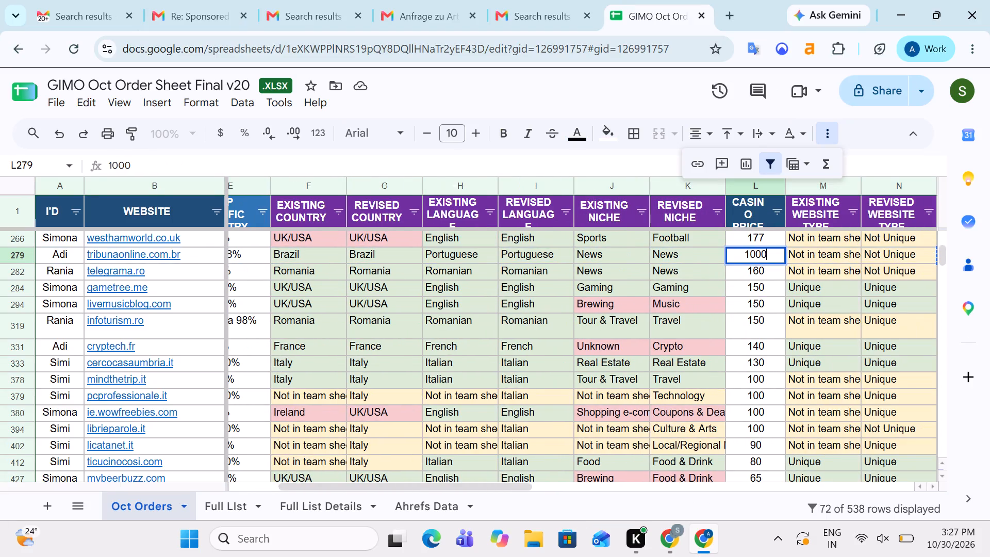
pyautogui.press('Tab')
# Check the website type, contact details and status cells in the tribunaonline.com.br row.
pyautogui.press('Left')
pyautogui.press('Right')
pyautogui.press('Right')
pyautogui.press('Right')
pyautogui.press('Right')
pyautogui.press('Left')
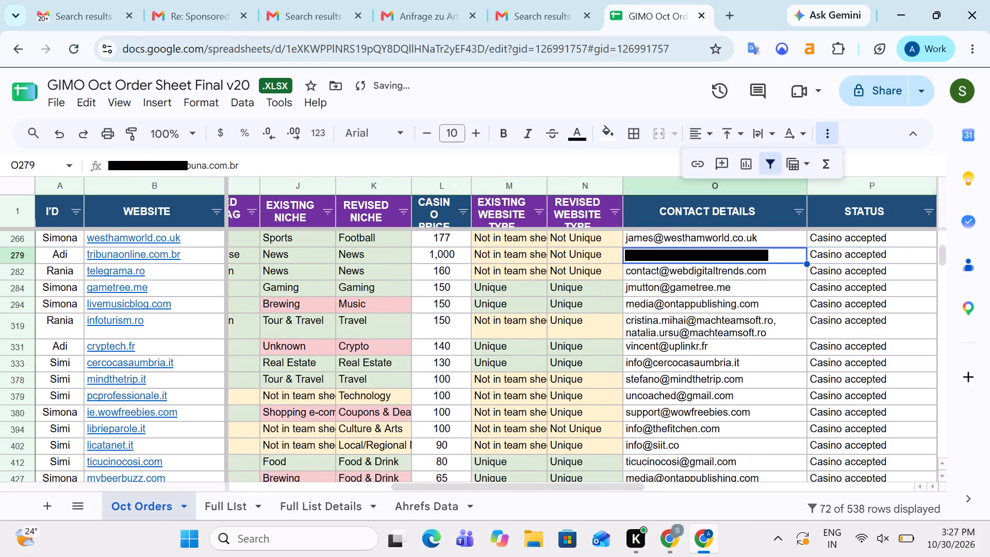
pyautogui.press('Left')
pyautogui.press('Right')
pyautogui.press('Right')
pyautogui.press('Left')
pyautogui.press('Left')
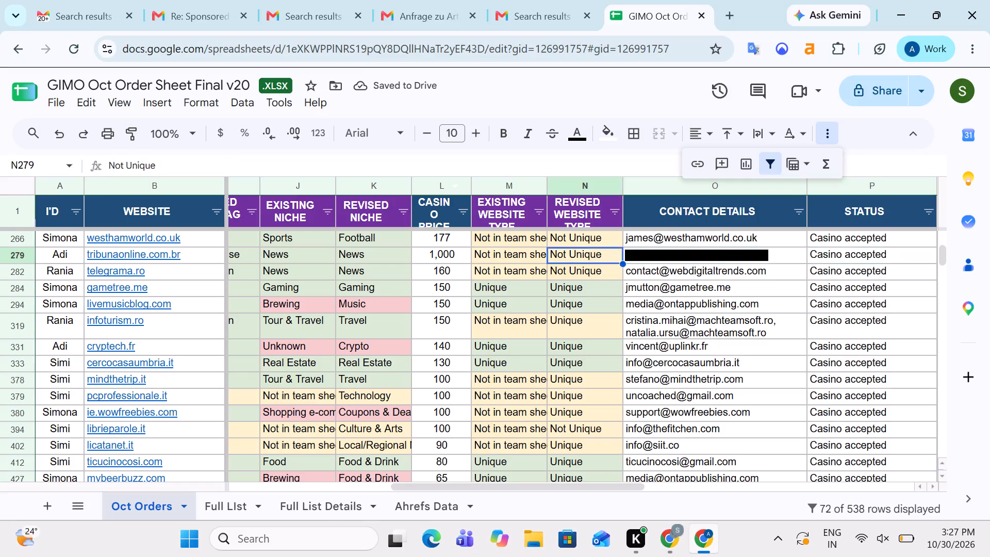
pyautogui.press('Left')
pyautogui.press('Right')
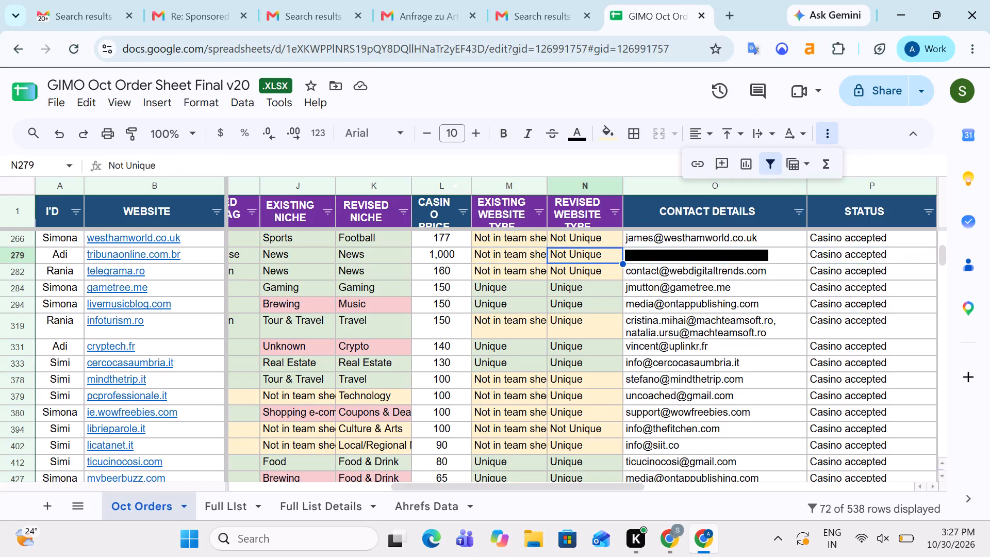
# Compare the tribunaonline.com.br row's casino price with the master sheet, checking its prices, status, link policy, website type, contact details and notes there.
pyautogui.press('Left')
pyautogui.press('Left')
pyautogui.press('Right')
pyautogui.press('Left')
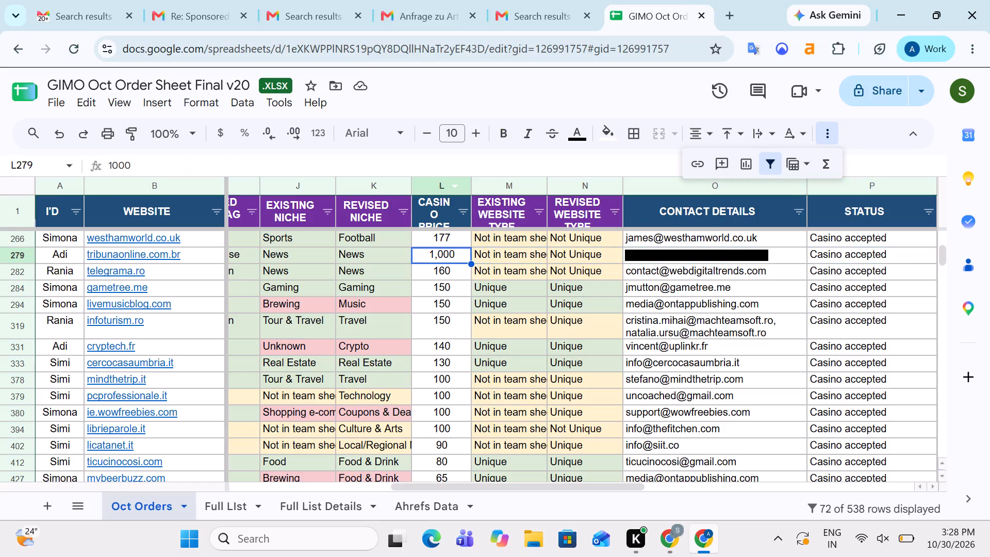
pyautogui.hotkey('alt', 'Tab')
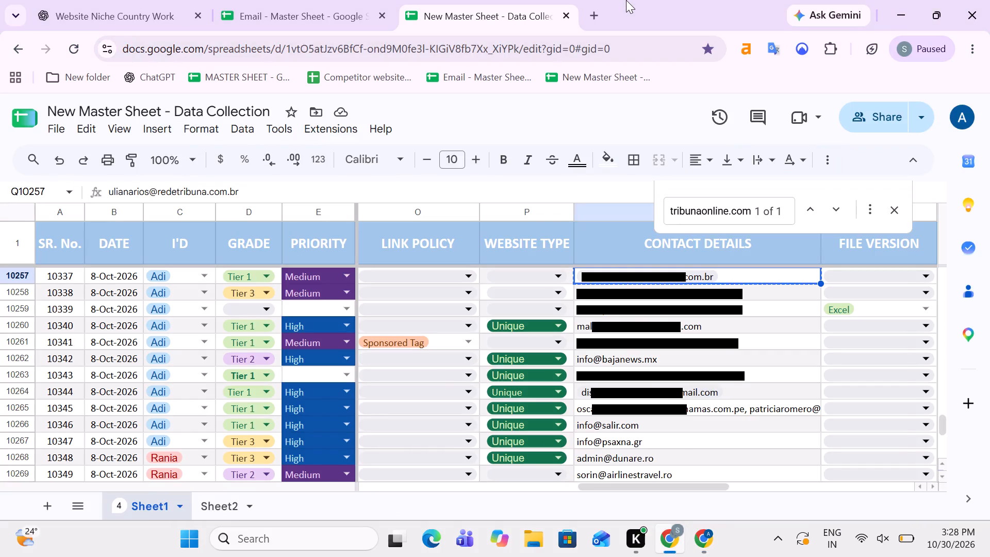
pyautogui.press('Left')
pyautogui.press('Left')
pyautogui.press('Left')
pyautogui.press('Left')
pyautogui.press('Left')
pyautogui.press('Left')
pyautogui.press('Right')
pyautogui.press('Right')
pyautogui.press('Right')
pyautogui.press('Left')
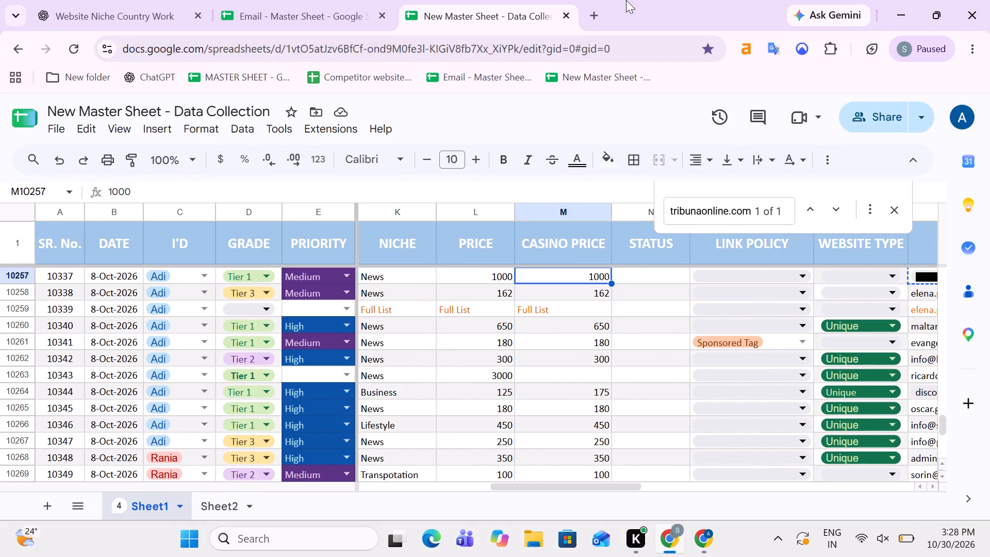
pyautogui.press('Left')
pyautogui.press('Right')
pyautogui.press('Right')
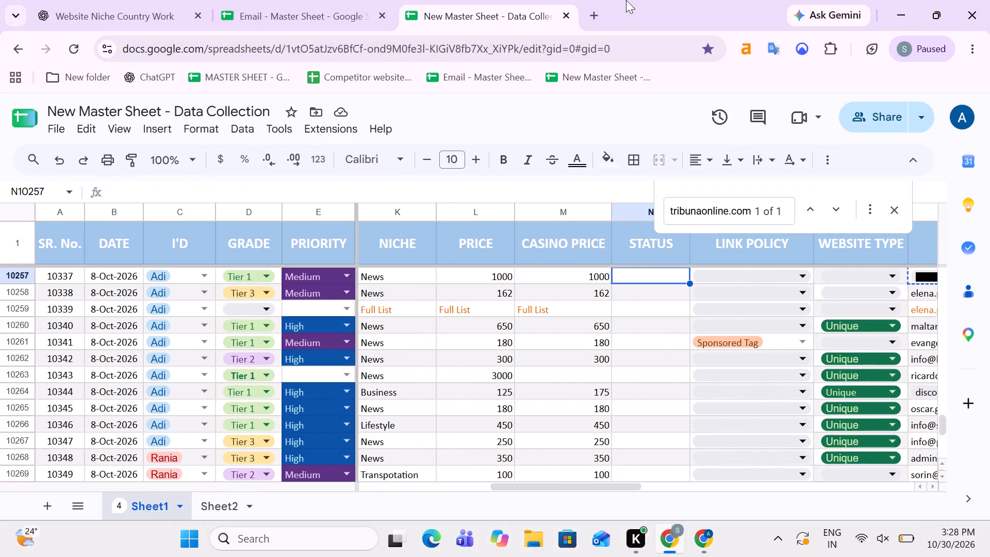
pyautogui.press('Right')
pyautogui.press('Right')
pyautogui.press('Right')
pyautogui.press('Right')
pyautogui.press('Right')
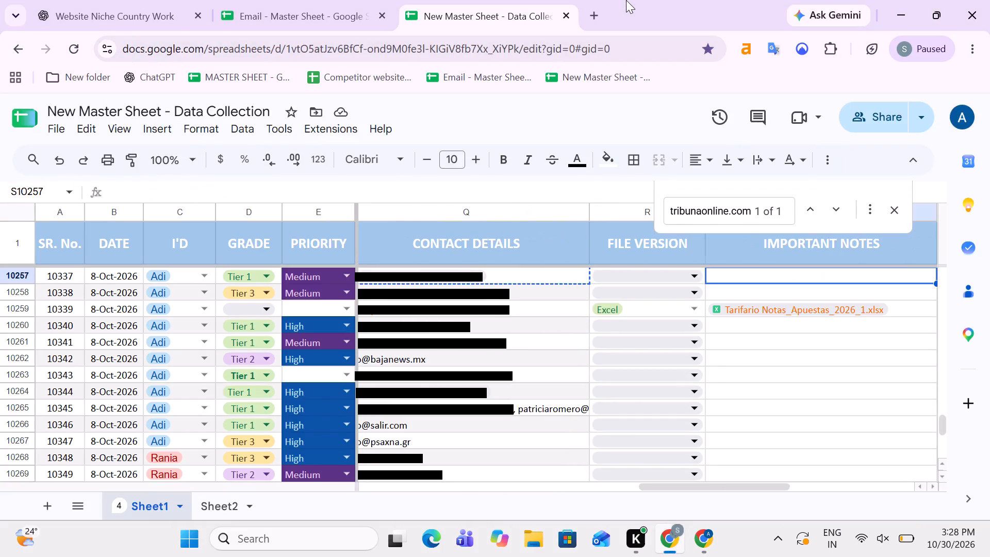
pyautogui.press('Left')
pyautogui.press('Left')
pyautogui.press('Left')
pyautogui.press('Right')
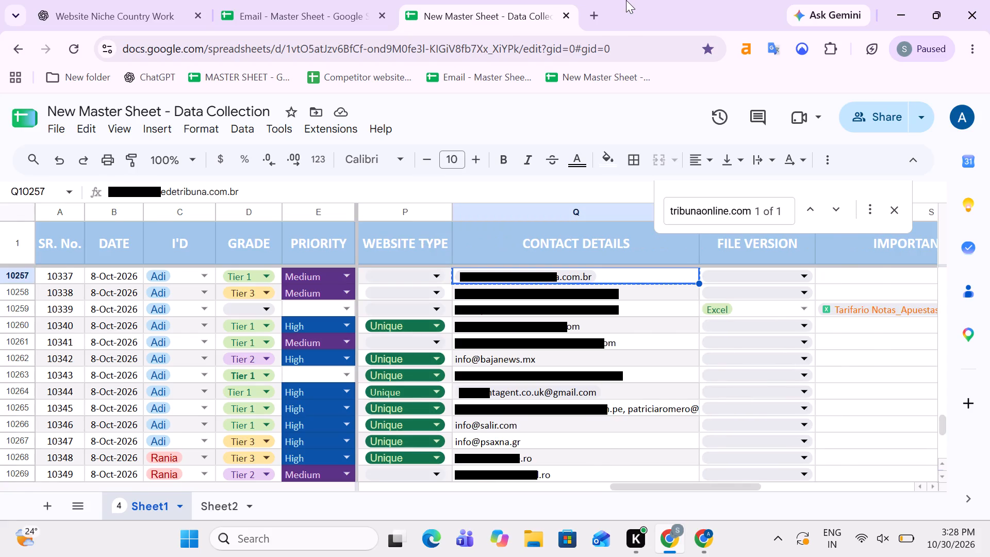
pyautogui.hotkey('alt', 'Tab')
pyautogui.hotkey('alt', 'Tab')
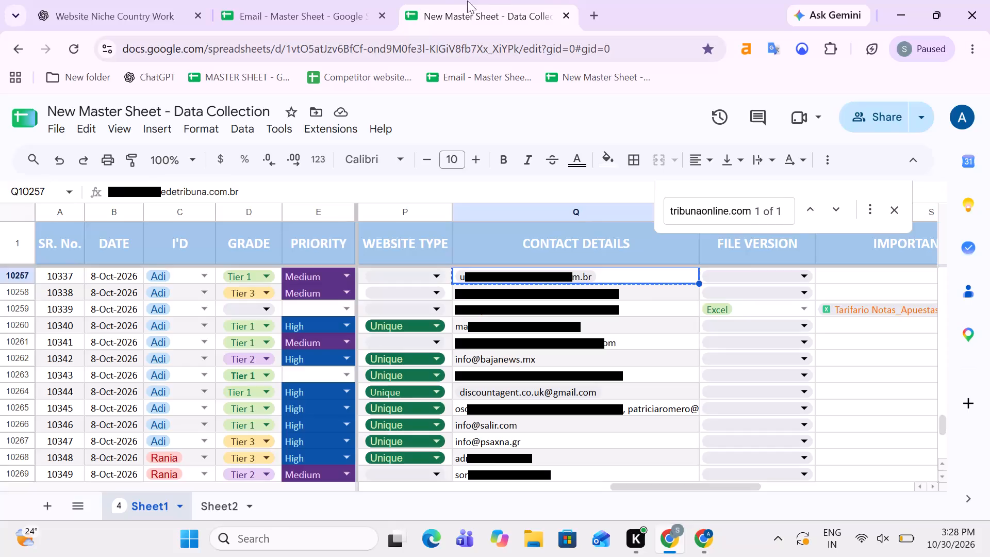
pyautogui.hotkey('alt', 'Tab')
pyautogui.click(626, 0)
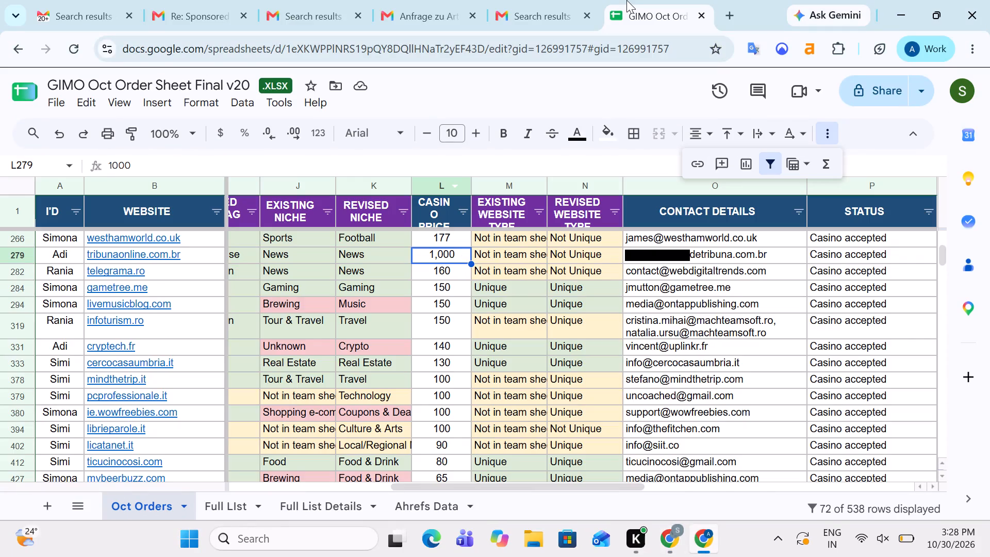
# Set the match status of the tribunaonline.com.br row in the GIMO Oct Order Sheet to Match.
pyautogui.press('Right')
pyautogui.press('Right')
pyautogui.press('Right')
pyautogui.press('Right')
pyautogui.press('Right')
pyautogui.press('Right')
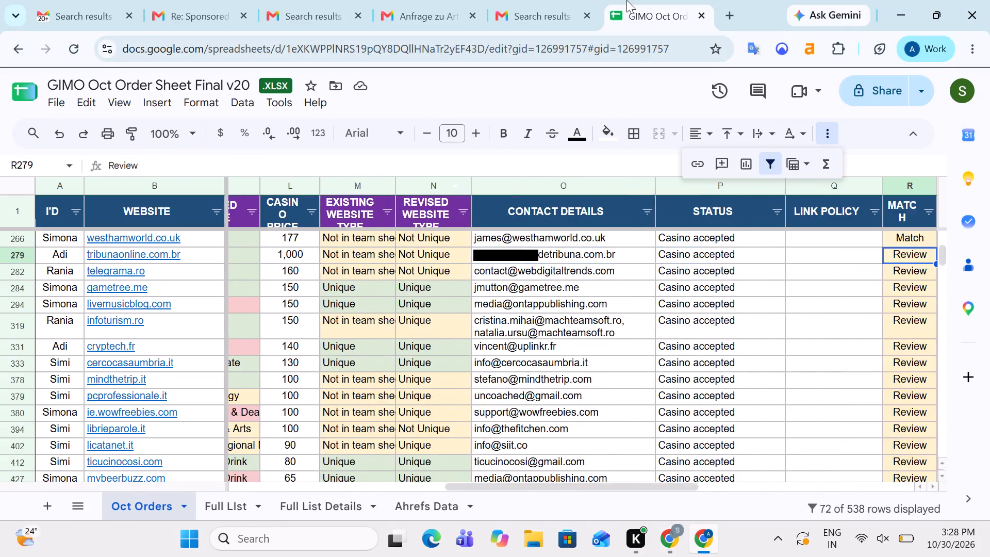
pyautogui.press('Right')
pyautogui.press('Right')
pyautogui.press('Right')
pyautogui.press('Left')
pyautogui.press('Left')
pyautogui.press('Left')
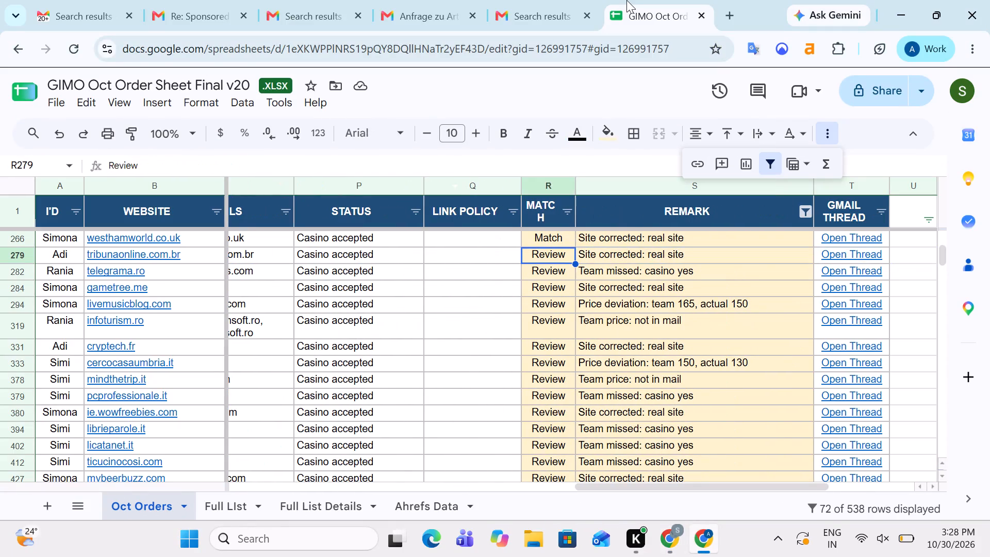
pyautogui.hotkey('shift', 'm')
pyautogui.press('Down')
pyautogui.press('Up')
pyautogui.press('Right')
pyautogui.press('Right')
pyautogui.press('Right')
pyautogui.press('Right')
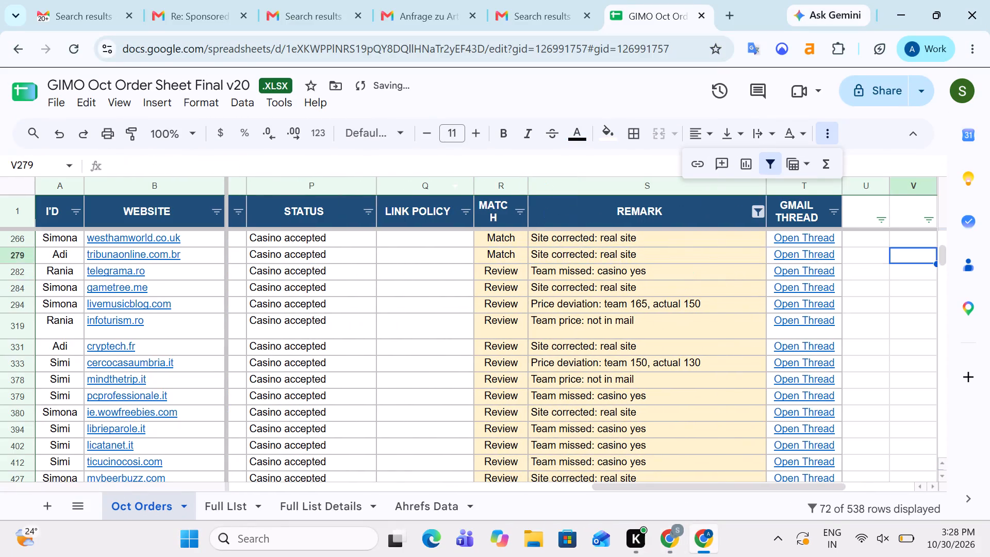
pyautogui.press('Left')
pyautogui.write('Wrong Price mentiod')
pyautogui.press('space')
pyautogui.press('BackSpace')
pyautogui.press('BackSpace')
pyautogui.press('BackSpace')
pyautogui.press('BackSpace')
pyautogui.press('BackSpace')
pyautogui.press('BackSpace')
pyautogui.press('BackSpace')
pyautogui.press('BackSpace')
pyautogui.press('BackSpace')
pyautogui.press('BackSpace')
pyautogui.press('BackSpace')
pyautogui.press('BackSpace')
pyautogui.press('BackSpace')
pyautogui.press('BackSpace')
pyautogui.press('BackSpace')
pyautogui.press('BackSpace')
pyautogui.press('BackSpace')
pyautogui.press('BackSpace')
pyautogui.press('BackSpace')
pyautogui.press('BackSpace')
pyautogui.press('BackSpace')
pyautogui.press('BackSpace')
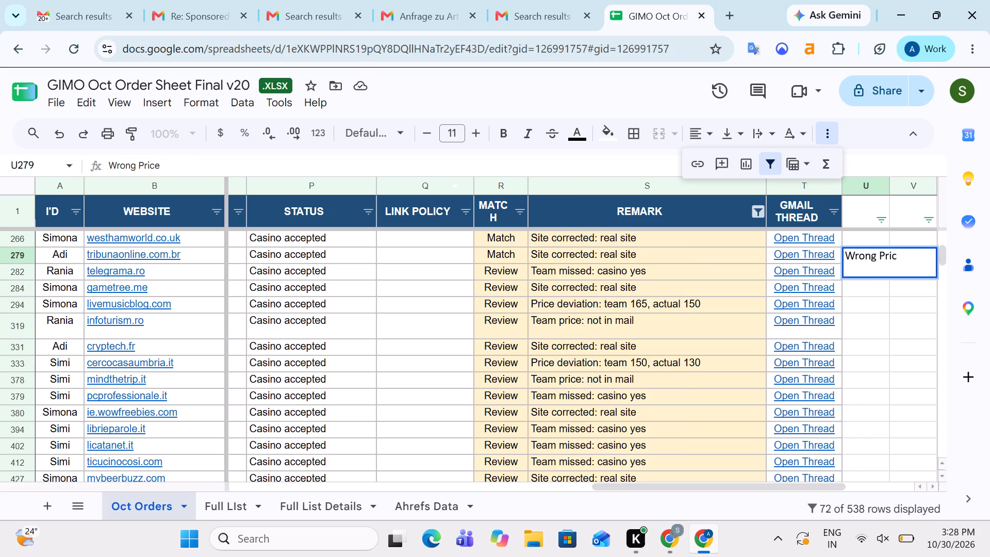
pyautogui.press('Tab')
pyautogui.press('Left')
# Copy the website name telegrama.ro from the next flagged row of the order sheet.
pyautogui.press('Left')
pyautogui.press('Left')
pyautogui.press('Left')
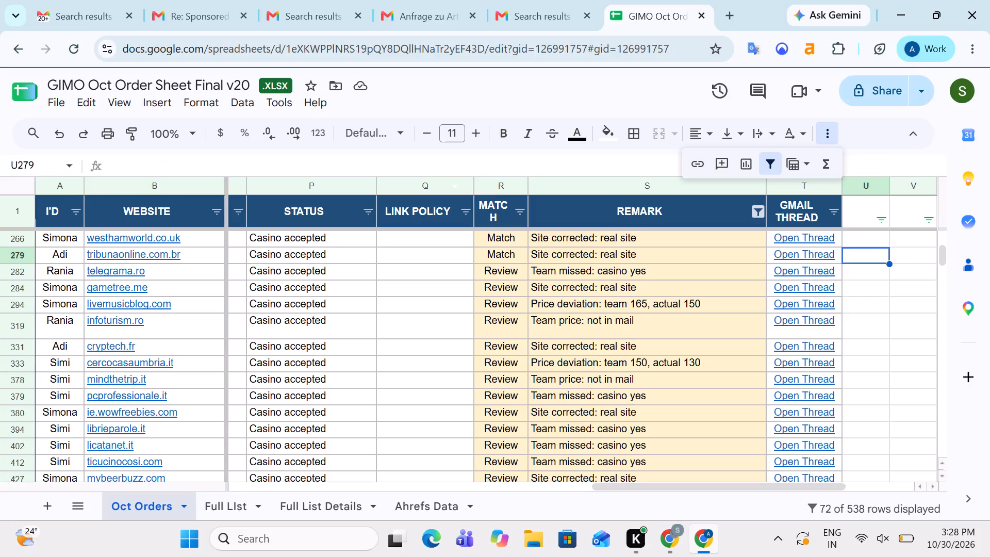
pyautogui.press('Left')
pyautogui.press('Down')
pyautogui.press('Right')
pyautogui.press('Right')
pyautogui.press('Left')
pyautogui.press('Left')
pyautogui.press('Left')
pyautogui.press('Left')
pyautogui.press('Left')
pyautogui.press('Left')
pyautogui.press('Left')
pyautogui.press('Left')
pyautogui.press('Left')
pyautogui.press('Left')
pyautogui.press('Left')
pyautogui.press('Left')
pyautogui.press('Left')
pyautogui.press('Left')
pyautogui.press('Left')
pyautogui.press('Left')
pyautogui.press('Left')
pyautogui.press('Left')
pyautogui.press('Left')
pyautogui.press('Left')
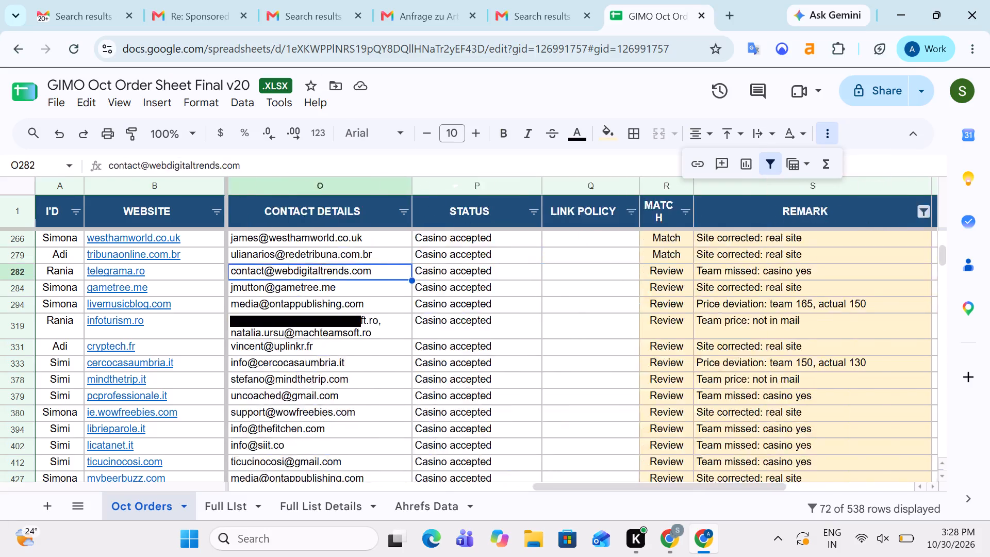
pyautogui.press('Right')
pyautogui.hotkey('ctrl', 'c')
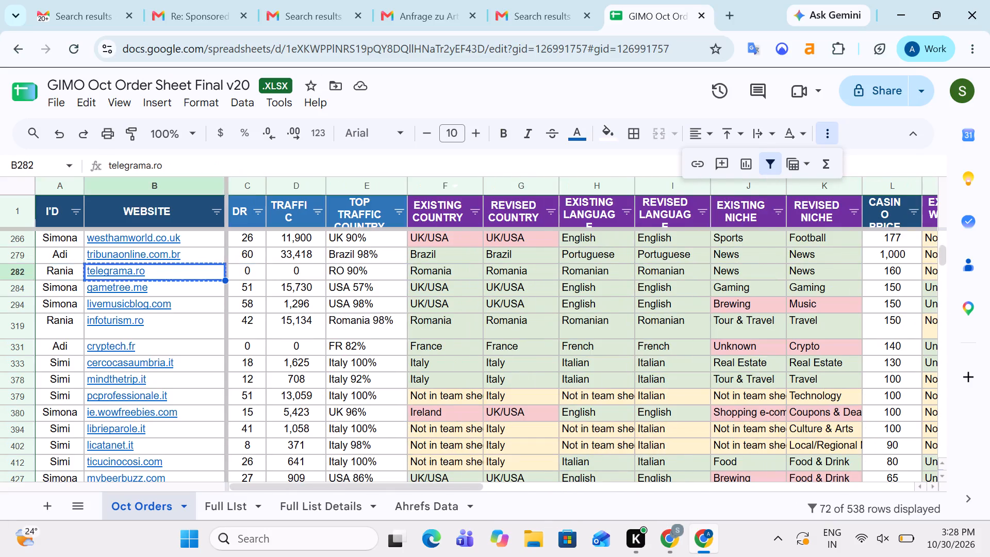
# Examine the telegrama.ro row's niche, casino price, website type, contact details, status, match and remark cells.
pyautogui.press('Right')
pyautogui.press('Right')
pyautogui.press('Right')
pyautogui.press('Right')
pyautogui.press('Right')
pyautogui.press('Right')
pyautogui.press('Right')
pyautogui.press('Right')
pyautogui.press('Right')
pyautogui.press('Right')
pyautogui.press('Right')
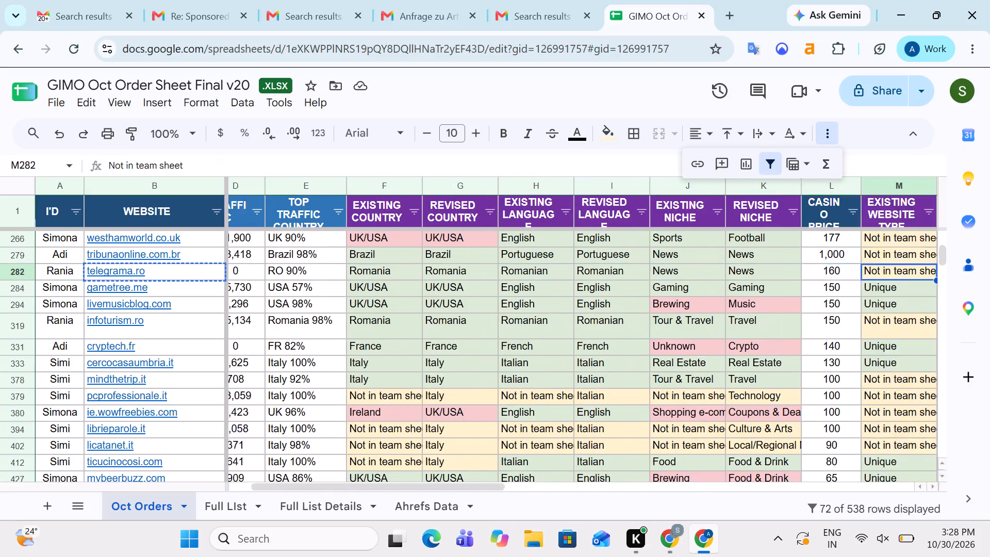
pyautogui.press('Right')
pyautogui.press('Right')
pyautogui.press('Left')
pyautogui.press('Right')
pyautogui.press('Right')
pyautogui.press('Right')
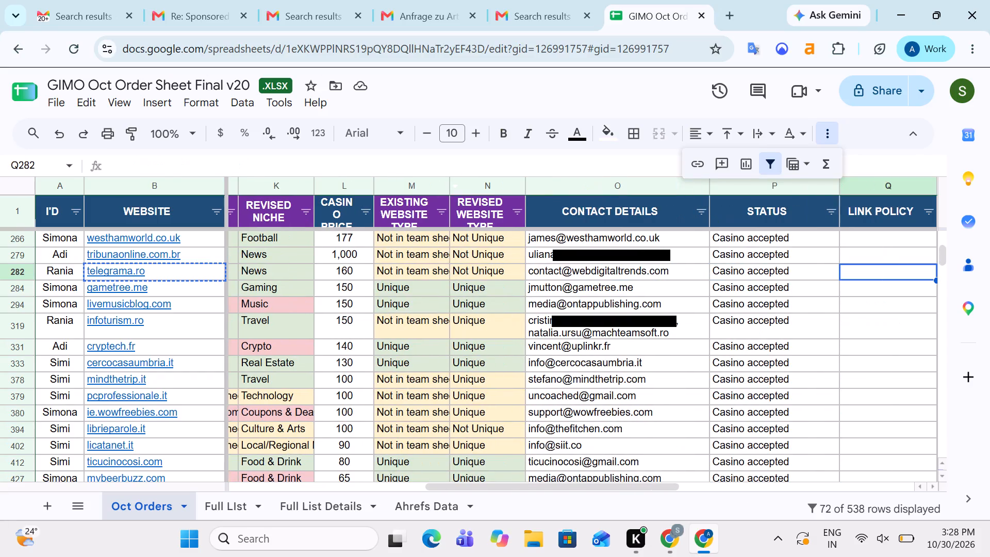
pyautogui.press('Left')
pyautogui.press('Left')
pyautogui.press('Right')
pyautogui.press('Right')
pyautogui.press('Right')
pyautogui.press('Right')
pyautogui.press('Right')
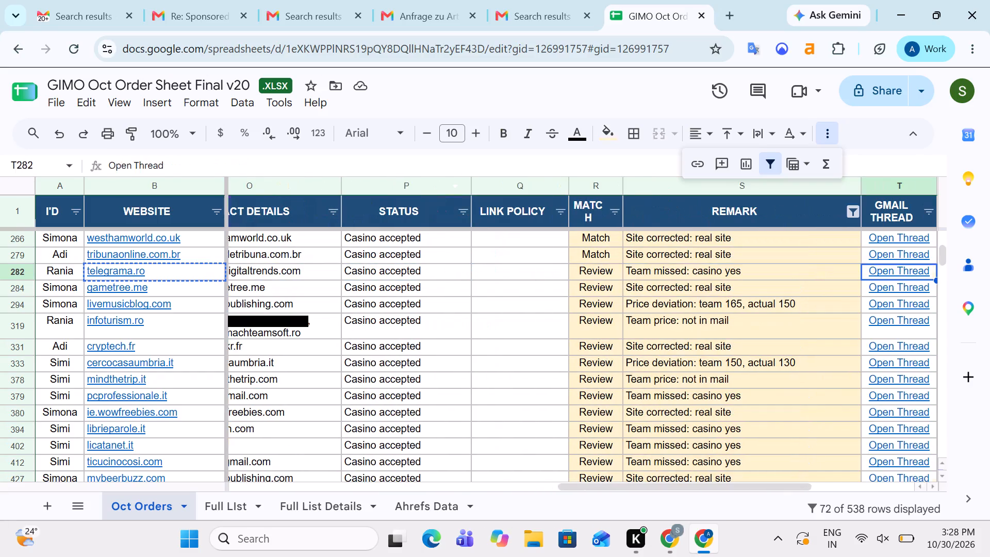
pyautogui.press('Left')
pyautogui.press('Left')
# Search the New Master Sheet - Data Collection for telegrama.ro.
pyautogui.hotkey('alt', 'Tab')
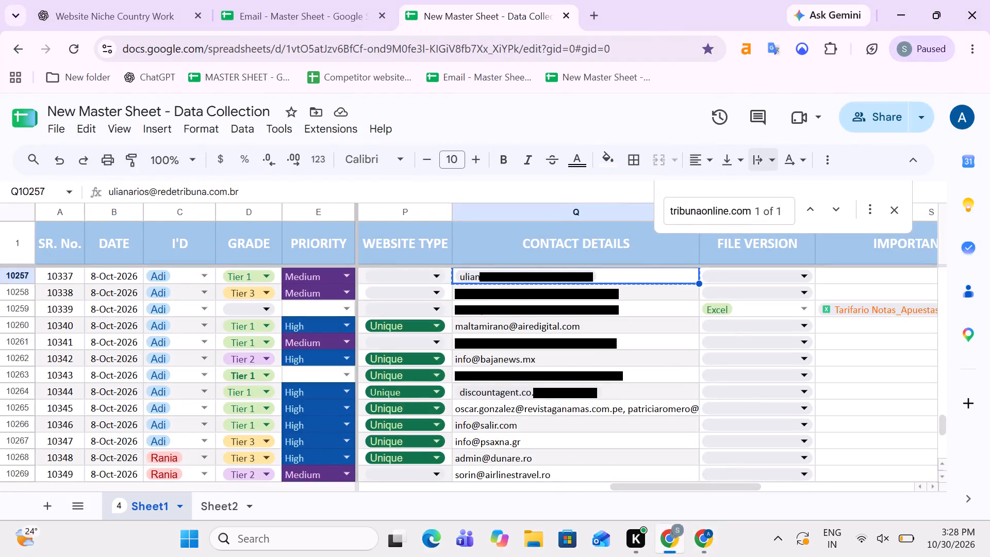
pyautogui.tripleClick(715, 207)
pyautogui.hotkey('ctrl', 'v')
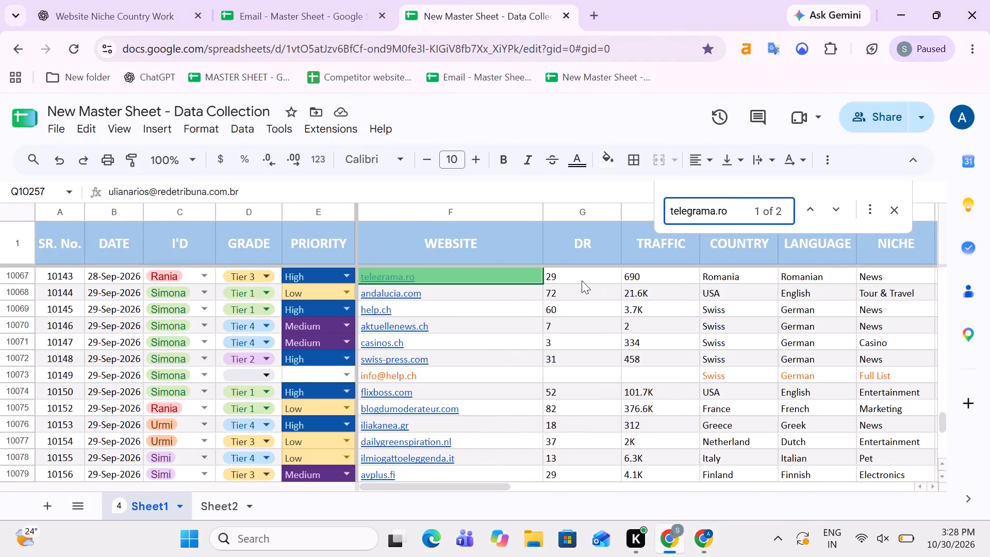
# Examine telegrama.ro's master sheet row from DR and traffic through country, language and niche to price, casino price and status.
pyautogui.click(582, 281)
pyautogui.press('Right')
pyautogui.press('Right')
pyautogui.press('Right')
pyautogui.press('Right')
pyautogui.press('Right')
pyautogui.press('Right')
pyautogui.press('Right')
pyautogui.press('Right')
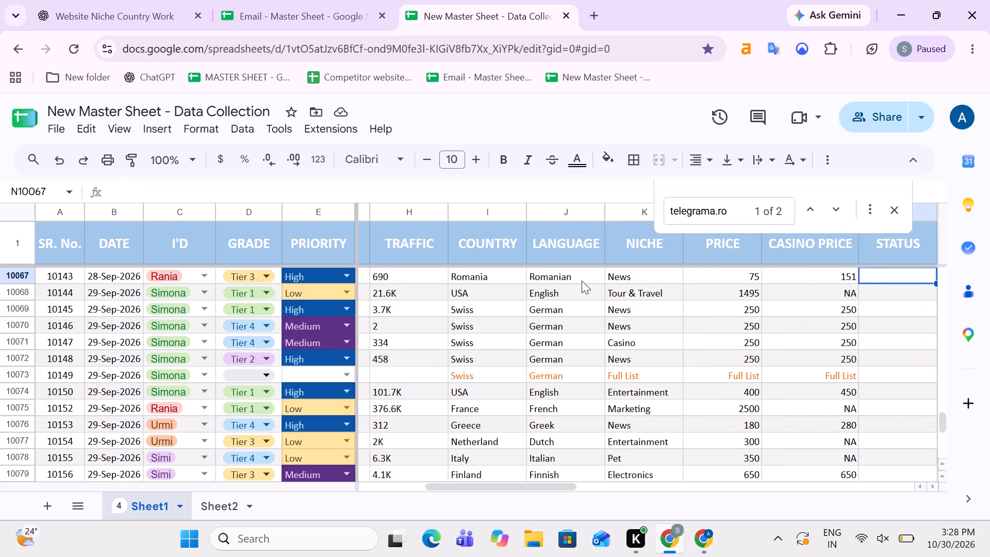
pyautogui.press('Left')
pyautogui.press('Left')
pyautogui.press('Left')
# Examine the link policy, website type and contact details in telegrama.ro's master sheet row.
pyautogui.press('Right')
pyautogui.press('Right')
pyautogui.press('Right')
pyautogui.press('Right')
pyautogui.press('Right')
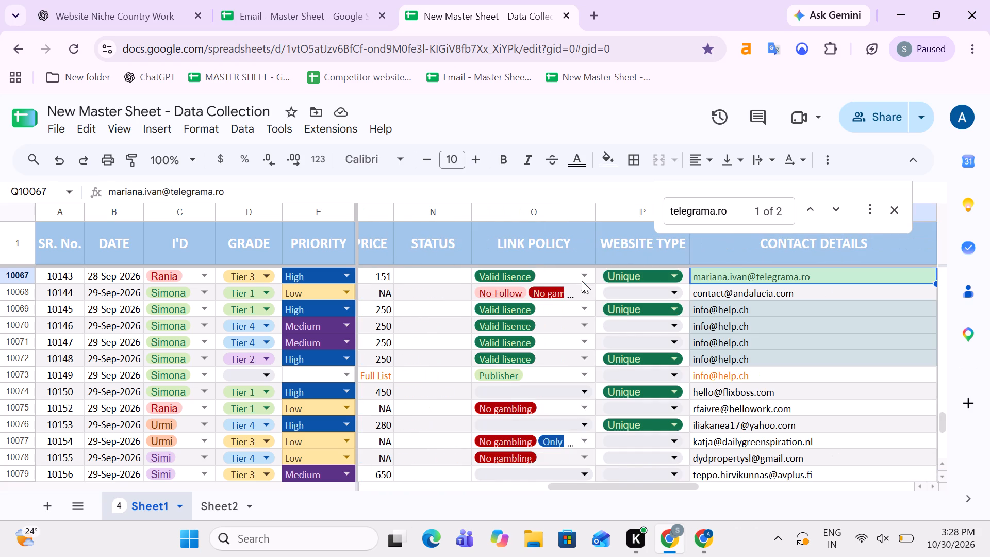
pyautogui.press('Left')
pyautogui.press('Right')
pyautogui.press('Right')
pyautogui.press('Left')
pyautogui.press('Left')
pyautogui.press('Right')
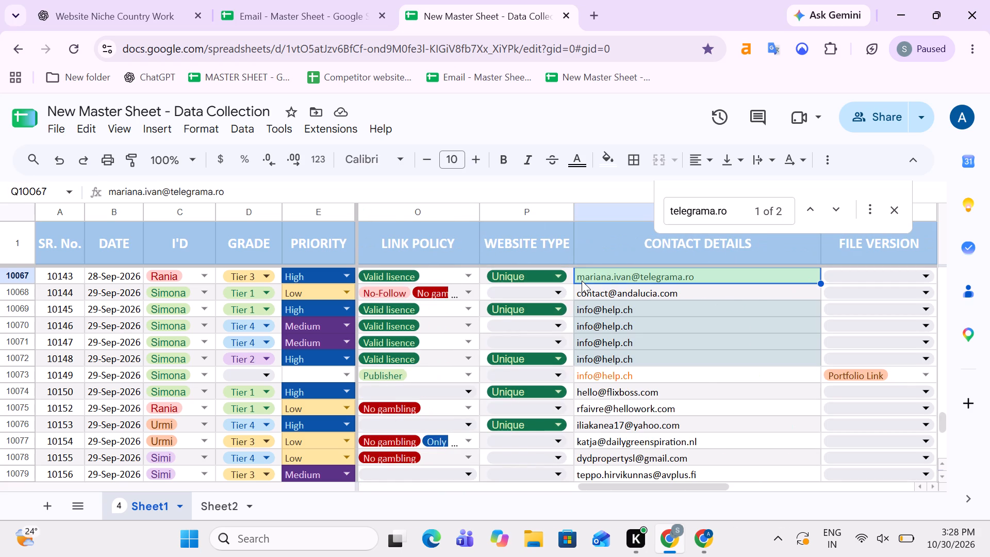
# Switch to the GIMO Oct Order Sheet and review telegrama.ro's Oct Orders row from the remark back to the website name.
pyautogui.hotkey('alt', 'Tab')
pyautogui.press('Right')
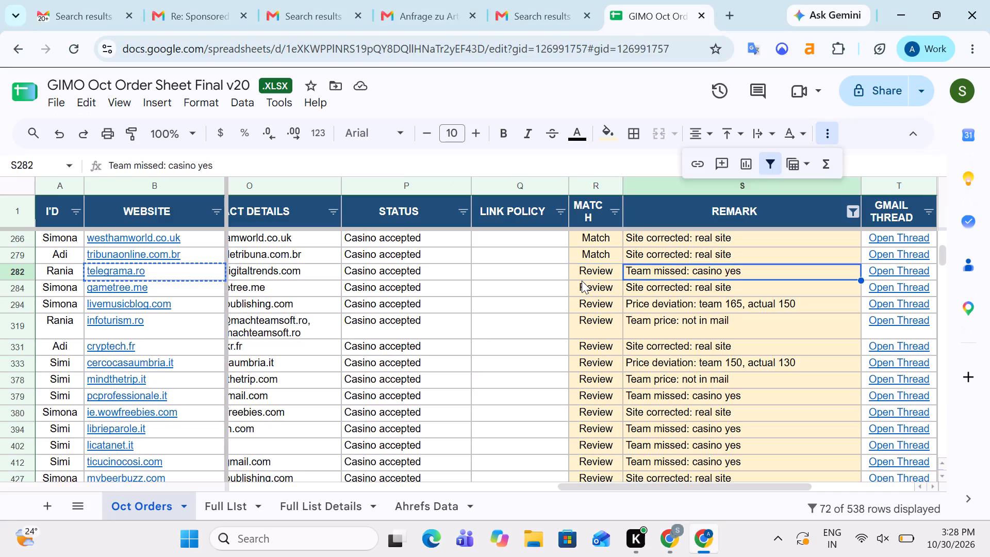
pyautogui.press('Left')
pyautogui.press('Left')
pyautogui.press('Left')
pyautogui.press('Left')
pyautogui.press('Left')
pyautogui.press('Left')
pyautogui.press('Left')
pyautogui.press('Left')
pyautogui.press('Left')
pyautogui.press('Left')
pyautogui.press('Left')
pyautogui.press('Left')
pyautogui.press('Left')
pyautogui.press('Left')
pyautogui.press('Left')
pyautogui.press('Left')
pyautogui.press('Left')
# Examine telegrama.ro's Oct Orders row from DR, traffic, country, language and niche to casino price, website type, contact details and match.
pyautogui.press('Right')
pyautogui.press('Right')
pyautogui.press('Right')
pyautogui.press('Right')
pyautogui.press('Right')
pyautogui.press('Right')
pyautogui.press('Right')
pyautogui.press('Right')
pyautogui.press('Right')
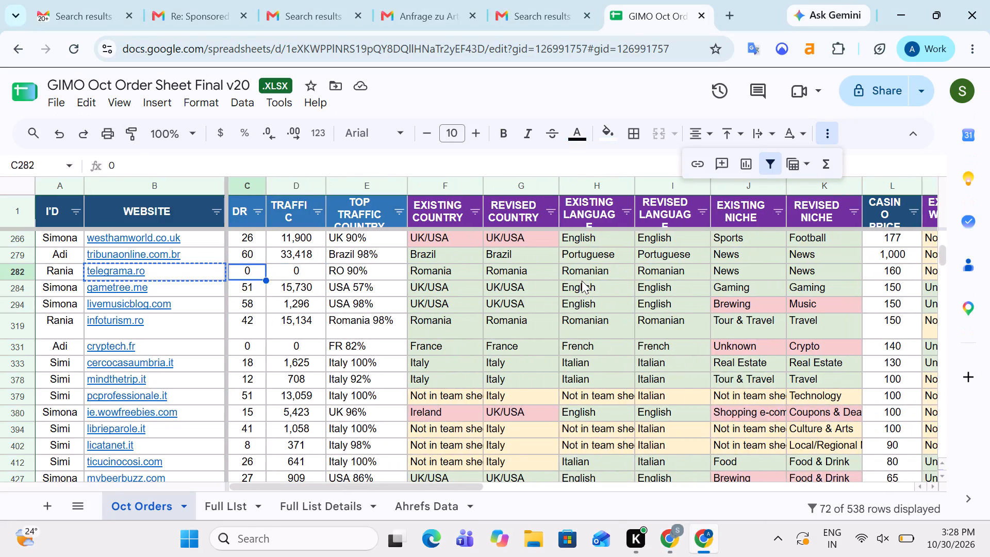
pyautogui.press('Right')
pyautogui.press('Right')
pyautogui.press('Right')
pyautogui.press('Right')
pyautogui.press('Right')
pyautogui.press('Right')
pyautogui.press('Right')
pyautogui.press('Left')
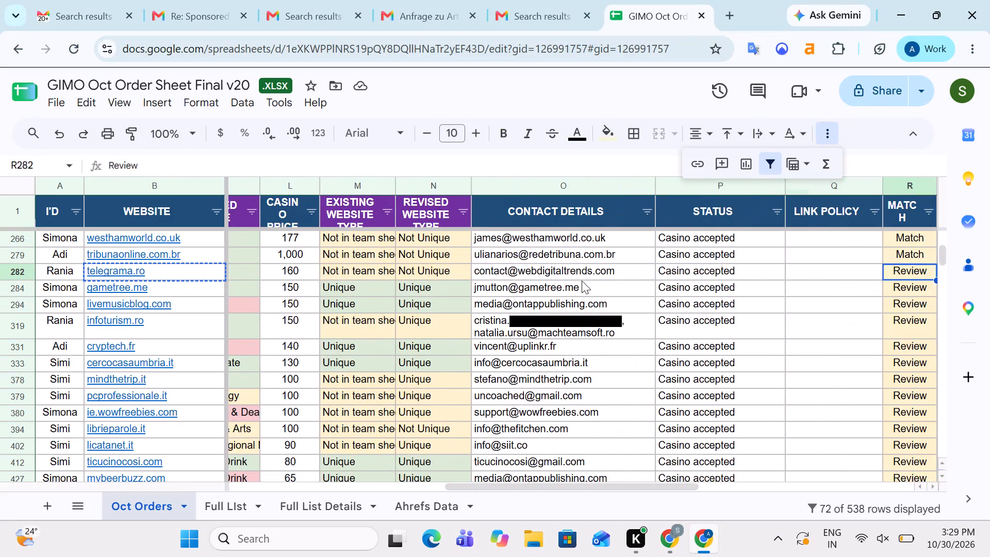
pyautogui.press('Left')
pyautogui.press('Left')
# Compare telegrama.ro's contact details, website type, niche and language in Oct Orders with its row in New Master Sheet - Data Collection.
pyautogui.hotkey('alt', 'Tab')
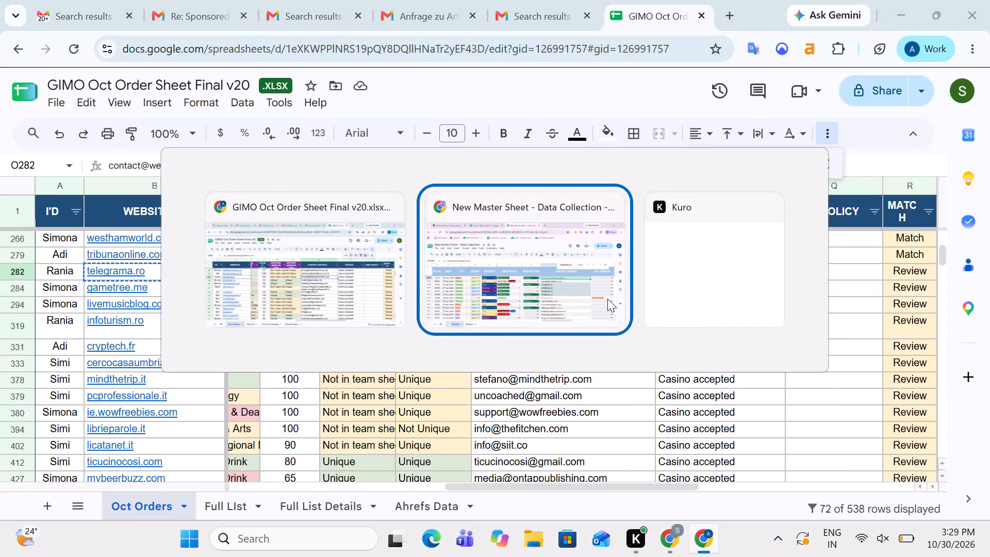
pyautogui.click(553, 277)
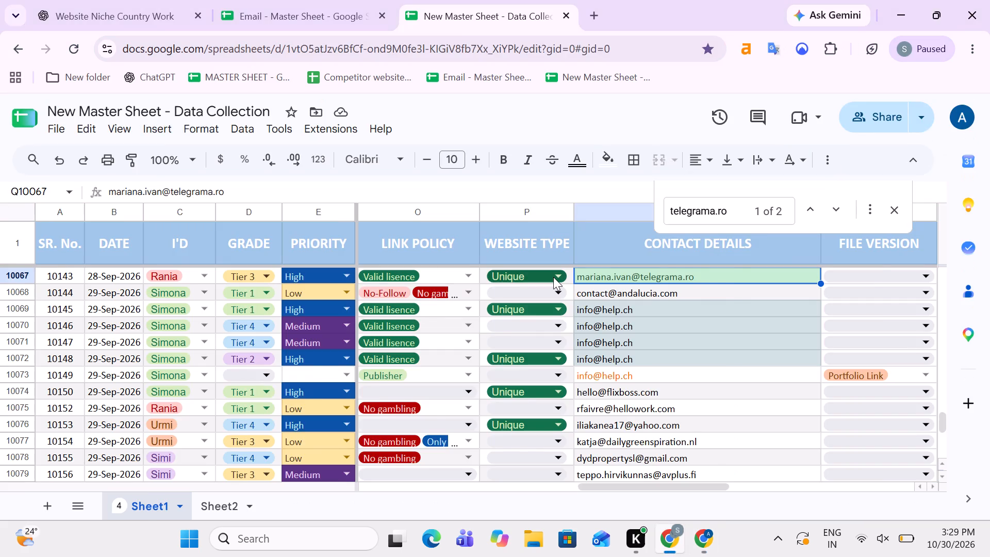
pyautogui.hotkey('alt', 'Tab')
pyautogui.press('Left')
pyautogui.press('Left')
pyautogui.press('Left')
pyautogui.press('Left')
pyautogui.press('Left')
pyautogui.press('Left')
pyautogui.press('Left')
pyautogui.press('Right')
pyautogui.press('Left')
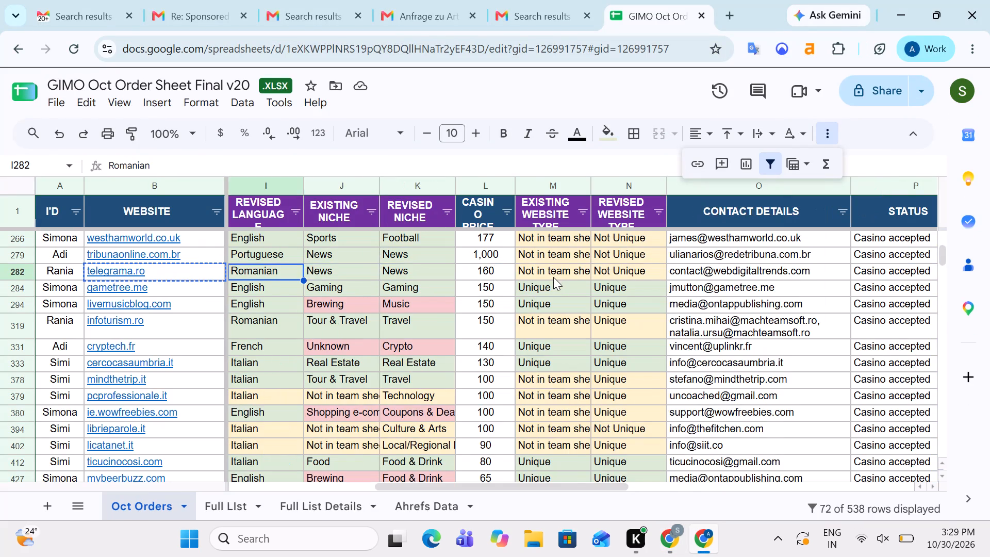
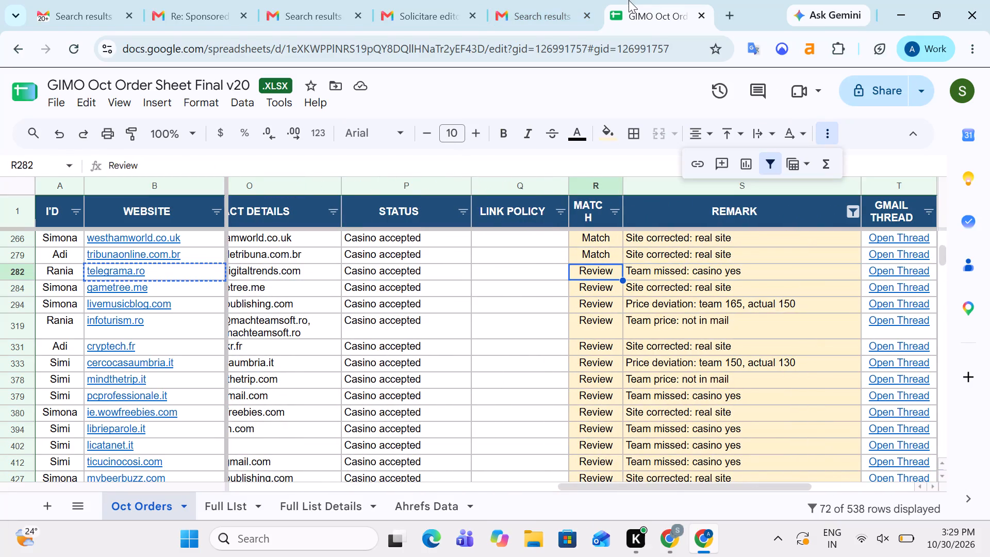
# Set the Match value to Match in telegrama.ro's Oct Orders row.
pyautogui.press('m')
pyautogui.press('Down')
pyautogui.press('Right')
pyautogui.press('Left')
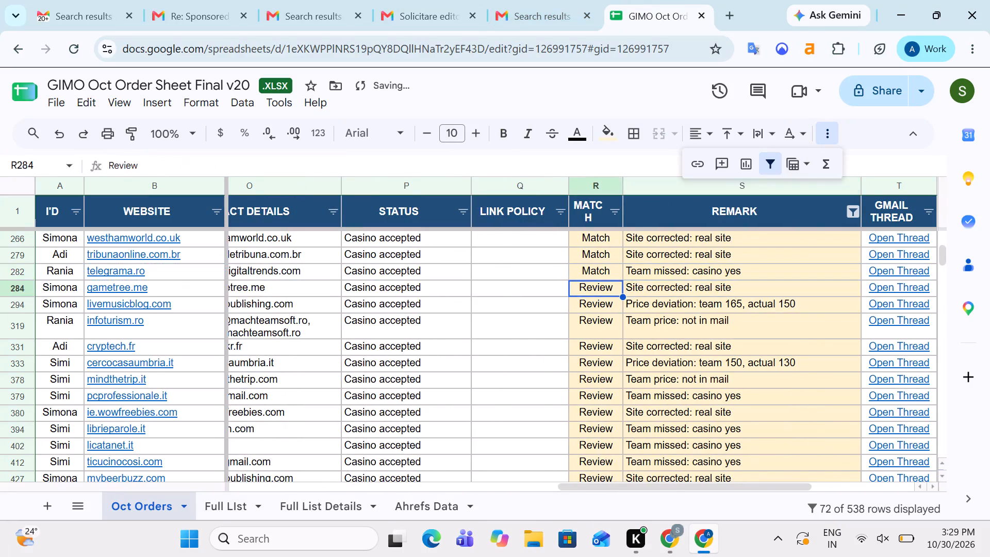
# Copy the website name gametree.me from its row in Oct Orders.
pyautogui.press('Right')
pyautogui.press('Right')
pyautogui.press('Right')
pyautogui.press('Left')
pyautogui.press('Left')
pyautogui.press('Left')
pyautogui.press('Left')
pyautogui.press('Left')
pyautogui.press('Left')
pyautogui.press('Left')
pyautogui.press('Left')
pyautogui.press('Left')
pyautogui.press('Left')
pyautogui.press('Left')
pyautogui.press('Left')
pyautogui.press('Left')
pyautogui.press('Left')
pyautogui.press('Left')
pyautogui.press('Left')
pyautogui.press('Left')
pyautogui.press('Left')
pyautogui.press('Left')
pyautogui.press('Left')
pyautogui.press('Right')
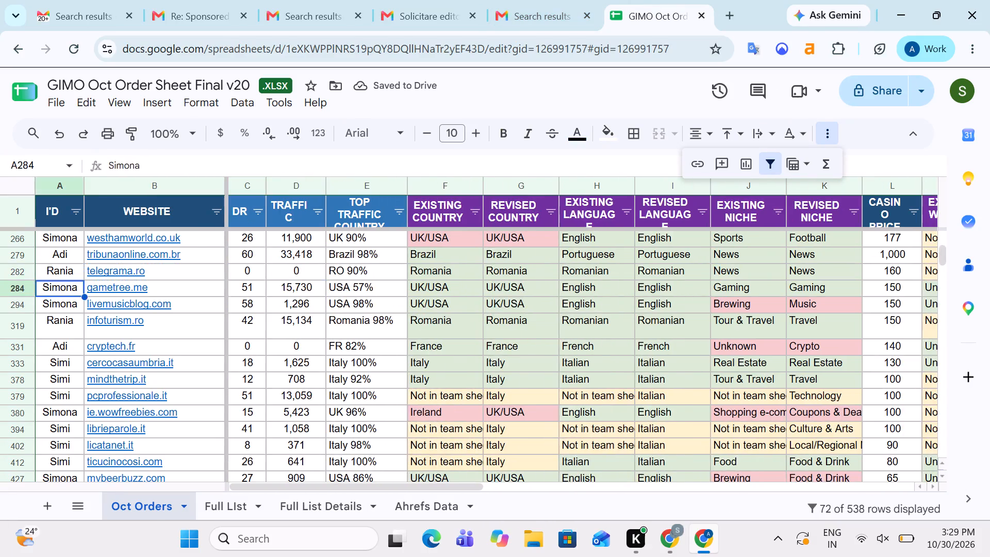
pyautogui.press('Right')
pyautogui.press('Left')
pyautogui.hotkey('ctrl', 'c')
pyautogui.press('Right')
pyautogui.press('Left')
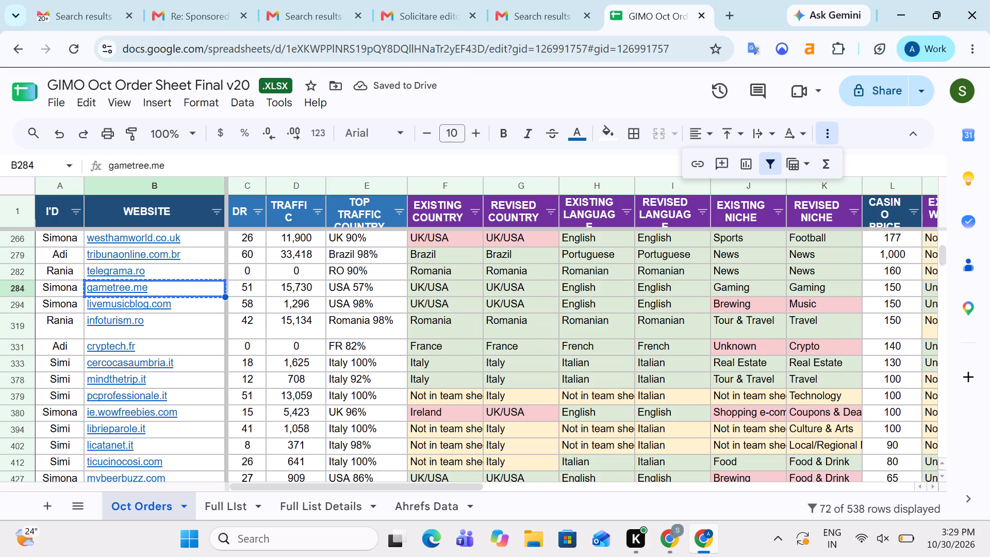
pyautogui.hotkey('alt', 'Tab')
pyautogui.hotkey('alt', 'Tab')
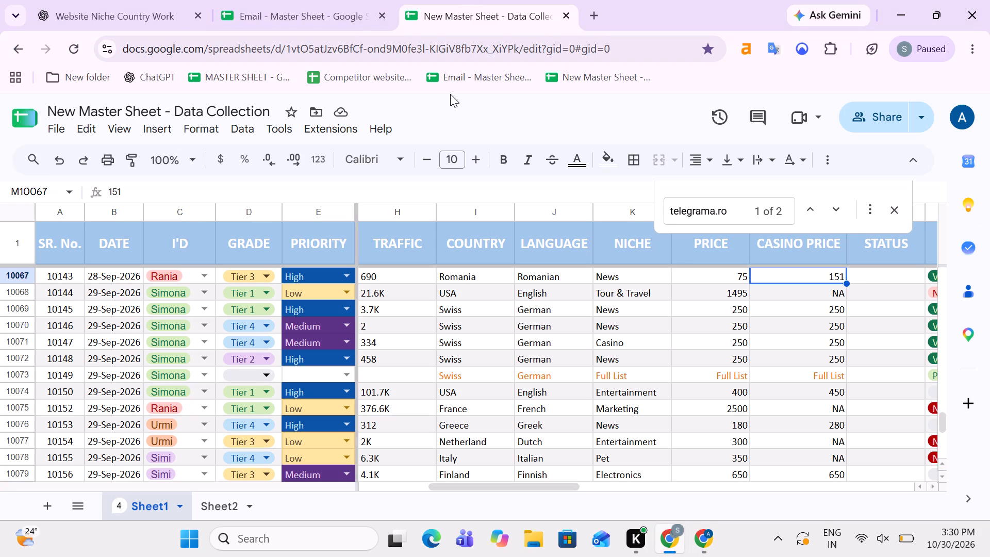
pyautogui.tripleClick(714, 210)
pyautogui.hotkey('ctrl', 'v')
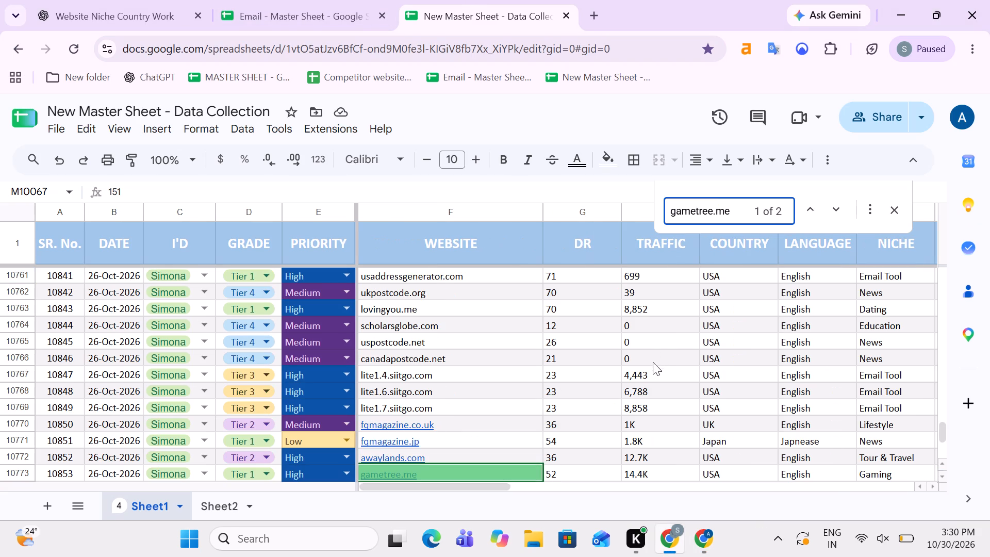
# Examine gametree.me's master sheet row from traffic, country, language and niche through to the price and casino price.
pyautogui.click(634, 473)
pyautogui.press('Right')
pyautogui.press('Right')
pyautogui.press('Right')
pyautogui.press('Right')
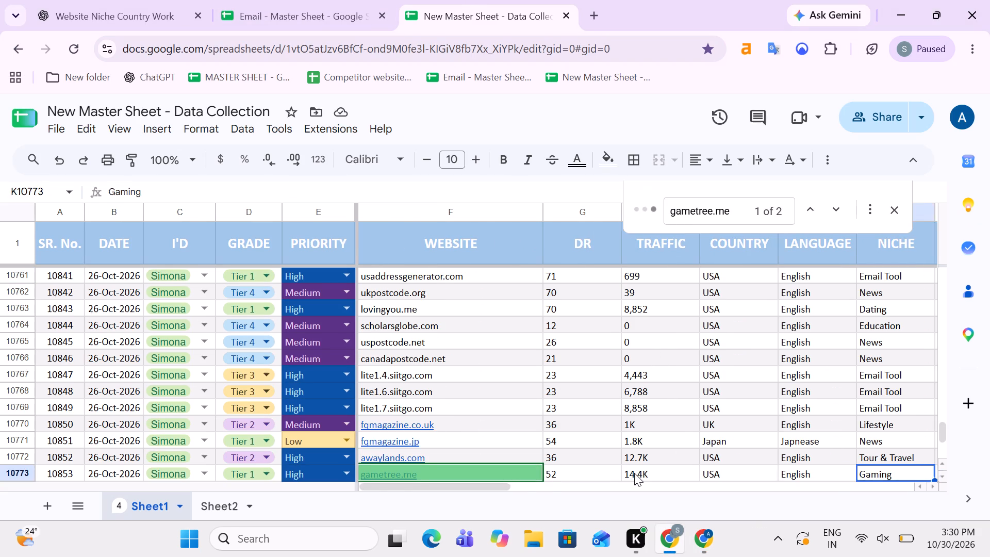
pyautogui.press('Right')
pyautogui.press('Right')
pyautogui.press('Left')
pyautogui.press('Right')
pyautogui.press('Right')
pyautogui.press('Left')
# Return to the gametree.me Gmail conversation to compare the quoted rates with the master sheet prices.
pyautogui.hotkey('alt', 'Tab')
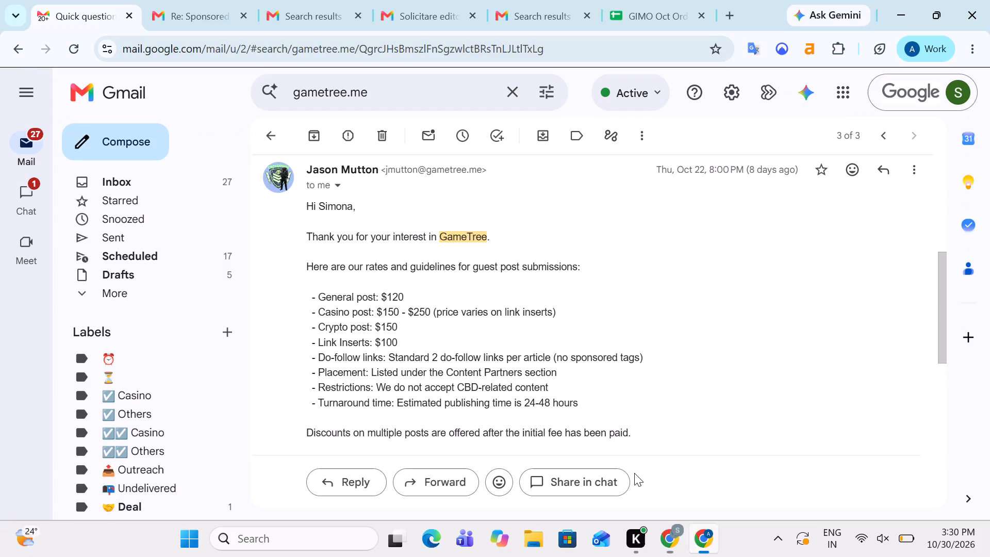
# Check the end of the gametree.me email thread and mark its row in Oct Orders as Match.
pyautogui.scroll(-5, 641, 499)
pyautogui.scroll(-6, 527, 392)
pyautogui.hotkey('alt', 'Tab')
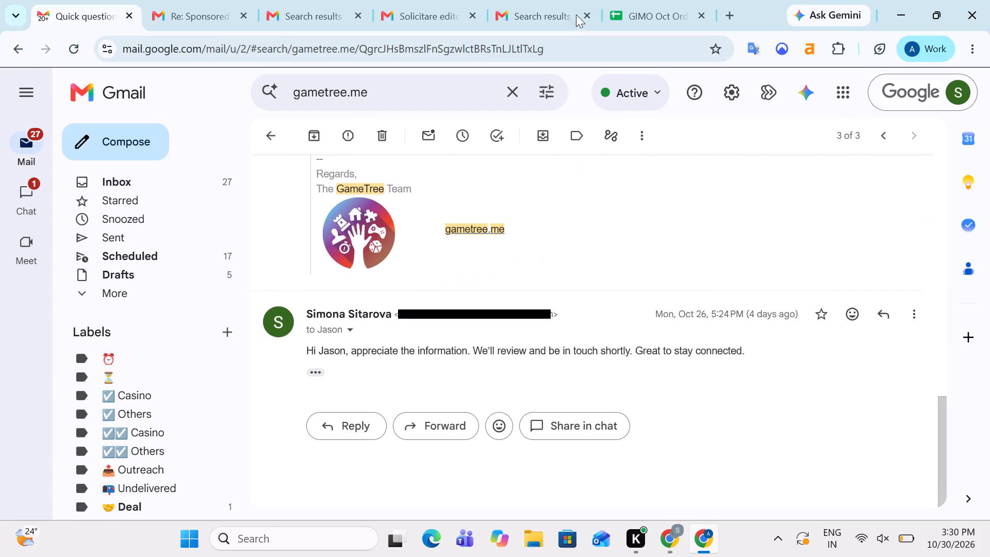
pyautogui.click(547, 281)
pyautogui.hotkey('alt', 'Tab')
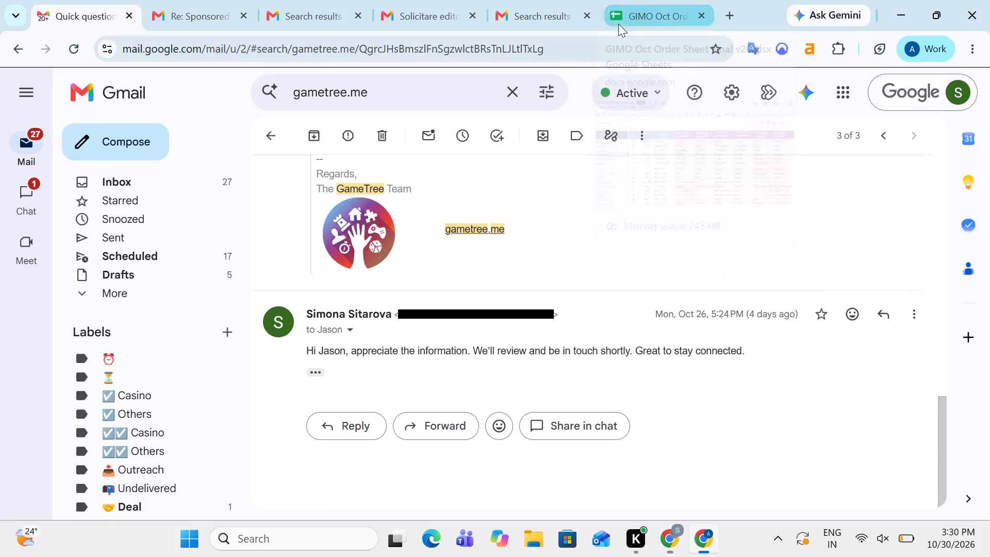
pyautogui.click(649, 2)
pyautogui.press('Right')
pyautogui.press('Right')
pyautogui.press('Right')
pyautogui.press('Right')
pyautogui.press('Right')
pyautogui.press('Right')
pyautogui.press('Right')
pyautogui.press('Right')
pyautogui.press('Right')
pyautogui.press('Right')
pyautogui.press('Right')
pyautogui.press('Right')
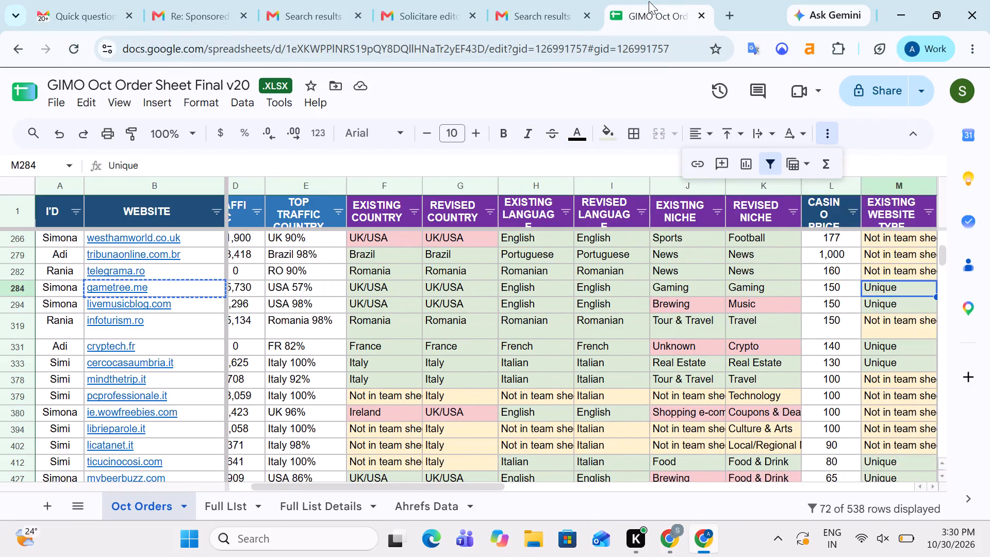
pyautogui.press('Right')
pyautogui.press('Right')
pyautogui.press('Right')
pyautogui.press('Right')
pyautogui.press('Right')
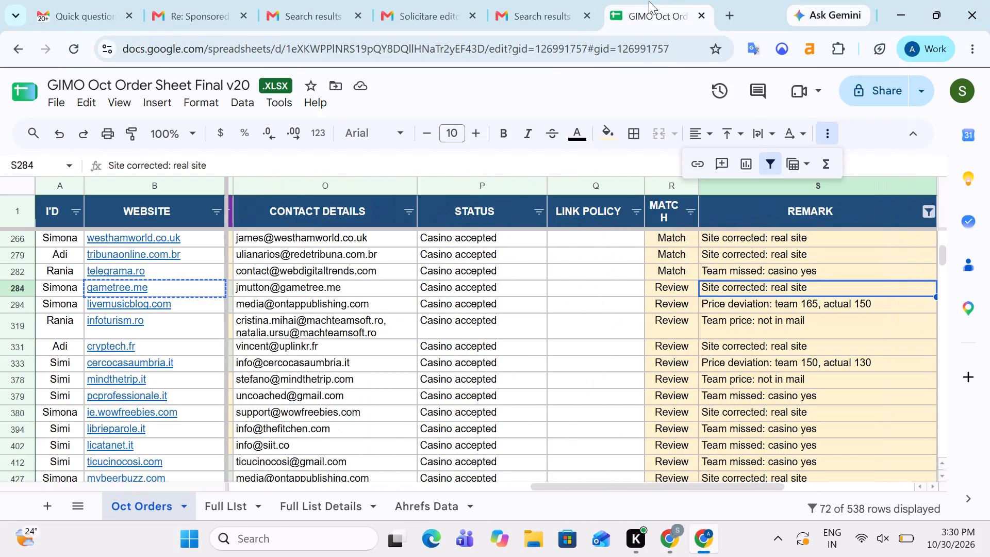
pyautogui.press('Left')
pyautogui.hotkey('shift', 'm')
pyautogui.press('Down')
pyautogui.press('Right')
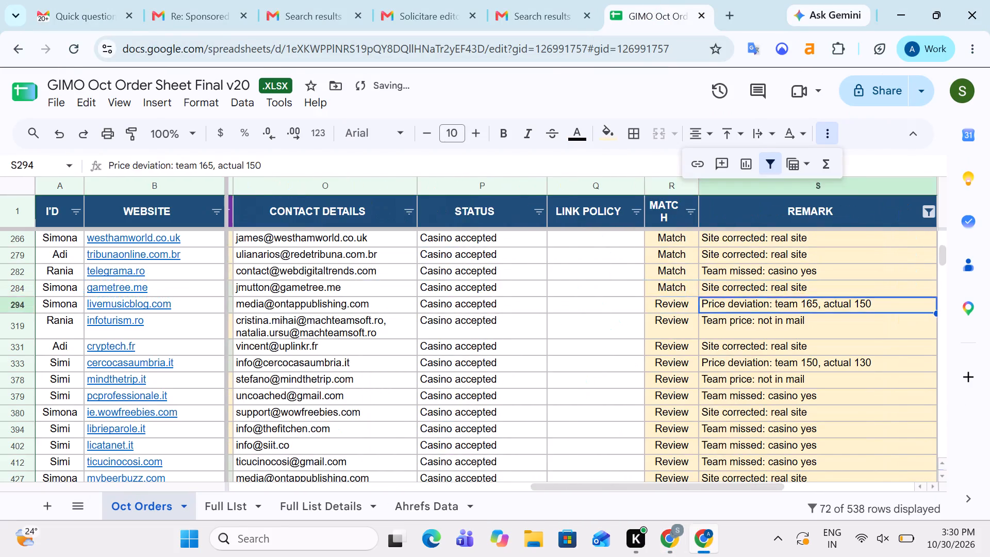
# Copy the website name livemusicblog.com from its row in Oct Orders and switch to the other spreadsheet window.
pyautogui.press('Right')
pyautogui.press('Left')
pyautogui.press('Right')
pyautogui.press('Left')
pyautogui.press('Left')
pyautogui.press('Left')
pyautogui.press('Left')
pyautogui.press('Left')
pyautogui.press('Left')
pyautogui.press('Left')
pyautogui.press('Left')
pyautogui.press('Left')
pyautogui.press('Left')
pyautogui.press('Left')
pyautogui.press('Left')
pyautogui.press('Left')
pyautogui.press('Left')
pyautogui.press('Left')
pyautogui.press('Left')
pyautogui.press('Left')
pyautogui.press('Left')
pyautogui.press('Left')
pyautogui.press('Left')
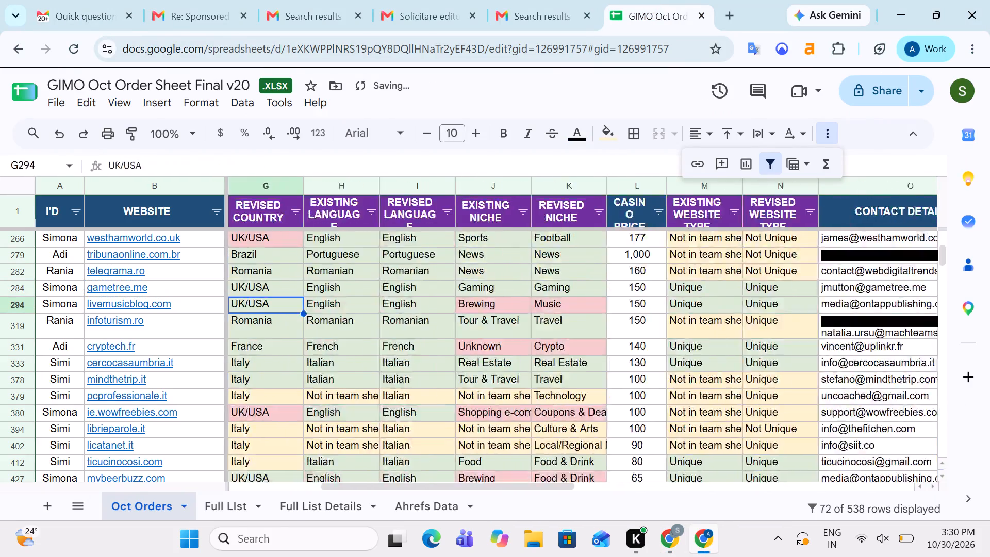
pyautogui.press('Right')
pyautogui.hotkey('ctrl', 'c')
pyautogui.hotkey('alt', 'Tab')
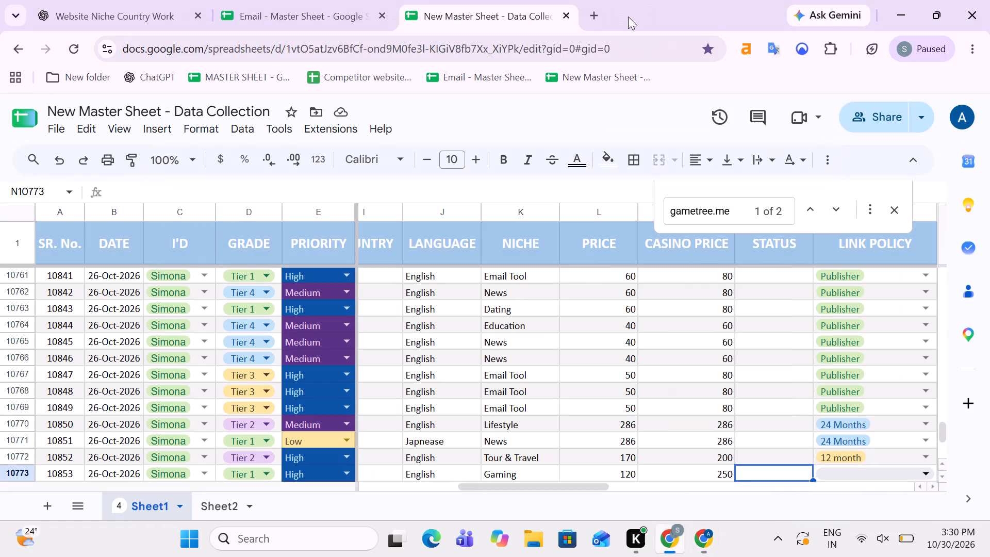
# Search the New Master Sheet for livemusicblog.com.
pyautogui.tripleClick(712, 214)
pyautogui.hotkey('ctrl', 'v')
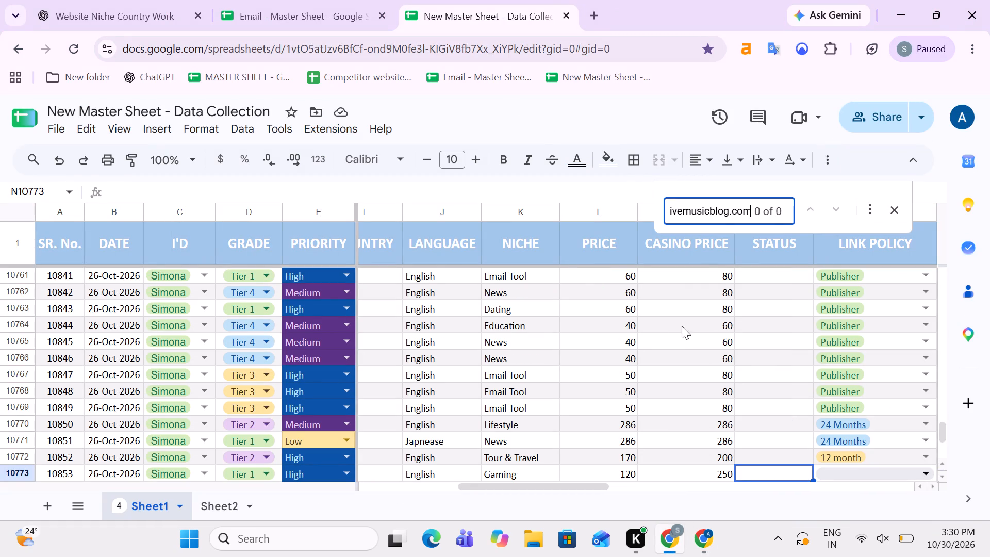
pyautogui.hotkey('alt', 'Tab')
pyautogui.click(552, 296)
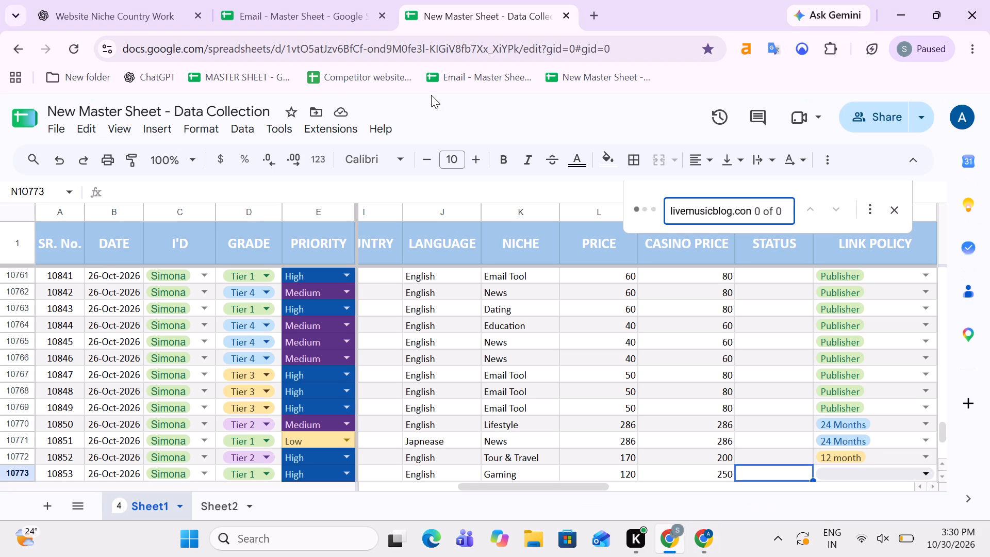
pyautogui.press('Right')
pyautogui.press('Left')
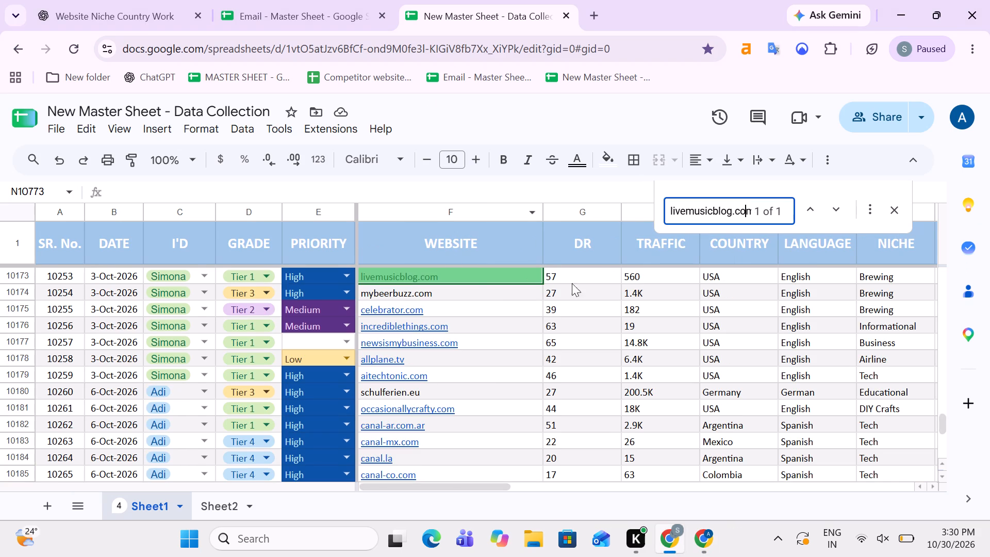
pyautogui.click(571, 274)
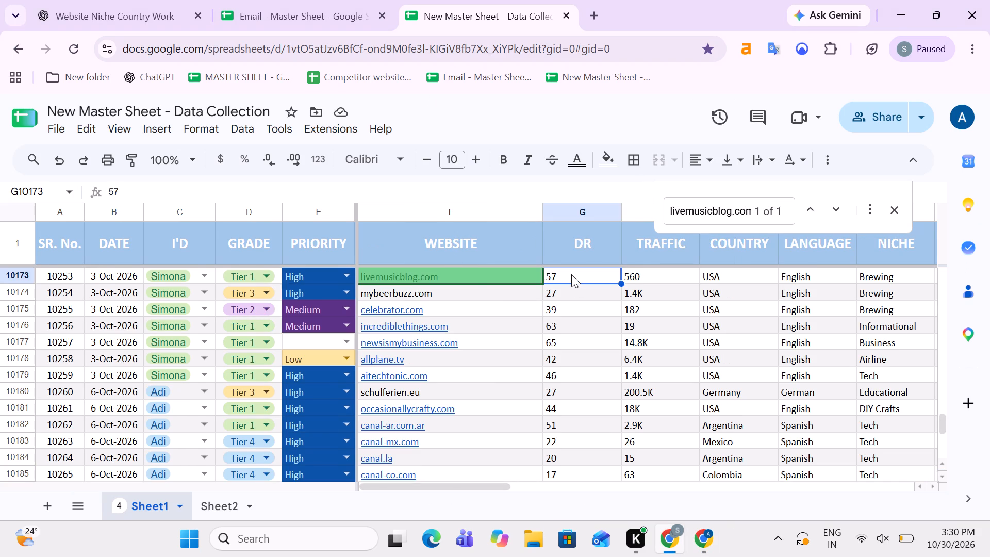
pyautogui.press('Right')
pyautogui.press('Right')
pyautogui.press('Right')
pyautogui.press('Right')
pyautogui.press('Right')
pyautogui.press('Right')
pyautogui.press('Right')
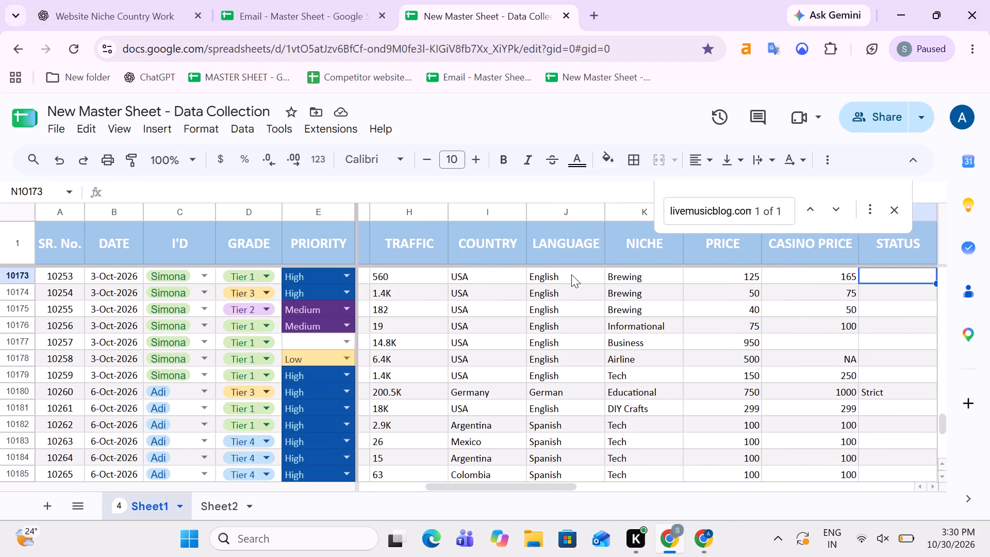
pyautogui.press('Left')
pyautogui.press('Left')
pyautogui.press('Right')
pyautogui.press('Right')
pyautogui.press('Right')
pyautogui.press('Left')
pyautogui.press('Left')
pyautogui.press('Right')
pyautogui.press('Left')
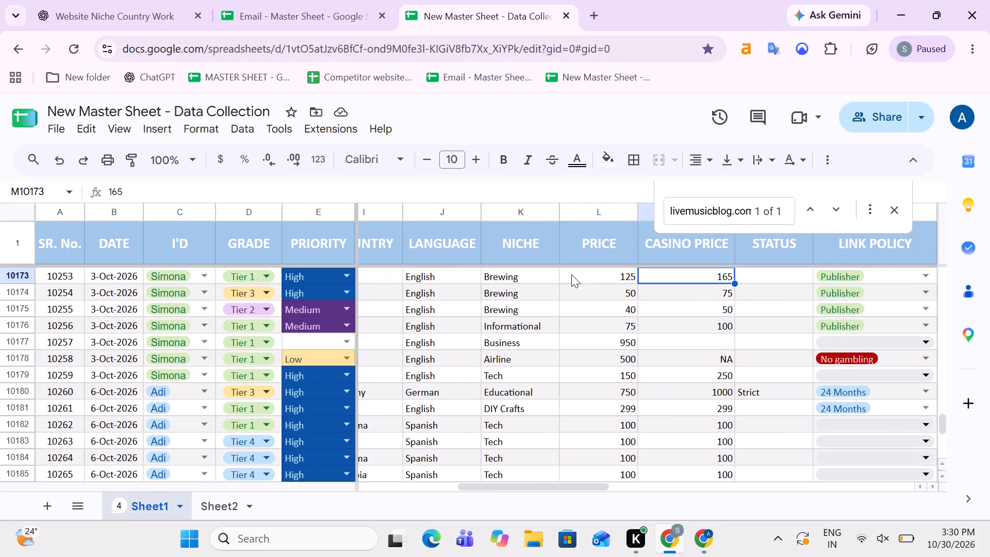
# Switch to Oct Orders and examine livemusicblog.com's row from DR through country, language, niche and casino price to contact details and status.
pyautogui.hotkey('alt', 'Tab')
pyautogui.hotkey('alt', 'Tab')
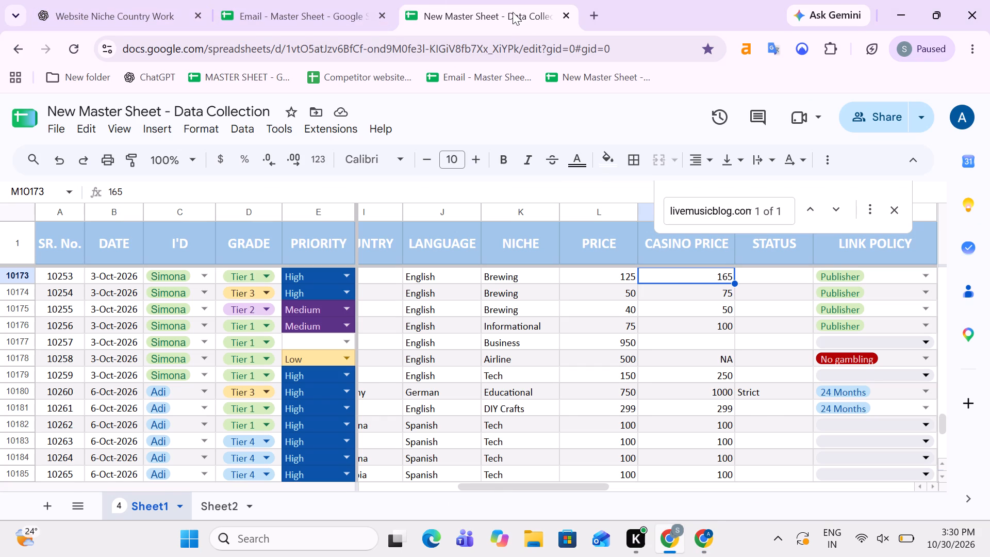
pyautogui.hotkey('alt', 'Tab')
pyautogui.hotkey('alt', 'Tab')
pyautogui.hotkey('alt', 'Tab')
pyautogui.click(637, 0)
pyautogui.press('Right')
pyautogui.press('Right')
pyautogui.press('Right')
pyautogui.press('Right')
pyautogui.press('Right')
pyautogui.press('Right')
pyautogui.press('Right')
pyautogui.press('Right')
pyautogui.press('Right')
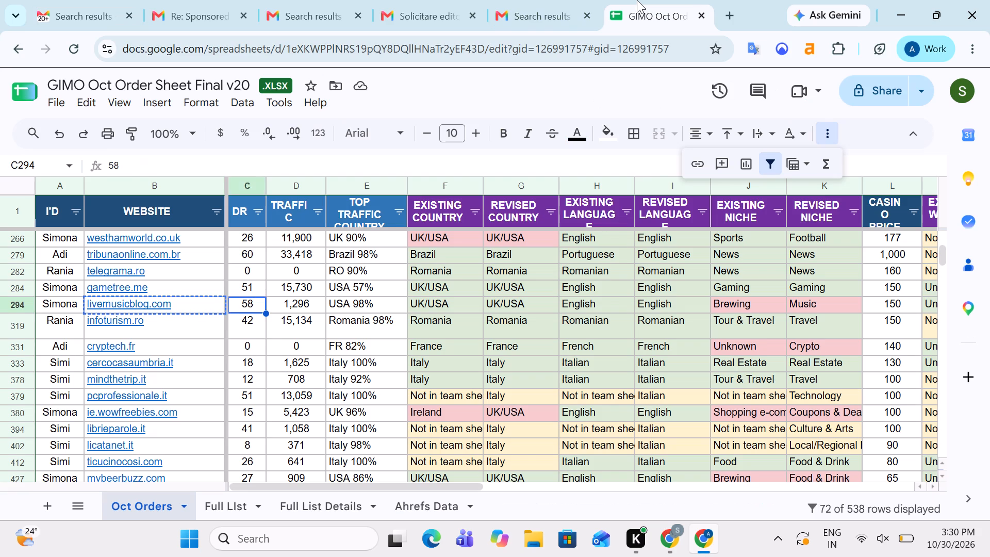
pyautogui.press('Right')
pyautogui.press('Right')
pyautogui.press('Right')
pyautogui.press('Right')
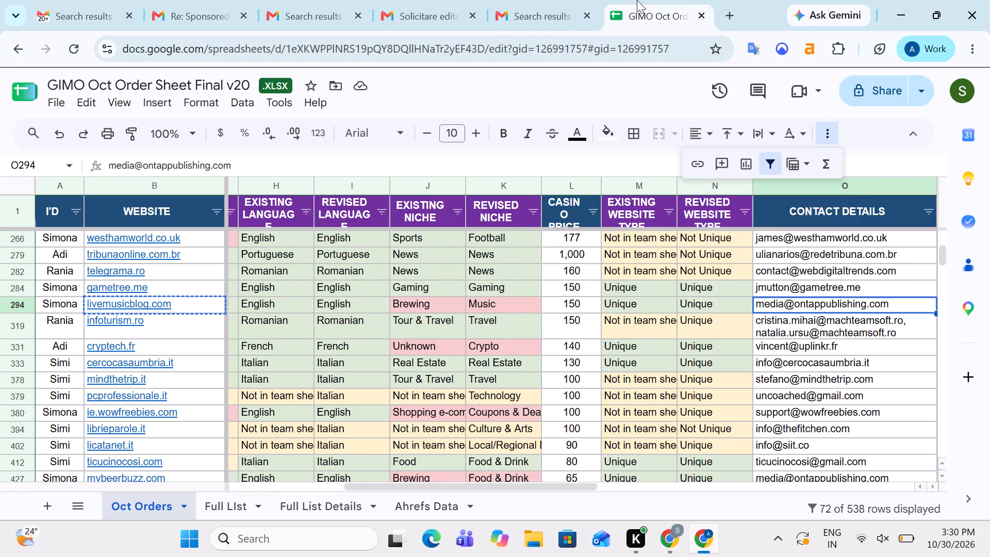
pyautogui.press('Right')
pyautogui.press('Left')
pyautogui.hotkey('ctrl', 'c')
pyautogui.hotkey('alt', 'Tab')
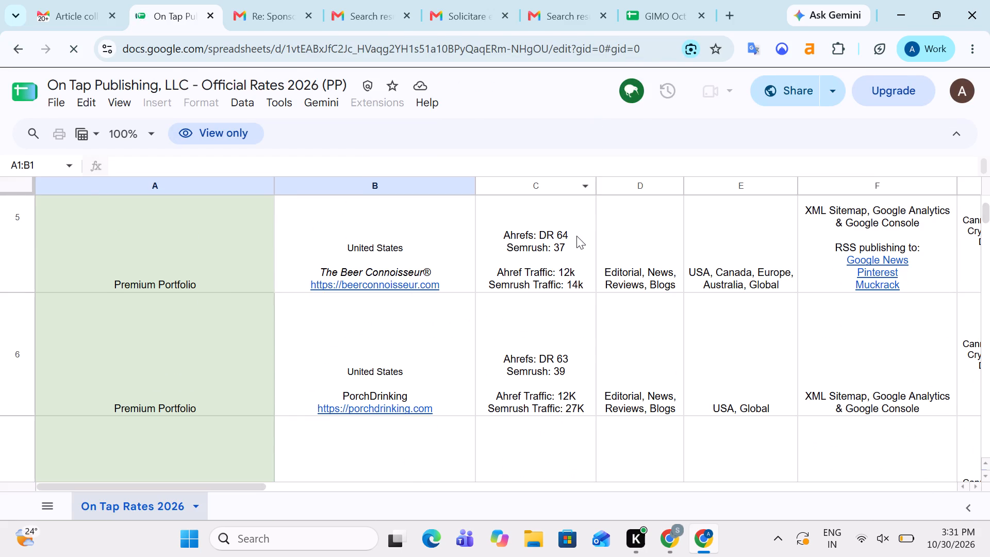
# Copy livemusicblog.com from its New Master Sheet row and search for it in the On Tap Publishing Official Rates 2026 spreadsheet.
pyautogui.press('Left')
pyautogui.press('Left')
pyautogui.press('Left')
pyautogui.press('Left')
pyautogui.press('Left')
pyautogui.press('Left')
pyautogui.press('Left')
pyautogui.press('Left')
pyautogui.press('Left')
pyautogui.press('Left')
pyautogui.press('Left')
pyautogui.press('Left')
pyautogui.press('Left')
pyautogui.press('Left')
pyautogui.press('Left')
pyautogui.press('Left')
pyautogui.press('Left')
pyautogui.press('Left')
pyautogui.press('Right')
pyautogui.press('Right')
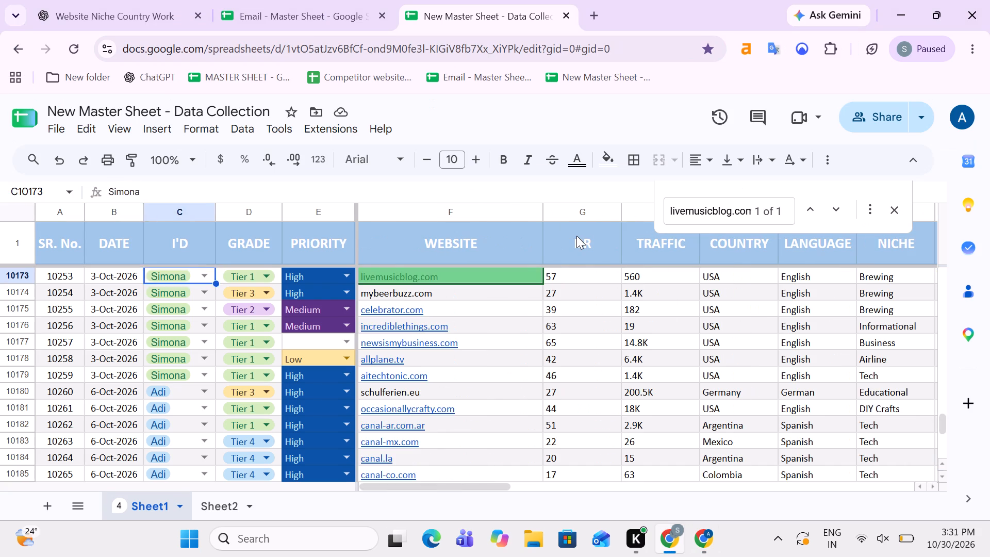
pyautogui.press('Right')
pyautogui.press('Right')
pyautogui.press('Right')
pyautogui.hotkey('ctrl', 'c')
pyautogui.hotkey('alt', 'Tab')
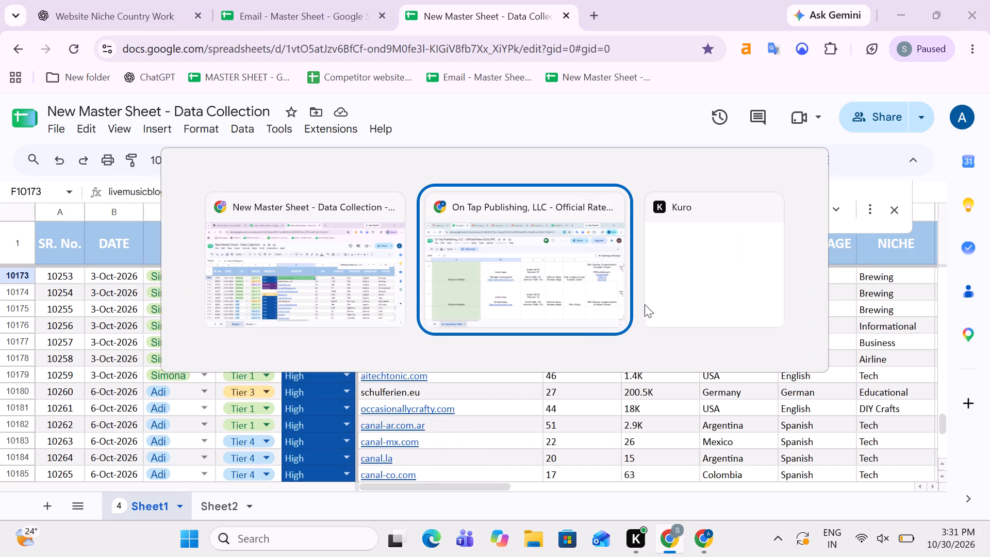
pyautogui.click(559, 286)
pyautogui.hotkey('ctrl', 'f')
pyautogui.hotkey('ctrl', 'v')
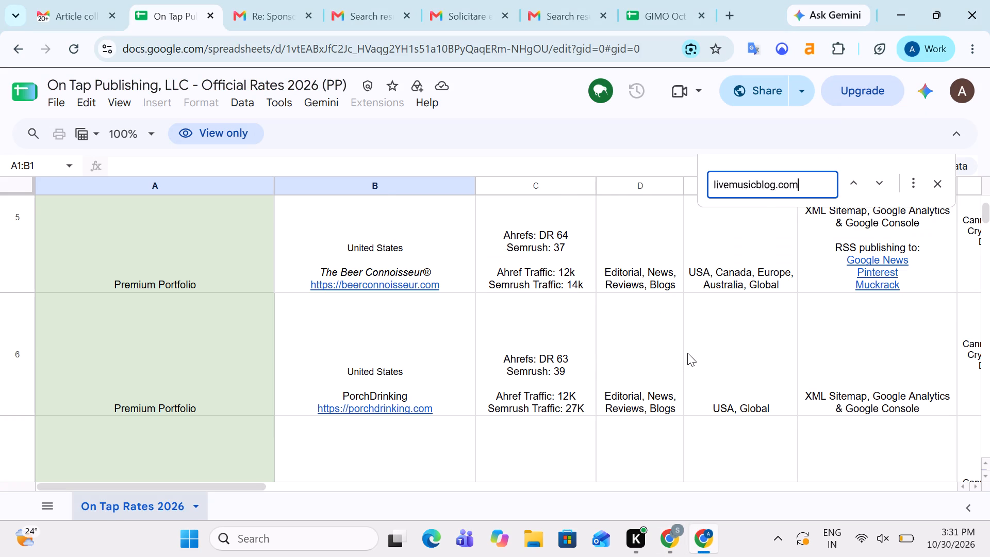
# Examine the Live Music Blog row of the rates sheet, from site metrics and accepted niches through general and premium link and post prices.
pyautogui.click(580, 425)
pyautogui.press('Right')
pyautogui.press('Right')
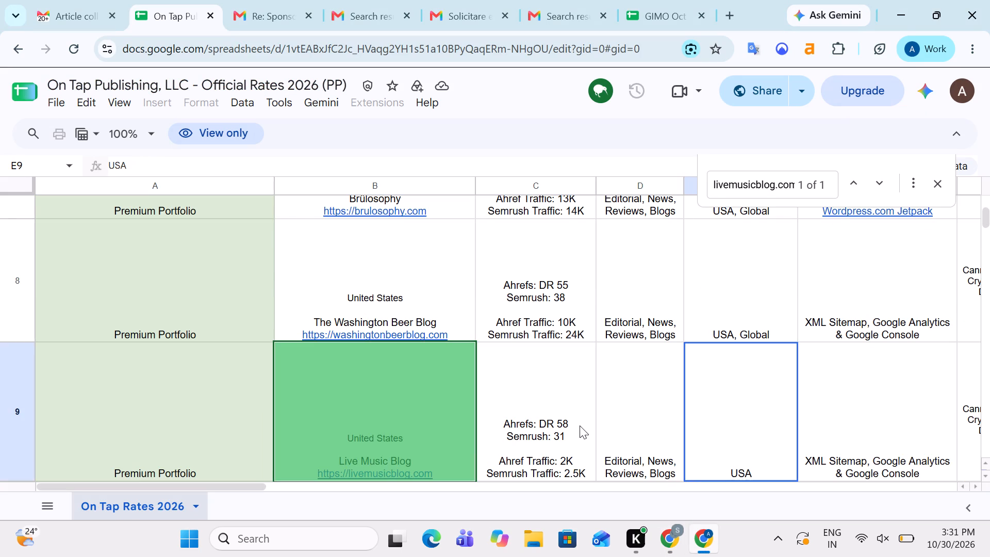
pyautogui.press('Right')
pyautogui.press('Right')
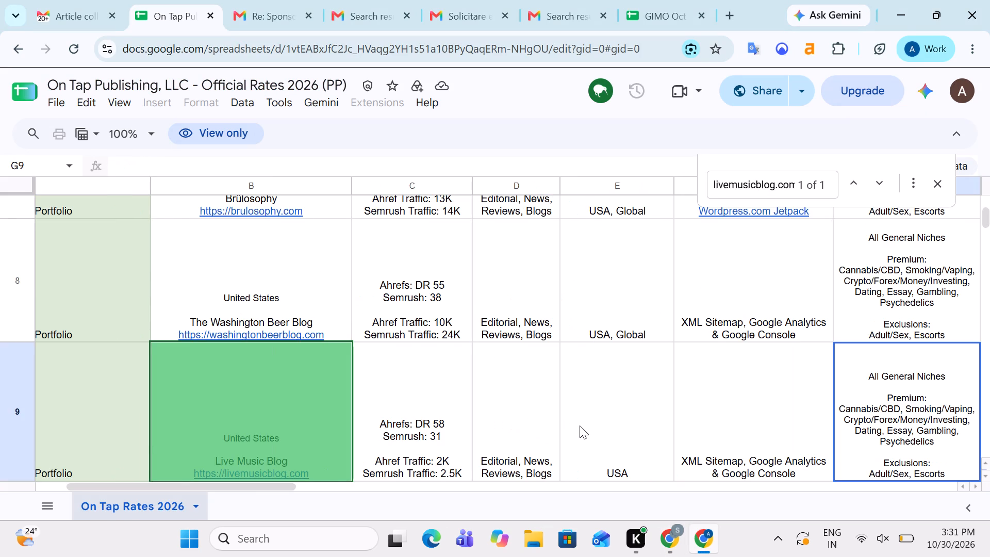
pyautogui.press('Right')
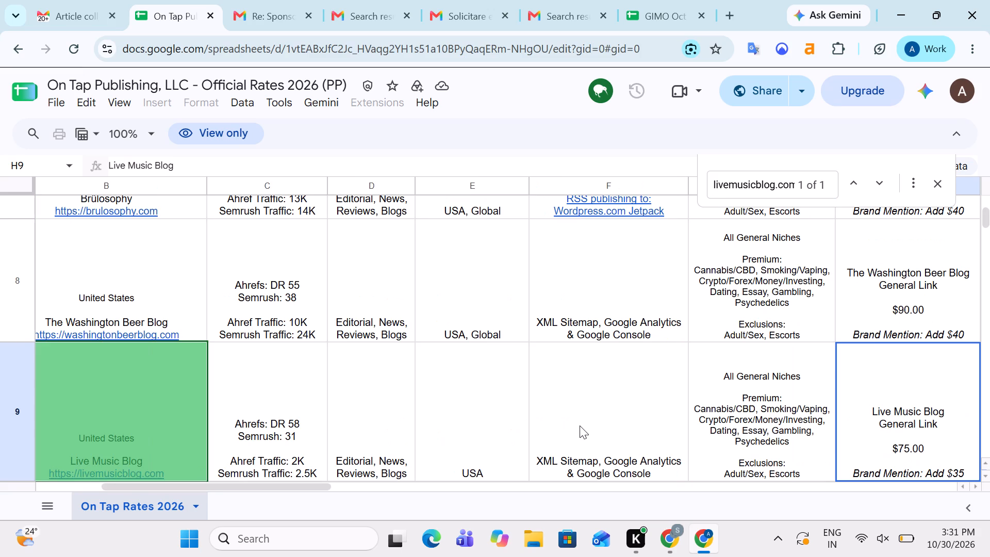
pyautogui.press('Right')
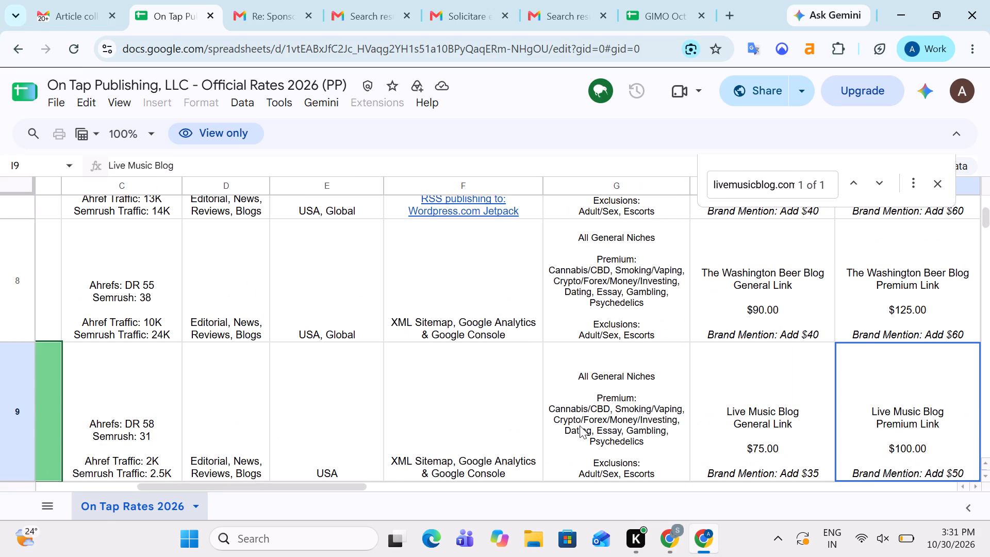
pyautogui.press('Right')
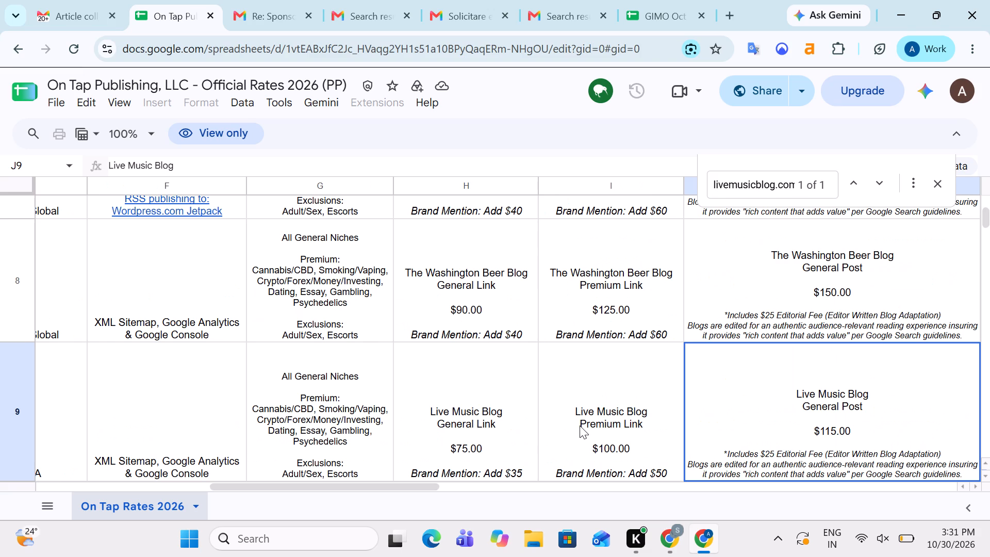
pyautogui.press('Right')
pyautogui.press('Right')
pyautogui.press('Left')
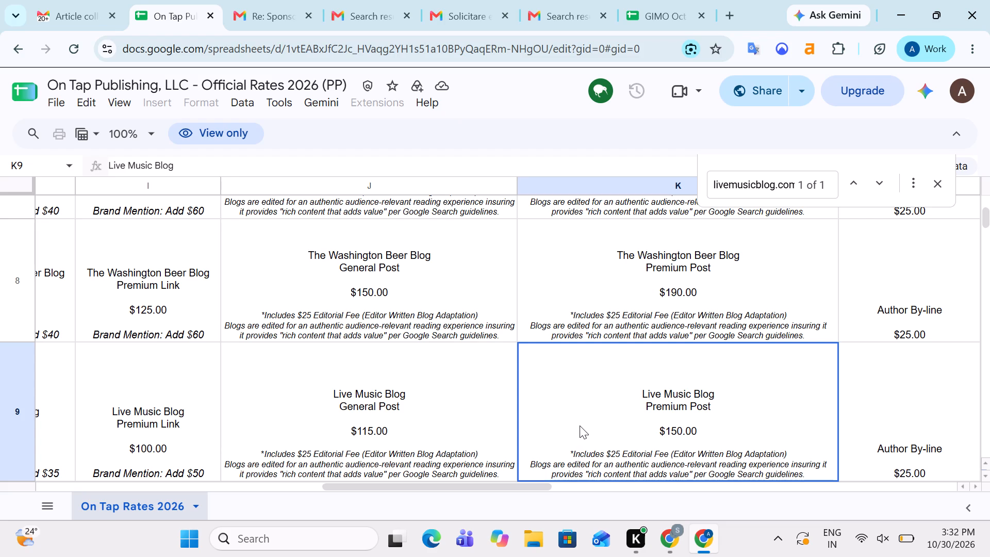
pyautogui.press('Right')
pyautogui.press('Right')
pyautogui.press('Left')
pyautogui.press('Left')
pyautogui.press('Left')
pyautogui.press('Right')
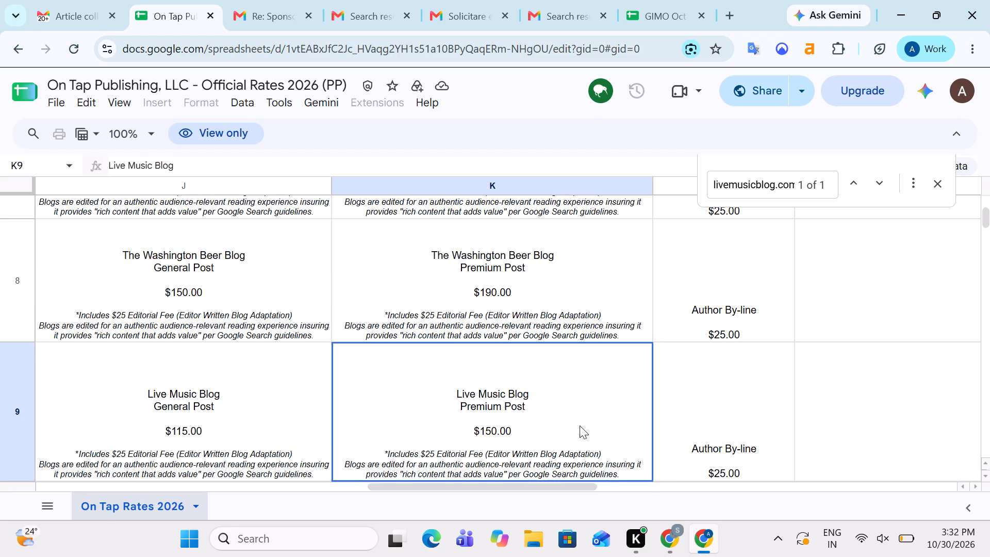
pyautogui.press('Left')
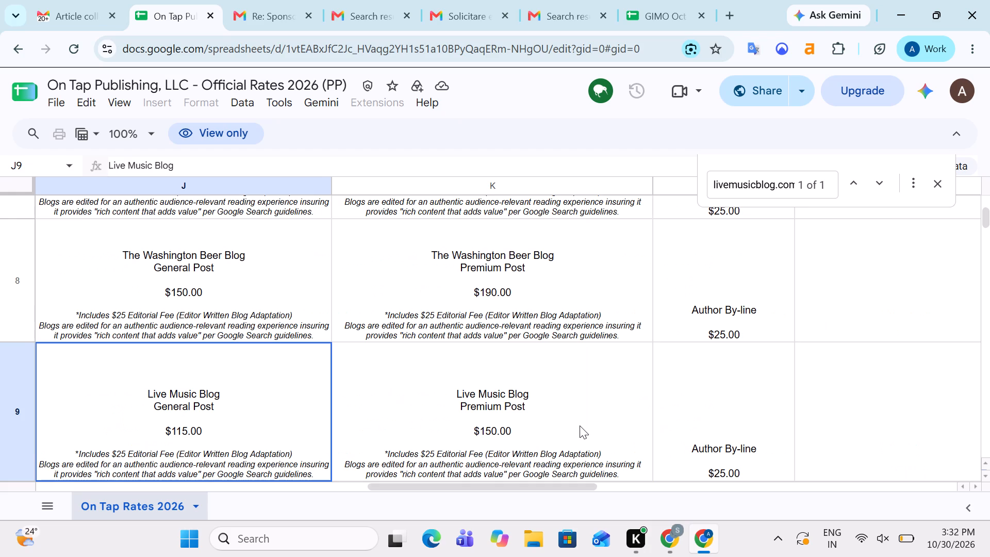
pyautogui.press('Right')
pyautogui.press('Left')
pyautogui.press('Right')
pyautogui.press('Left')
pyautogui.press('Right')
# Set the casino price of livemusicblog.com to 150 in the New Master Sheet.
pyautogui.hotkey('alt', 'Tab')
pyautogui.press('Return')
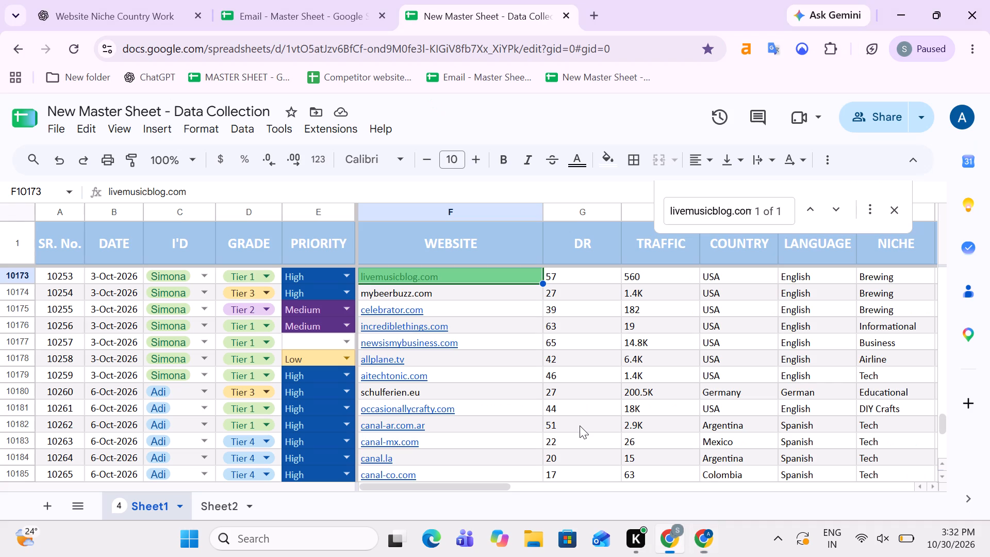
pyautogui.press('Right')
pyautogui.press('Right')
pyautogui.press('Right')
pyautogui.press('Right')
pyautogui.press('Right')
pyautogui.press('Right')
pyautogui.press('Right')
pyautogui.press('Right')
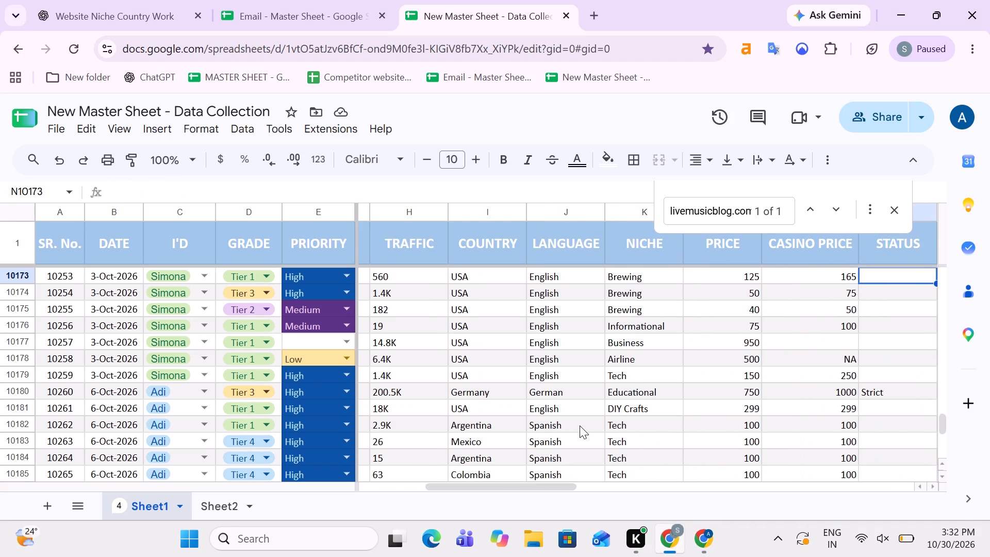
pyautogui.press('Left')
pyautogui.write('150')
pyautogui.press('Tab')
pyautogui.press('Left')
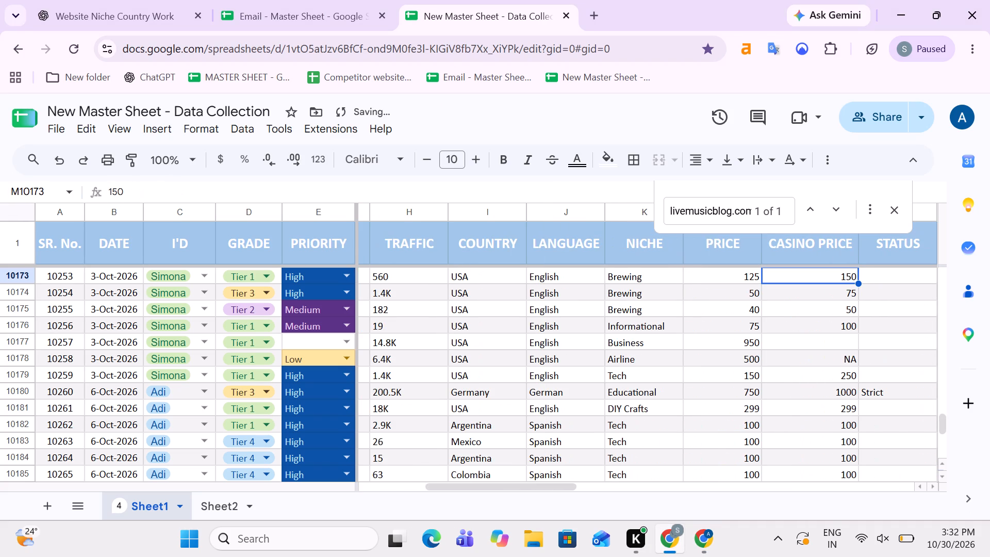
# Close the On Tap Publishing Official Rates 2026 spreadsheet in the other browser window.
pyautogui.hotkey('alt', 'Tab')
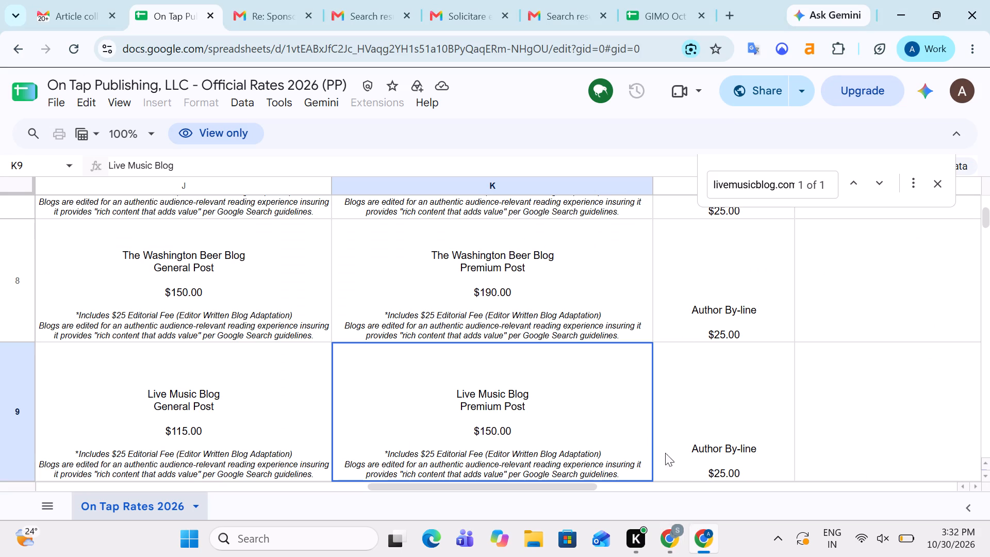
pyautogui.click(212, 23)
pyautogui.click(208, 18)
# Mark the livemusicblog.com row in Oct Orders of the GIMO Oct Order Sheet as Match.
pyautogui.hotkey('alt', 'Tab')
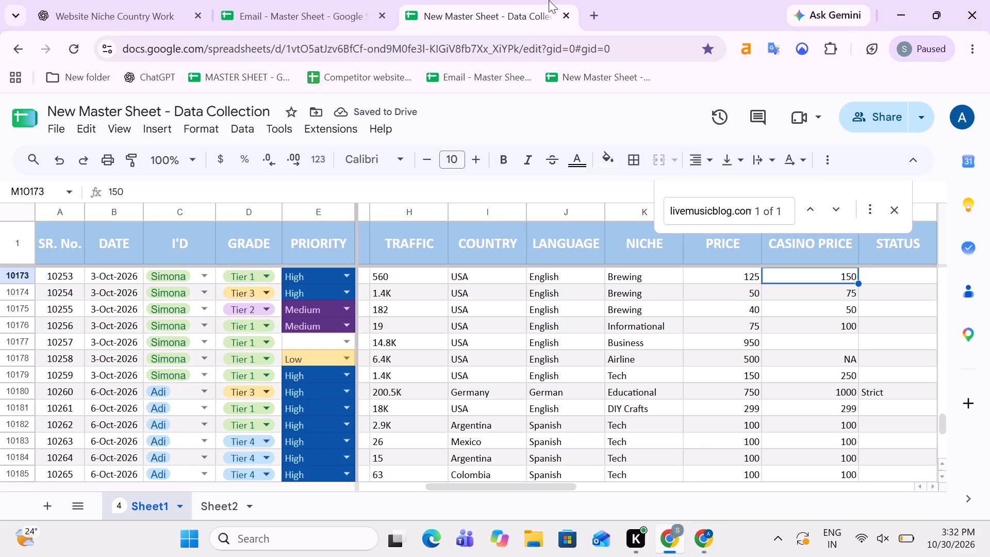
pyautogui.hotkey('alt', 'Tab')
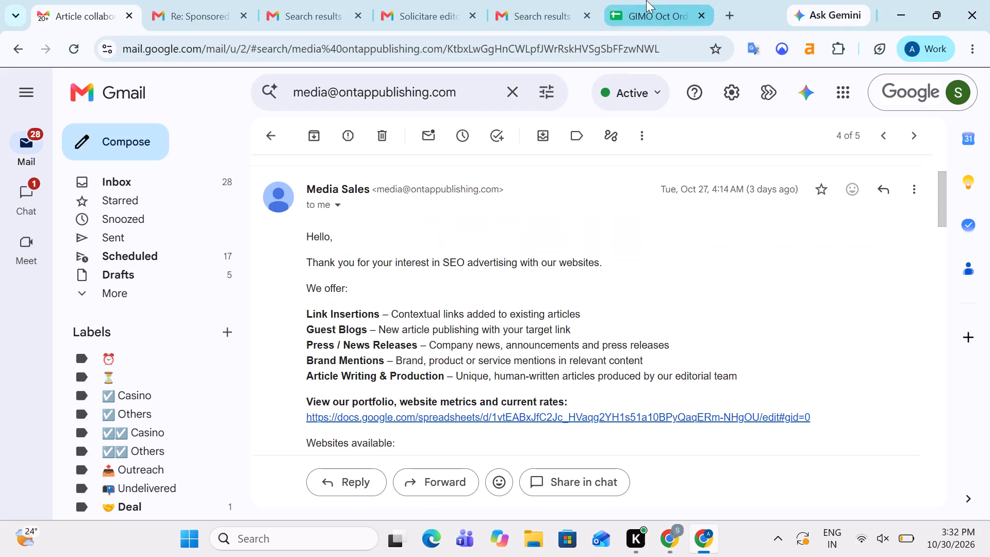
pyautogui.click(648, 0)
pyautogui.press('Right')
pyautogui.press('Left')
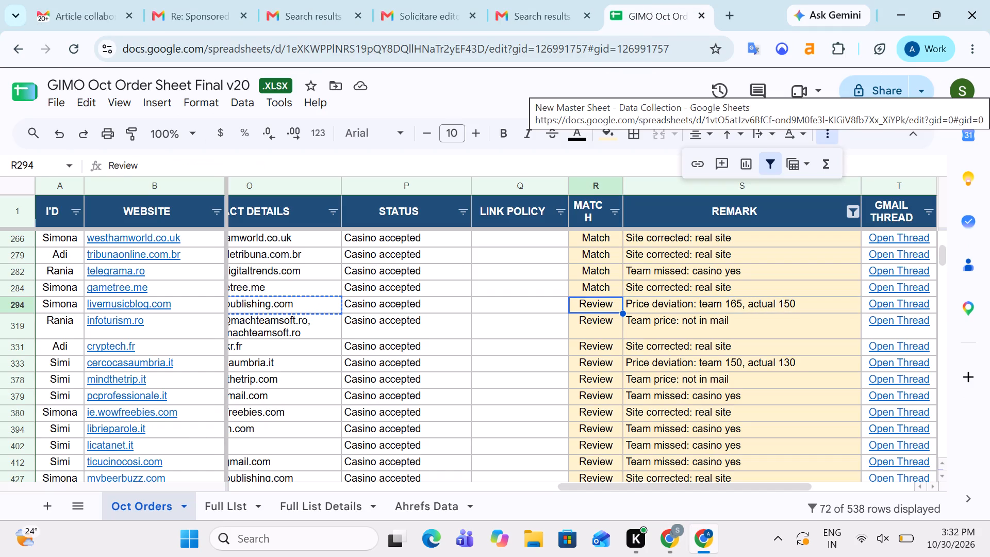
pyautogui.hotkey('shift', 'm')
pyautogui.press('Down')
pyautogui.press('Up')
# Copy the website name infoturism.ro from its Oct Orders row and search for it in the New Master Sheet.
pyautogui.press('Down')
pyautogui.press('Right')
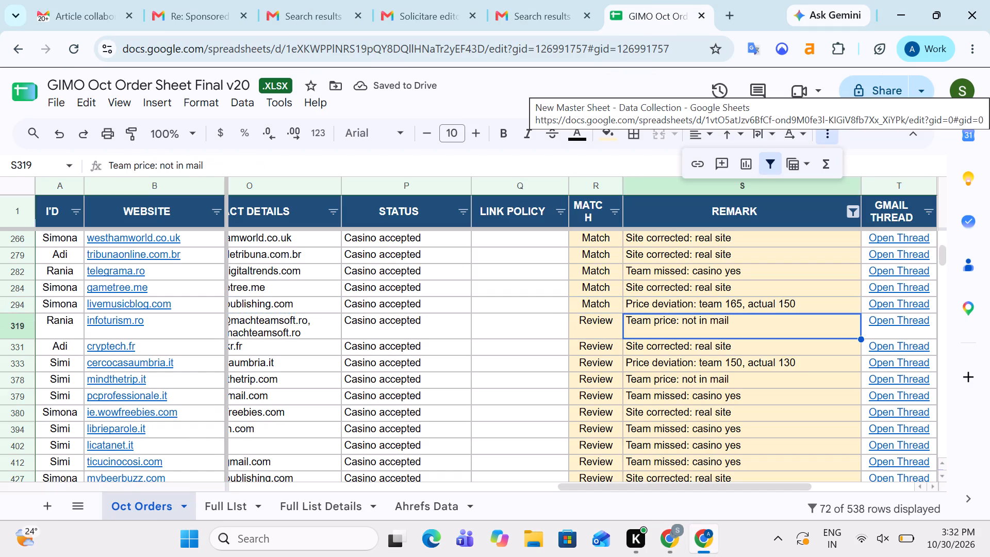
pyautogui.press('Left')
pyautogui.press('Right')
pyautogui.press('Left')
pyautogui.press('Left')
pyautogui.press('Left')
pyautogui.press('Left')
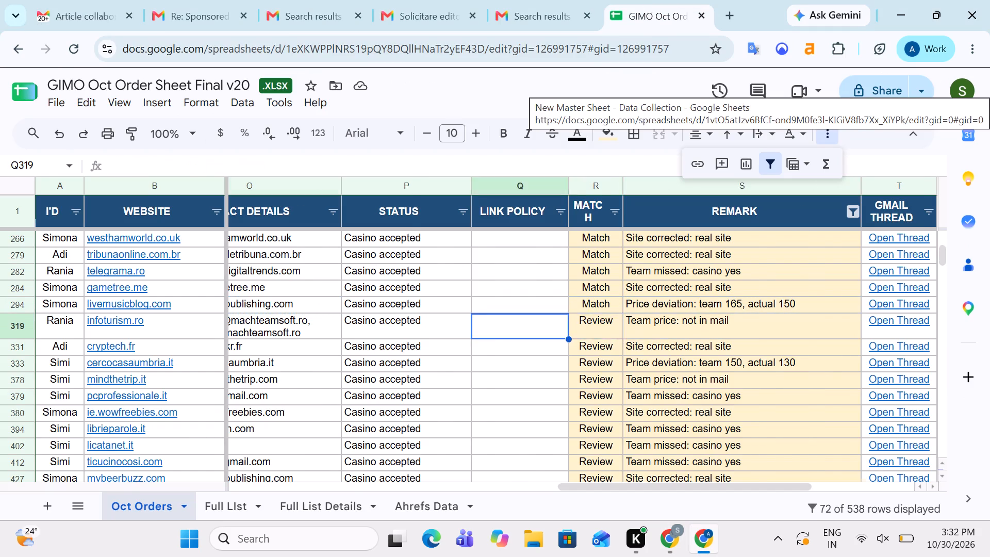
pyautogui.press('Left')
pyautogui.press('Left')
pyautogui.press('Left')
pyautogui.press('Left')
pyautogui.press('Left')
pyautogui.press('Left')
pyautogui.press('Left')
pyautogui.press('Left')
pyautogui.press('Left')
pyautogui.press('Left')
pyautogui.press('Left')
pyautogui.press('Left')
pyautogui.press('Left')
pyautogui.press('Left')
pyautogui.press('Left')
pyautogui.press('Left')
pyautogui.press('Left')
pyautogui.press('Right')
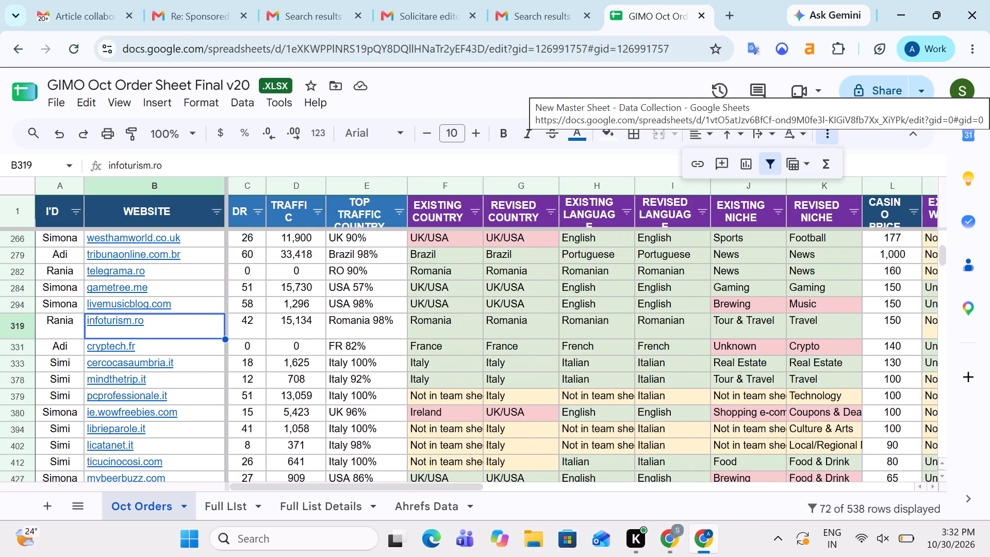
pyautogui.hotkey('ctrl', 'c')
pyautogui.hotkey('alt', 'Tab')
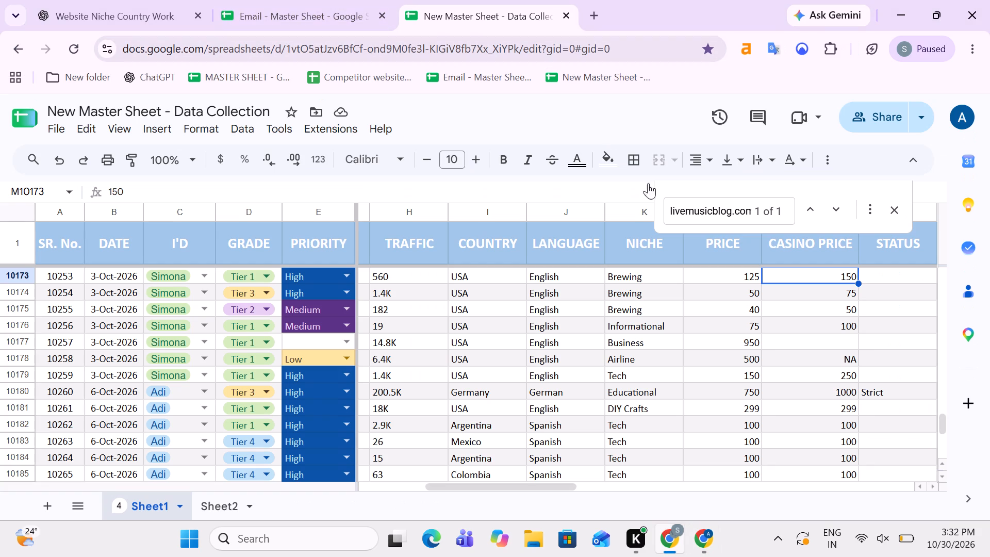
pyautogui.tripleClick(717, 211)
pyautogui.hotkey('ctrl', 'v')
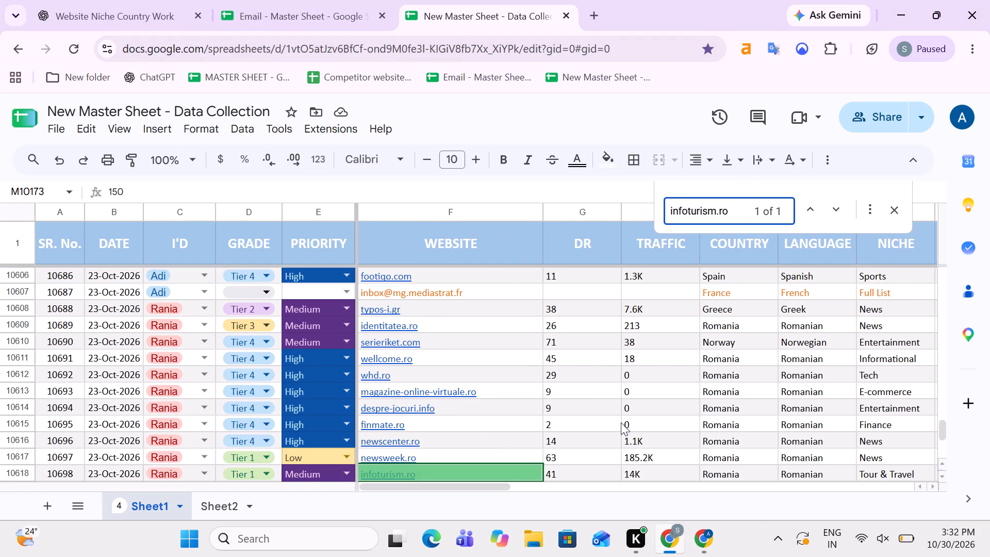
# Check the casino price in the infoturism.ro row of the New Master Sheet.
pyautogui.scroll(-1, 625, 427)
pyautogui.click(560, 398)
pyautogui.press('Right')
pyautogui.press('Right')
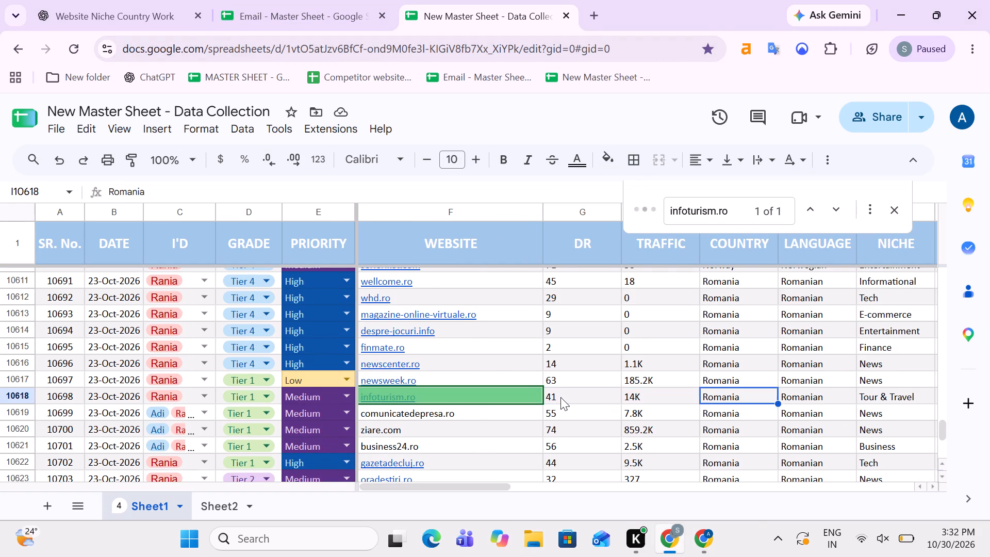
pyautogui.press('Right')
pyautogui.press('Right')
pyautogui.press('Right')
pyautogui.press('Right')
pyautogui.press('Right')
pyautogui.press('Left')
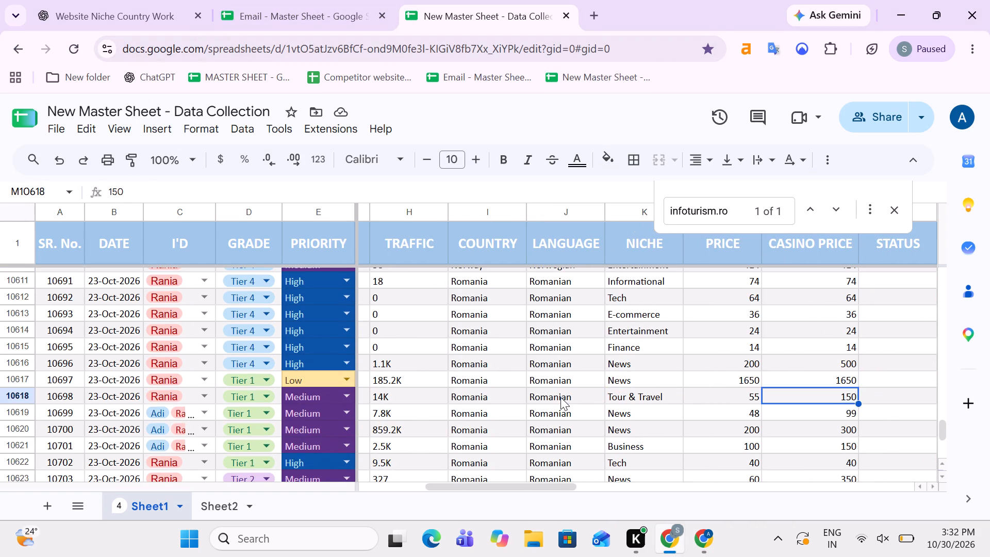
# Return to Oct Orders and mark the infoturism.ro row as Match.
pyautogui.hotkey('alt', 'Tab')
pyautogui.press('Right')
pyautogui.press('Right')
pyautogui.press('Right')
pyautogui.press('Right')
pyautogui.press('Right')
pyautogui.press('Right')
pyautogui.press('Right')
pyautogui.press('Right')
pyautogui.press('Right')
pyautogui.press('Right')
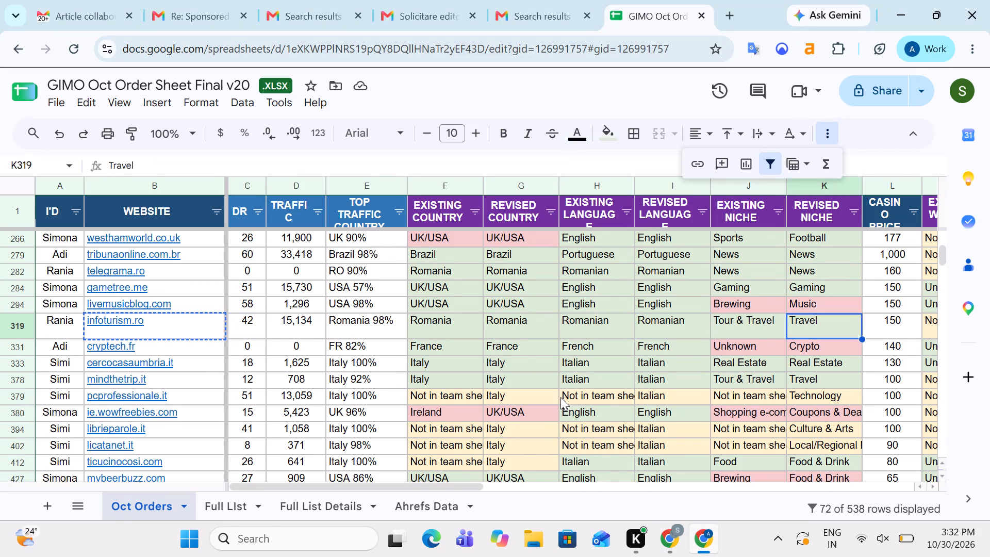
pyautogui.press('Right')
pyautogui.press('Right')
pyautogui.press('Right')
pyautogui.press('Right')
pyautogui.press('Right')
pyautogui.press('Right')
pyautogui.press('Right')
pyautogui.press('Right')
pyautogui.press('Left')
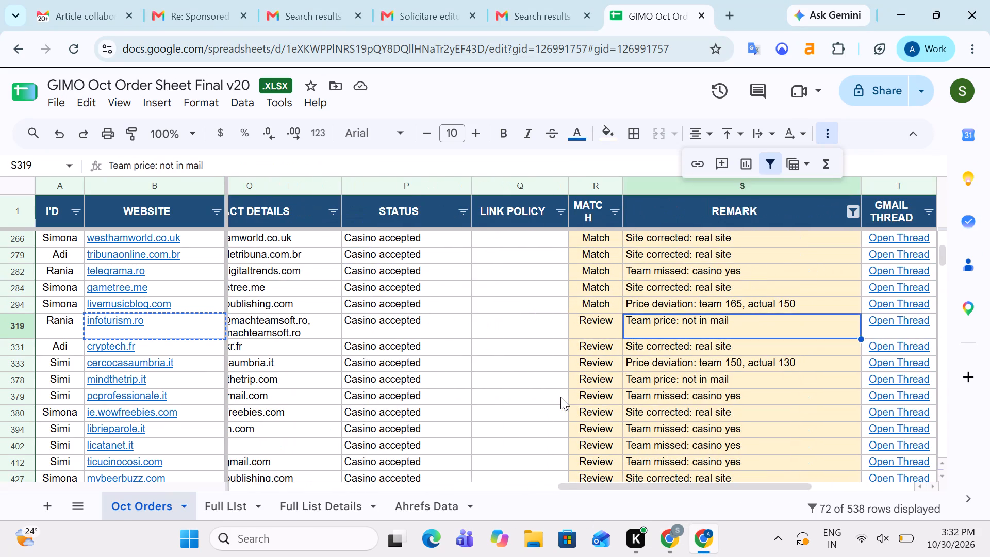
pyautogui.press('Left')
pyautogui.press('m')
pyautogui.press('Down')
pyautogui.press('Right')
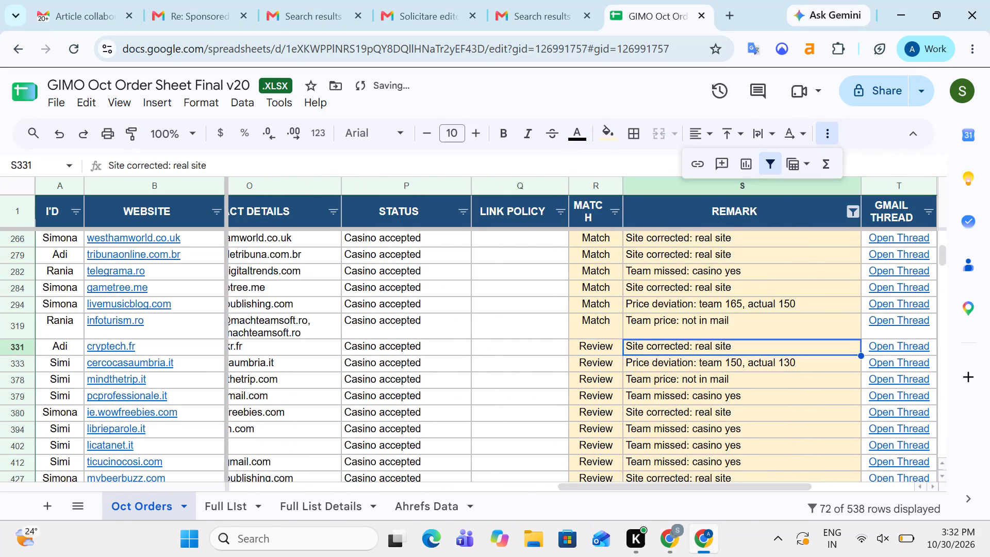
# Copy the website name cryptech.fr from its row in Oct Orders to look it up.
pyautogui.press('Left')
pyautogui.press('Left')
pyautogui.press('Left')
pyautogui.press('Left')
pyautogui.press('Left')
pyautogui.press('Left')
pyautogui.press('Left')
pyautogui.press('Left')
pyautogui.press('Left')
pyautogui.press('Left')
pyautogui.press('Left')
pyautogui.press('Left')
pyautogui.press('Left')
pyautogui.press('Left')
pyautogui.press('Left')
pyautogui.press('Left')
pyautogui.press('Left')
pyautogui.press('Left')
pyautogui.press('Left')
pyautogui.press('Left')
pyautogui.press('Right')
pyautogui.hotkey('ctrl', 'c')
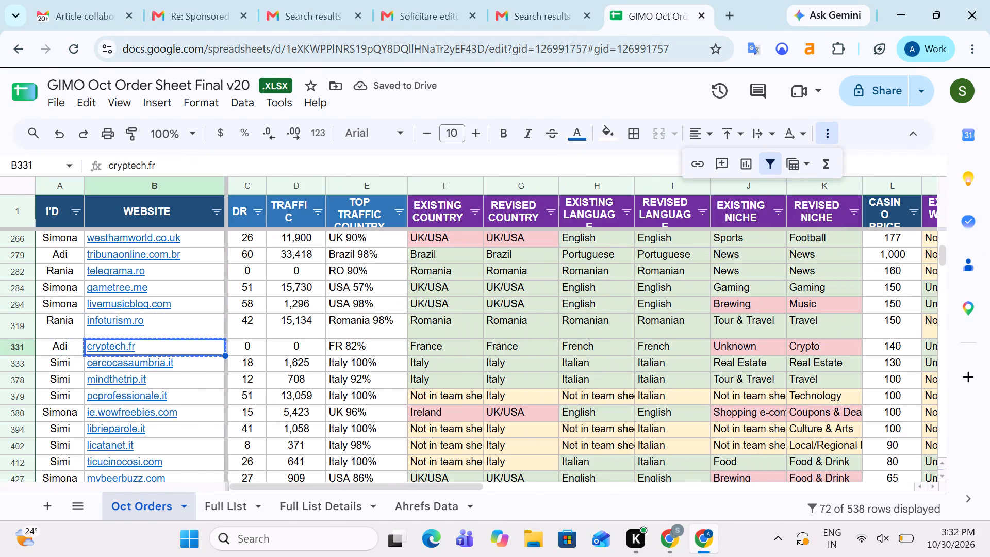
# Switch to the New Master Sheet and search it for cryptech.fr.
pyautogui.hotkey('alt', 'Tab')
pyautogui.tripleClick(707, 212)
pyautogui.hotkey('ctrl', 'v')
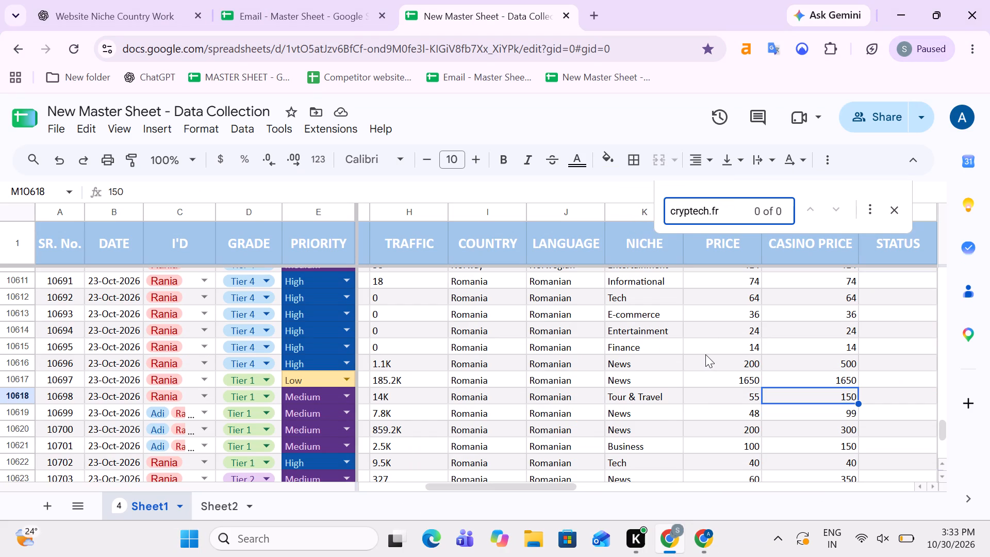
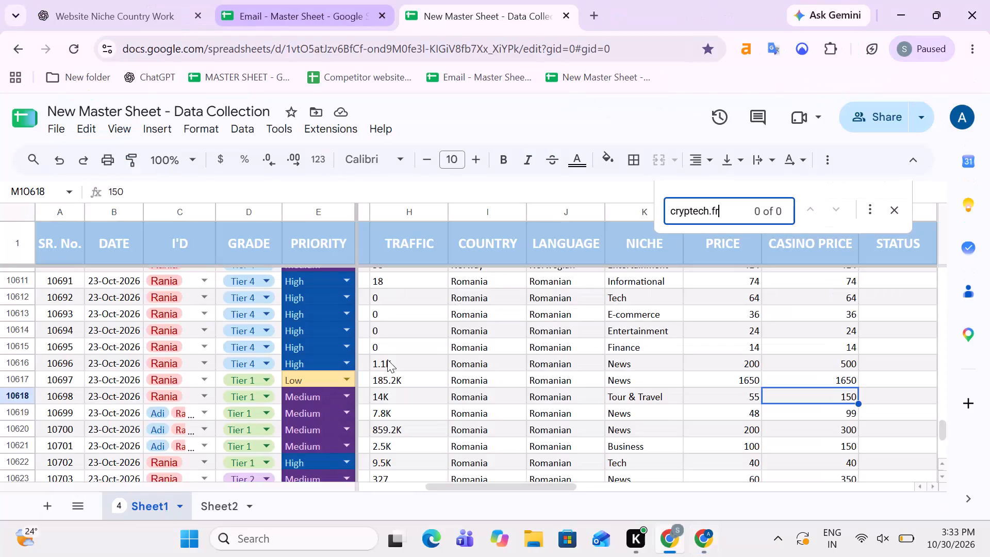
# Return to Oct Orders and mark the cryptech.fr row as Match.
pyautogui.press('Right')
pyautogui.hotkey('alt', 'Tab')
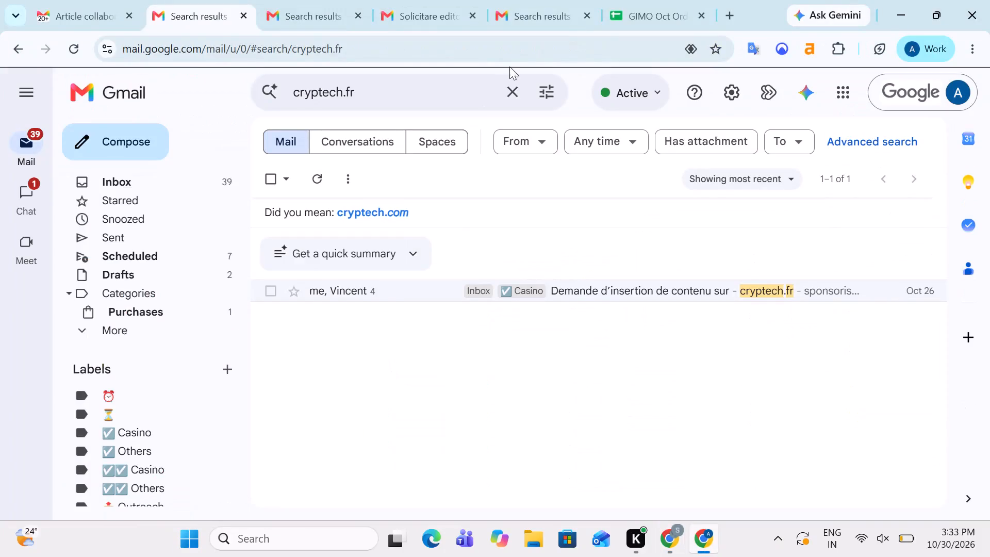
pyautogui.click(679, 0)
pyautogui.press('Right')
pyautogui.press('Right')
pyautogui.press('Right')
pyautogui.press('Right')
pyautogui.press('Right')
pyautogui.press('Right')
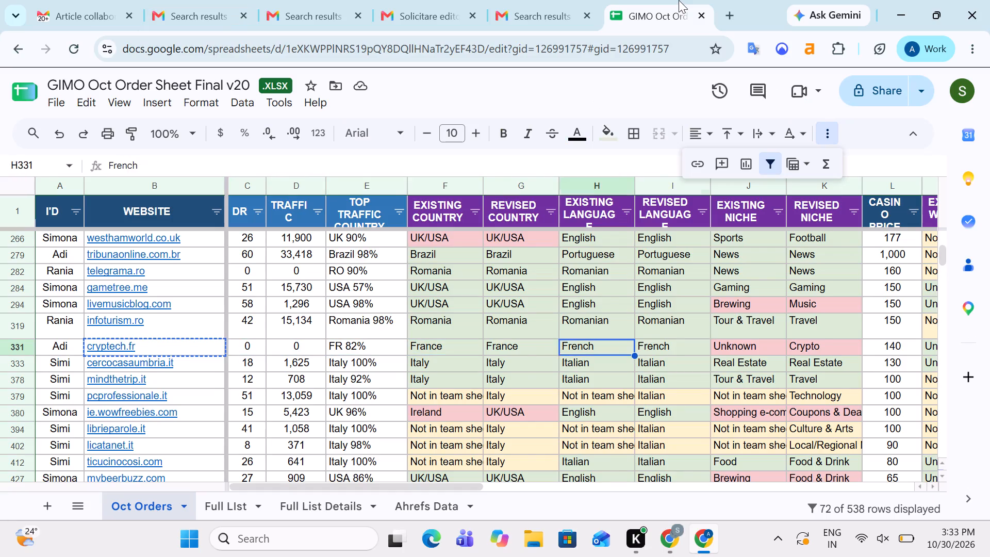
pyautogui.press('Right')
pyautogui.press('Right')
pyautogui.press('Right')
pyautogui.press('Right')
pyautogui.press('Right')
pyautogui.press('Right')
pyautogui.press('Right')
pyautogui.press('Right')
pyautogui.press('Right')
pyautogui.press('Right')
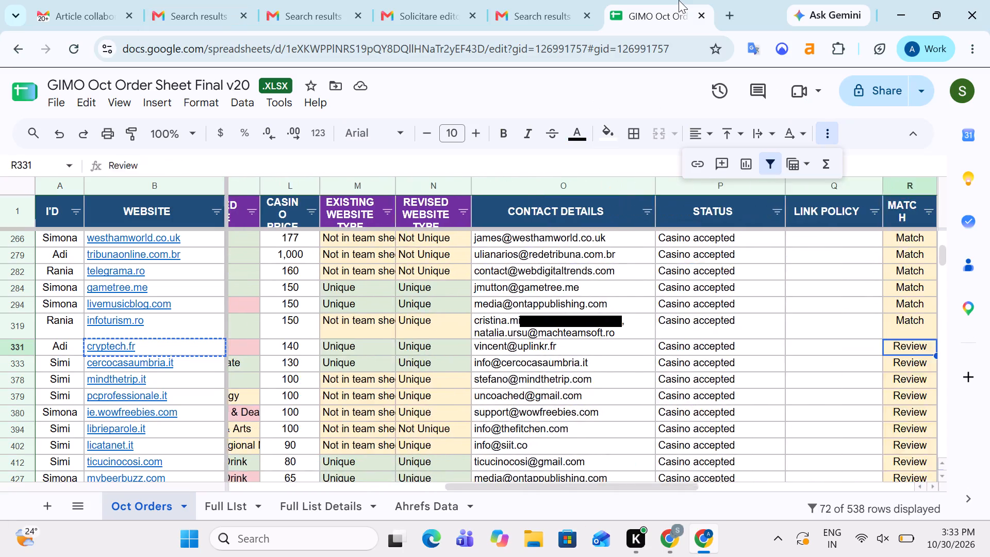
pyautogui.press('Right')
pyautogui.press('Right')
pyautogui.press('Left')
pyautogui.press('Left')
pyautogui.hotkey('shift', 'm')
pyautogui.press('Down')
# Check the remark on the cercocasaumbria.it row and mark that row as Match.
pyautogui.press('Right')
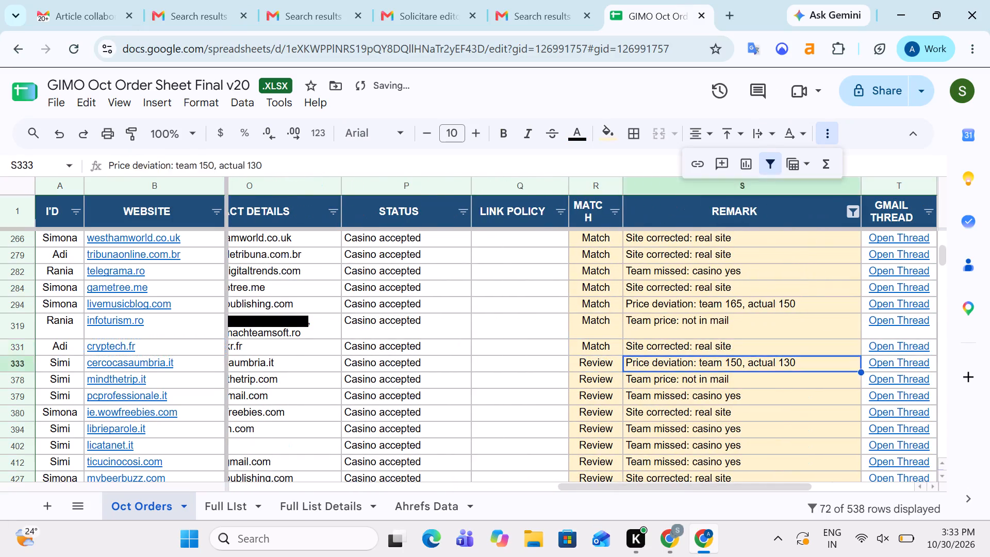
pyautogui.press('Right')
pyautogui.press('Left')
pyautogui.press('Right')
pyautogui.press('Left')
pyautogui.press('Left')
pyautogui.press('Right')
pyautogui.press('Right')
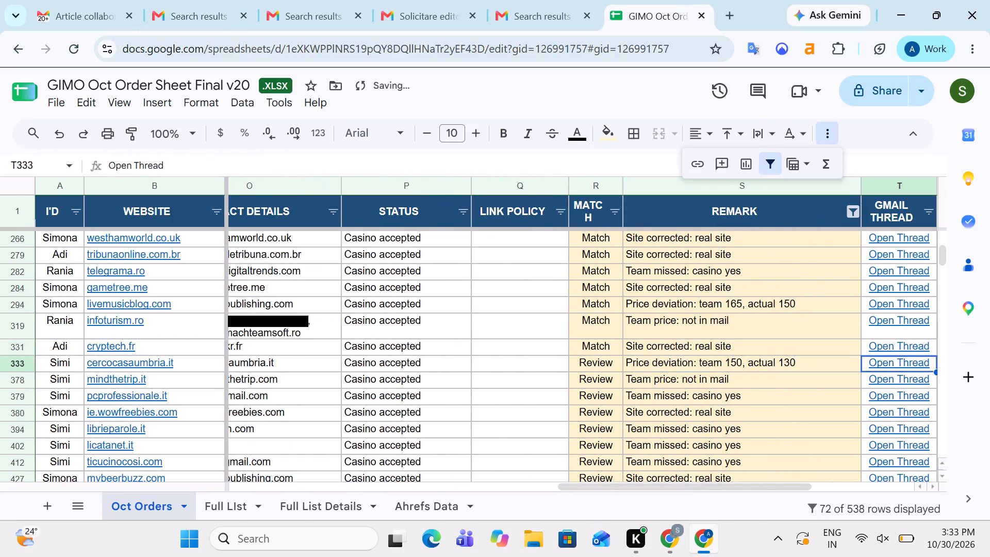
pyautogui.press('Left')
pyautogui.press('Left')
pyautogui.press('Right')
pyautogui.press('Right')
pyautogui.press('Left')
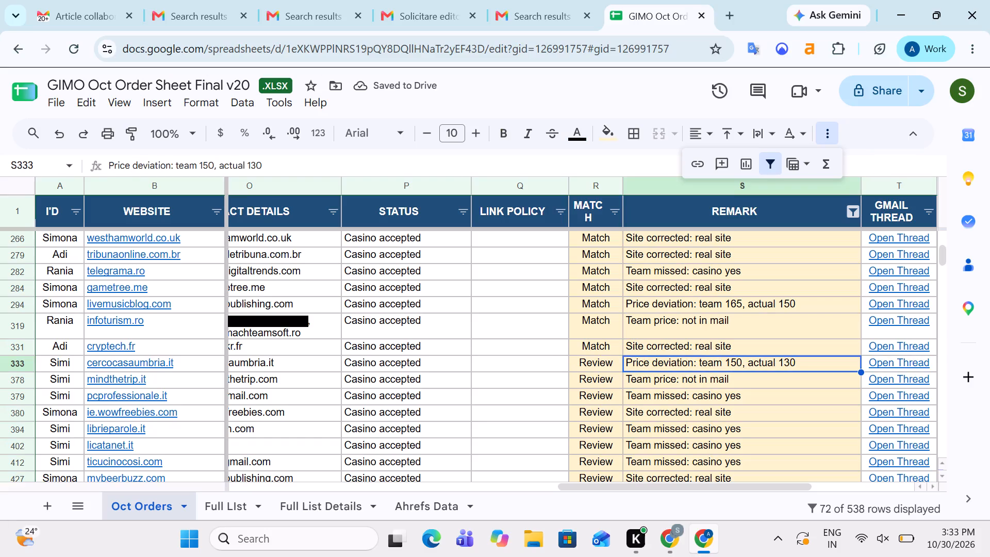
pyautogui.press('Left')
pyautogui.press('Right')
pyautogui.press('Left')
pyautogui.press('Right')
pyautogui.press('Left')
pyautogui.press('Right')
pyautogui.press('Left')
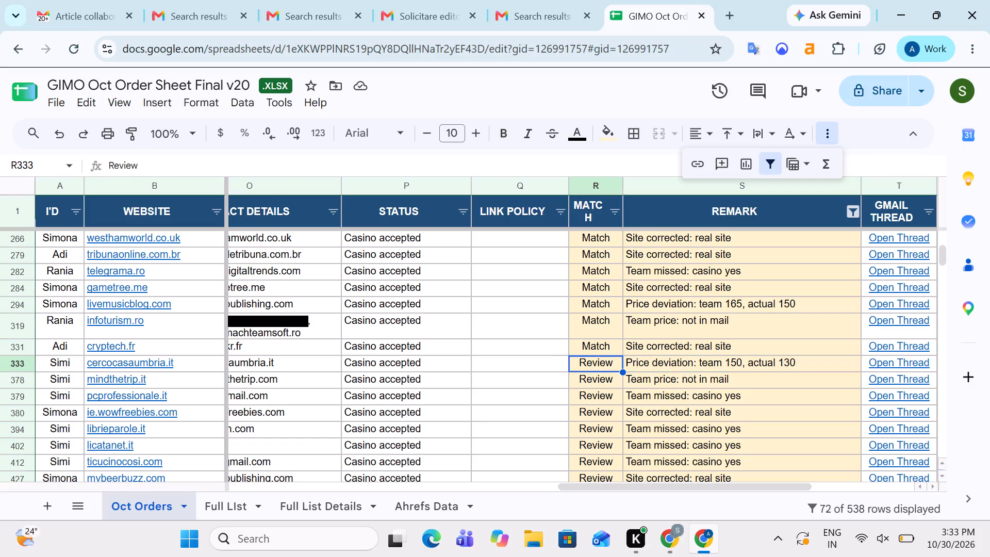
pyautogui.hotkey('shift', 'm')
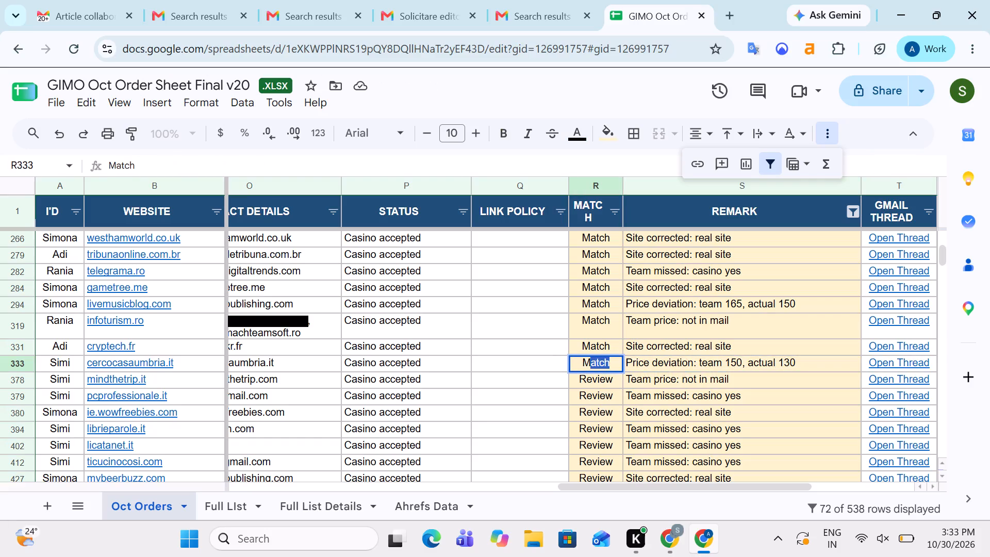
pyautogui.press('Down')
# Set the casino price of cercocasaumbria.it to 150, following the team price in its remark.
pyautogui.press('Up')
pyautogui.press('Right')
pyautogui.press('Right')
pyautogui.press('Down')
pyautogui.press('Left')
pyautogui.press('Left')
pyautogui.press('Right')
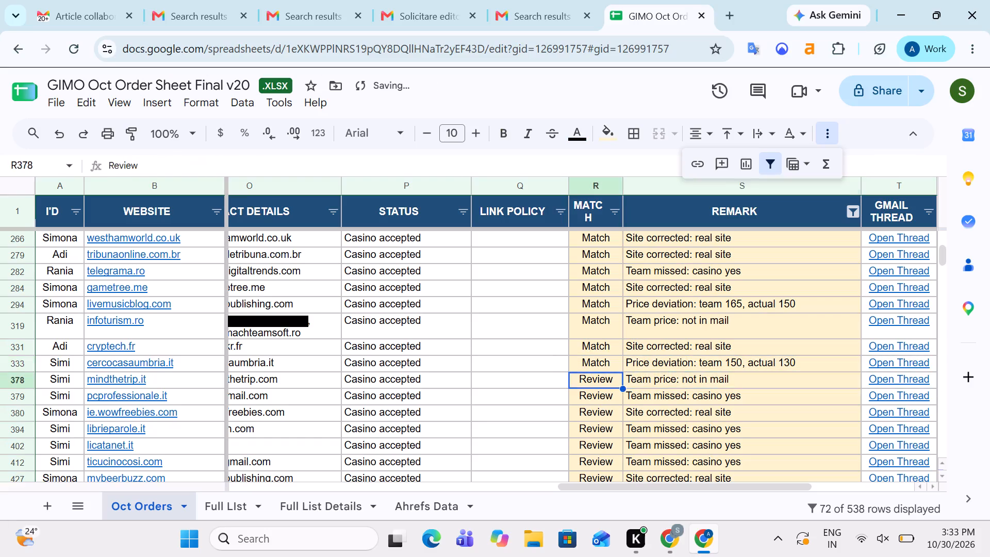
pyautogui.press('Left')
pyautogui.press('Up')
pyautogui.press('Right')
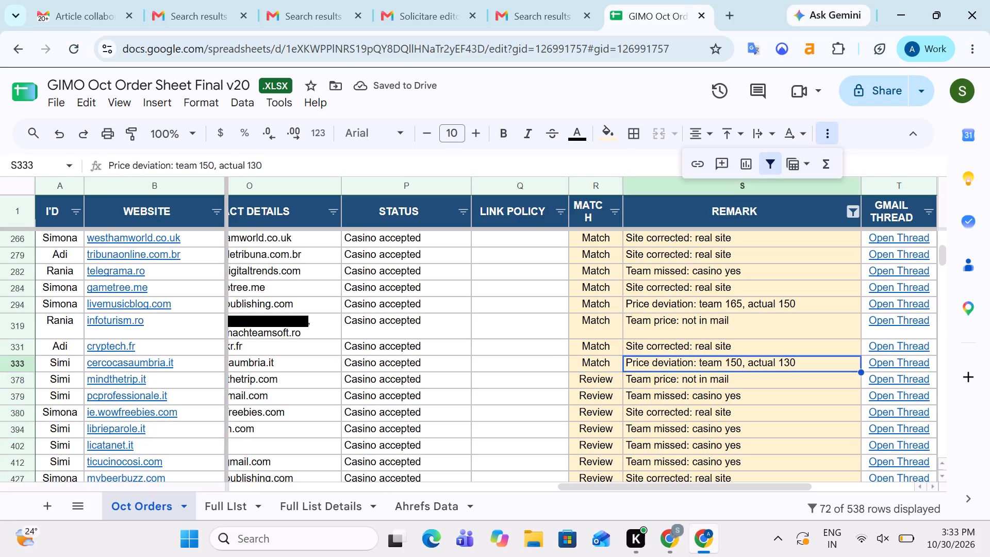
pyautogui.press('Left')
pyautogui.press('Left')
pyautogui.press('Left')
pyautogui.press('Left')
pyautogui.press('Left')
pyautogui.press('Left')
pyautogui.press('Left')
pyautogui.press('Left')
pyautogui.press('Left')
pyautogui.press('Left')
pyautogui.press('Right')
pyautogui.press('Right')
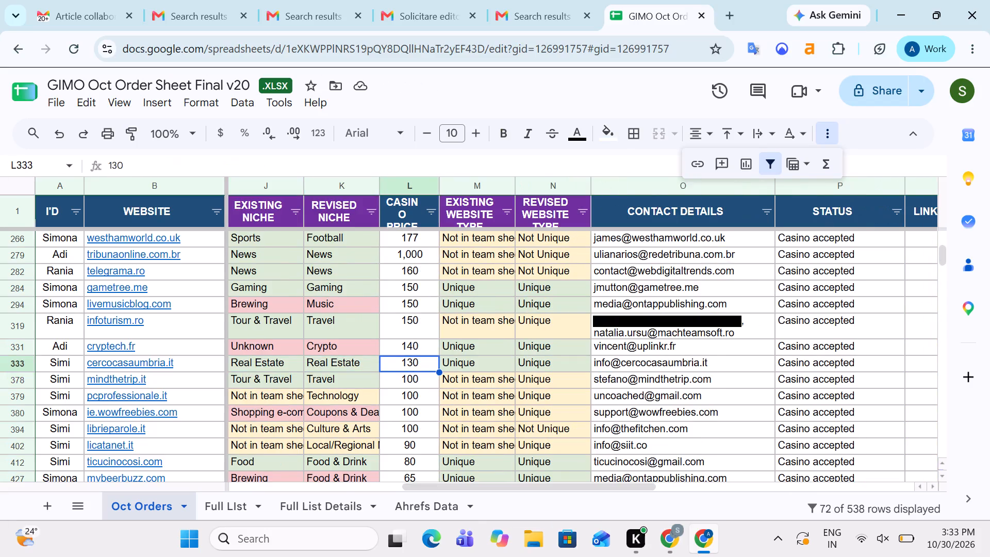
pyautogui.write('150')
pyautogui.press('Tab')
# Examine the rest of the cercocasaumbria.it row, from website type and contact details through remark and Gmail thread.
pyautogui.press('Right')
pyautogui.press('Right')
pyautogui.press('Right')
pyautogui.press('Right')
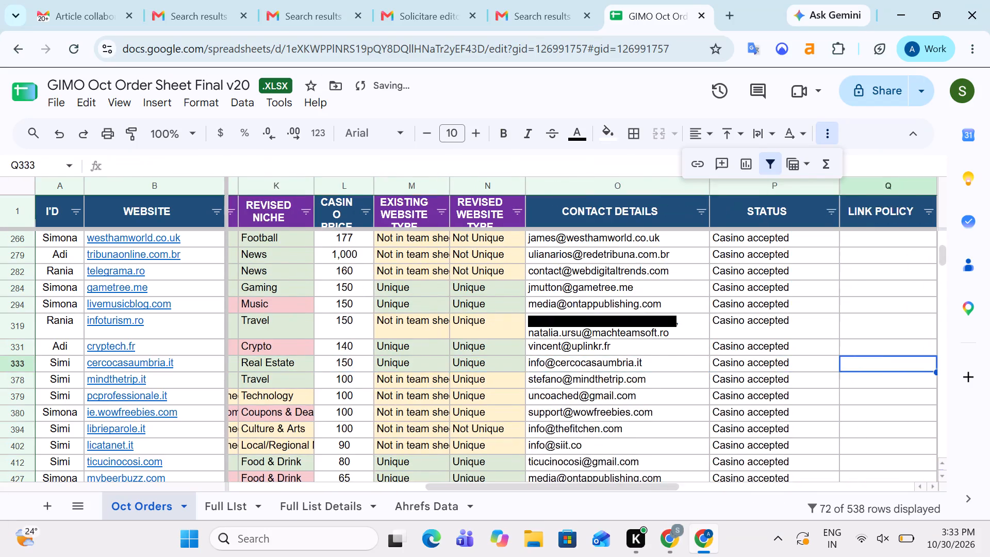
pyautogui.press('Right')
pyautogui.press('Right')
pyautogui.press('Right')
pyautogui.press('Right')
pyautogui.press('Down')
# Copy the website name mindthetrip.it from its row in Oct Orders and switch to the New Master Sheet to look it up.
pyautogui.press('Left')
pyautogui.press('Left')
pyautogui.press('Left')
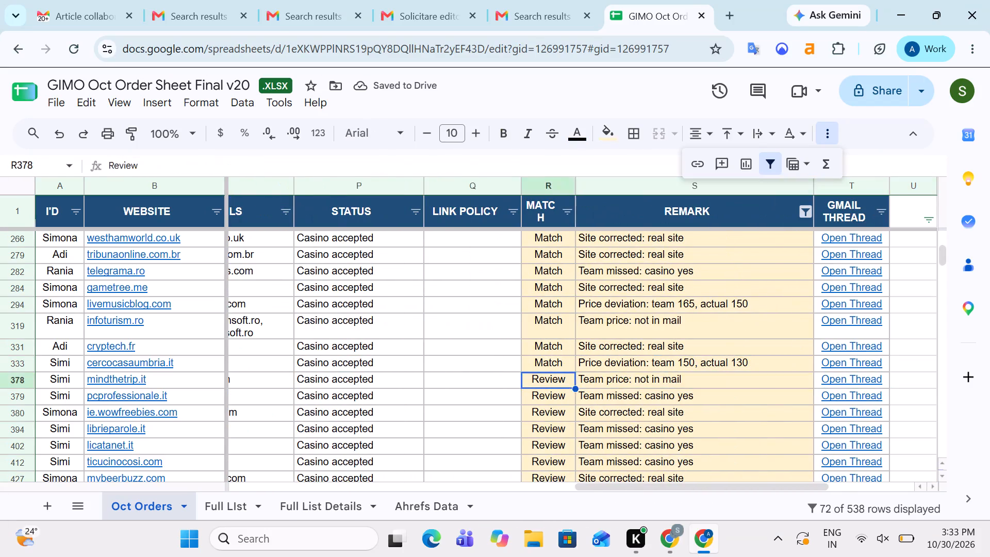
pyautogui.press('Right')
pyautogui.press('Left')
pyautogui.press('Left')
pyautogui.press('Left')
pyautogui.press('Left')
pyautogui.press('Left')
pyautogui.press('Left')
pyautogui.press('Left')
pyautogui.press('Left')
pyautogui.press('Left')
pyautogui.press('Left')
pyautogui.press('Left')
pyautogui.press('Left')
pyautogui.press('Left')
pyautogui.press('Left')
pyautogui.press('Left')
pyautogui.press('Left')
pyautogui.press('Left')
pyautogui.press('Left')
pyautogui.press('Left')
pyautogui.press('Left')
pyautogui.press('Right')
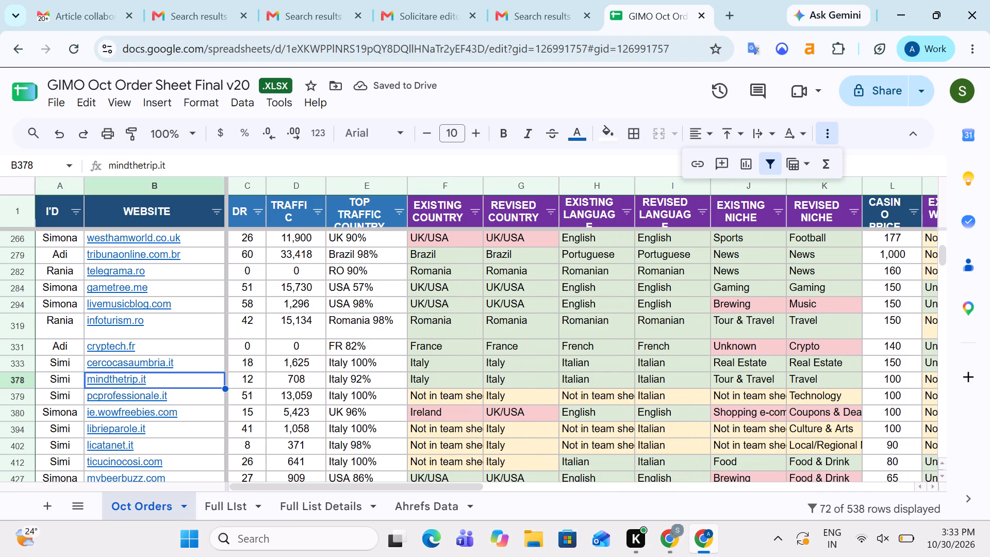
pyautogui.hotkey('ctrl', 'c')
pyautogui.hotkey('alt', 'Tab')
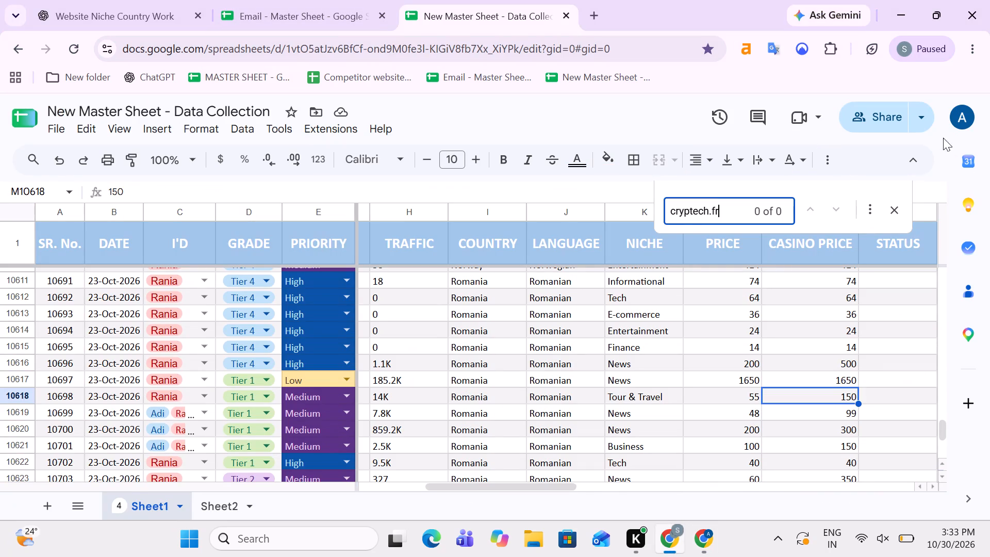
# Search the New Master Sheet for mindthetrip.it and examine its row from DR to link policy.
pyautogui.tripleClick(715, 218)
pyautogui.hotkey('ctrl', 'v')
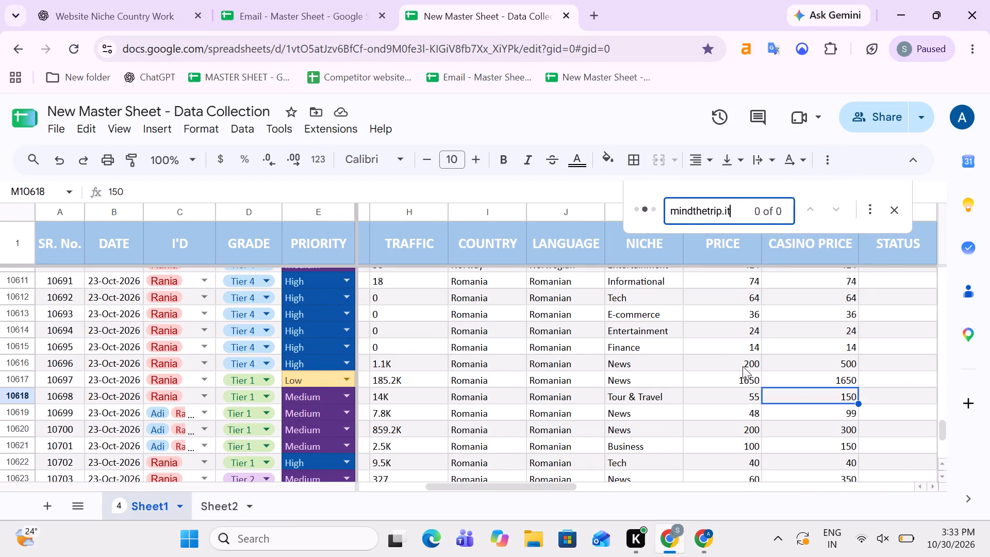
pyautogui.click(557, 283)
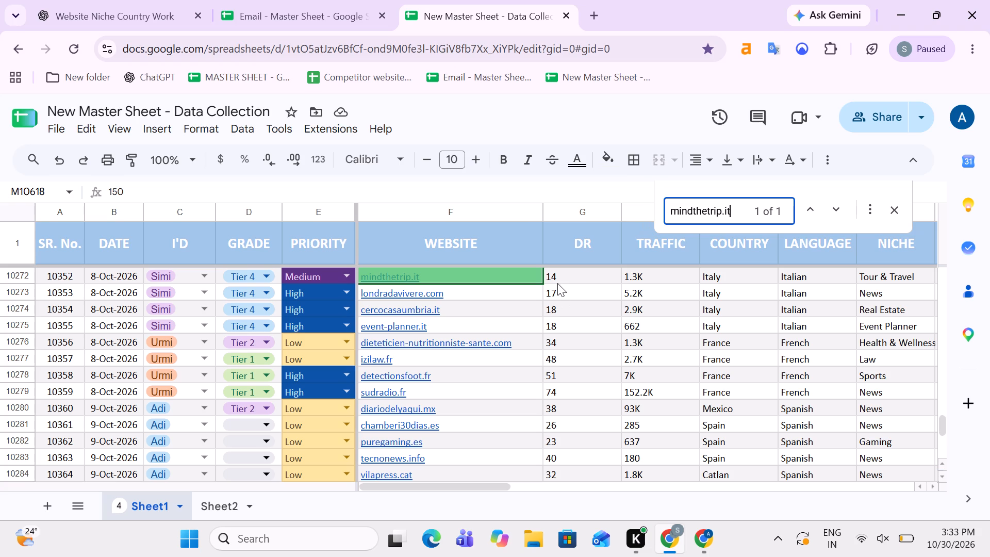
pyautogui.press('Right')
pyautogui.press('Right')
pyautogui.press('Right')
pyautogui.press('Right')
pyautogui.press('Right')
pyautogui.press('Right')
pyautogui.press('Right')
pyautogui.press('Right')
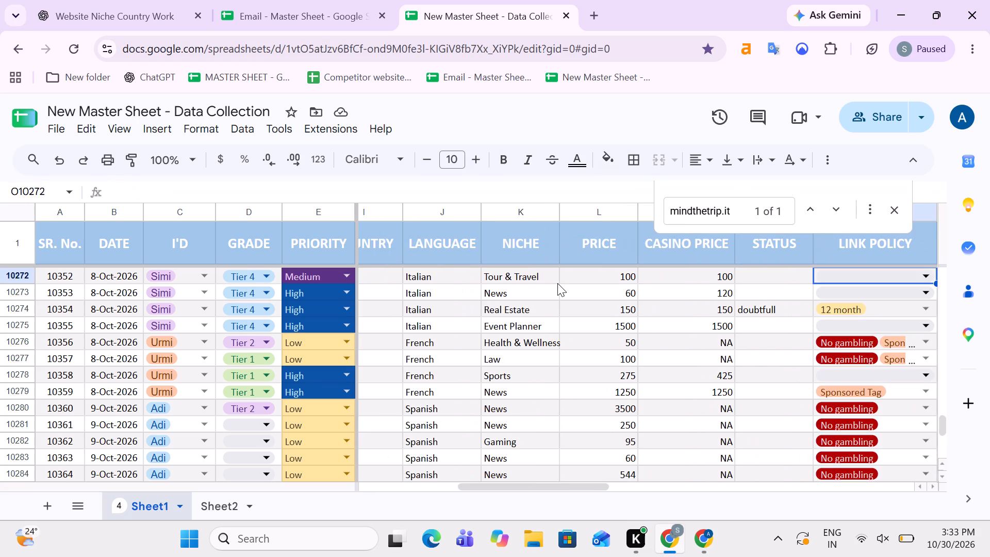
pyautogui.press('Left')
# Return to Oct Orders and mark the mindthetrip.it row as Match.
pyautogui.hotkey('alt', 'Tab')
pyautogui.press('Right')
pyautogui.press('Right')
pyautogui.press('Right')
pyautogui.press('Right')
pyautogui.press('Right')
pyautogui.press('Right')
pyautogui.press('Right')
pyautogui.press('Right')
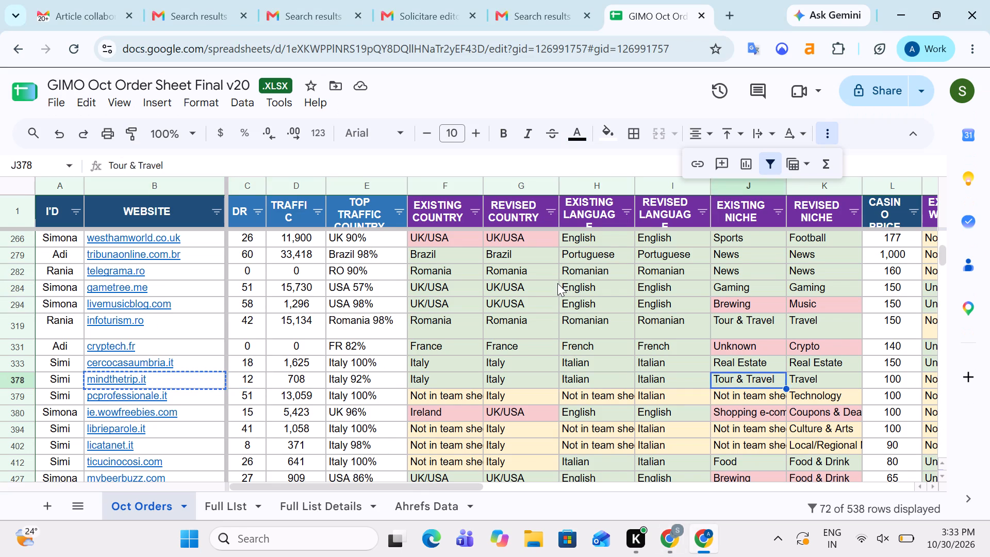
pyautogui.press('Right')
pyautogui.press('Right')
pyautogui.press('Right')
pyautogui.press('Right')
pyautogui.press('Right')
pyautogui.press('Right')
pyautogui.press('Right')
pyautogui.press('Right')
pyautogui.press('Right')
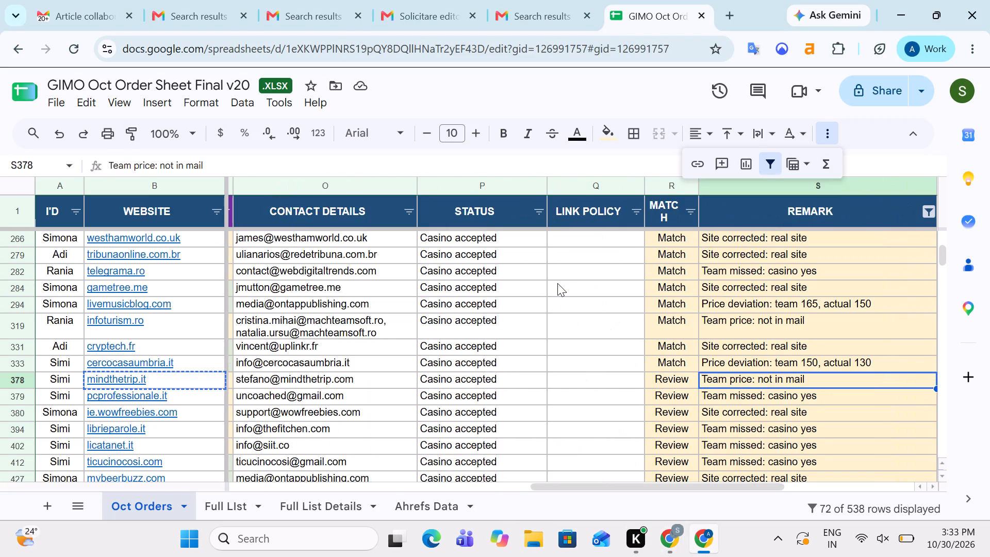
pyautogui.press('Left')
pyautogui.press('m')
# Examine the remarks of the rows still marked Review, from pcprofessionale.it down into the publisher-list rows, and come back to pcprofessionale.it.
pyautogui.press('Down')
pyautogui.press('Right')
pyautogui.press('Right')
pyautogui.press('Left')
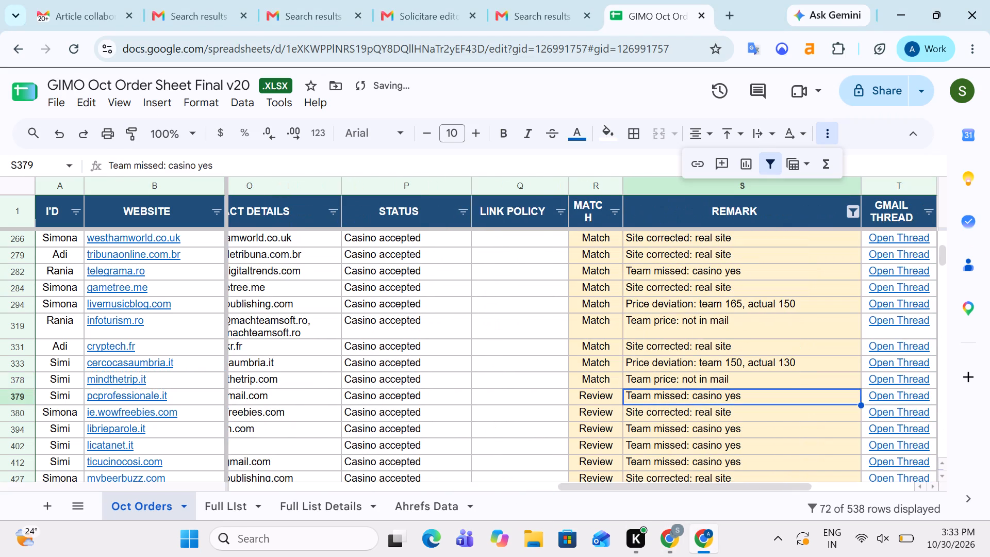
pyautogui.press('Down')
pyautogui.press('Down')
pyautogui.press('Down')
pyautogui.press('Down')
pyautogui.press('Down')
pyautogui.press('Down')
pyautogui.press('Down')
pyautogui.press('Down')
pyautogui.press('Down')
pyautogui.press('Up')
pyautogui.press('Up')
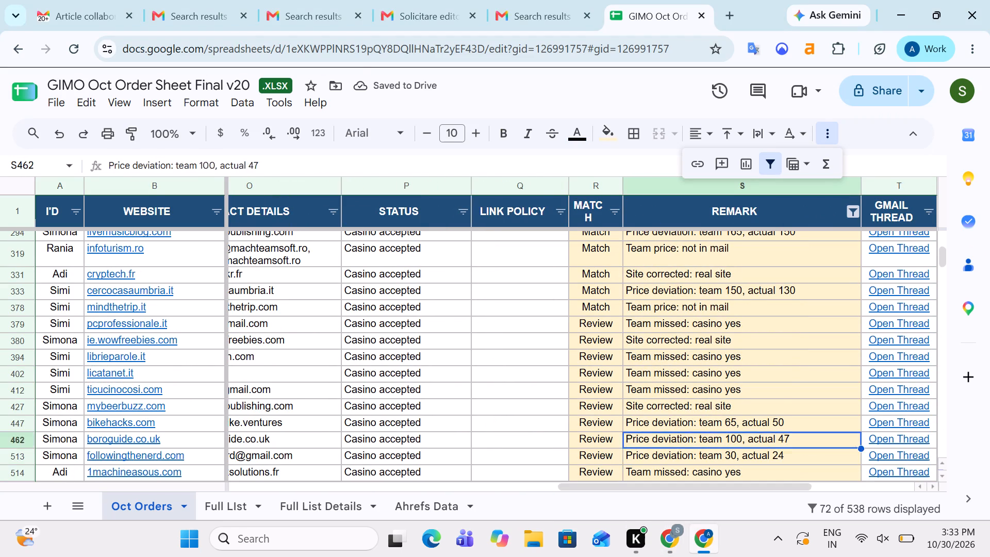
pyautogui.press('Up')
pyautogui.press('Down')
pyautogui.press('Down')
pyautogui.press('Down')
pyautogui.press('Down')
pyautogui.press('Down')
pyautogui.press('Down')
pyautogui.press('Down')
pyautogui.press('Up')
pyautogui.press('Up')
pyautogui.press('Up')
pyautogui.press('Up')
pyautogui.press('Up')
pyautogui.press('Up')
pyautogui.press('Up')
pyautogui.press('Up')
pyautogui.press('Up')
pyautogui.press('Up')
pyautogui.press('Up')
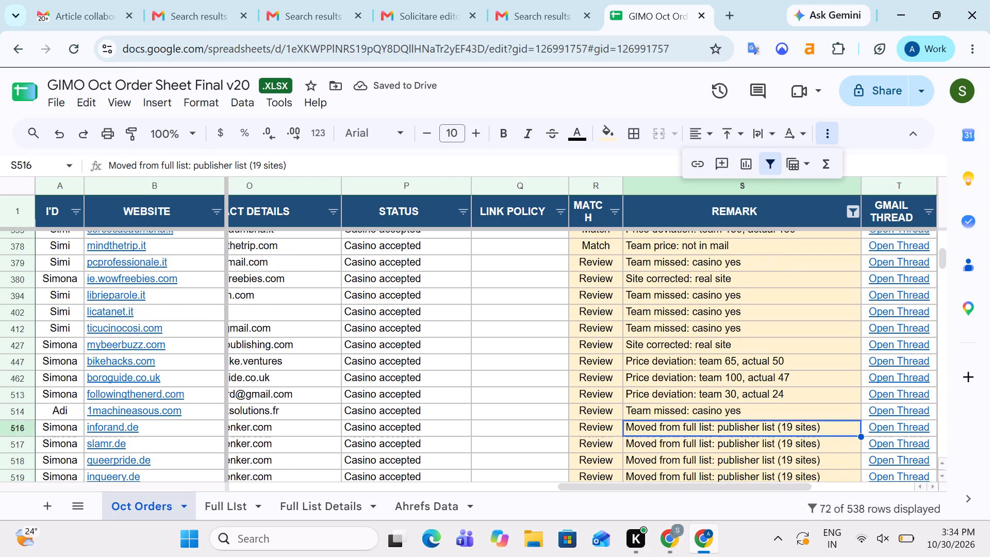
pyautogui.press('Up')
pyautogui.press('Up')
pyautogui.press('Up')
pyautogui.press('Up')
pyautogui.press('Down')
pyautogui.press('Down')
pyautogui.press('Right')
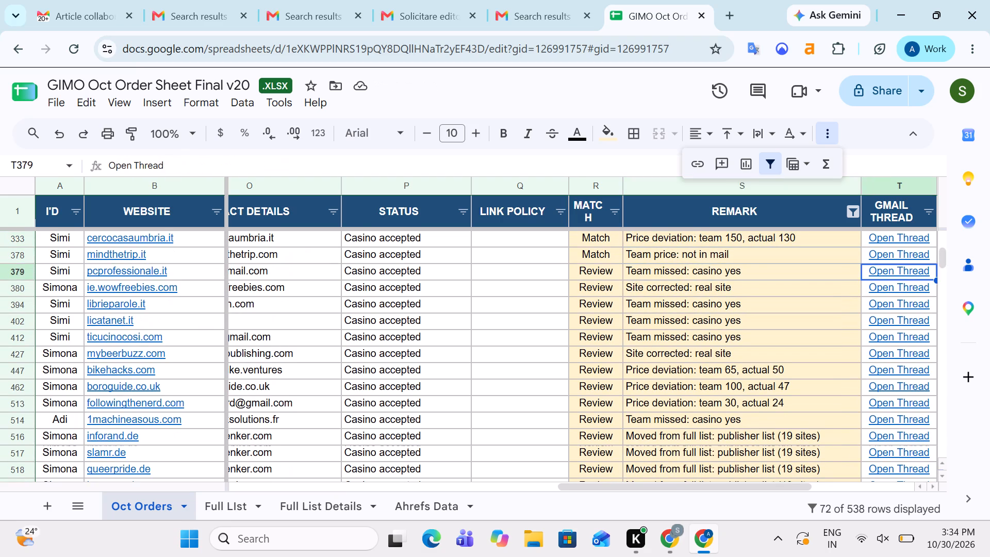
pyautogui.press('Down')
pyautogui.press('Left')
pyautogui.press('Right')
pyautogui.press('Up')
# Copy the website name pcprofessionale.it from its row in Oct Orders to look it up.
pyautogui.press('Left')
pyautogui.press('Left')
pyautogui.press('Left')
pyautogui.press('Left')
pyautogui.press('Left')
pyautogui.press('Left')
pyautogui.press('Left')
pyautogui.press('Left')
pyautogui.press('Left')
pyautogui.press('Left')
pyautogui.press('Left')
pyautogui.press('Left')
pyautogui.press('Left')
pyautogui.press('Left')
pyautogui.press('Left')
pyautogui.press('Left')
pyautogui.press('Left')
pyautogui.press('Left')
pyautogui.press('Left')
pyautogui.press('Left')
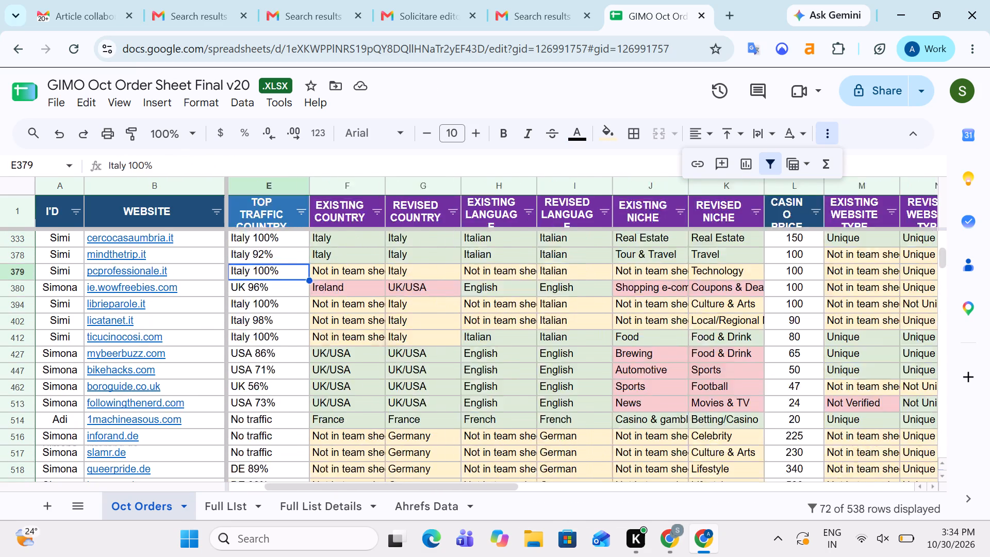
pyautogui.press('Right')
pyautogui.hotkey('ctrl', 'c')
# Examine the pcprofessionale.it row from DR and country through niche, casino price and contact details to match and remark.
pyautogui.press('Right')
pyautogui.press('Right')
pyautogui.press('Right')
pyautogui.press('Right')
pyautogui.press('Right')
pyautogui.press('Right')
pyautogui.press('Right')
pyautogui.press('Right')
pyautogui.press('Right')
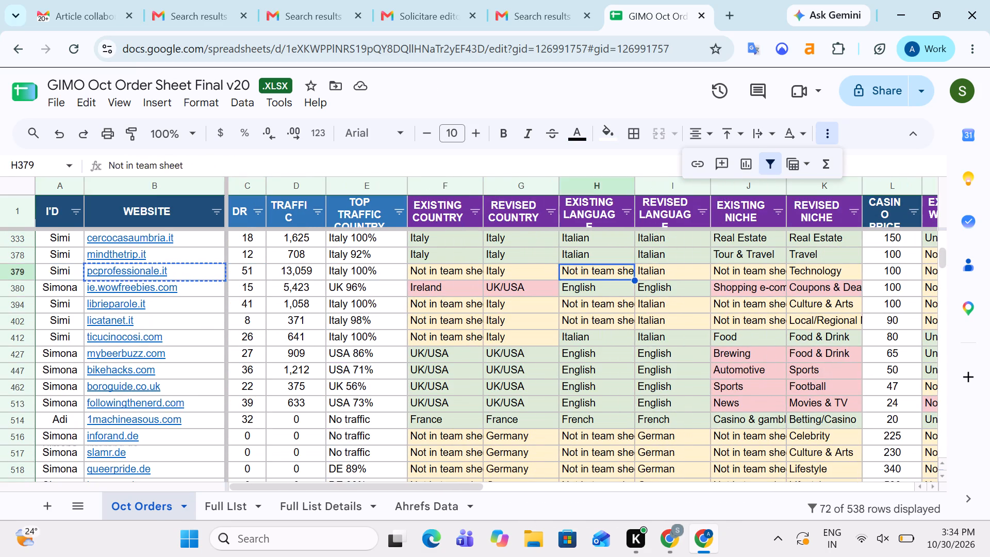
pyautogui.press('Right')
pyautogui.press('Right')
pyautogui.press('Right')
pyautogui.press('Right')
pyautogui.press('Right')
pyautogui.press('Right')
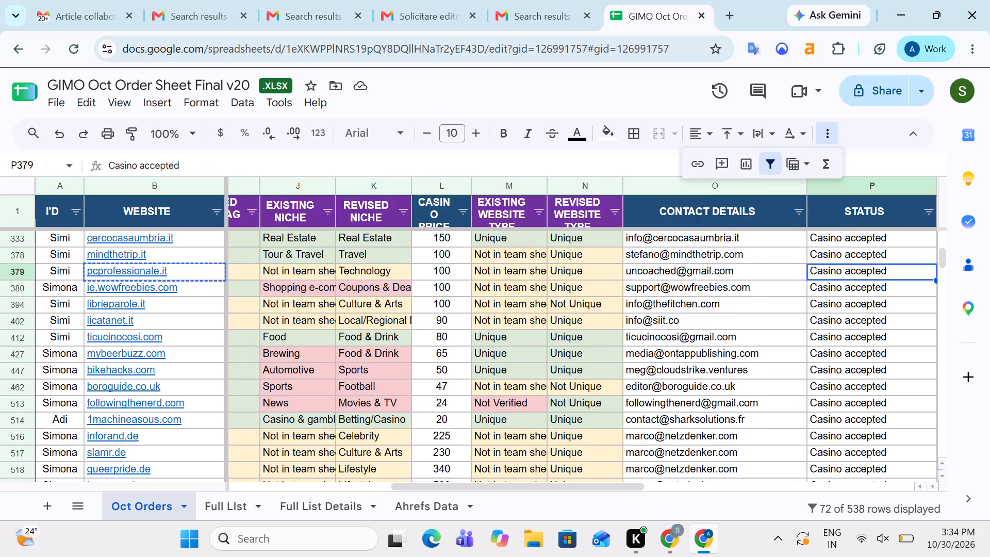
pyautogui.press('Right')
pyautogui.press('Right')
pyautogui.press('Left')
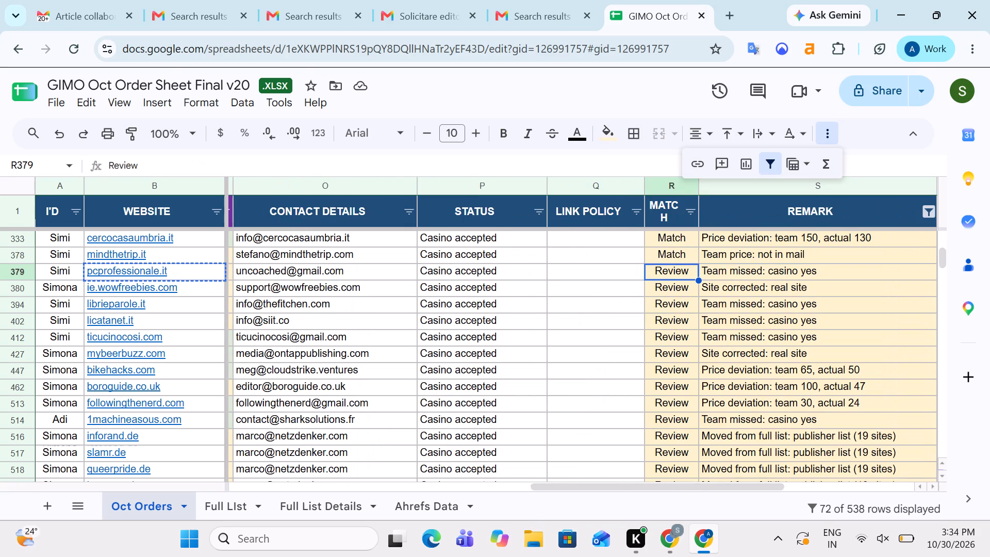
# Switch to the New Master Sheet and get its search ready to look up pcprofessionale.it.
pyautogui.hotkey('alt', 'Tab')
pyautogui.tripleClick(733, 212)
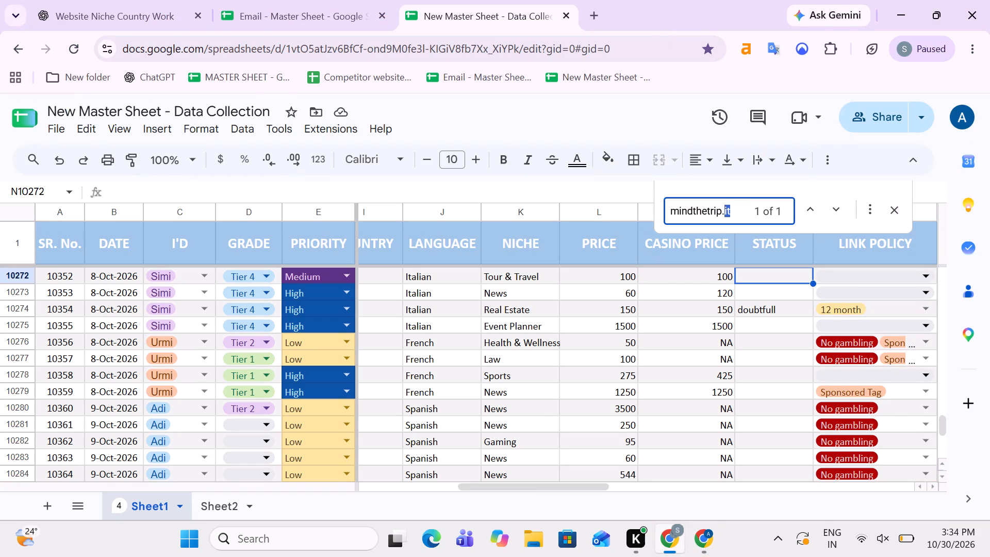
# Search the New Master Sheet for pcprofessionale.it.
pyautogui.hotkey('ctrl', 'v')
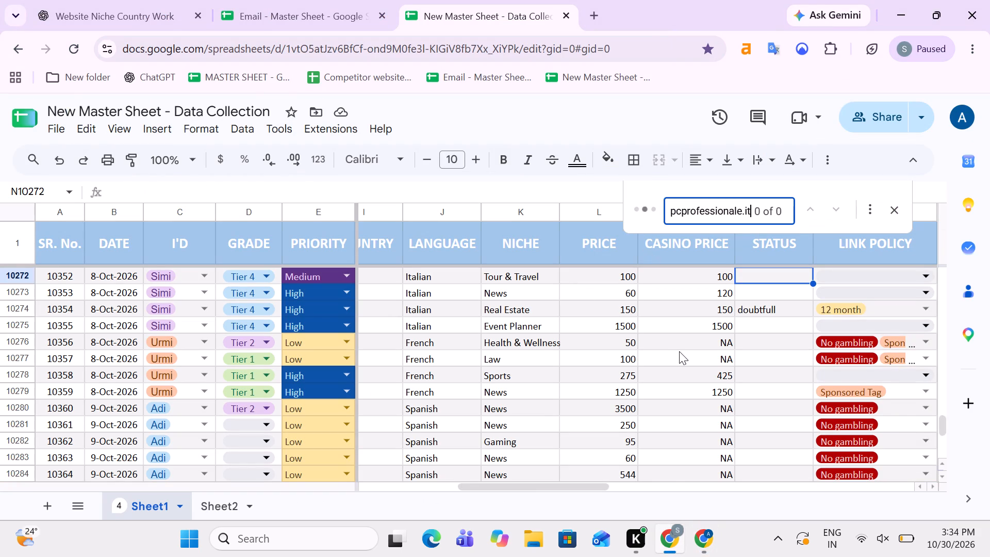
pyautogui.hotkey('alt', 'Tab')
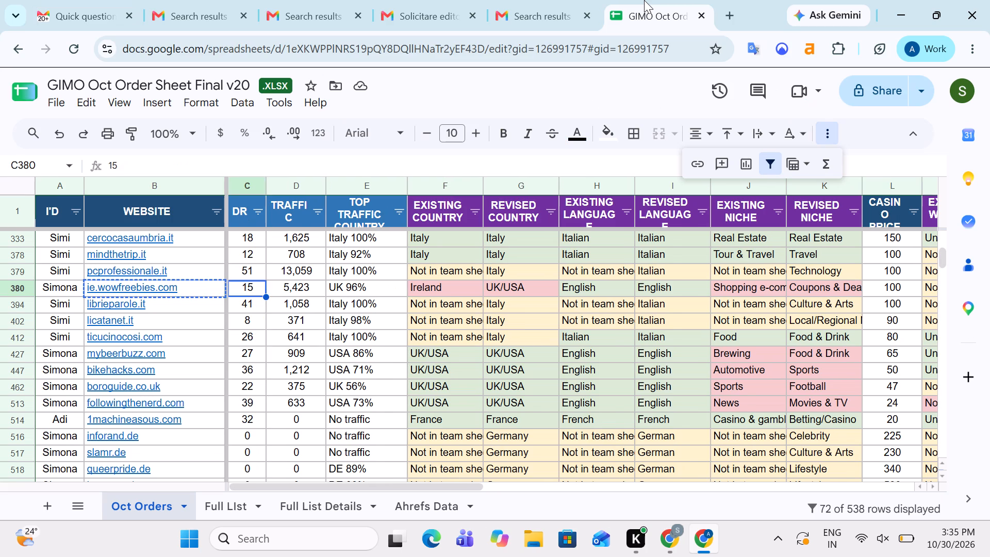
pyautogui.press('Right')
pyautogui.press('Right')
pyautogui.press('Right')
pyautogui.press('Right')
pyautogui.press('Right')
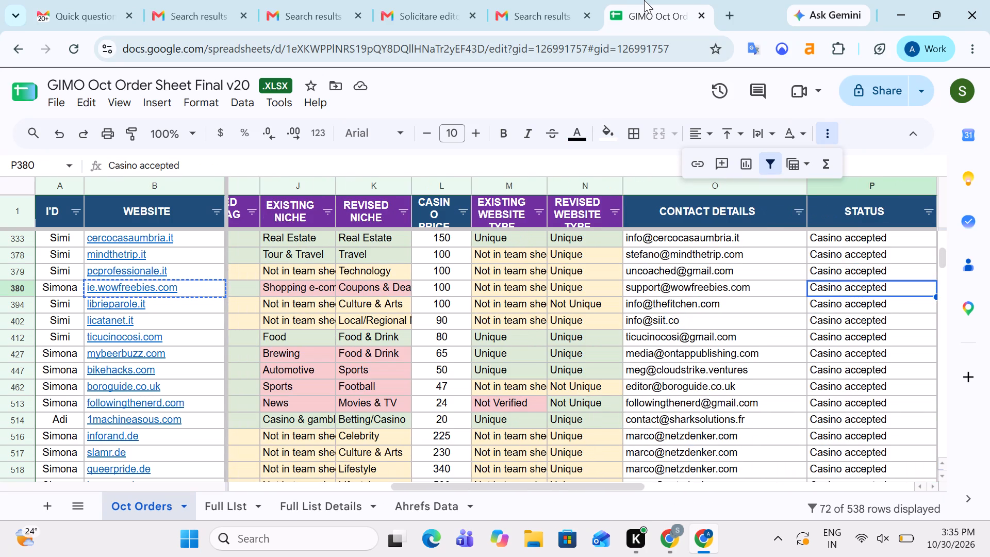
pyautogui.press('Left')
pyautogui.press('Left')
pyautogui.press('Left')
pyautogui.press('Left')
pyautogui.press('Right')
pyautogui.press('Right')
pyautogui.press('Right')
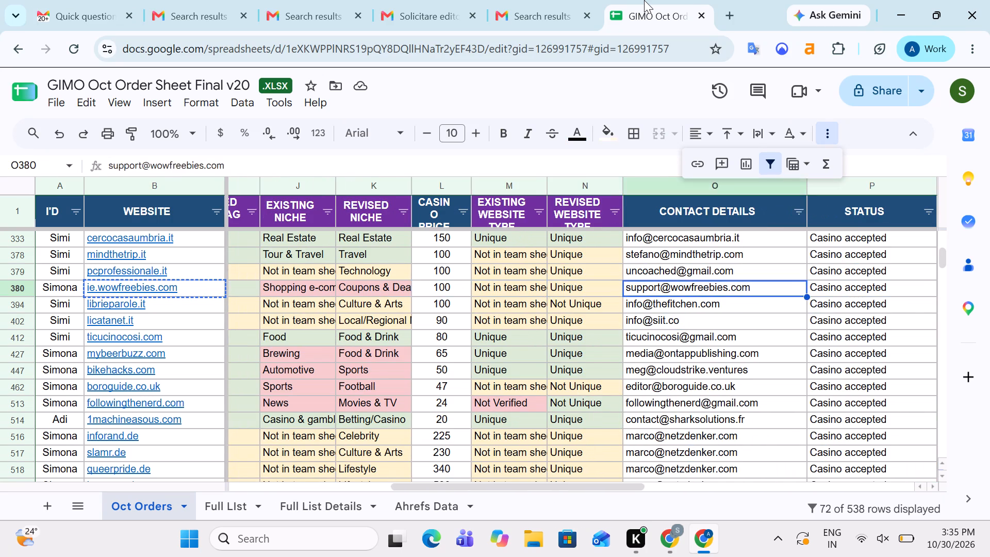
# Mark the ie.wowfreebies.com row as Match.
pyautogui.press('Right')
pyautogui.press('Right')
pyautogui.press('Right')
pyautogui.press('Right')
pyautogui.press('Left')
pyautogui.press('Right')
pyautogui.press('Left')
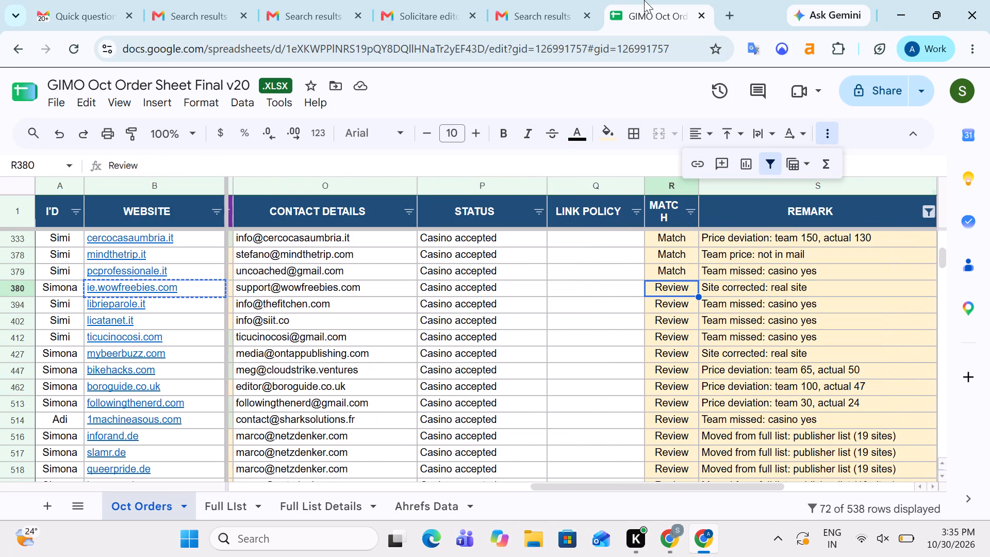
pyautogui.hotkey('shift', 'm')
# Add the note "Deal ongoing" in the empty column beside the Gmail thread link of the ie.wowfreebies.com row.
pyautogui.press('Right')
pyautogui.press('Right')
pyautogui.press('Right')
pyautogui.press('Right')
pyautogui.press('Right')
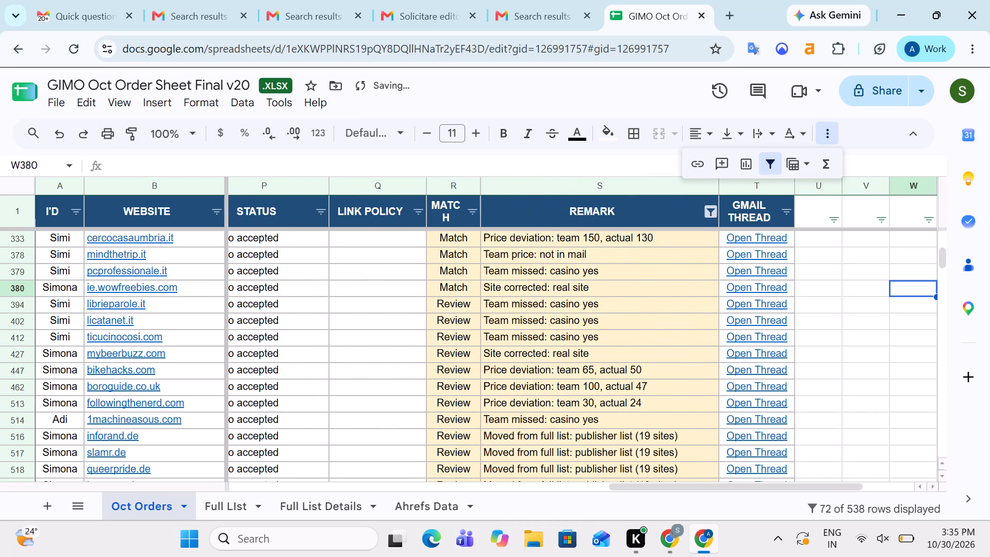
pyautogui.press('Left')
pyautogui.press('Left')
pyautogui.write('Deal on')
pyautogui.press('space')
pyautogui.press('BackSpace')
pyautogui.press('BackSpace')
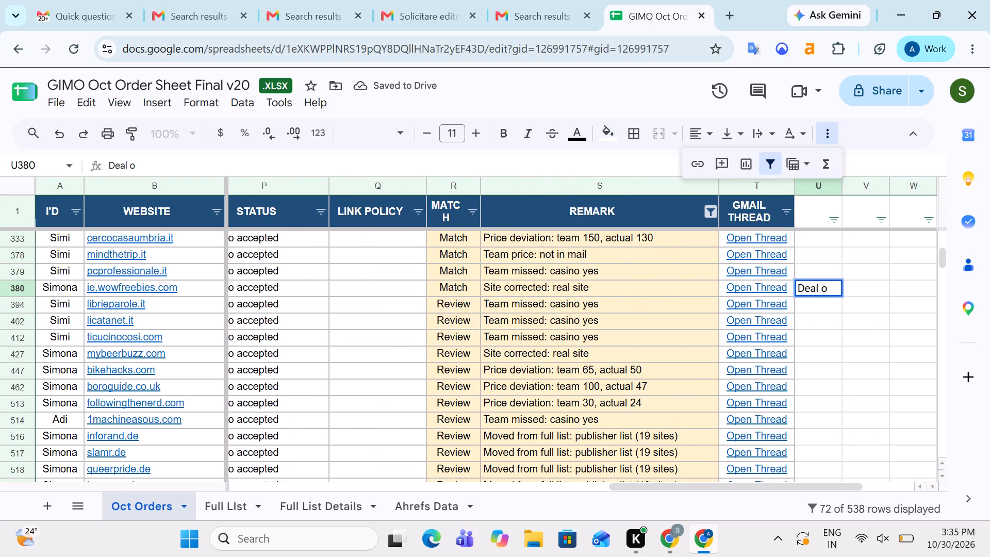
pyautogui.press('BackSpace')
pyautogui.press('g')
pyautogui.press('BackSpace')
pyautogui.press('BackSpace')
# Complete the note "Deal ongoing" beside the Gmail thread link in the ie.wowfreebies.com row of Oct Orders.
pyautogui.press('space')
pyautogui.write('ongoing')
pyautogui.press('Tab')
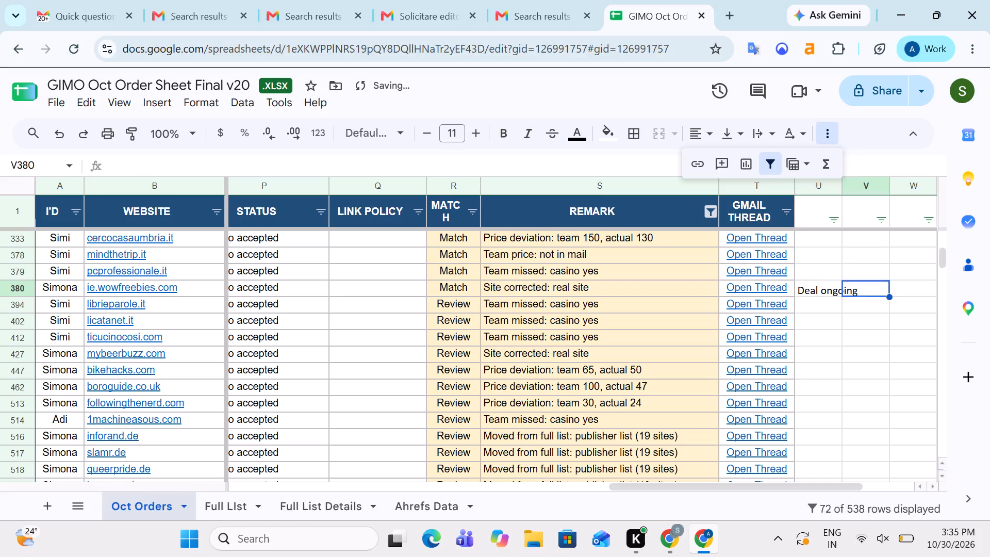
# Check the remark of the librieparole.it row and go back along the row to its website name.
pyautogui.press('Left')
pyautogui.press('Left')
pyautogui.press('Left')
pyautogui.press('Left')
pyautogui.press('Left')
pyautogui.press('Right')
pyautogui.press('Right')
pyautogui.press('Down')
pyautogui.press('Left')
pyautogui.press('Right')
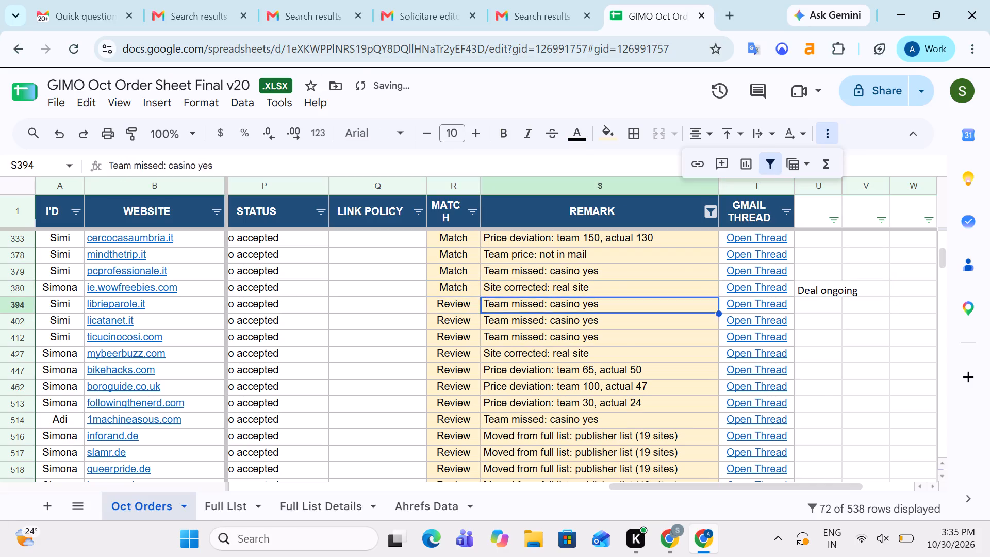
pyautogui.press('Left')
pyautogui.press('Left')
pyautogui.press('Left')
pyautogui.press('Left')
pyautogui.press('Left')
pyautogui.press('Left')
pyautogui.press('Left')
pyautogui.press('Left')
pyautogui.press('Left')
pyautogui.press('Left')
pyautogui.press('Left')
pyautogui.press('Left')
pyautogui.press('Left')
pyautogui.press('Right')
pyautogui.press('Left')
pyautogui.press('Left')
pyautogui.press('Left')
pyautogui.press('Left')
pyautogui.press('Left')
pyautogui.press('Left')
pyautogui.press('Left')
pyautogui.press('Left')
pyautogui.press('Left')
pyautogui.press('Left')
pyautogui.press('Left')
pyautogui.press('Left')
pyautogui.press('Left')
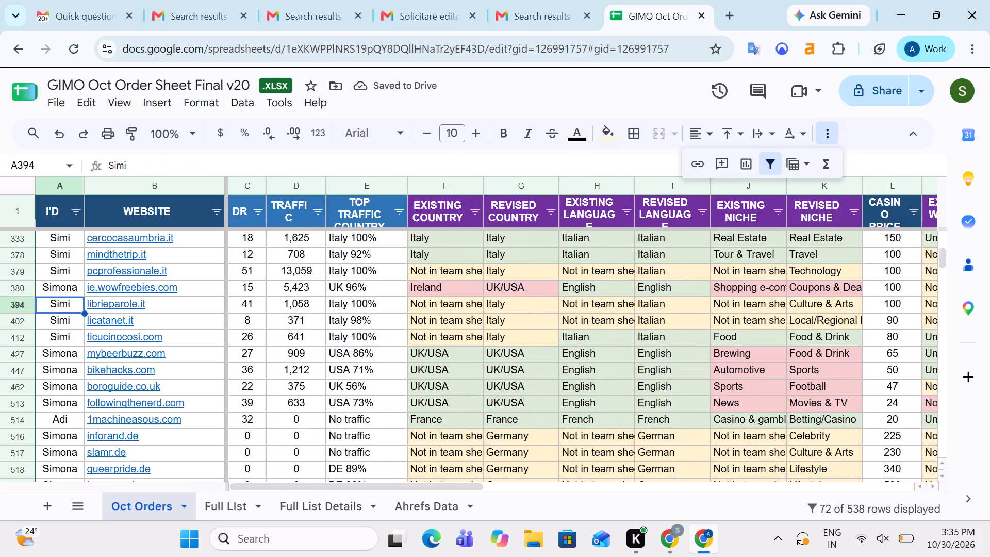
# Search the New Master Sheet for librieparole.it, taken from the website column of Oct Orders.
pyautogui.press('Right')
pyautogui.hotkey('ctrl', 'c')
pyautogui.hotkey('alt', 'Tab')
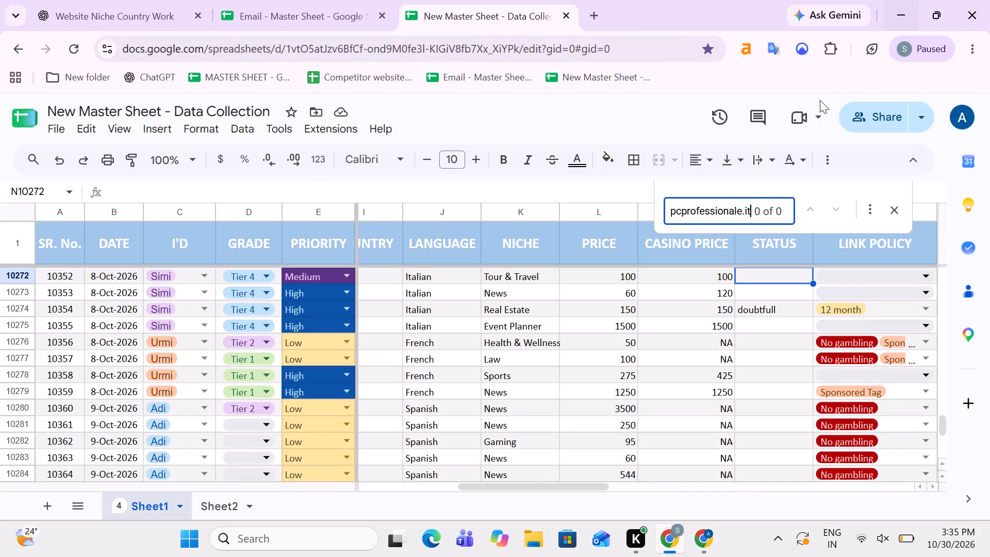
pyautogui.tripleClick(709, 211)
pyautogui.hotkey('ctrl', 'v')
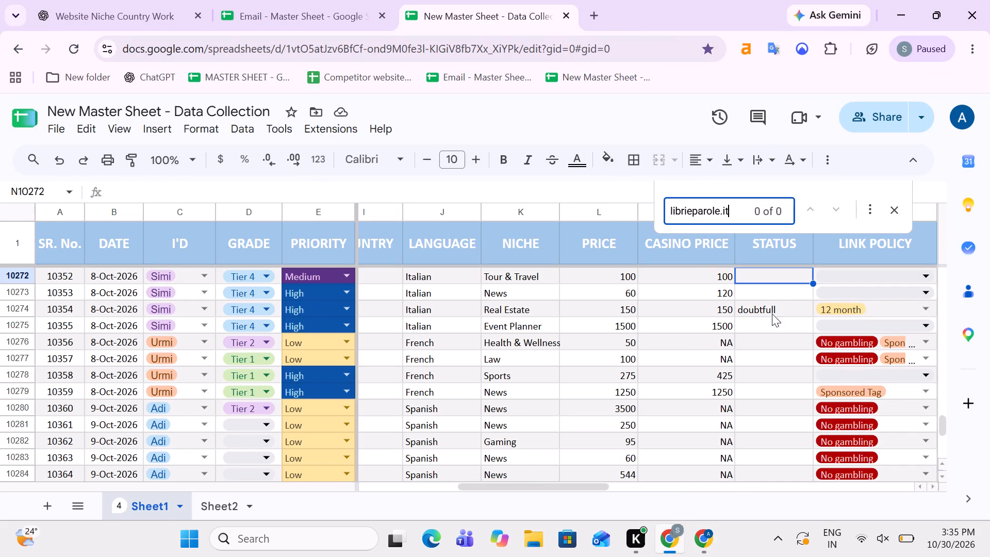
# Search the Gmail mailbox for the threads about librieparole.it.
pyautogui.hotkey('alt', 'Tab')
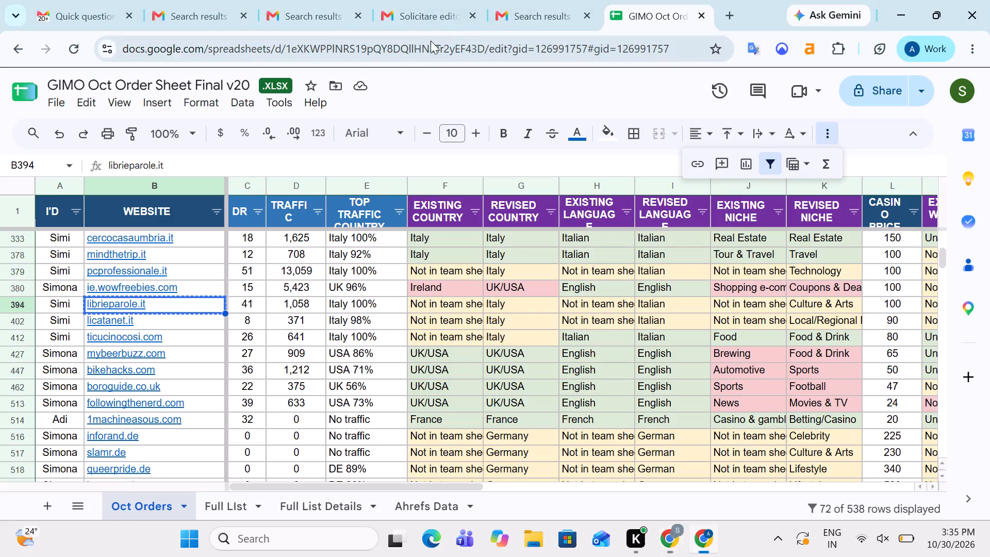
pyautogui.click(541, 0)
pyautogui.click(500, 90)
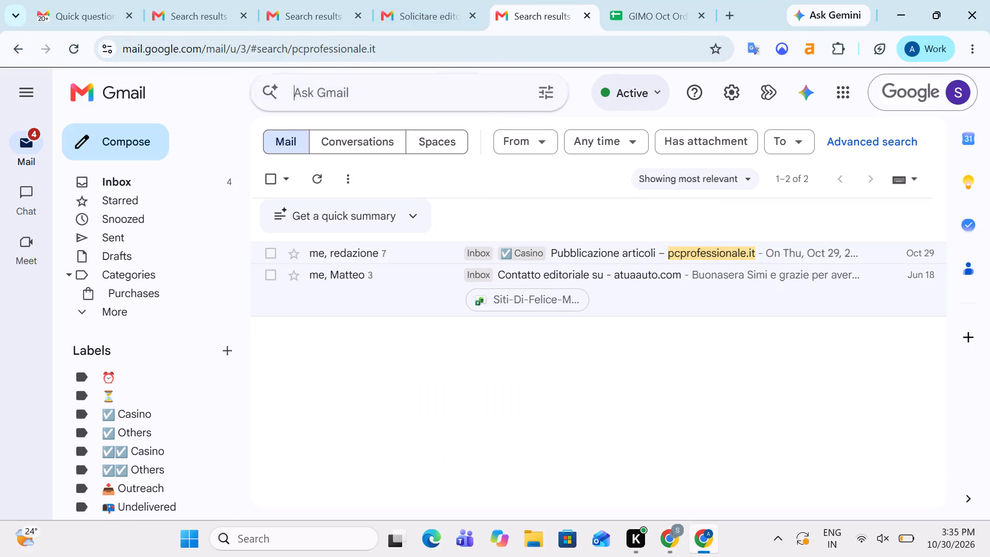
pyautogui.hotkey('ctrl', 'v')
pyautogui.press('Return')
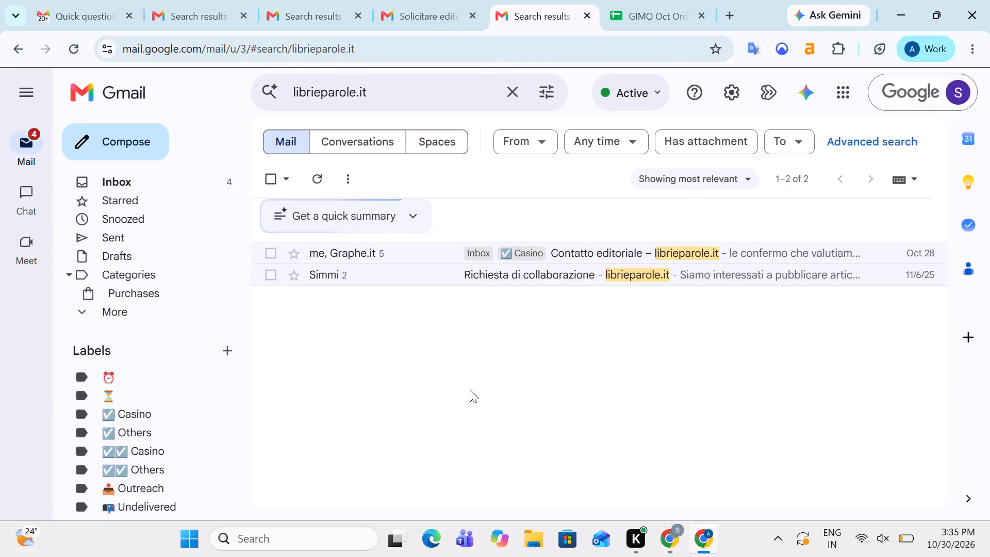
# Return to Oct Orders and change the match status of the librieparole.it row to Match.
pyautogui.click(691, 2)
pyautogui.press('Right')
pyautogui.press('Right')
pyautogui.press('Right')
pyautogui.press('Right')
pyautogui.press('Right')
pyautogui.press('Right')
pyautogui.press('Right')
pyautogui.press('Right')
pyautogui.press('Right')
pyautogui.press('Right')
pyautogui.press('Right')
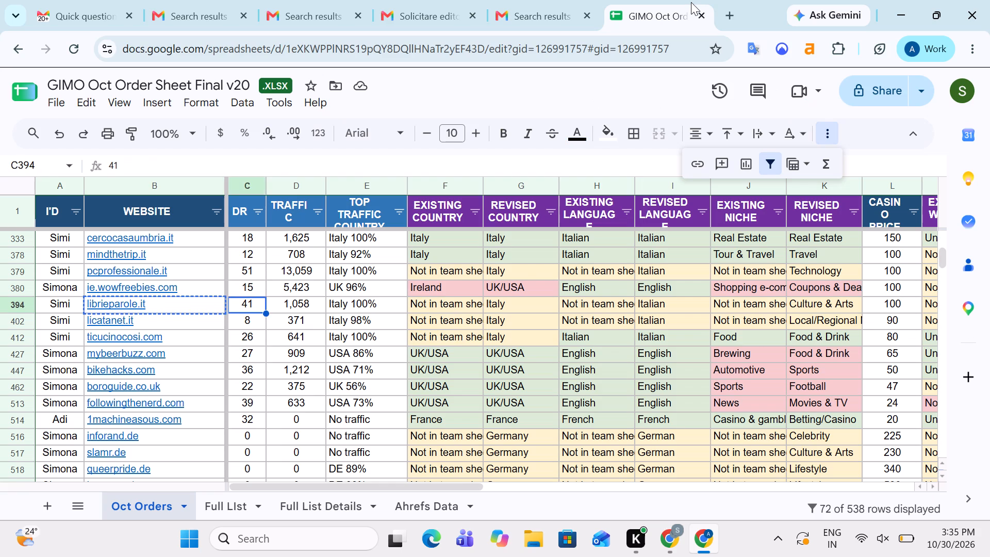
pyautogui.press('Right')
pyautogui.press('Right')
pyautogui.press('Right')
pyautogui.press('Right')
pyautogui.press('Right')
pyautogui.press('Left')
pyautogui.press('Left')
pyautogui.press('Right')
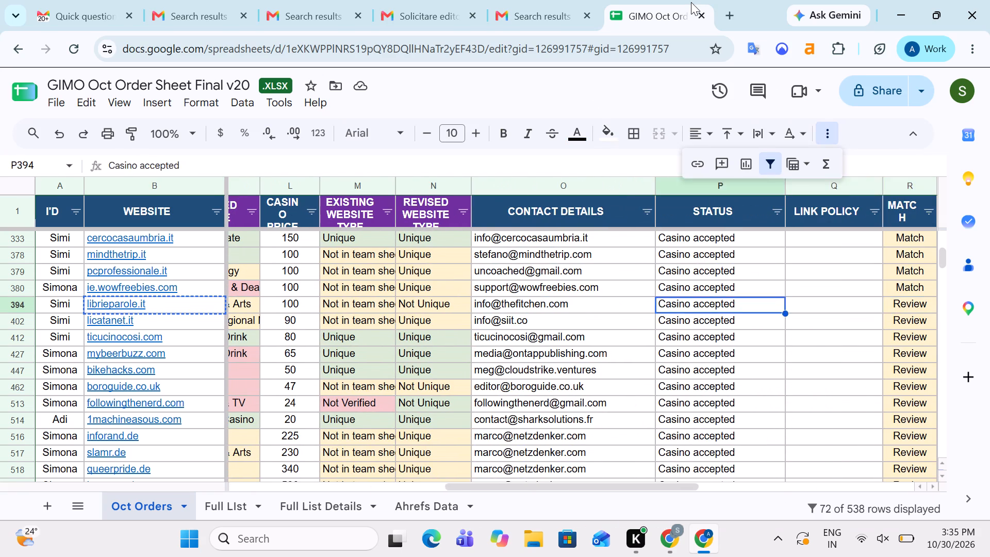
pyautogui.press('Right')
pyautogui.press('Right')
pyautogui.press('Left')
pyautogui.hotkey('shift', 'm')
pyautogui.press('Down')
# Check the remark of the licatanet.it row and go back along the row to its website name.
pyautogui.press('Right')
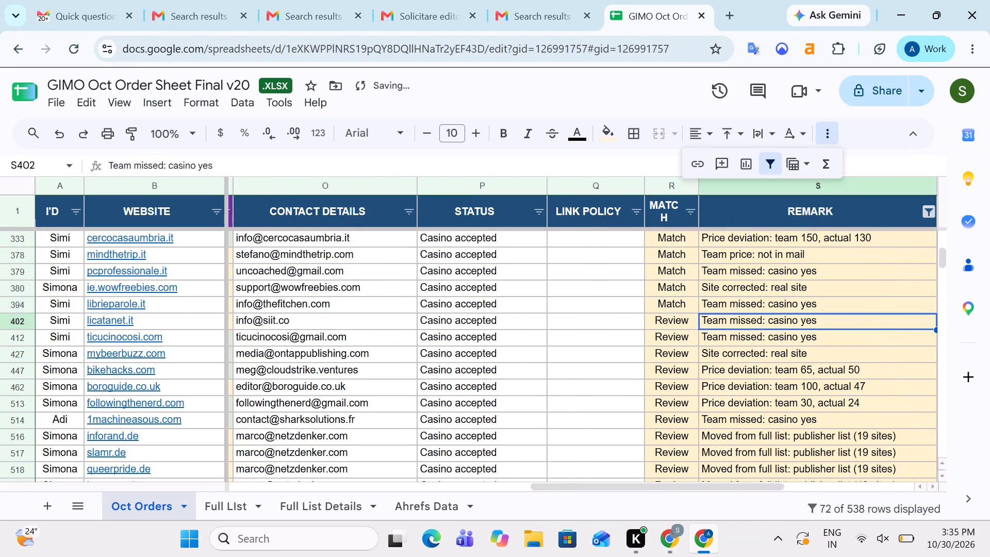
pyautogui.press('Right')
pyautogui.press('Left')
pyautogui.press('Right')
pyautogui.press('Left')
pyautogui.press('Left')
pyautogui.press('Left')
pyautogui.press('Left')
pyautogui.press('Left')
pyautogui.press('Left')
pyautogui.press('Left')
pyautogui.press('Left')
pyautogui.press('Left')
pyautogui.press('Left')
pyautogui.press('Left')
pyautogui.press('Left')
pyautogui.press('Left')
pyautogui.press('Left')
pyautogui.press('Left')
pyautogui.press('Left')
pyautogui.press('Left')
pyautogui.press('Left')
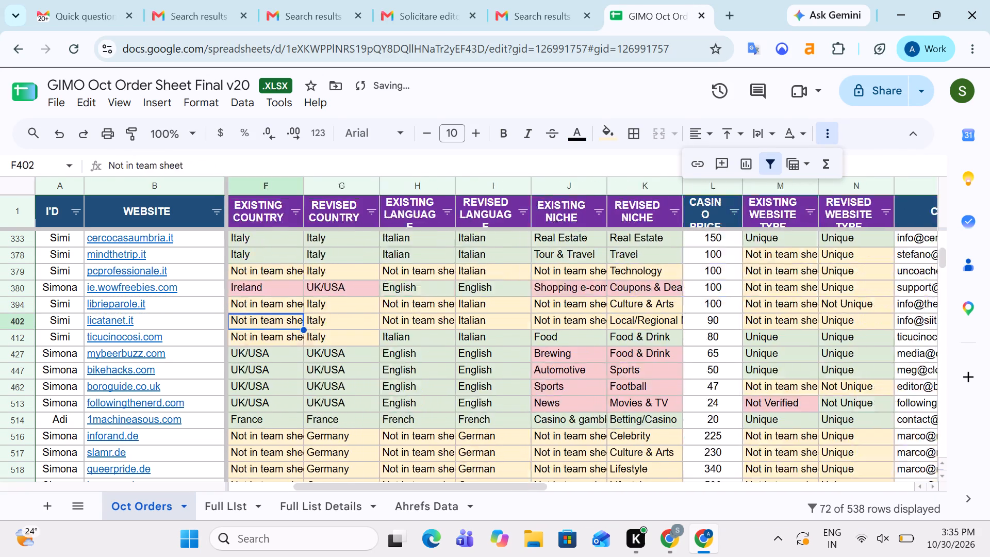
# Copy the website name licatanet.it and search the Gmail mailbox for it.
pyautogui.hotkey('ctrl', 'c')
pyautogui.hotkey('alt', 'Tab')
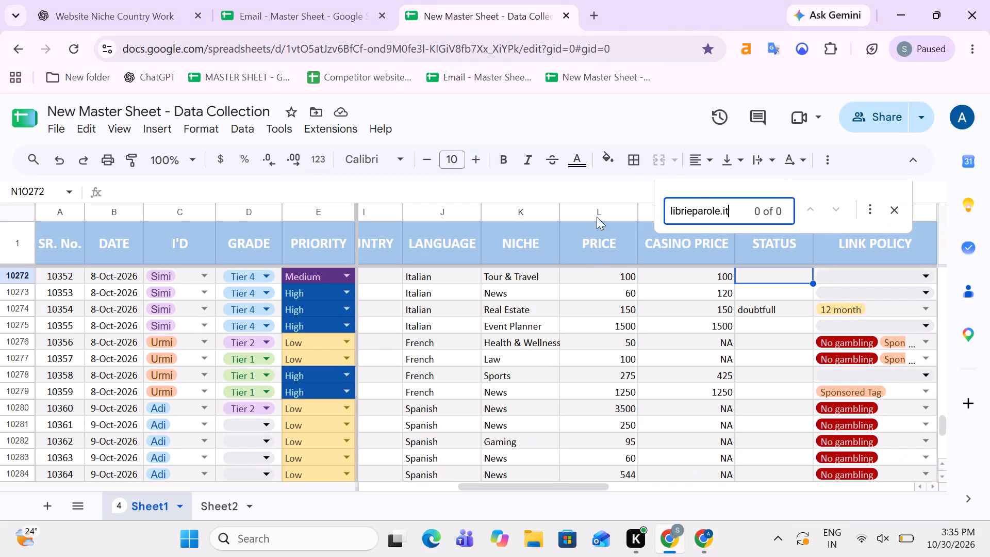
pyautogui.hotkey('alt', 'Tab')
pyautogui.click(553, 0)
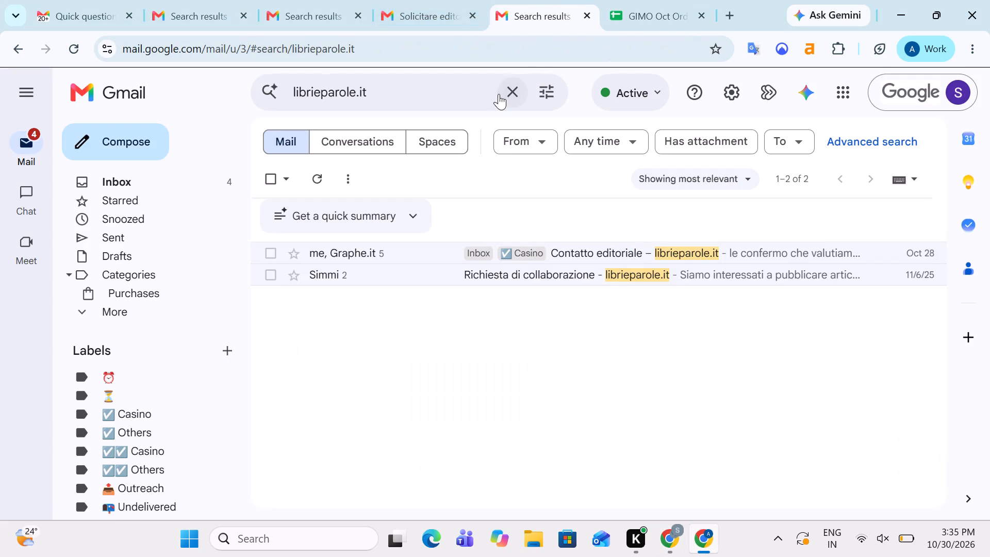
pyautogui.click(499, 94)
pyautogui.hotkey('ctrl', 'v')
pyautogui.press('Return')
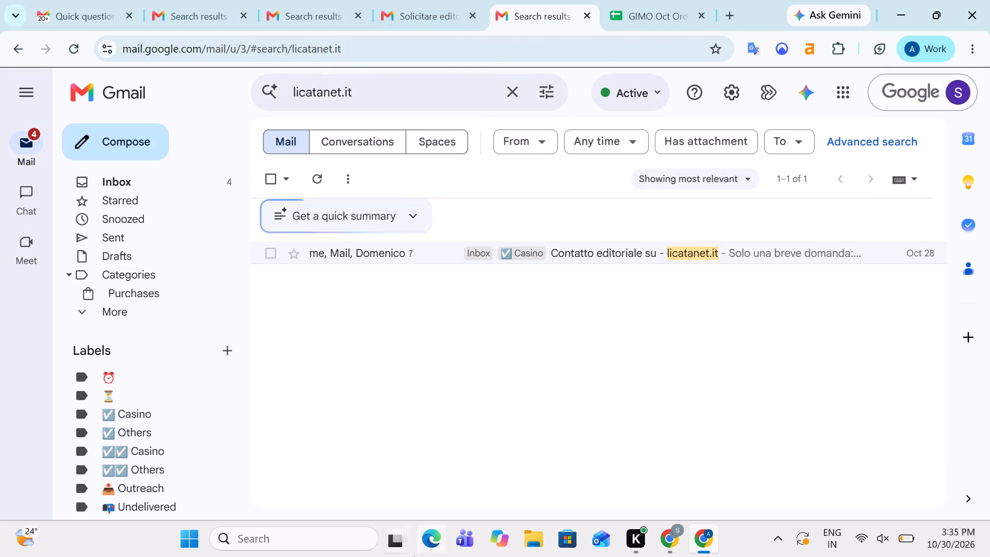
# Return to Oct Orders and change the match status of the licatanet.it row to Match.
pyautogui.click(625, 0)
pyautogui.press('Right')
pyautogui.press('Right')
pyautogui.press('Right')
pyautogui.press('Right')
pyautogui.press('Right')
pyautogui.press('Right')
pyautogui.press('Right')
pyautogui.press('Right')
pyautogui.press('Right')
pyautogui.press('Right')
pyautogui.press('Right')
pyautogui.press('Right')
pyautogui.press('Right')
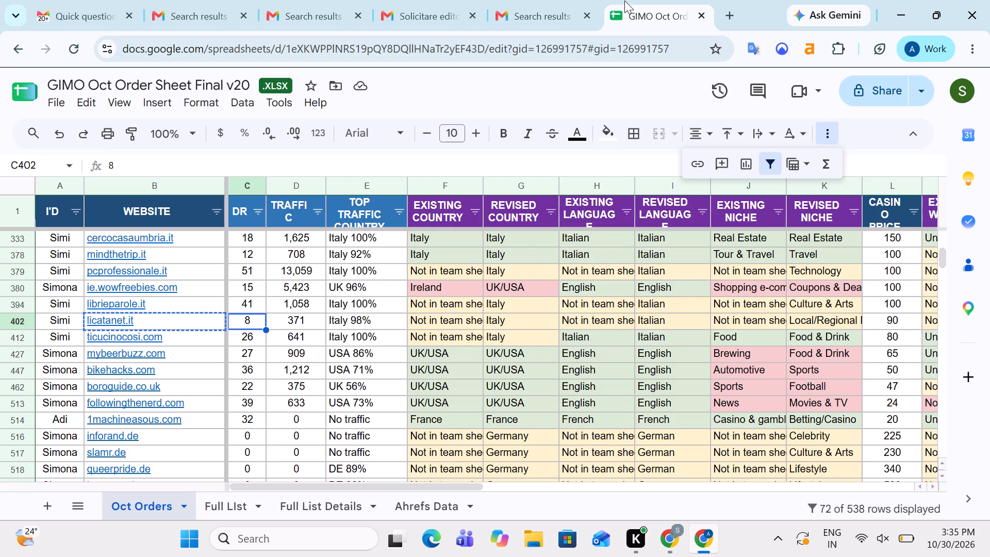
pyautogui.press('Right')
pyautogui.press('Right')
pyautogui.press('Right')
pyautogui.press('Right')
pyautogui.press('Left')
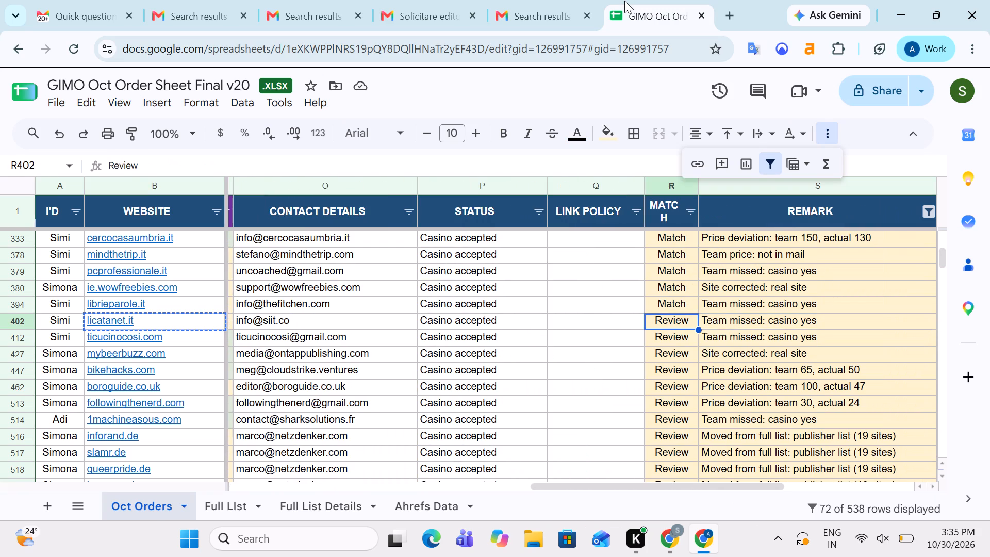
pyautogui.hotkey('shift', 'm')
pyautogui.press('Down')
# Check the remark of the ticucinocosi.com row and go back along the row to its website name.
pyautogui.press('Right')
pyautogui.press('Right')
pyautogui.press('Left')
pyautogui.press('Left')
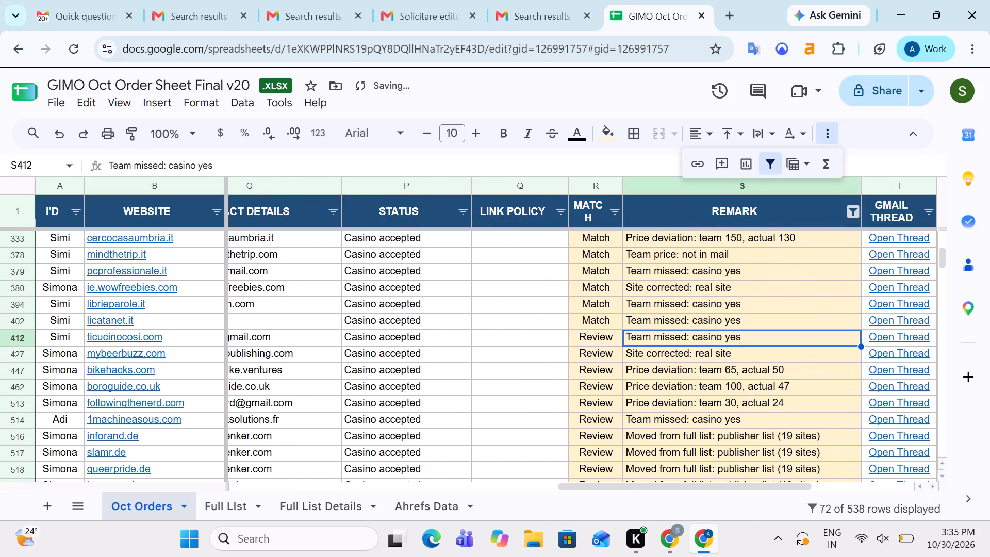
pyautogui.press('Right')
pyautogui.press('Left')
pyautogui.press('Left')
pyautogui.press('Left')
pyautogui.press('Left')
pyautogui.press('Left')
pyautogui.press('Left')
pyautogui.press('Left')
pyautogui.press('Left')
pyautogui.press('Left')
pyautogui.press('Left')
pyautogui.press('Left')
pyautogui.press('Left')
pyautogui.press('Left')
pyautogui.press('Left')
pyautogui.press('Left')
pyautogui.press('Left')
pyautogui.press('Left')
pyautogui.press('Left')
pyautogui.press('Right')
pyautogui.hotkey('ctrl', 'c')
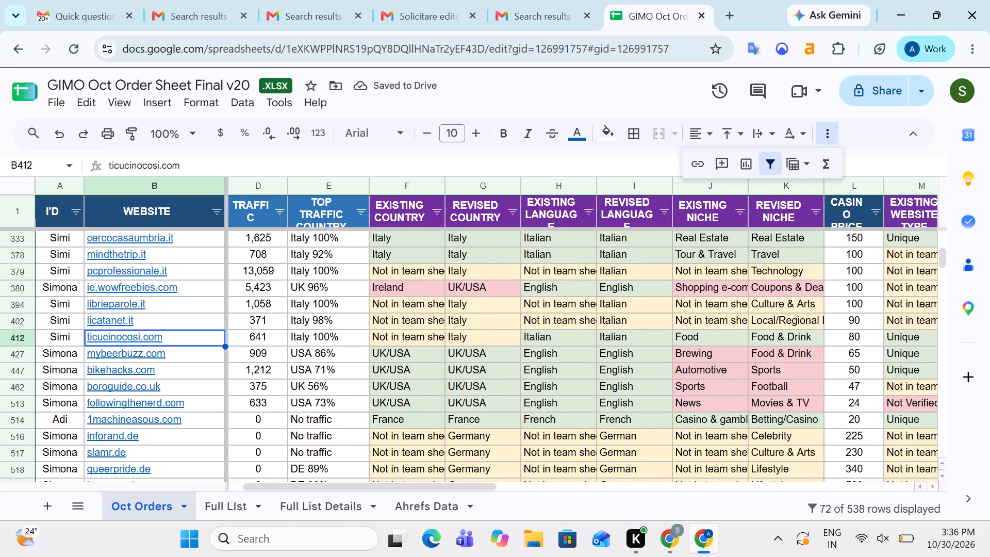
pyautogui.click(535, 0)
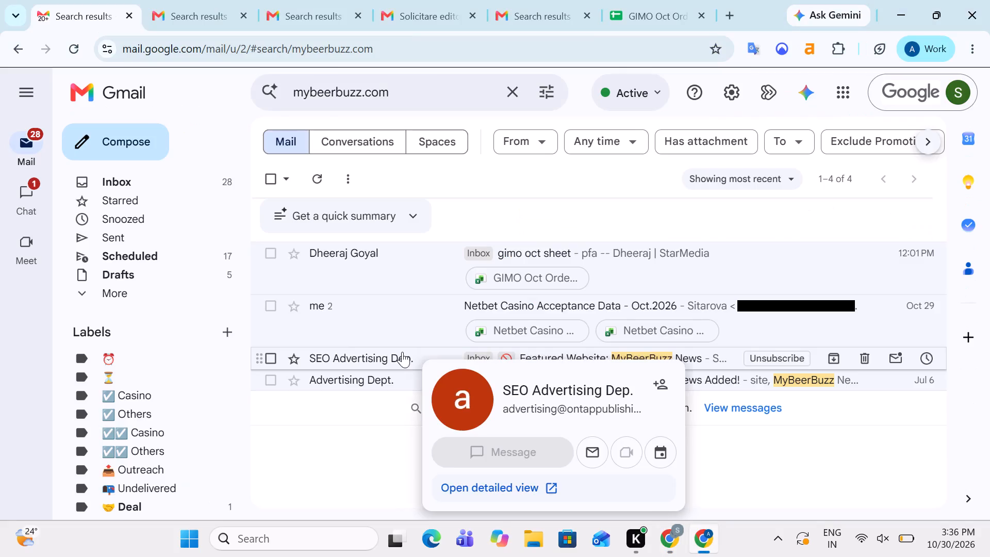
pyautogui.hotkey('alt', 'Tab')
pyautogui.tripleClick(713, 207)
pyautogui.hotkey('ctrl', 'v')
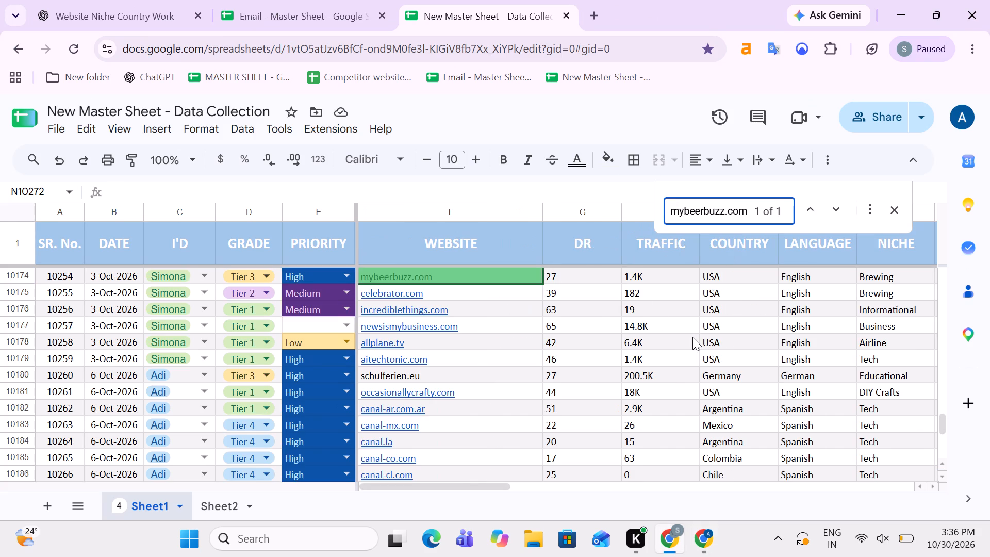
pyautogui.click(589, 286)
pyautogui.press('Up')
pyautogui.press('Right')
pyautogui.press('Right')
pyautogui.press('Right')
pyautogui.press('Right')
pyautogui.press('Right')
pyautogui.press('Right')
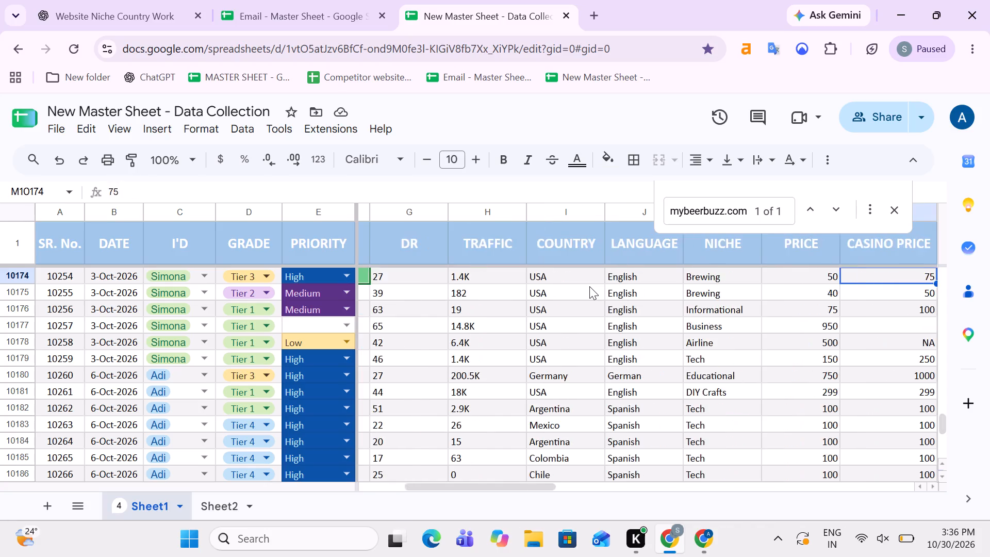
pyautogui.press('Right')
pyautogui.press('Right')
pyautogui.press('Right')
pyautogui.press('Right')
pyautogui.press('Right')
pyautogui.press('Left')
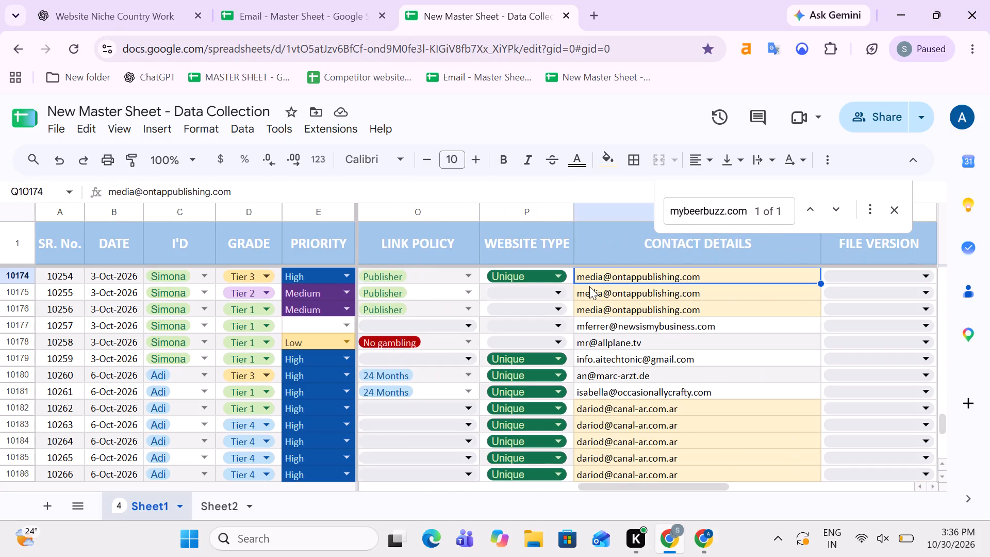
# Return to Oct Orders, look over the mybeerbuzz.com row and change its match status to Match.
pyautogui.hotkey('alt', 'Tab')
pyautogui.click(646, 0)
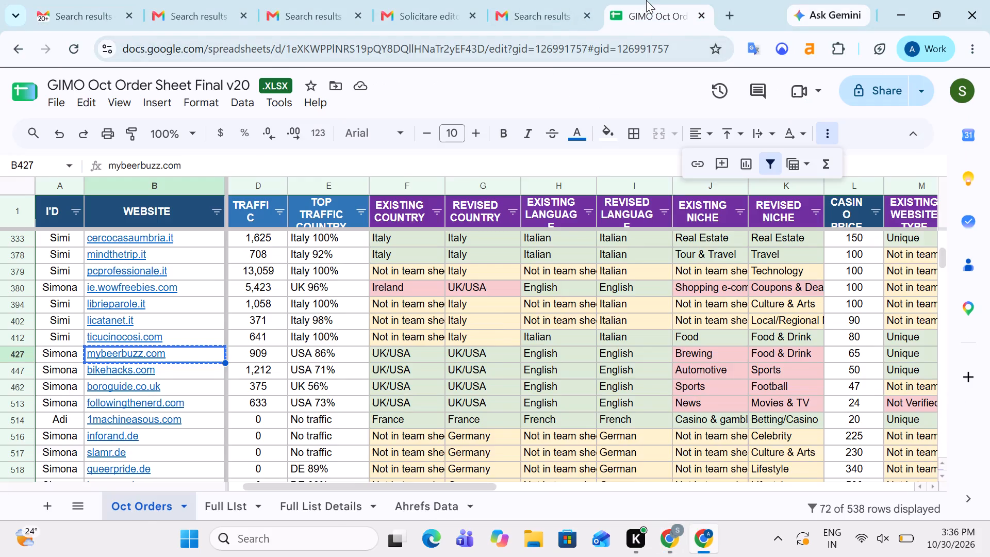
pyautogui.press('Right')
pyautogui.press('Right')
pyautogui.press('Right')
pyautogui.press('Right')
pyautogui.press('Right')
pyautogui.press('Right')
pyautogui.press('Right')
pyautogui.press('Right')
pyautogui.press('Right')
pyautogui.press('Right')
pyautogui.press('Right')
pyautogui.press('Right')
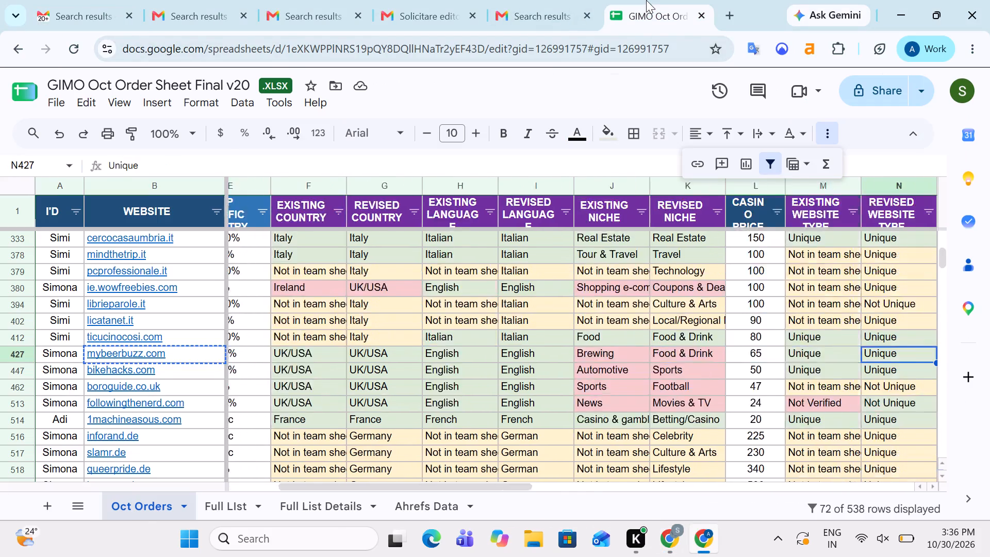
pyautogui.press('Right')
pyautogui.press('Right')
pyautogui.press('Left')
pyautogui.press('Right')
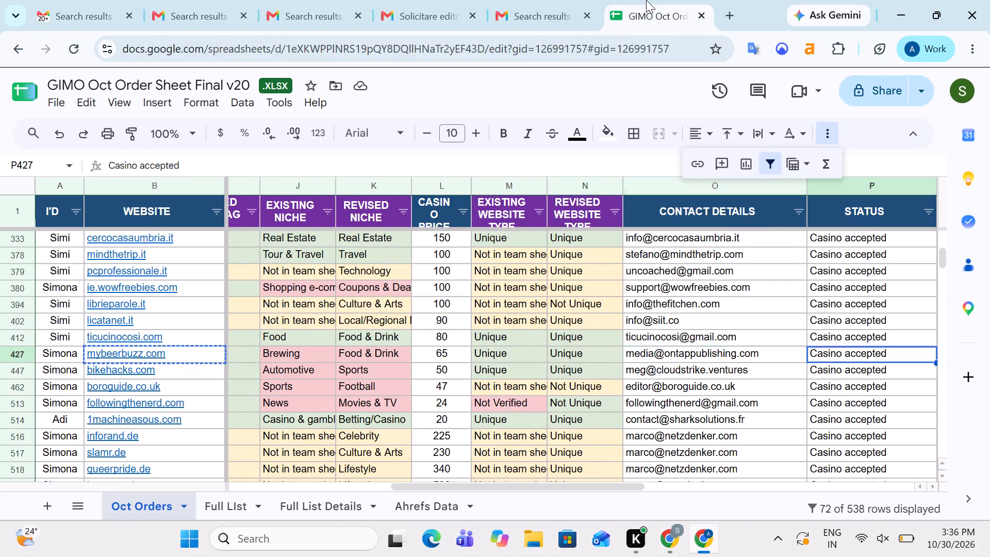
pyautogui.press('Left')
pyautogui.press('Right')
pyautogui.press('Right')
pyautogui.press('Right')
pyautogui.press('Right')
pyautogui.press('Right')
pyautogui.press('Left')
pyautogui.press('Left')
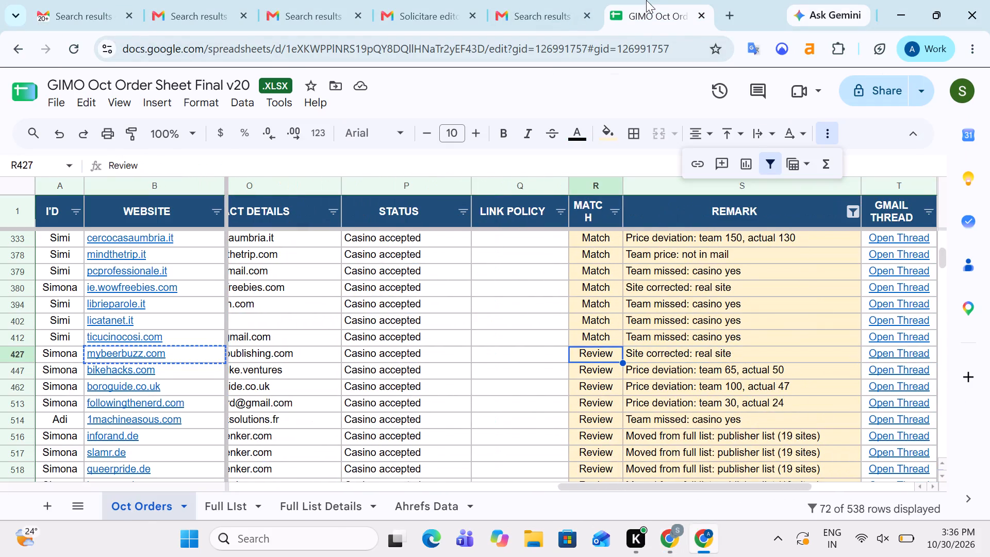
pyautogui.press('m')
pyautogui.press('Down')
# Copy the website name bikehacks.com from Oct Orders and find it in the New Master Sheet.
pyautogui.press('Right')
pyautogui.press('Left')
pyautogui.press('Right')
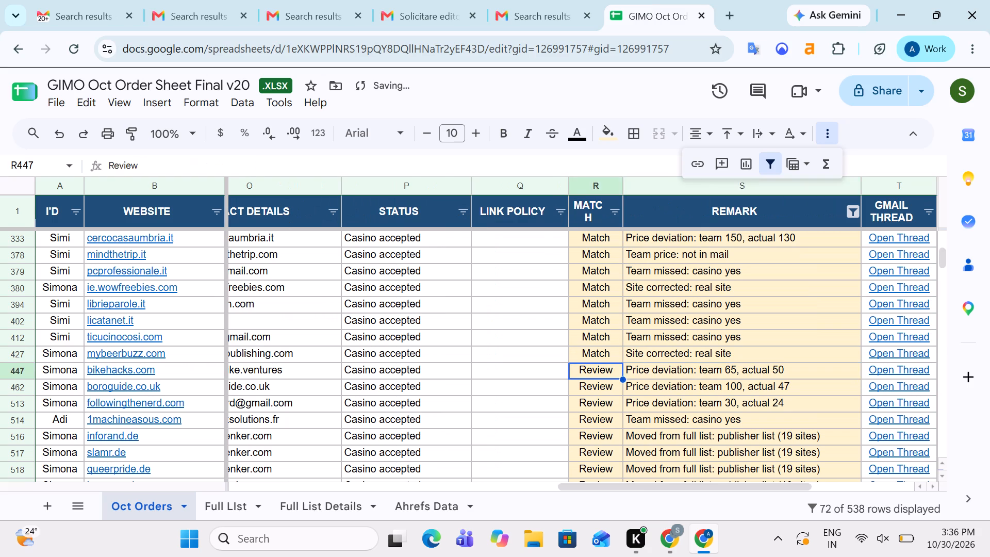
pyautogui.press('Left')
pyautogui.press('Right')
pyautogui.press('Left')
pyautogui.press('Left')
pyautogui.press('Left')
pyautogui.press('Left')
pyautogui.press('Left')
pyautogui.press('Left')
pyautogui.press('Left')
pyautogui.press('Left')
pyautogui.press('Left')
pyautogui.press('Left')
pyautogui.press('Left')
pyautogui.press('Left')
pyautogui.press('Left')
pyautogui.press('Left')
pyautogui.press('Left')
pyautogui.press('Left')
pyautogui.press('Left')
pyautogui.press('Left')
pyautogui.press('Left')
pyautogui.press('Left')
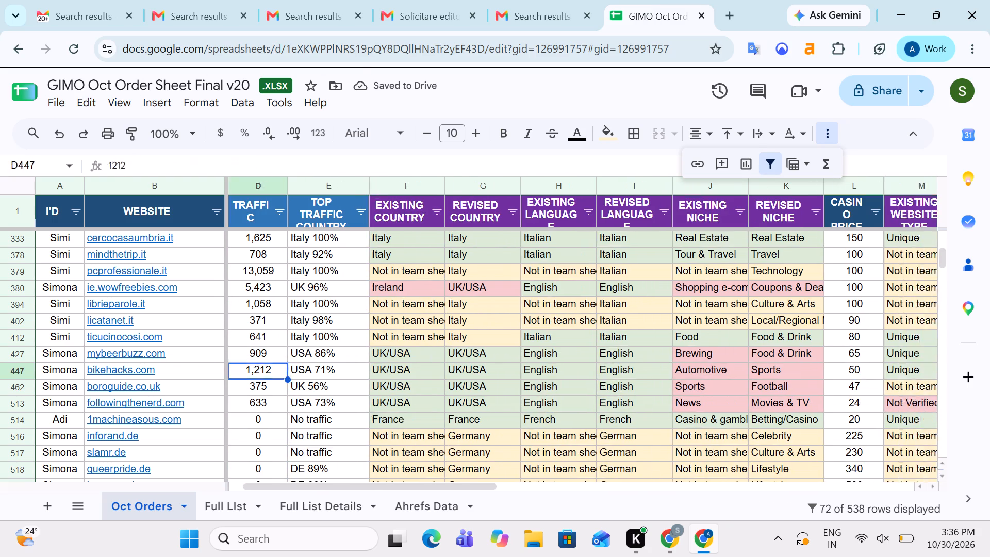
pyautogui.press('Right')
pyautogui.hotkey('ctrl', 'c')
pyautogui.hotkey('alt', 'Tab')
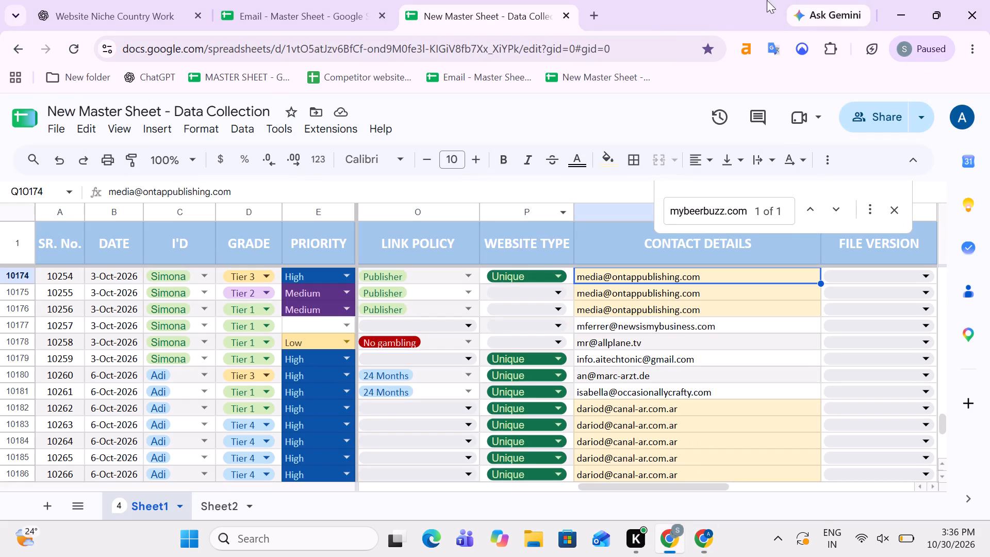
pyautogui.tripleClick(721, 212)
pyautogui.hotkey('ctrl', 'v')
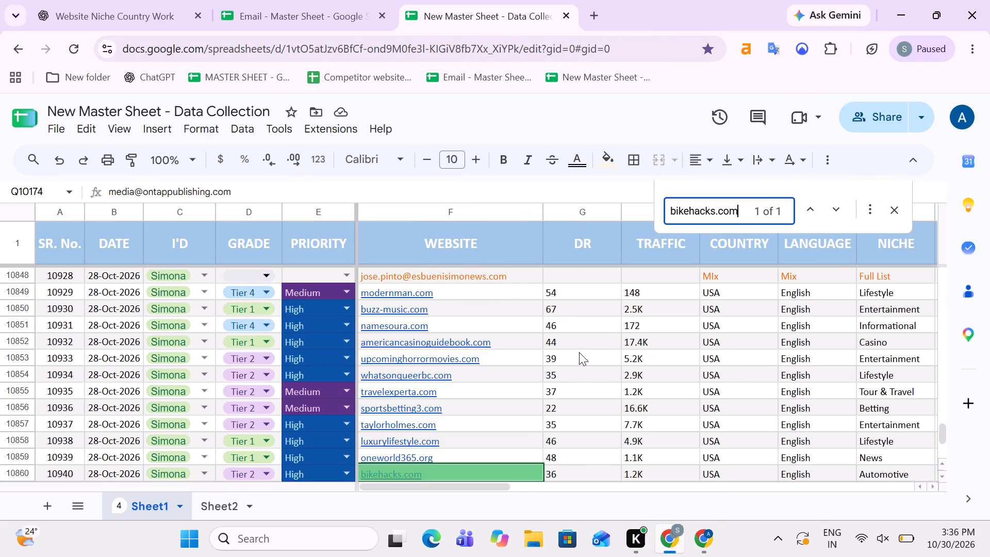
# Search the Gmail mailbox for bikehacks.com.
pyautogui.hotkey('alt', 'Tab')
pyautogui.click(114, 0)
pyautogui.click(526, 101)
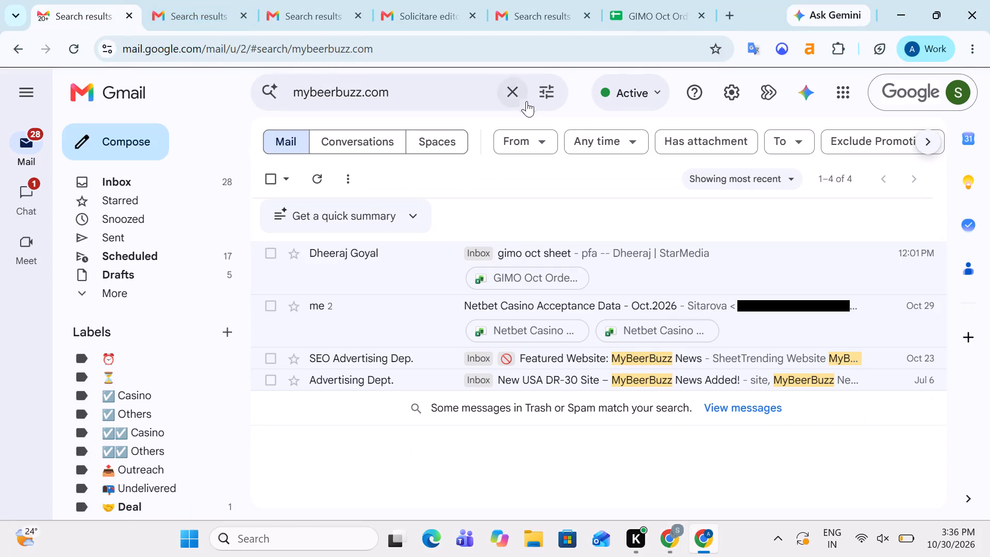
pyautogui.hotkey('ctrl', 'v')
pyautogui.press('Return')
# Check the casino price in the bikehacks.com row of the New Master Sheet.
pyautogui.hotkey('alt', 'Tab')
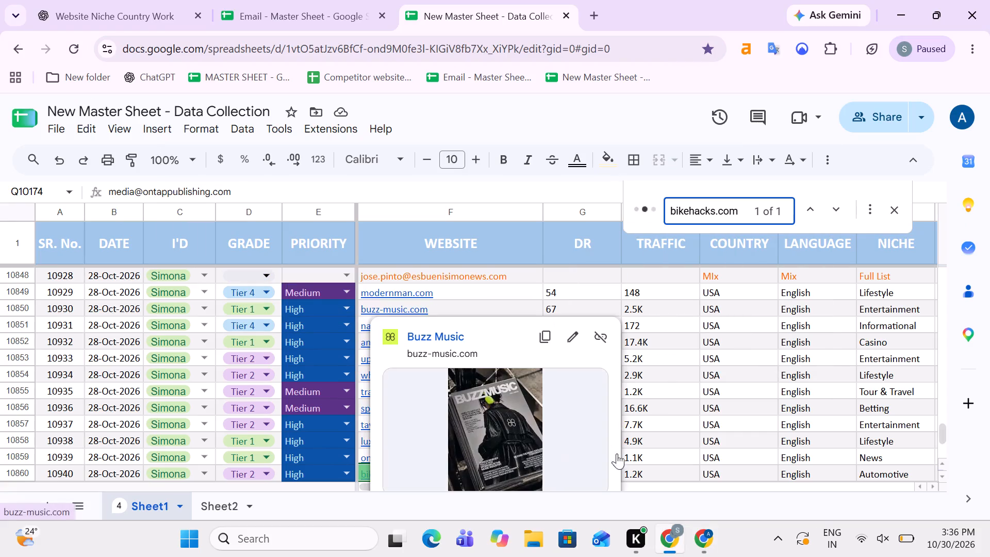
pyautogui.click(674, 472)
pyautogui.press('Left')
pyautogui.press('Left')
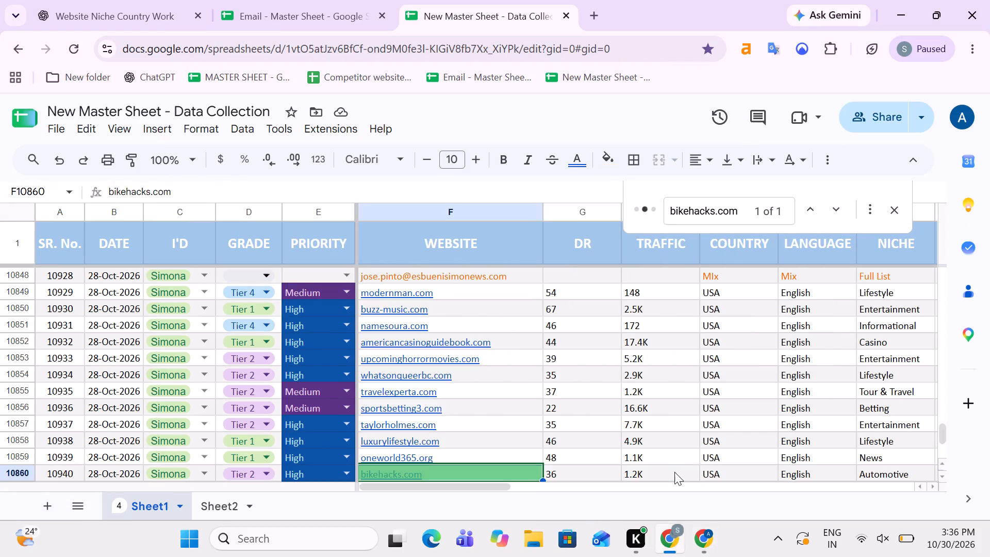
pyautogui.press('Right')
pyautogui.press('Right')
pyautogui.press('Right')
pyautogui.press('Right')
pyautogui.press('Right')
pyautogui.press('Right')
pyautogui.press('Right')
pyautogui.press('Right')
pyautogui.press('Left')
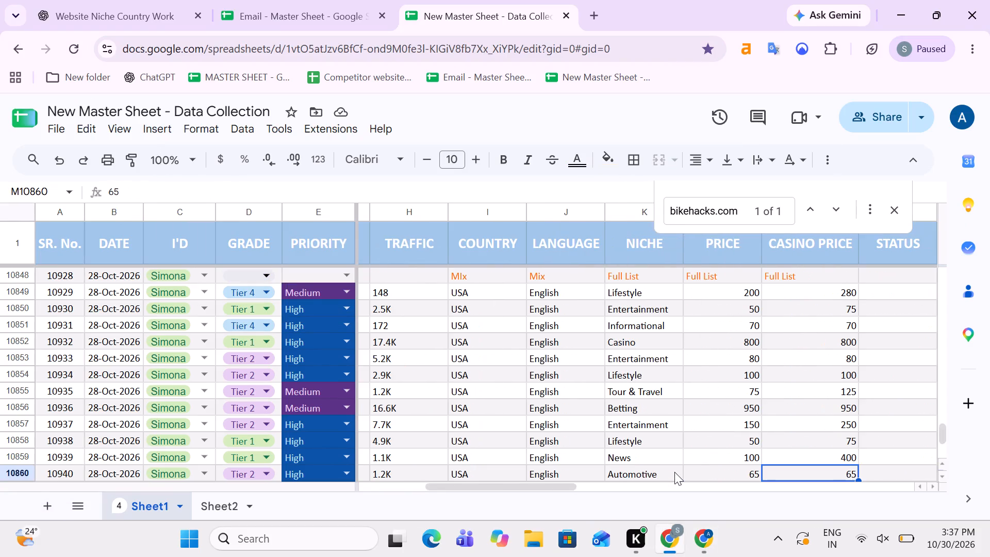
pyautogui.hotkey('alt', 'Tab')
pyautogui.click(364, 304)
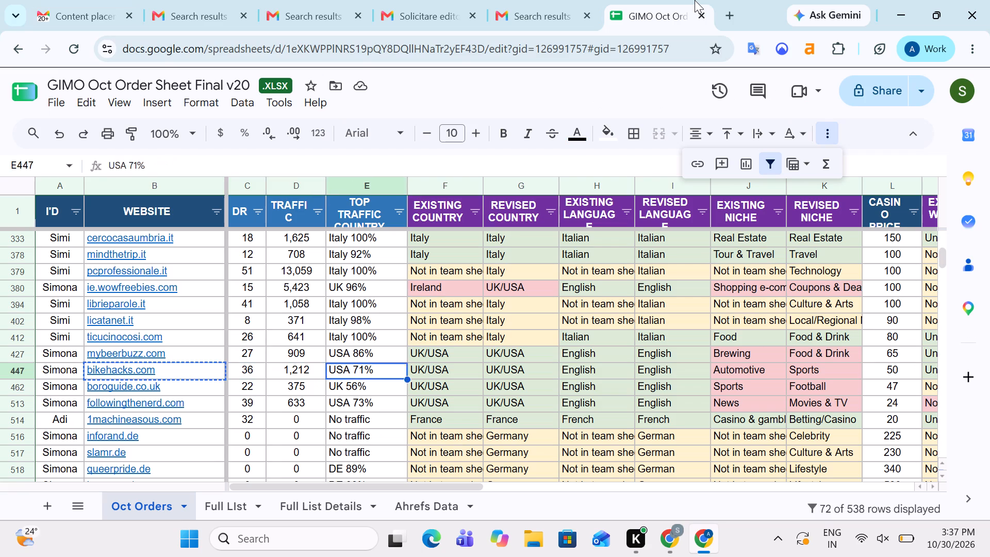
pyautogui.press('Right')
pyautogui.press('Right')
pyautogui.press('Right')
pyautogui.press('Right')
pyautogui.press('Right')
pyautogui.press('Right')
pyautogui.press('Right')
pyautogui.press('Right')
pyautogui.press('Left')
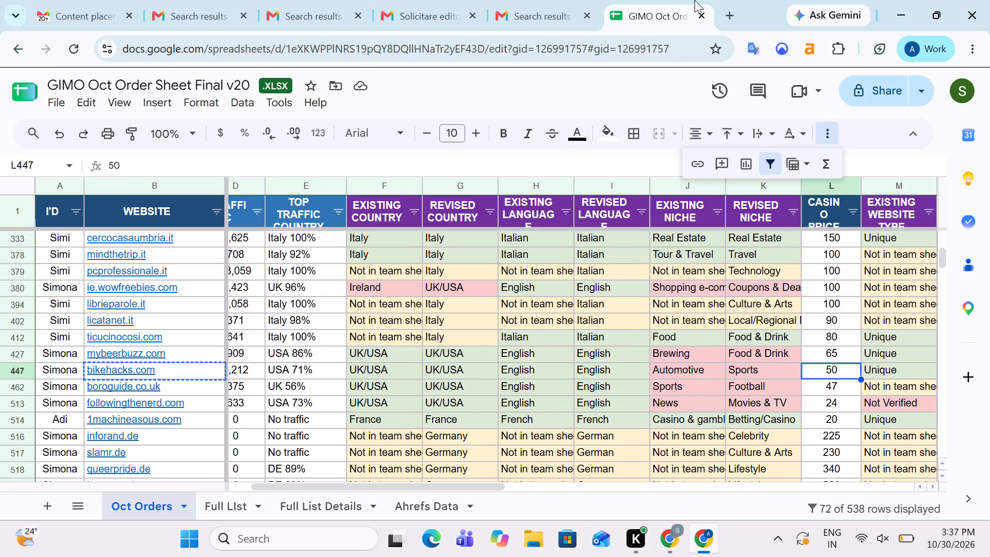
pyautogui.press('Right')
pyautogui.press('Right')
pyautogui.press('Right')
pyautogui.press('Left')
pyautogui.press('Left')
pyautogui.press('Left')
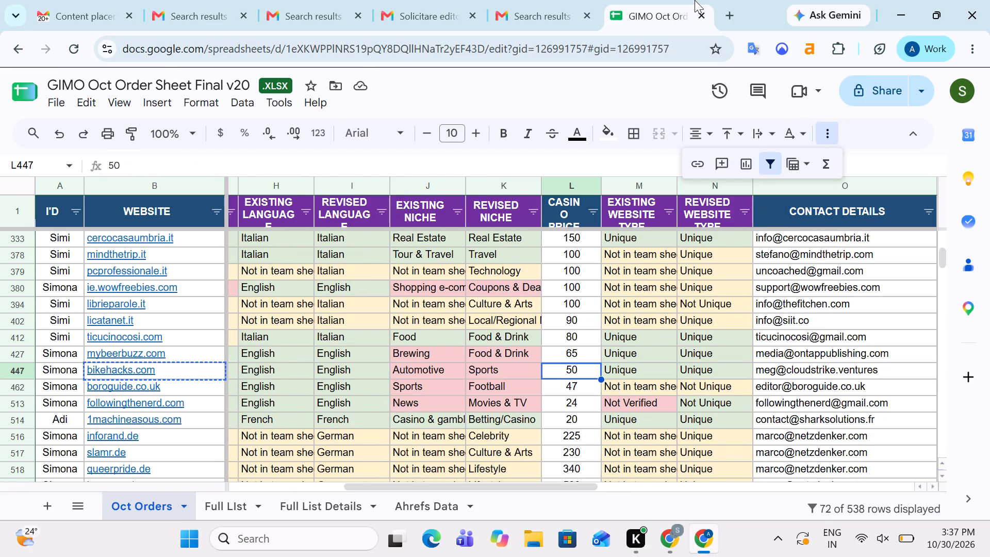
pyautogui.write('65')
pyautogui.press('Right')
# Mark the bikehacks.com row as Match in Oct Orders.
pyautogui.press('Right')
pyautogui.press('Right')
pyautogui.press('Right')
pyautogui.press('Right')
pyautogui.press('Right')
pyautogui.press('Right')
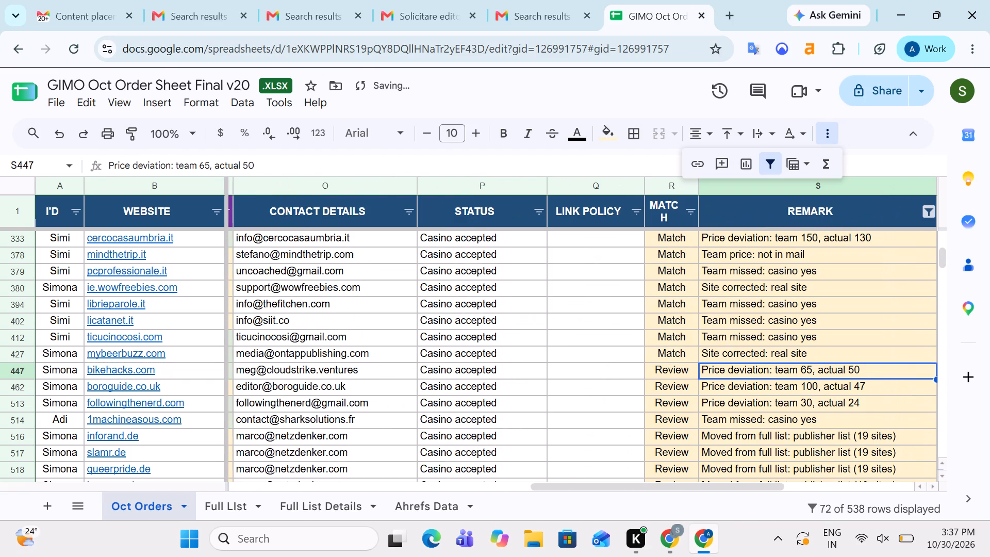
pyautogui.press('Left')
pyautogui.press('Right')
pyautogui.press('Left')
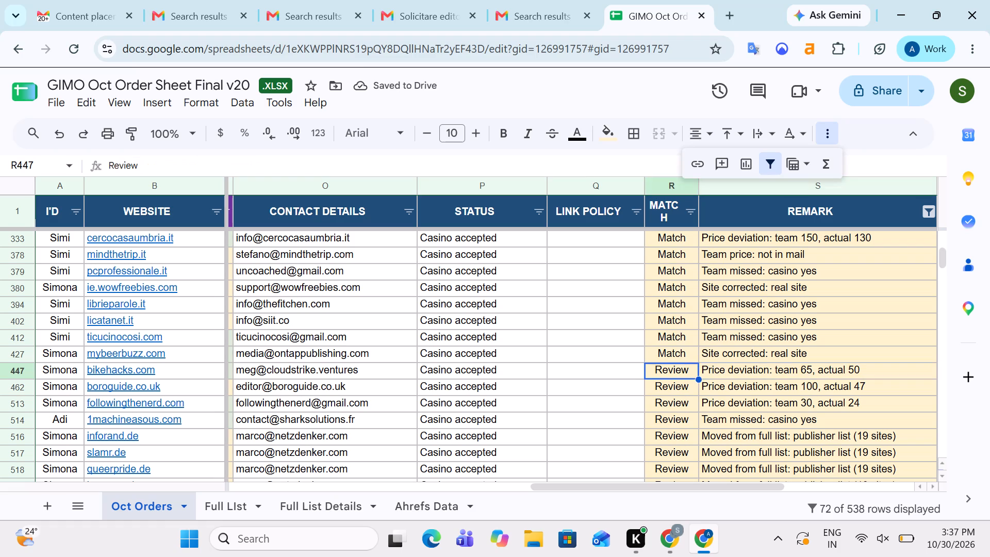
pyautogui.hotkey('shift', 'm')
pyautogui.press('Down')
# Copy the website name boroguide.co.uk from Oct Orders and find it in the New Master Sheet.
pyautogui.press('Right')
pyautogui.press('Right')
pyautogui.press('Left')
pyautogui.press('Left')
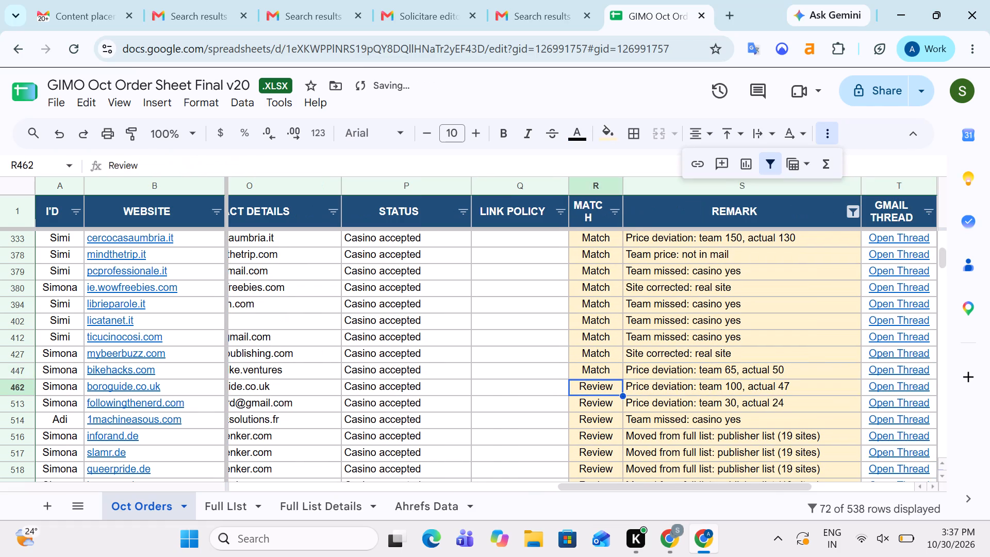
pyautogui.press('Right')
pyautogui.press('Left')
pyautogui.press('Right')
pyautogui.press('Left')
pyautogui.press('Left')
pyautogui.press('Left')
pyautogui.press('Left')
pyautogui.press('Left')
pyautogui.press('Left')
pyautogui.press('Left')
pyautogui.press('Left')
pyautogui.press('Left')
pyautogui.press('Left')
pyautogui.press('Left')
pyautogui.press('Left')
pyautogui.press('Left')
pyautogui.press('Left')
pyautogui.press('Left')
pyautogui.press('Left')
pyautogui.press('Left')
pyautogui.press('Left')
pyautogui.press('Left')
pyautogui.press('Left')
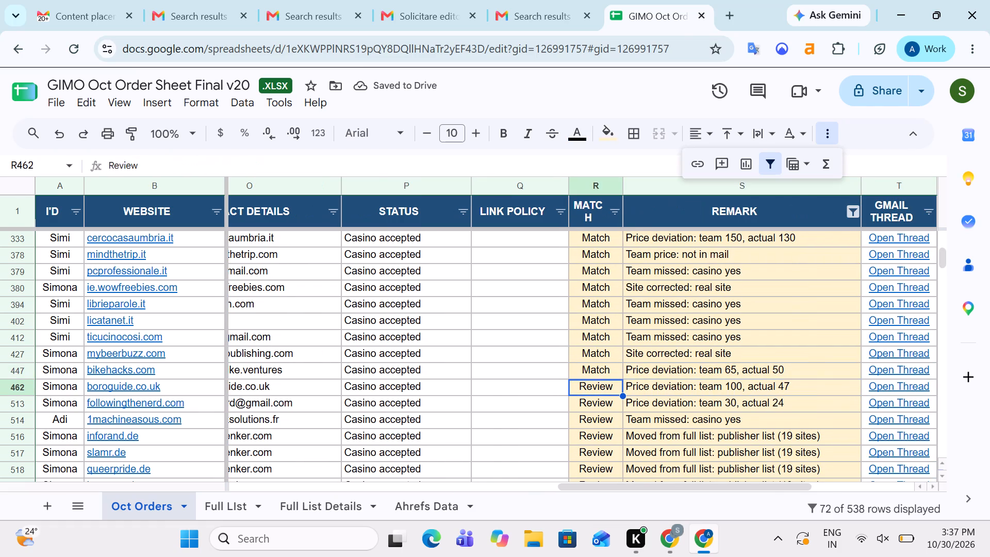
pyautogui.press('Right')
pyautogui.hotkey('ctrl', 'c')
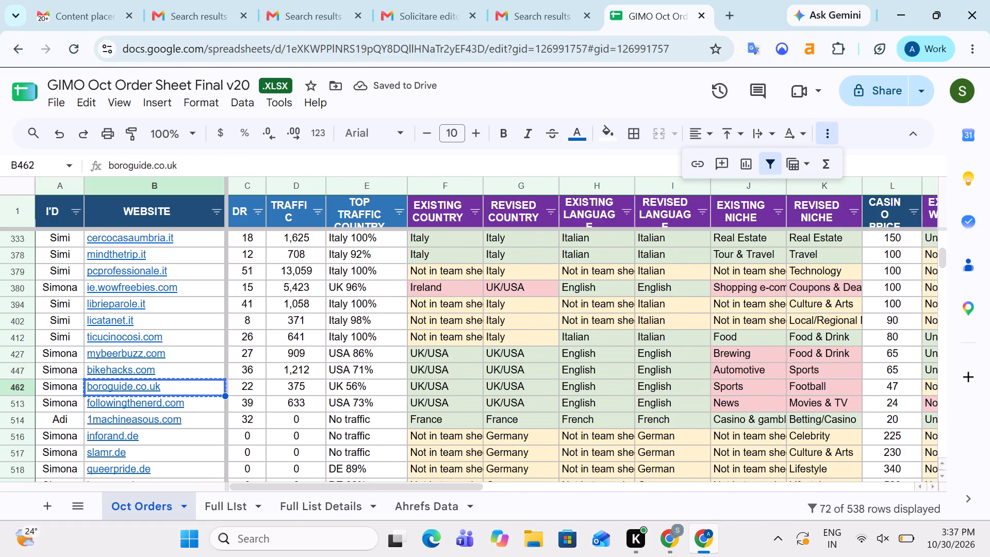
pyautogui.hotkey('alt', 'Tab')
pyautogui.tripleClick(701, 206)
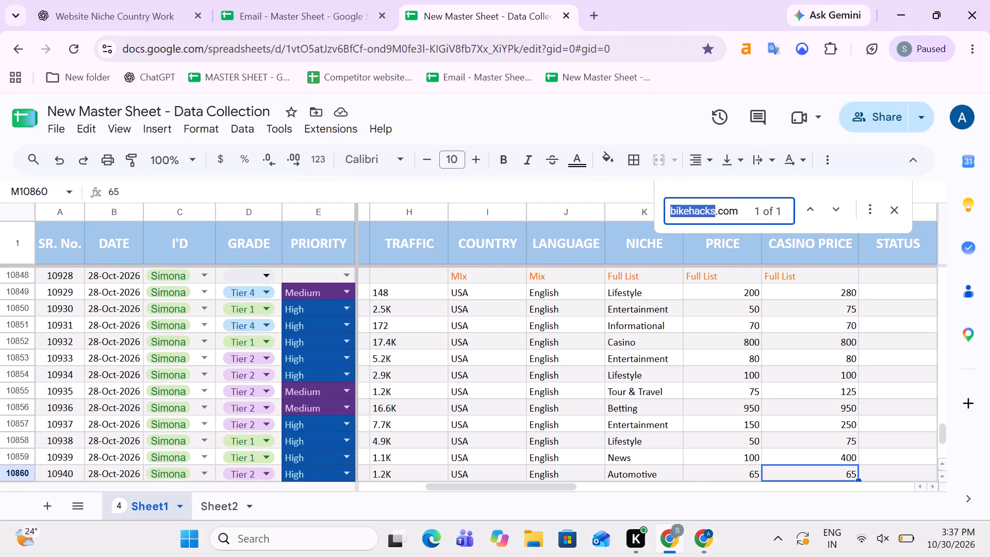
pyautogui.hotkey('ctrl', 'v')
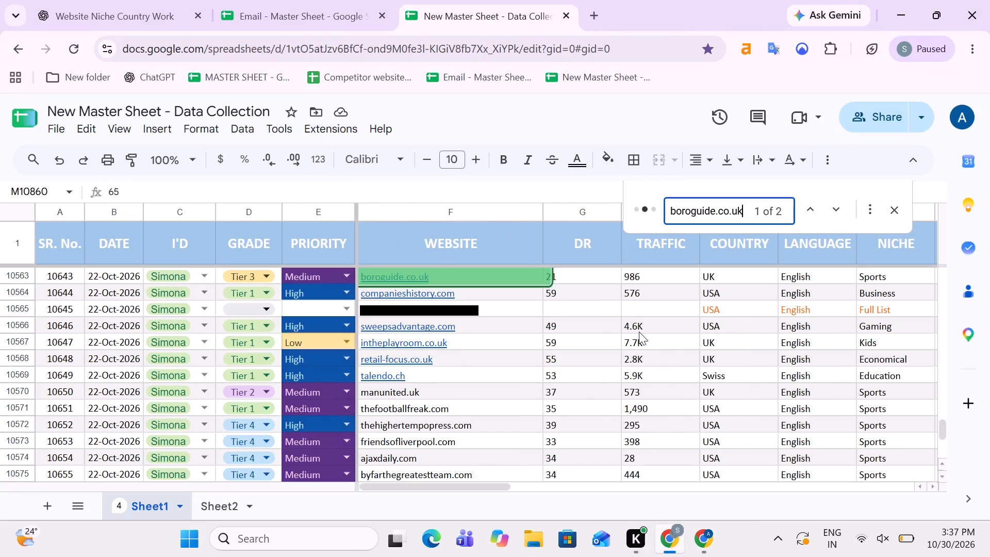
# Check the price and casino price in the boroguide.co.uk row of the New Master Sheet.
pyautogui.click(610, 283)
pyautogui.press('Right')
pyautogui.press('Right')
pyautogui.press('Right')
pyautogui.press('Right')
pyautogui.press('Right')
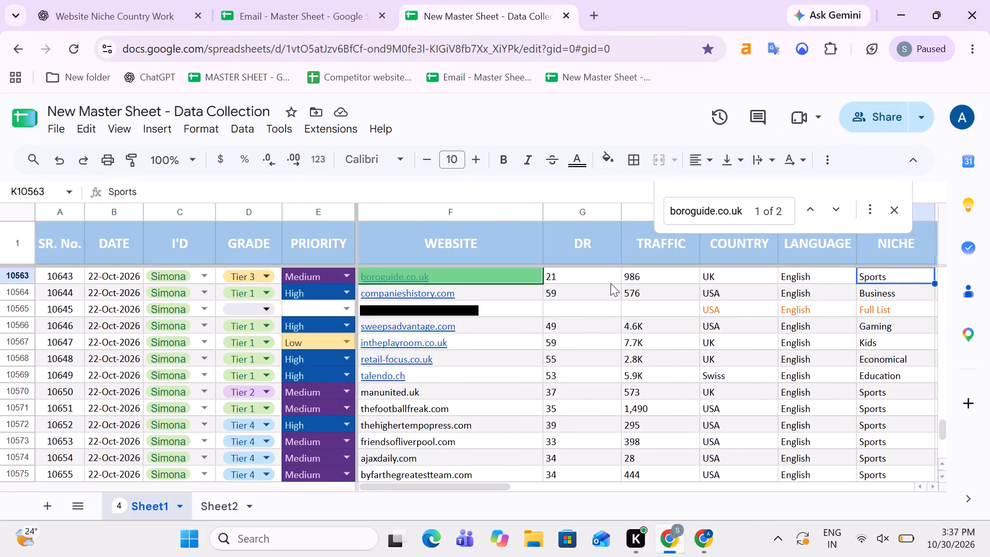
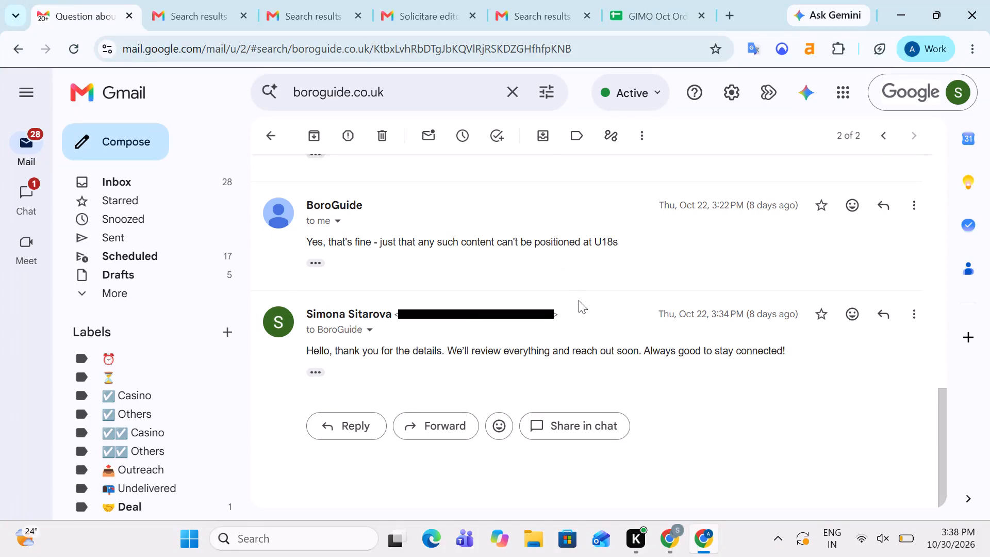
pyautogui.scroll(1, 579, 300)
pyautogui.doubleClick(590, 315)
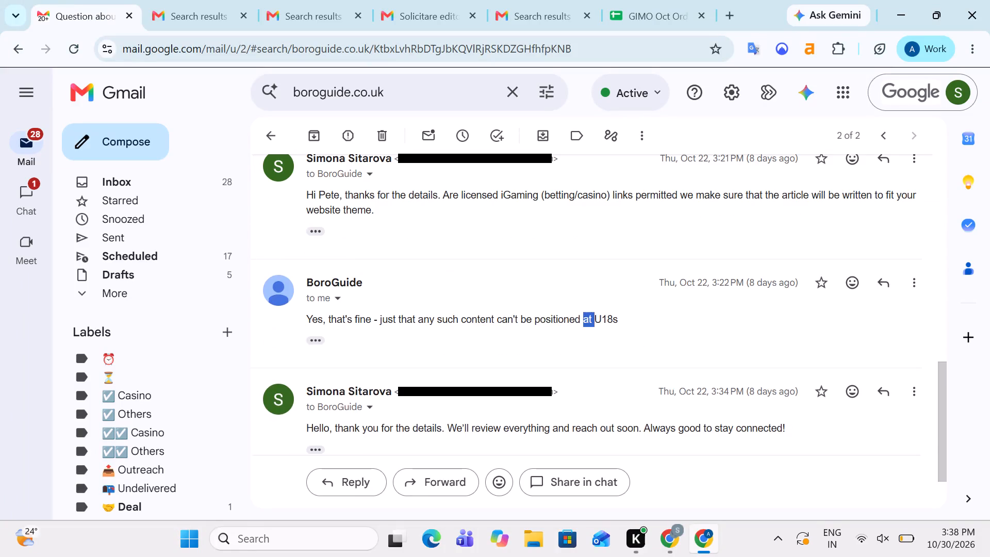
pyautogui.click(590, 315)
pyautogui.tripleClick(581, 320)
pyautogui.hotkey('ctrl', 'c')
pyautogui.hotkey('ctrl', 'c')
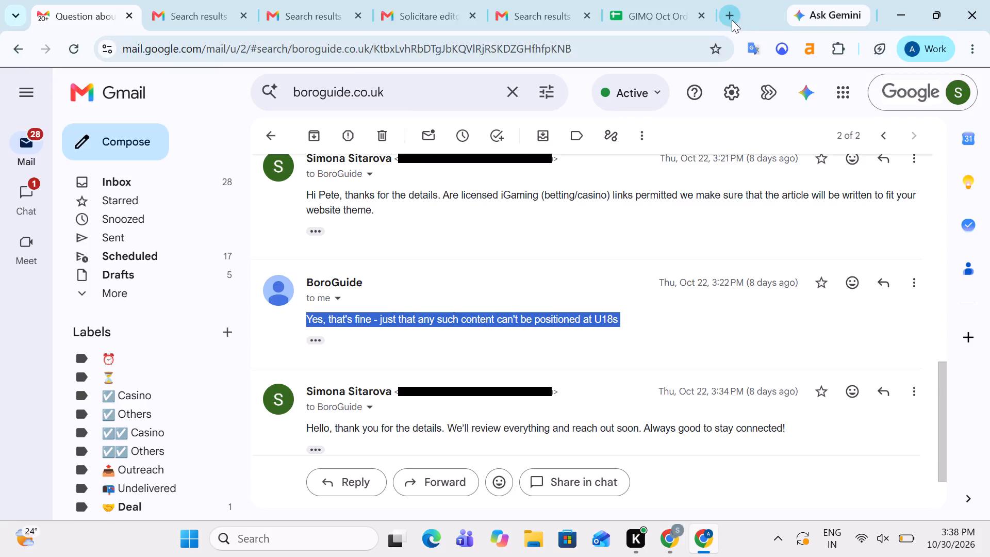
pyautogui.click(730, 18)
pyautogui.hotkey('ctrl', 'v')
pyautogui.hotkey('shift', 'Return')
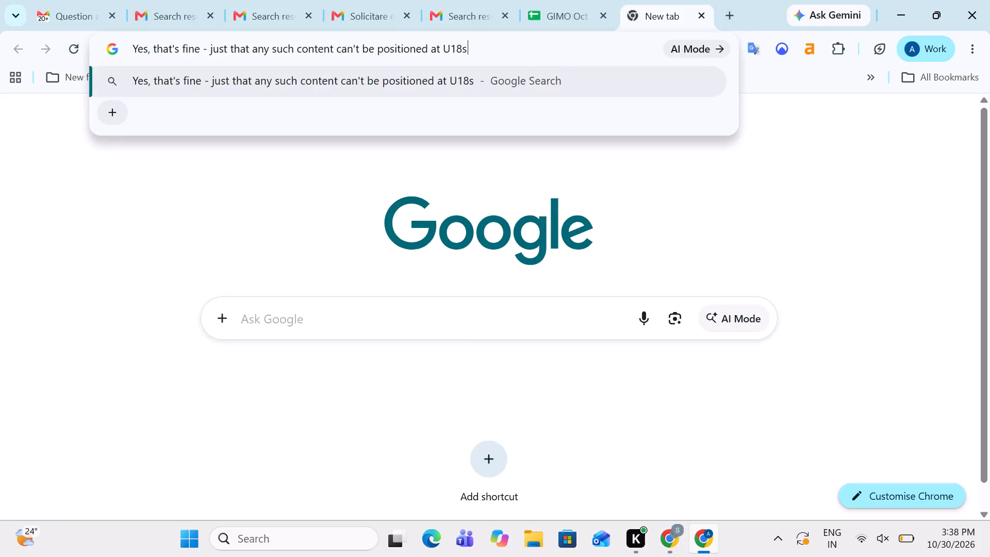
pyautogui.hotkey('shift', 'Return')
pyautogui.hotkey('shift', 'Return')
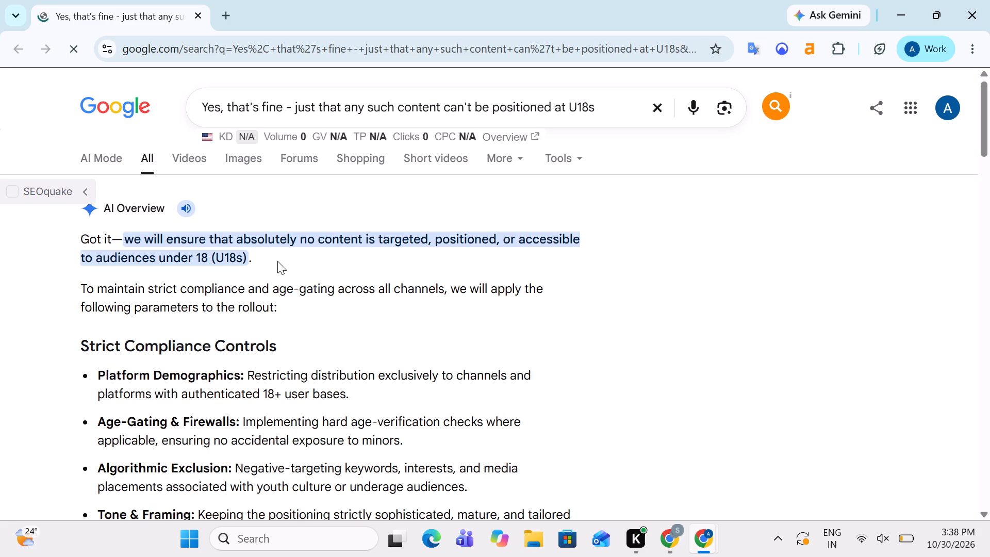
pyautogui.click(965, 12)
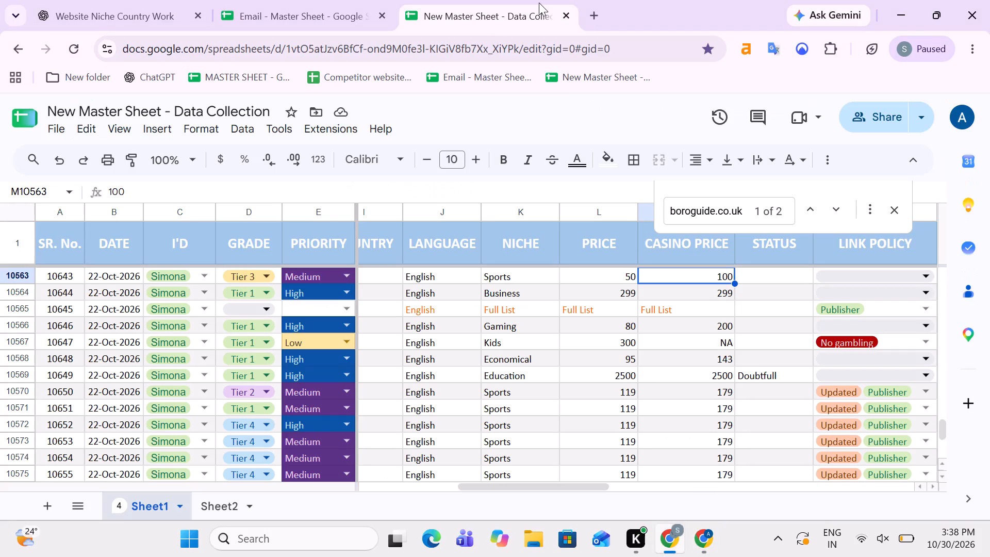
pyautogui.press('Right')
pyautogui.press('Left')
pyautogui.press('Left')
pyautogui.hotkey('ctrl', 'c')
pyautogui.press('Right')
pyautogui.hotkey('ctrl', 'v')
pyautogui.press('Right')
pyautogui.press('Left')
pyautogui.press('Right')
pyautogui.press('Right')
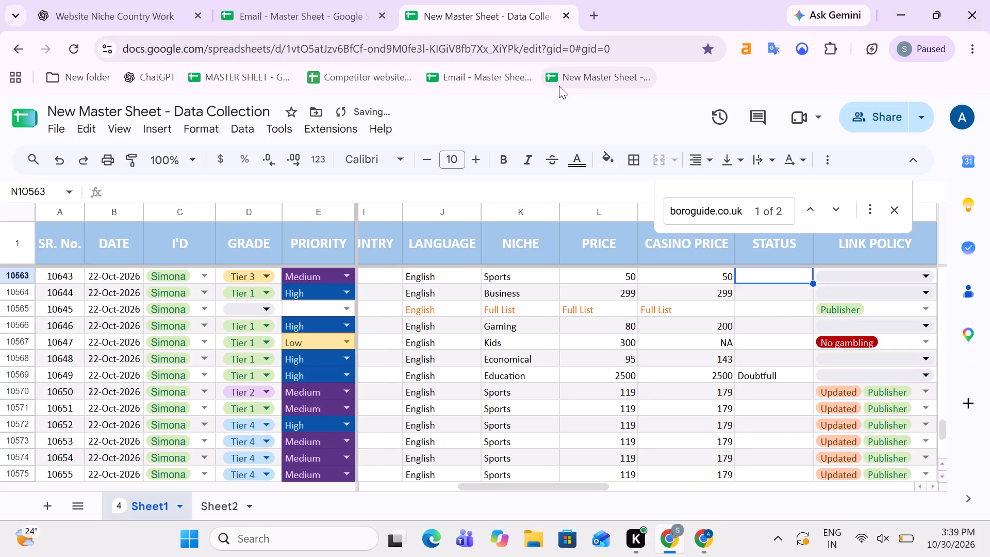
pyautogui.press('Right')
pyautogui.press('Right')
pyautogui.press('Right')
pyautogui.press('Left')
pyautogui.hotkey('alt', 'Tab')
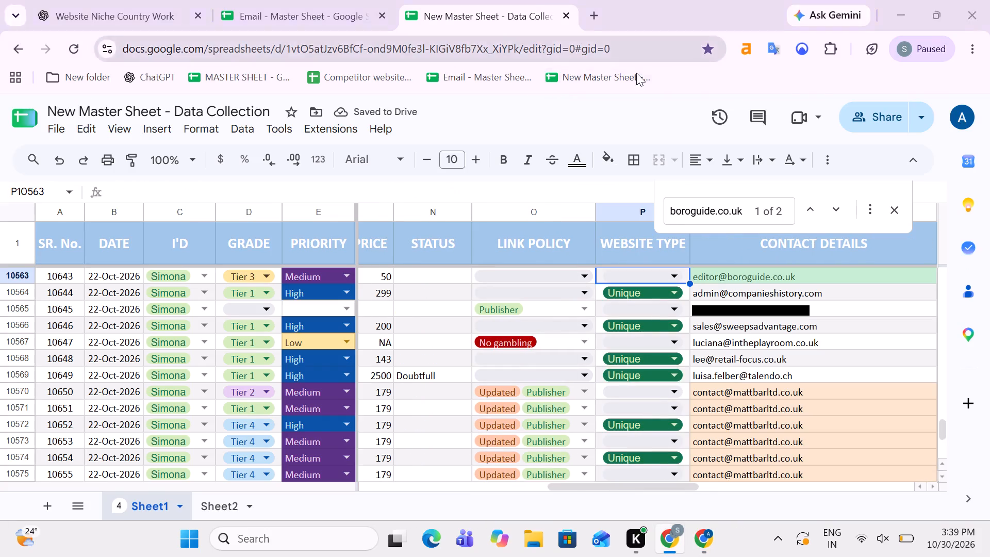
# Switch to Oct Orders and examine the boroguide.co.uk row's niche, casino price, website type and contact details against the master sheet.
pyautogui.click(636, 0)
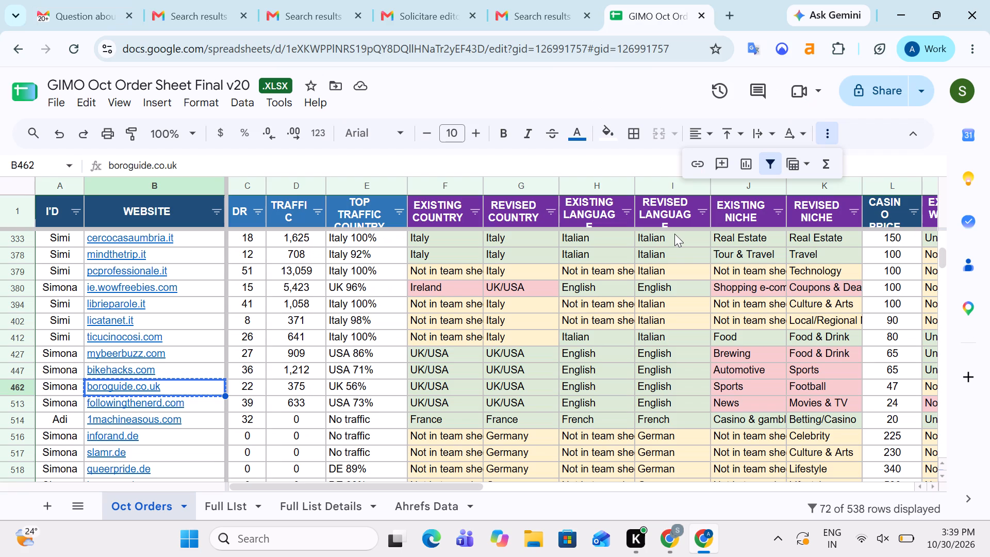
pyautogui.press('Right')
pyautogui.press('Right')
pyautogui.press('Right')
pyautogui.press('Right')
pyautogui.press('Right')
pyautogui.press('Right')
pyautogui.press('Right')
pyautogui.press('Right')
pyautogui.press('Right')
pyautogui.press('Right')
pyautogui.press('Right')
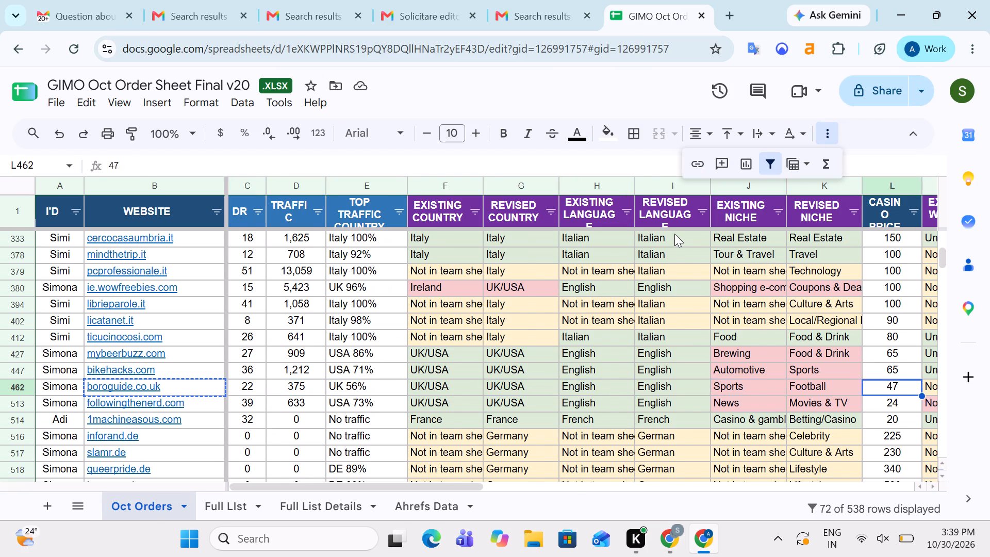
pyautogui.press('Right')
pyautogui.press('Right')
pyautogui.press('Left')
pyautogui.press('Left')
pyautogui.press('Left')
pyautogui.press('Right')
pyautogui.press('Right')
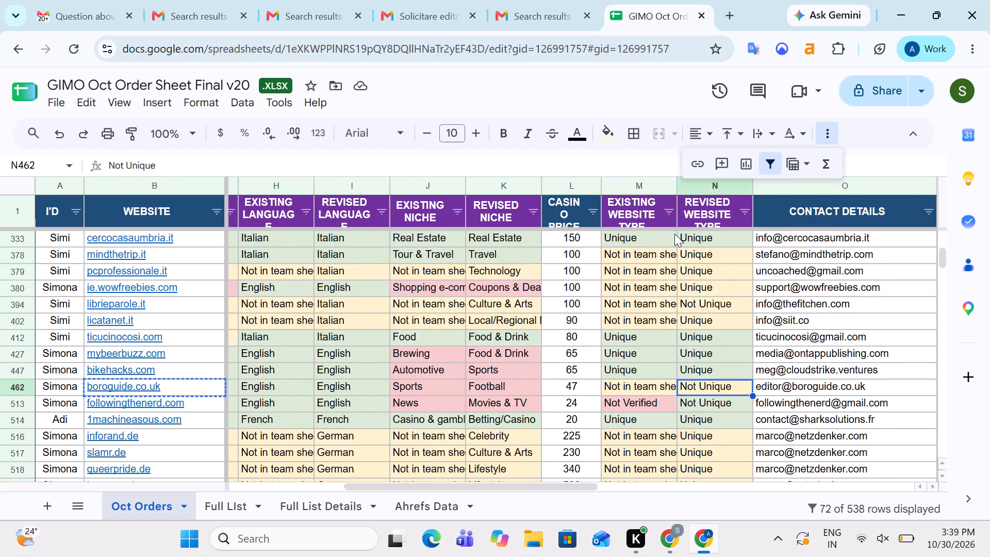
pyautogui.press('Right')
pyautogui.press('Right')
pyautogui.hotkey('alt', 'Tab')
pyautogui.press('Return')
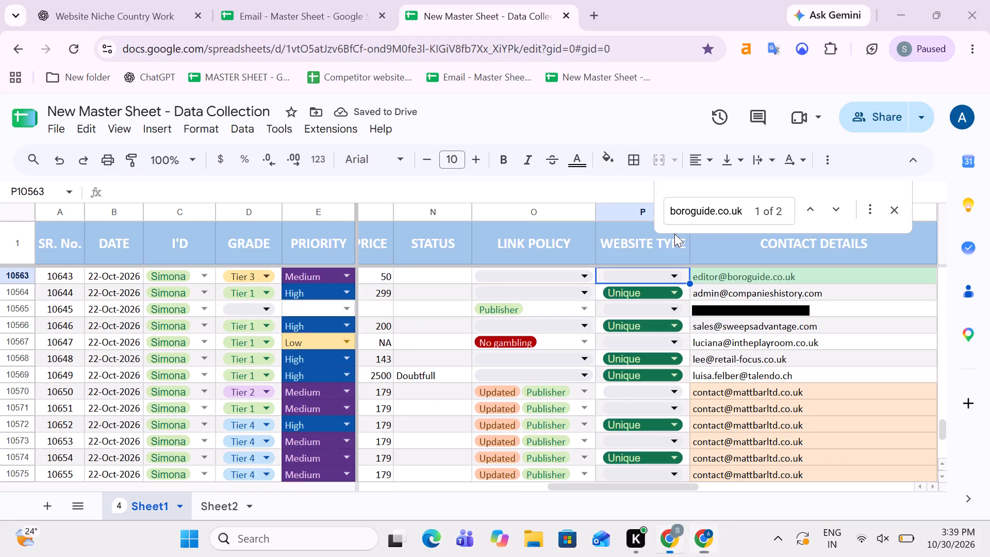
pyautogui.hotkey('alt', 'Tab')
# Mark the boroguide.co.uk row of Oct Orders as Match.
pyautogui.press('Right')
pyautogui.press('Right')
pyautogui.press('Right')
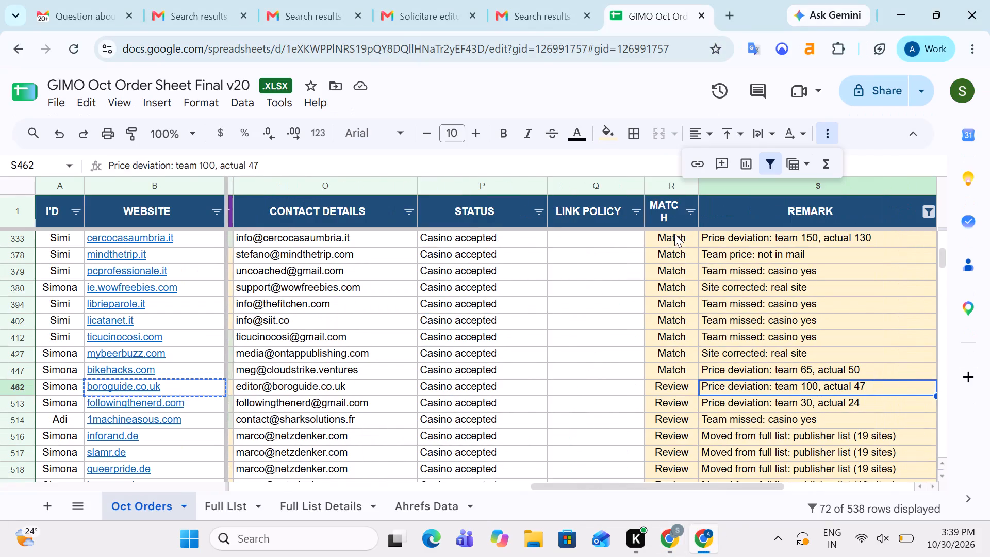
pyautogui.press('Left')
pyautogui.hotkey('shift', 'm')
pyautogui.press('Right')
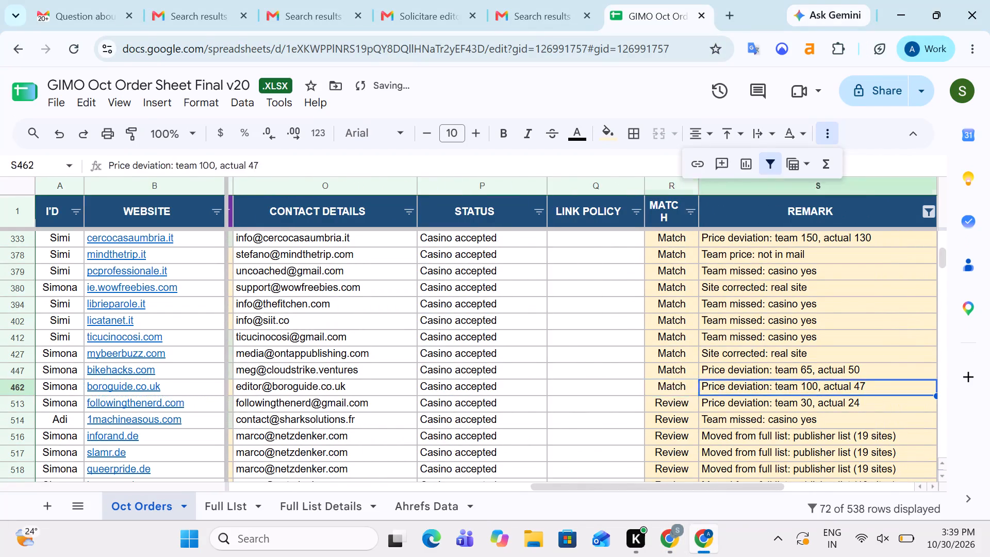
# Add the note "Corrected" beside the Gmail thread link in the boroguide.co.uk row.
pyautogui.press('Right')
pyautogui.press('Right')
pyautogui.press('Right')
pyautogui.press('Left')
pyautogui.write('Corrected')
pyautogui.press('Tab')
# Check the match status, remark and Gmail thread cells of the followingthenerd.com row.
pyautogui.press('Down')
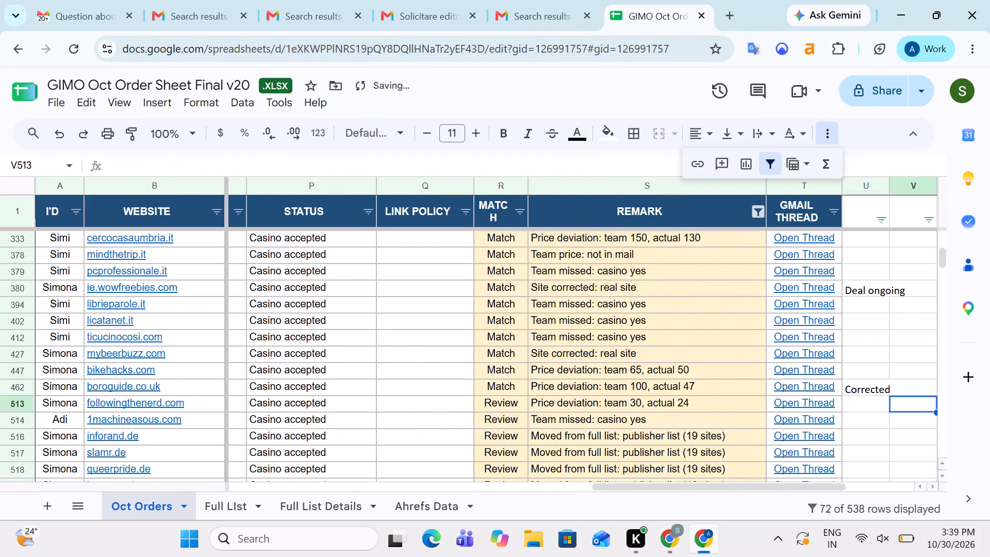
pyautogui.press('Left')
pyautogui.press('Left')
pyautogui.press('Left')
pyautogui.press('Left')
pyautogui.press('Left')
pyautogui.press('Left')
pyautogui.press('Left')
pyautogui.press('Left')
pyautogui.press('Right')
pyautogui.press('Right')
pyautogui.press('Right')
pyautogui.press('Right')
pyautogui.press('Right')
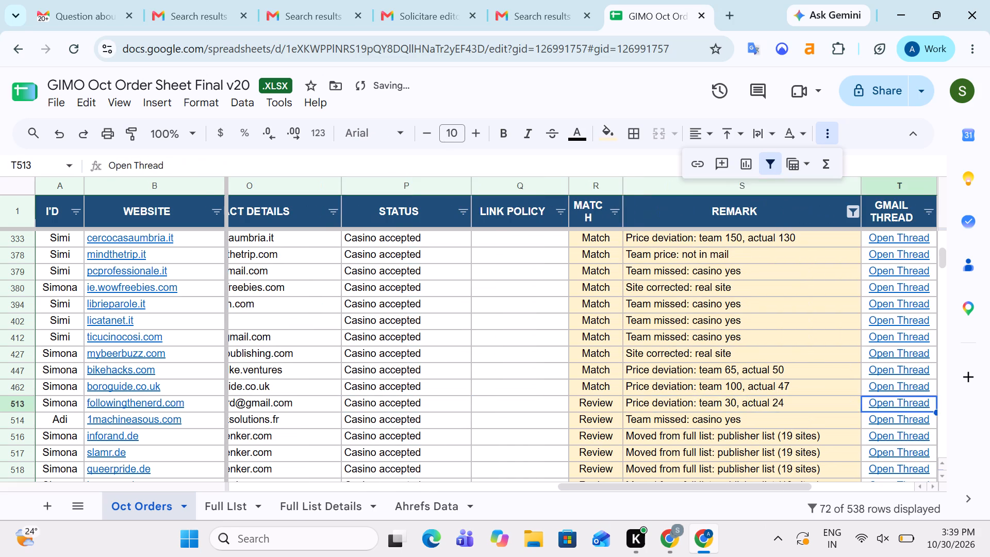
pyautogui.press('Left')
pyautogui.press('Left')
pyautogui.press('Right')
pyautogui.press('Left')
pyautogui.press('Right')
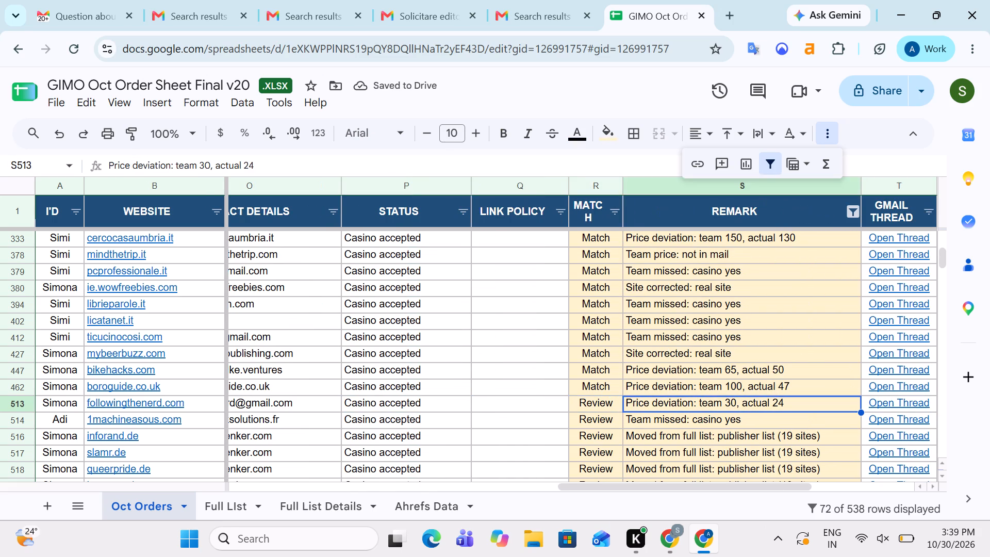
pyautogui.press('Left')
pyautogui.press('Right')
# Examine the followingthenerd.com row from its start through niche, casino price, website type and contact details to status.
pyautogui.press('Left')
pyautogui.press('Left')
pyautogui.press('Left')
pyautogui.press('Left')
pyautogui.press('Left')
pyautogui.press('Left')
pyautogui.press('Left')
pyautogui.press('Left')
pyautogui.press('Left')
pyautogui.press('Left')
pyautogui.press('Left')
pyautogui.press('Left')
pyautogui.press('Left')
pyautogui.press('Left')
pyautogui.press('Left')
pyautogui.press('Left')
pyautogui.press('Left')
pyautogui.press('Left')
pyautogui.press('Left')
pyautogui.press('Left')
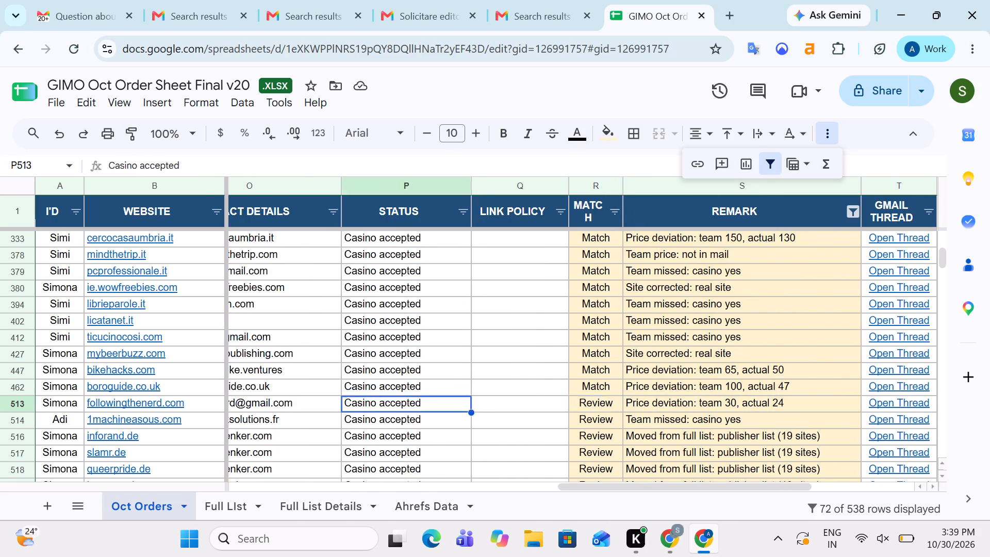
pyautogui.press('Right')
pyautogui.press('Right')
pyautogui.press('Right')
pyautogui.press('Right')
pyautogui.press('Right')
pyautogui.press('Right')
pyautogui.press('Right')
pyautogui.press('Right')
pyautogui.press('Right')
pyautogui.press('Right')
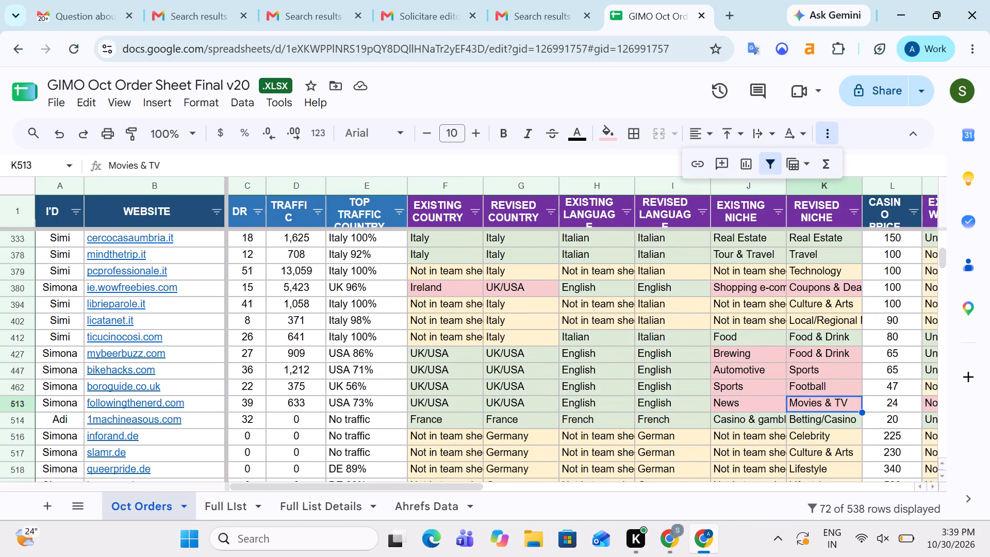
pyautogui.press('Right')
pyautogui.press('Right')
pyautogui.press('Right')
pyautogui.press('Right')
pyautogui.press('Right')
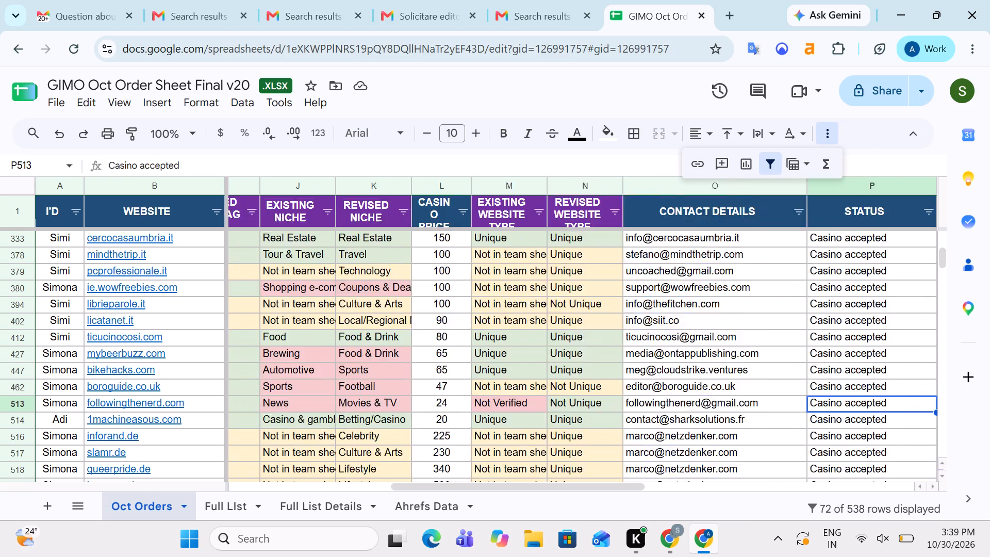
# Mark the followingthenerd.com row as Match.
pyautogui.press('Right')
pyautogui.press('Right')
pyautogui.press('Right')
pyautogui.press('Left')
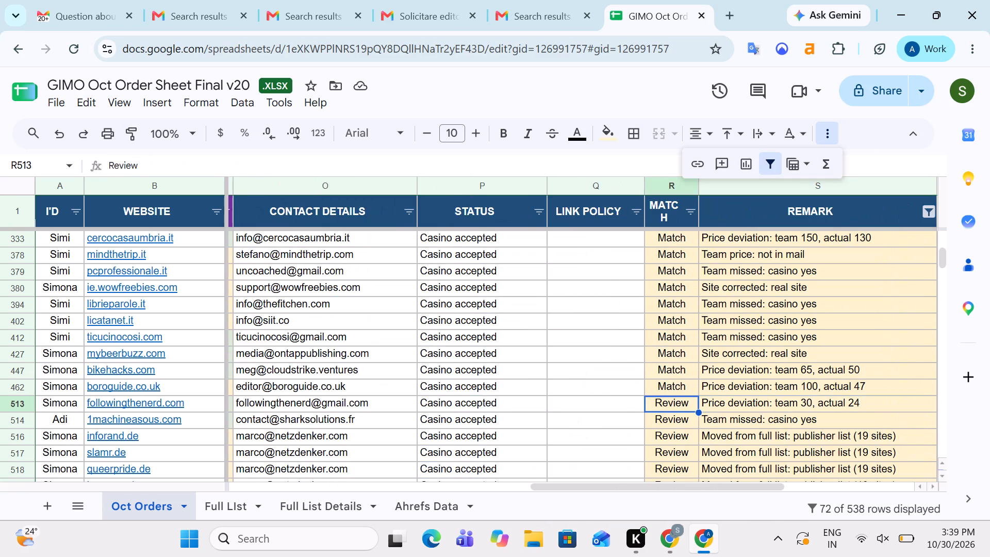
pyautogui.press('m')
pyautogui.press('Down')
# Examine the followingthenerd.com row's match, remark, Gmail thread, status and contact cells in Oct Orders.
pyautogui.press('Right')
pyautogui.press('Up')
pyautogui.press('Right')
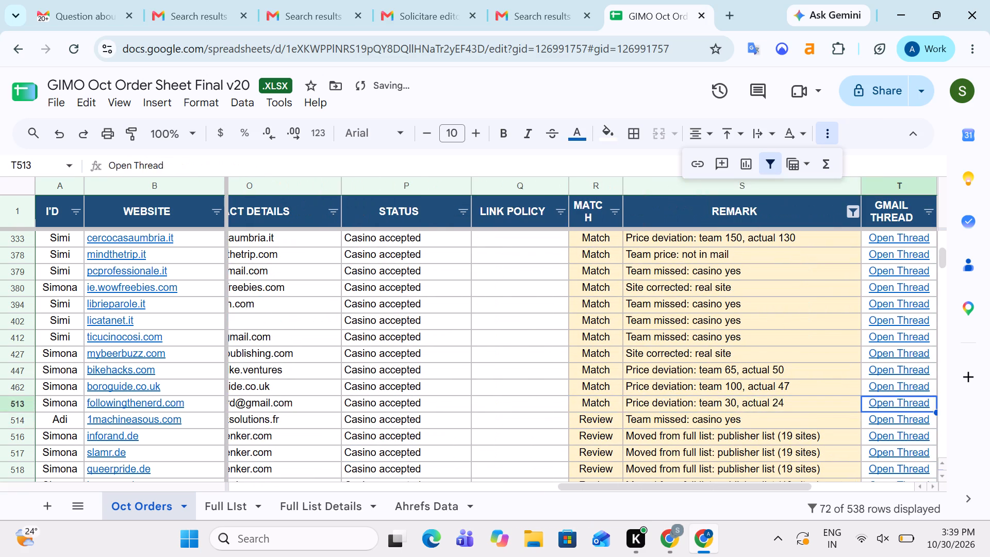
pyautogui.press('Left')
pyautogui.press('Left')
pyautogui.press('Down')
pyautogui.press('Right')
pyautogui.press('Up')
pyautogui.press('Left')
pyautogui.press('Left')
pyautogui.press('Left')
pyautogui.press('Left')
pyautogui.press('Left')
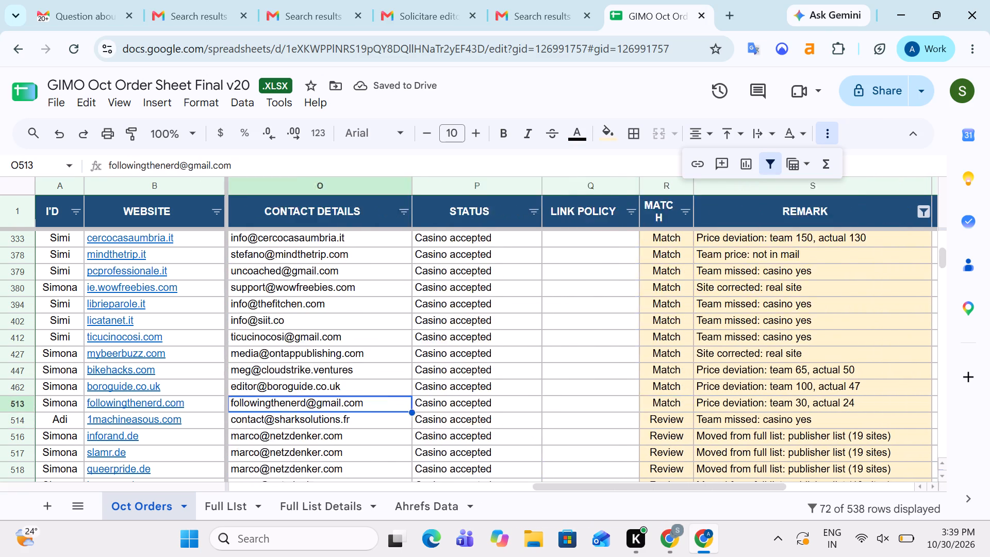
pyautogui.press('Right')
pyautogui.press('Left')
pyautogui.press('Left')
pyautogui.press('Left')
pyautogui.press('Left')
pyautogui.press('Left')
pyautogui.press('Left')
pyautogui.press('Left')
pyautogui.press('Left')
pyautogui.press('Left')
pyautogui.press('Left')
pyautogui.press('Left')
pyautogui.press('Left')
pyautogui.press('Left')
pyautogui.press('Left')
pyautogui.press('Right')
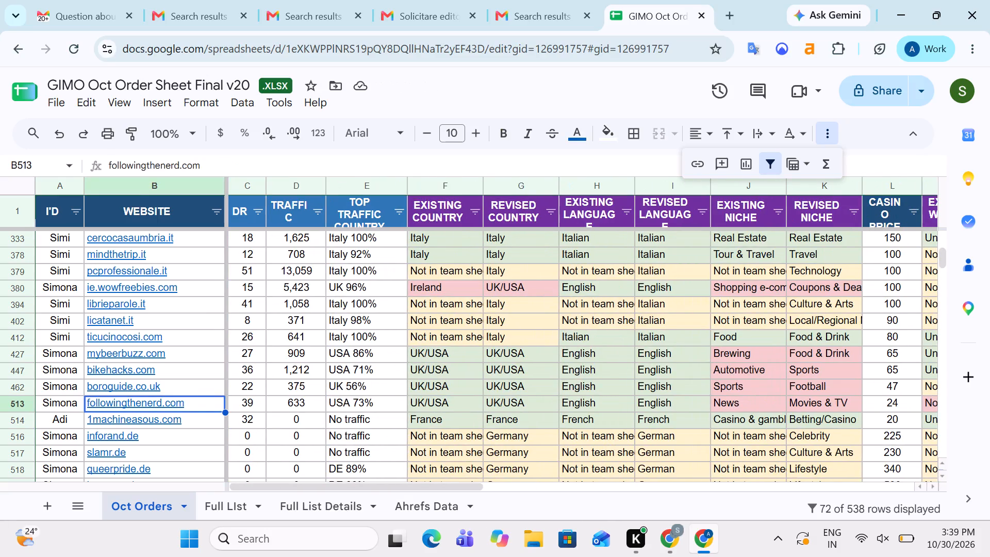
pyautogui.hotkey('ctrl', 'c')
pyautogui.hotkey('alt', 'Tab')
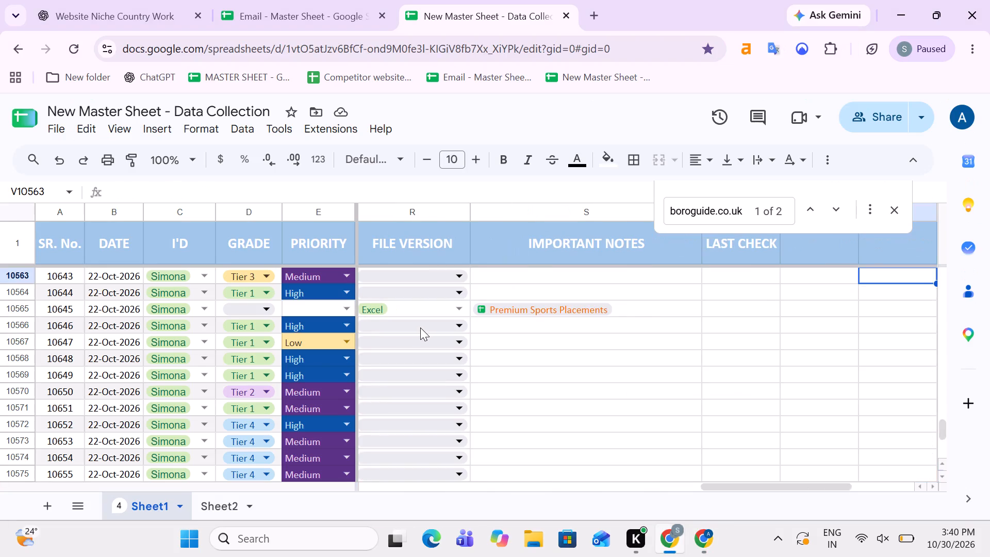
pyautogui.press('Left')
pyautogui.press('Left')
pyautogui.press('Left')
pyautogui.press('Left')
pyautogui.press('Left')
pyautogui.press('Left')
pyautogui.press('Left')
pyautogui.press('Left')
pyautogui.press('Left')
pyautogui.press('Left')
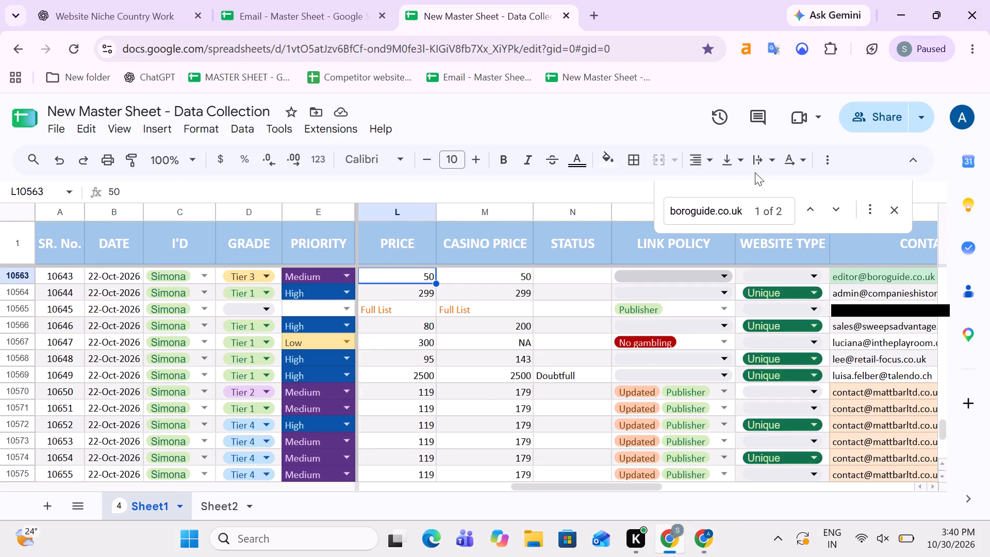
# Search the New Master Sheet for followingthenerd.com and check its niche, price and casino price.
pyautogui.tripleClick(697, 207)
pyautogui.hotkey('ctrl', 'v')
pyautogui.scroll(-1, 615, 386)
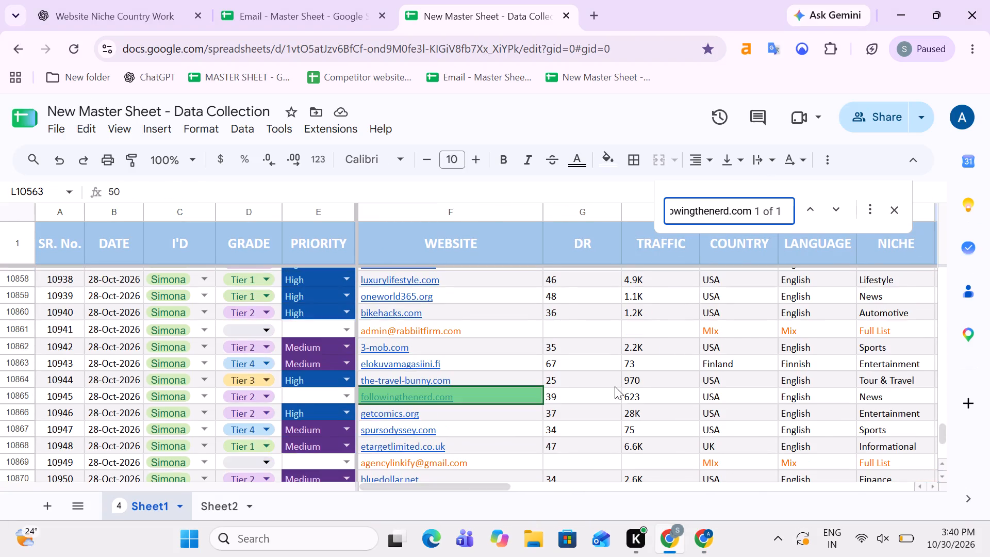
pyautogui.click(602, 390)
pyautogui.press('Right')
pyautogui.press('Right')
pyautogui.press('Right')
pyautogui.press('Right')
pyautogui.press('Right')
pyautogui.press('Right')
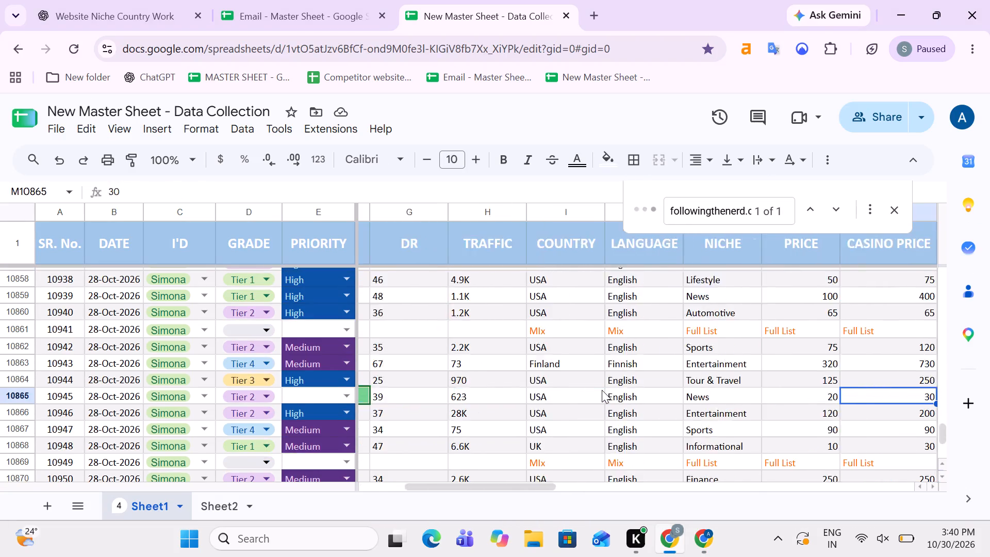
pyautogui.press('Right')
pyautogui.press('Left')
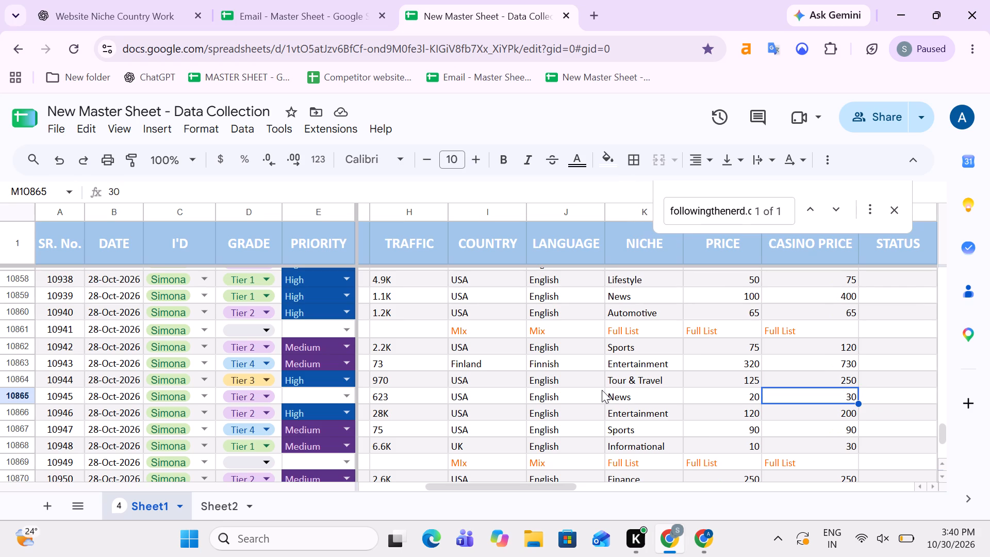
# Return to Oct Orders and compare the followingthenerd.com row from country and niche through casino price, contact details and match.
pyautogui.hotkey('alt', 'Tab')
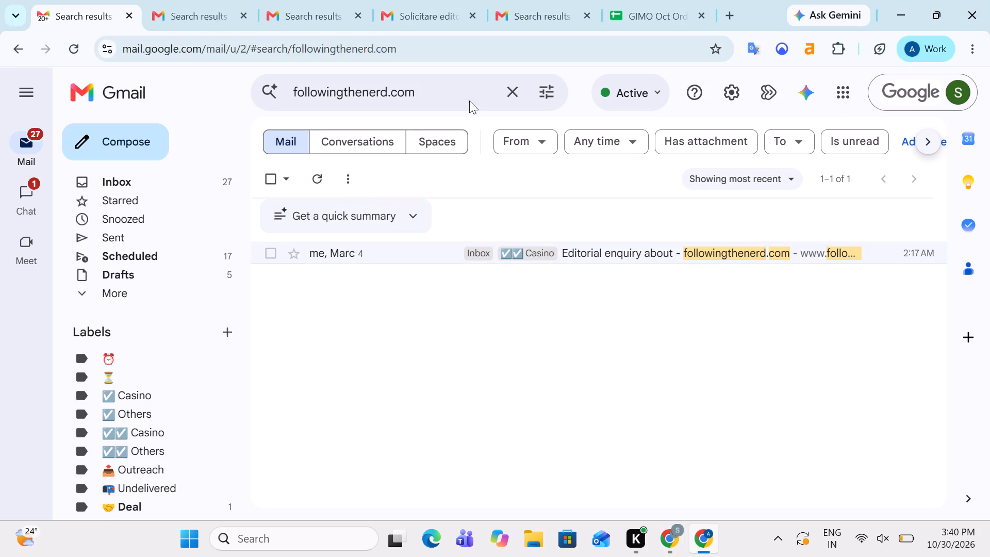
pyautogui.click(639, 0)
pyautogui.press('Right')
pyautogui.press('Right')
pyautogui.press('Right')
pyautogui.press('Right')
pyautogui.press('Right')
pyautogui.press('Right')
pyautogui.press('Right')
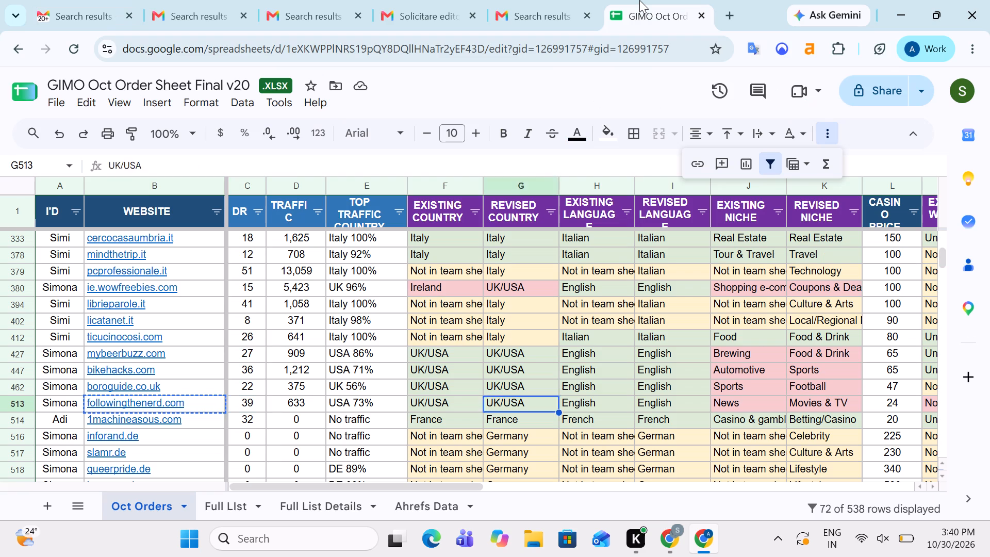
pyautogui.press('Right')
pyautogui.press('Right')
pyautogui.press('Right')
pyautogui.press('Right')
pyautogui.press('Right')
pyautogui.press('Right')
pyautogui.press('Right')
pyautogui.press('Left')
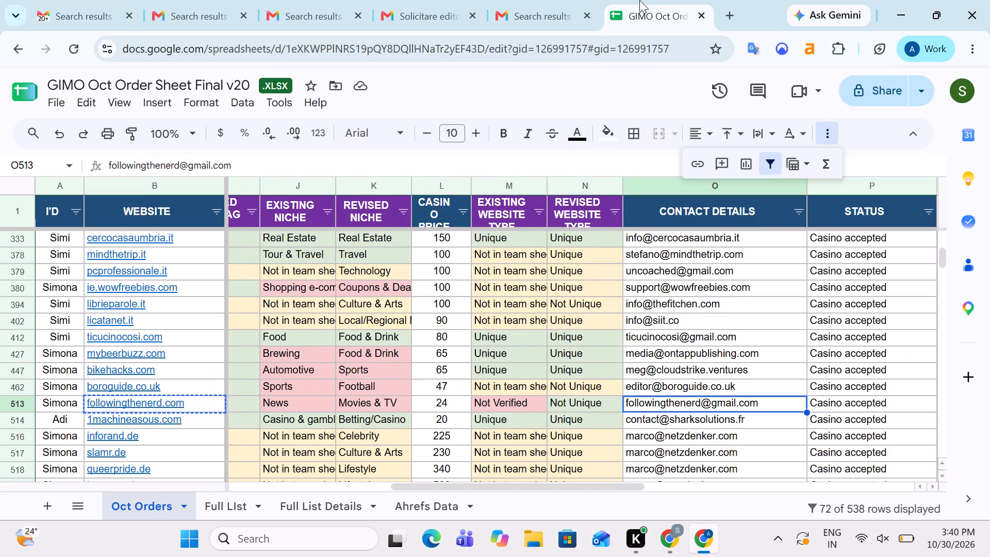
pyautogui.press('Left')
pyautogui.press('Left')
pyautogui.press('Left')
pyautogui.press('Left')
pyautogui.press('Right')
pyautogui.press('Right')
pyautogui.press('Right')
pyautogui.press('Right')
pyautogui.press('Right')
pyautogui.press('Right')
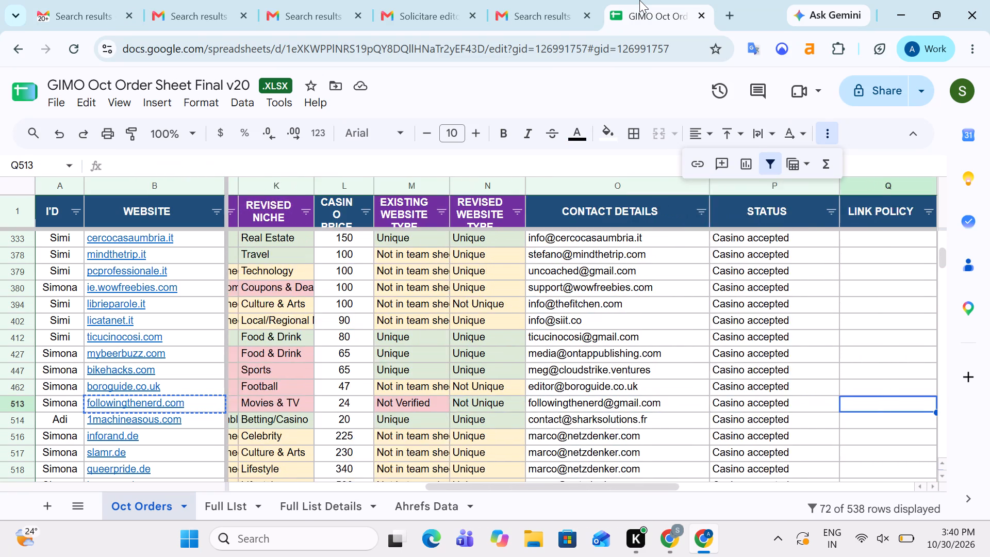
pyautogui.press('Right')
pyautogui.press('Right')
pyautogui.press('Left')
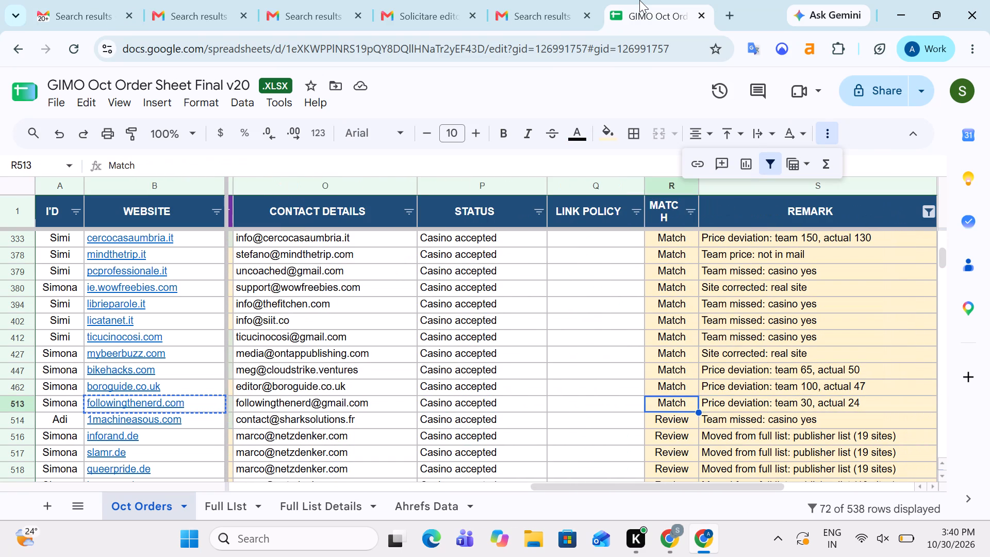
# Copy the 1machineasous.com website name from the following Oct Orders row and search the New Master Sheet for it.
pyautogui.press('Right')
pyautogui.press('Down')
pyautogui.press('Right')
pyautogui.press('Left')
pyautogui.press('Right')
pyautogui.press('Right')
pyautogui.press('Left')
pyautogui.press('Left')
pyautogui.press('Left')
pyautogui.press('Left')
pyautogui.press('Left')
pyautogui.press('Left')
pyautogui.press('Left')
pyautogui.press('Left')
pyautogui.press('Left')
pyautogui.press('Left')
pyautogui.press('Left')
pyautogui.press('Left')
pyautogui.press('Left')
pyautogui.press('Left')
pyautogui.press('Left')
pyautogui.press('Left')
pyautogui.press('Left')
pyautogui.press('Left')
pyautogui.press('Left')
pyautogui.press('Left')
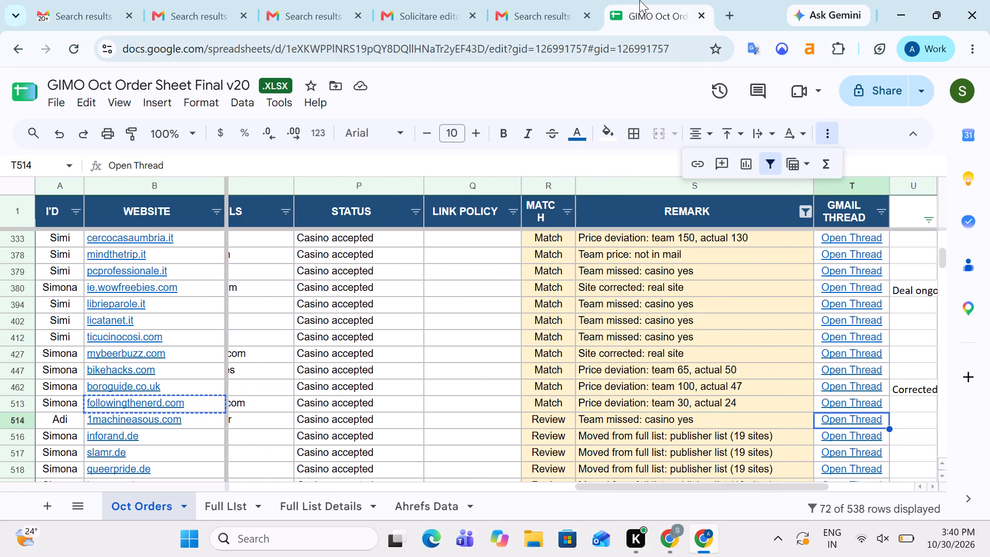
pyautogui.press('Right')
pyautogui.hotkey('ctrl', 'c')
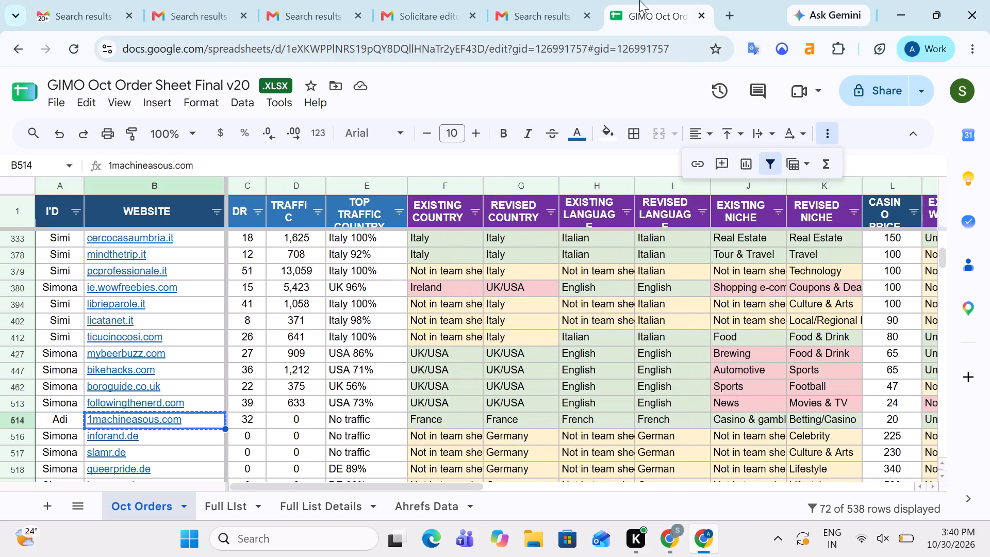
pyautogui.hotkey('alt', 'Tab')
pyautogui.tripleClick(739, 203)
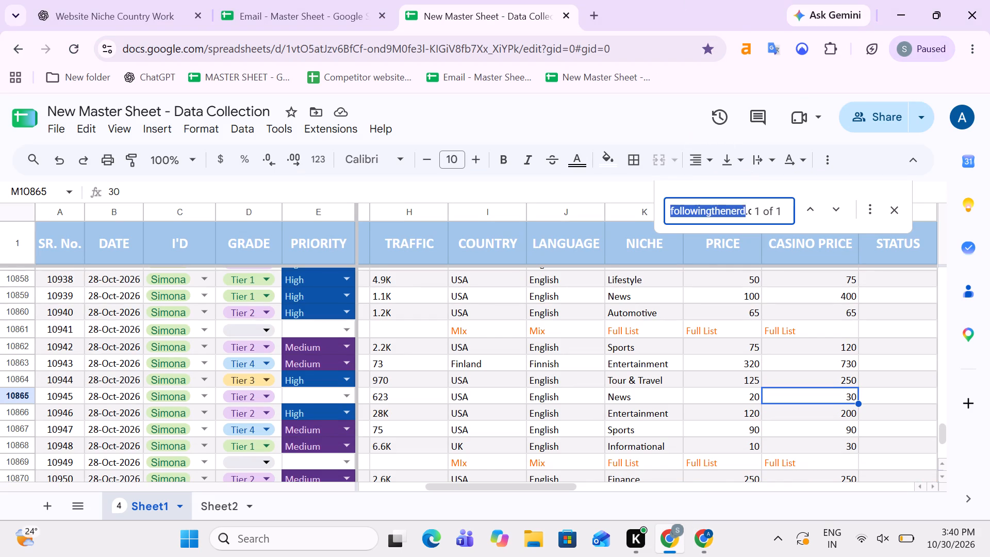
pyautogui.hotkey('ctrl', 'v')
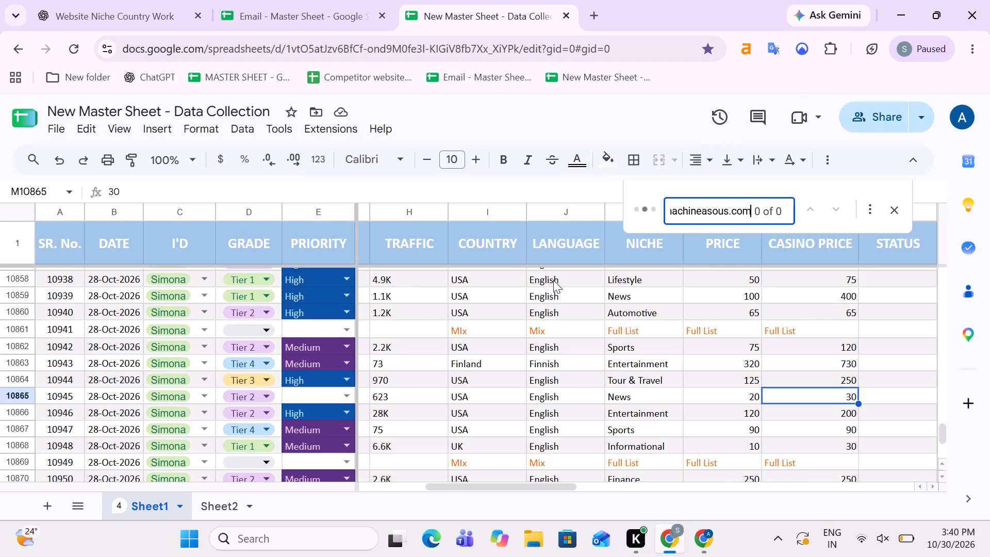
pyautogui.hotkey('alt', 'Tab')
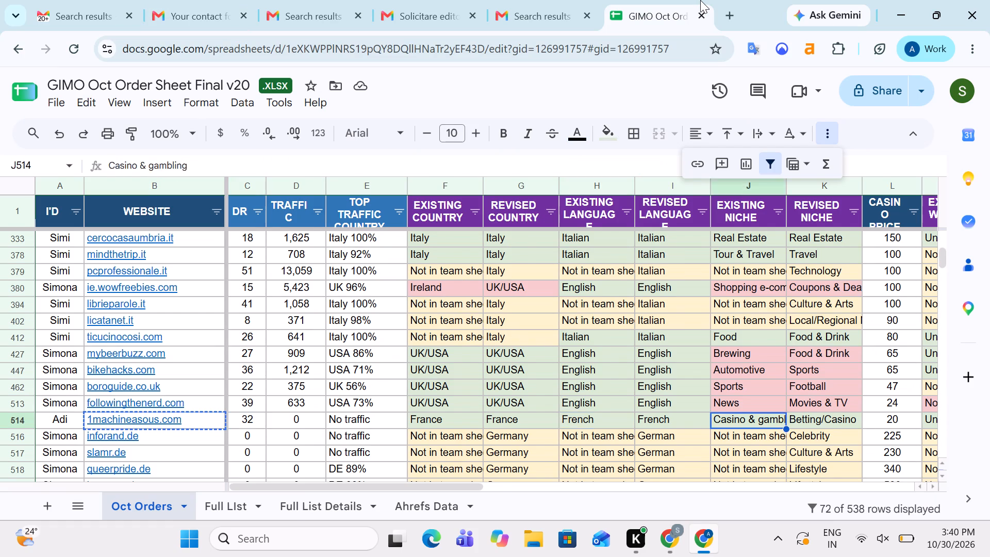
# Check the remark of the 1machineasous.com row and mark its match status as Match.
pyautogui.press('Right')
pyautogui.press('Right')
pyautogui.press('Right')
pyautogui.press('Right')
pyautogui.press('Right')
pyautogui.press('Right')
pyautogui.press('Right')
pyautogui.press('Right')
pyautogui.press('Right')
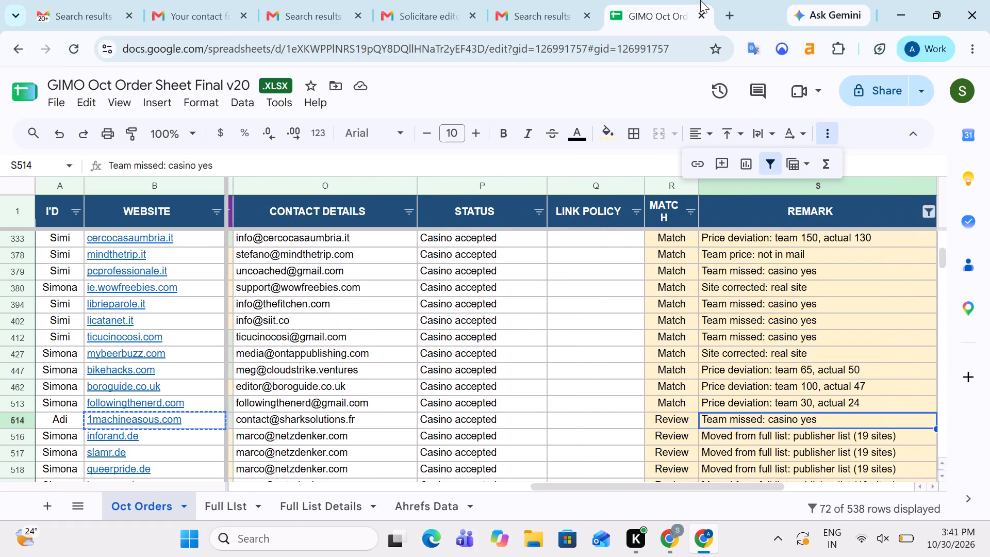
pyautogui.press('Left')
pyautogui.press('m')
pyautogui.press('Down')
pyautogui.press('Return')
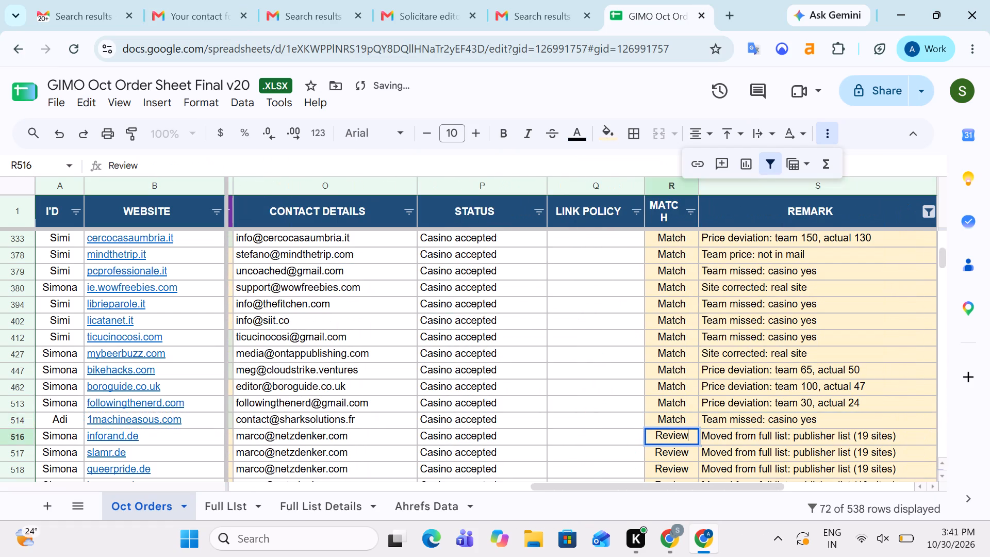
# Examine the match status, remark and Gmail thread link of the inforand.de row, along with the neighbouring remarks below it.
pyautogui.press('Right')
pyautogui.press('Right')
pyautogui.press('Right')
pyautogui.press('Tab')
pyautogui.press('Left')
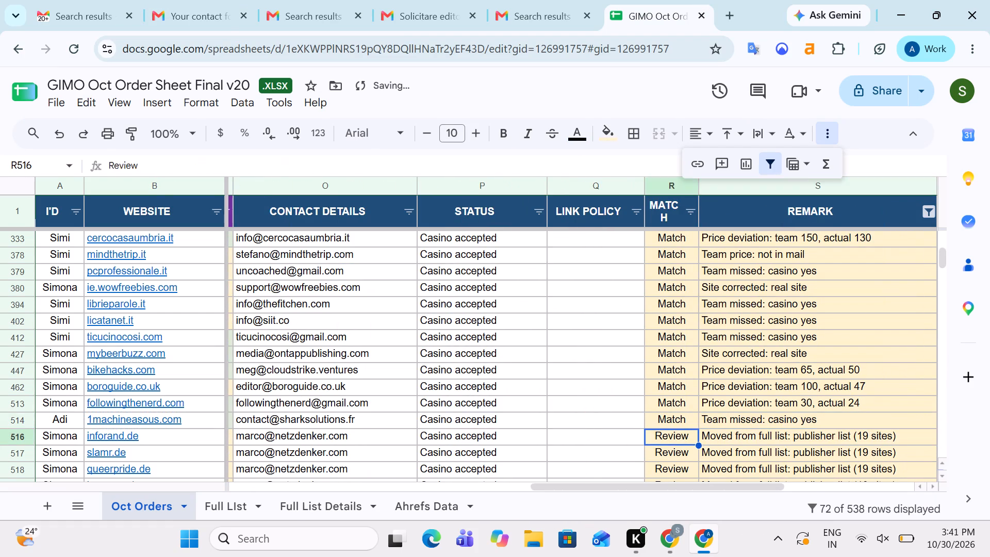
pyautogui.press('Right')
pyautogui.press('Right')
pyautogui.press('Left')
pyautogui.press('Right')
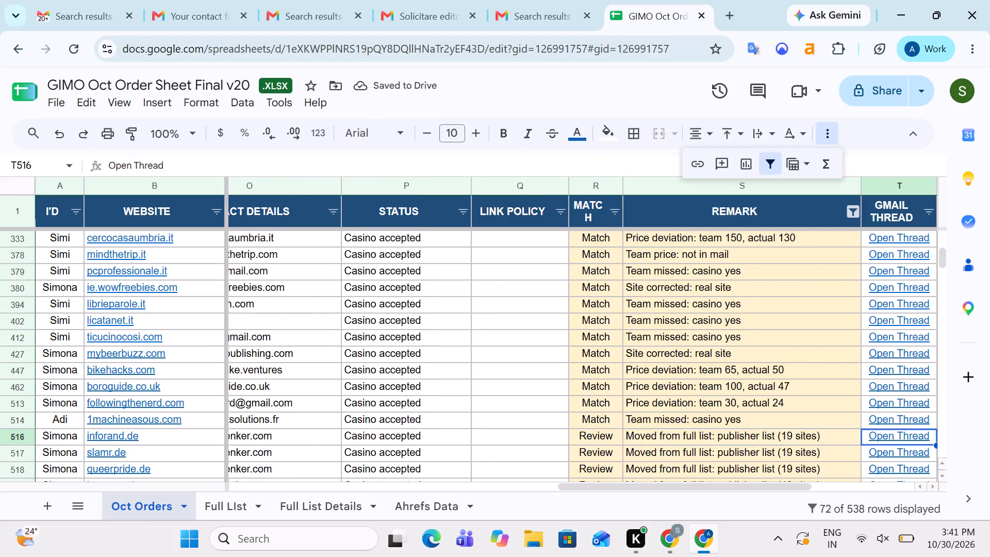
pyautogui.press('Right')
pyautogui.press('Left')
pyautogui.press('Left')
pyautogui.press('Left')
pyautogui.press('Left')
pyautogui.press('Right')
pyautogui.press('Right')
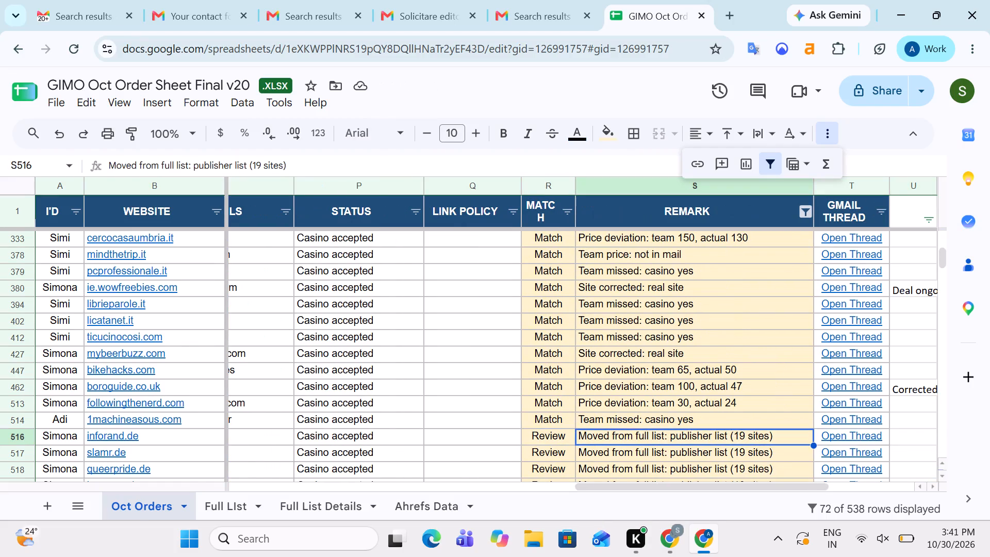
pyautogui.hotkey('ctrl', 'shift', 'Down')
pyautogui.press('Up')
pyautogui.press('Down')
pyautogui.press('Right')
# Examine the inforand.de row from website name through country, language, niche, casino price and website type to contact details.
pyautogui.press('Left')
pyautogui.press('Left')
pyautogui.press('Left')
pyautogui.press('Left')
pyautogui.press('Left')
pyautogui.press('Left')
pyautogui.press('Left')
pyautogui.press('Left')
pyautogui.press('Left')
pyautogui.press('Left')
pyautogui.press('Left')
pyautogui.press('Left')
pyautogui.press('Left')
pyautogui.press('Left')
pyautogui.press('Left')
pyautogui.press('Left')
pyautogui.press('Left')
pyautogui.press('Left')
pyautogui.press('Left')
pyautogui.press('Left')
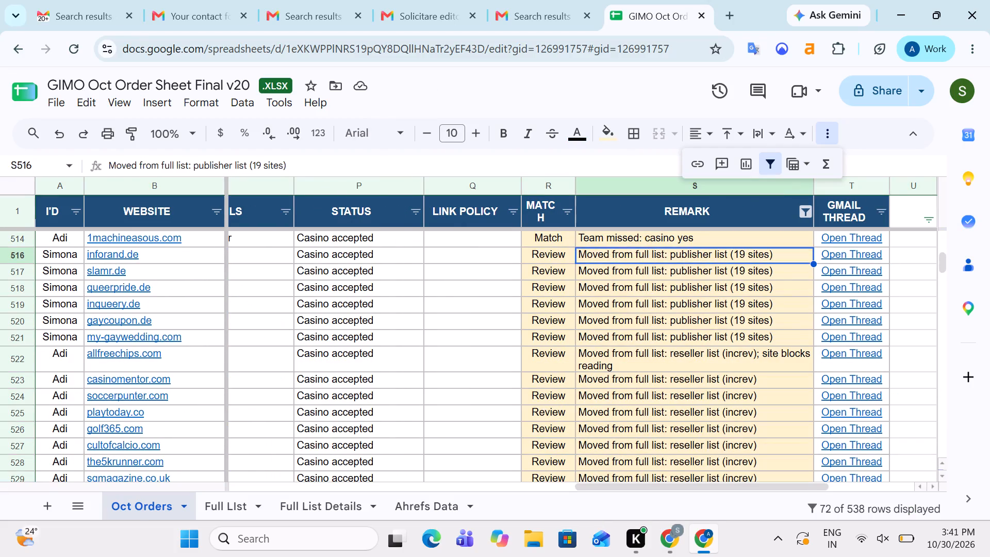
pyautogui.press('Right')
pyautogui.press('Right')
pyautogui.press('Right')
pyautogui.press('Right')
pyautogui.press('Right')
pyautogui.press('Right')
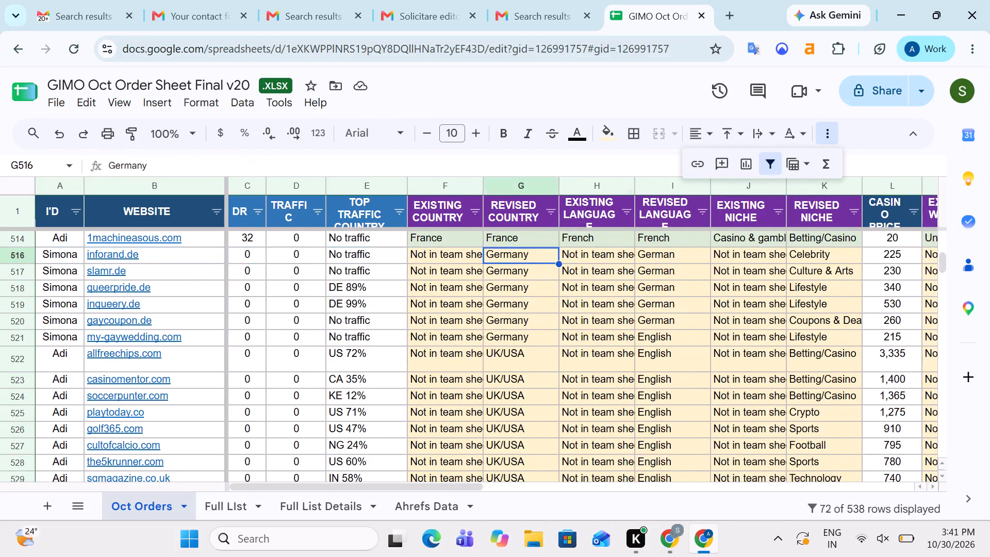
pyautogui.press('Right')
pyautogui.press('Right')
pyautogui.press('Right')
pyautogui.press('Right')
pyautogui.press('Right')
pyautogui.press('Right')
pyautogui.press('Right')
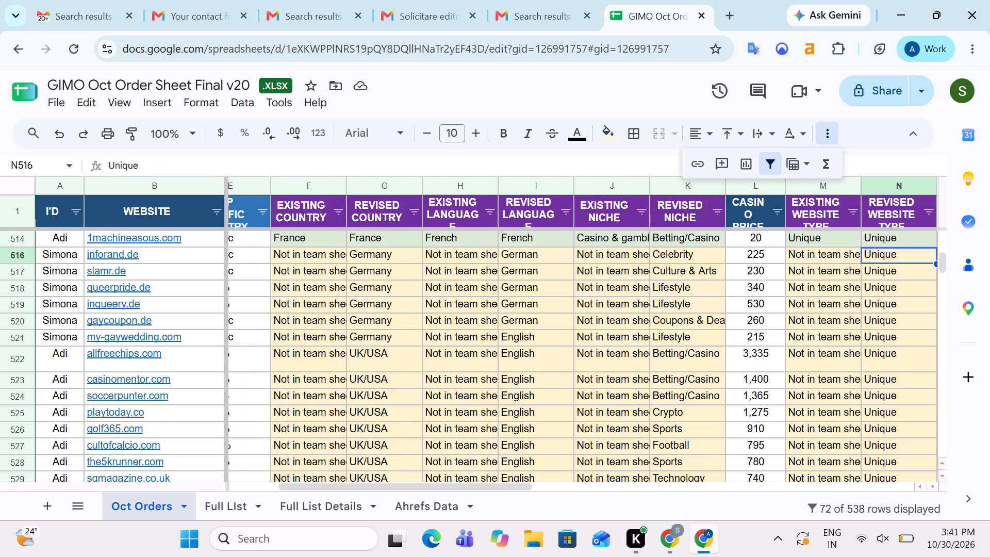
pyautogui.press('Right')
pyautogui.press('Right')
pyautogui.press('Left')
# Search the New Master Sheet for the contact address of the inforand.de row, replacing the old 1machineasous.com search.
pyautogui.hotkey('ctrl', 'c')
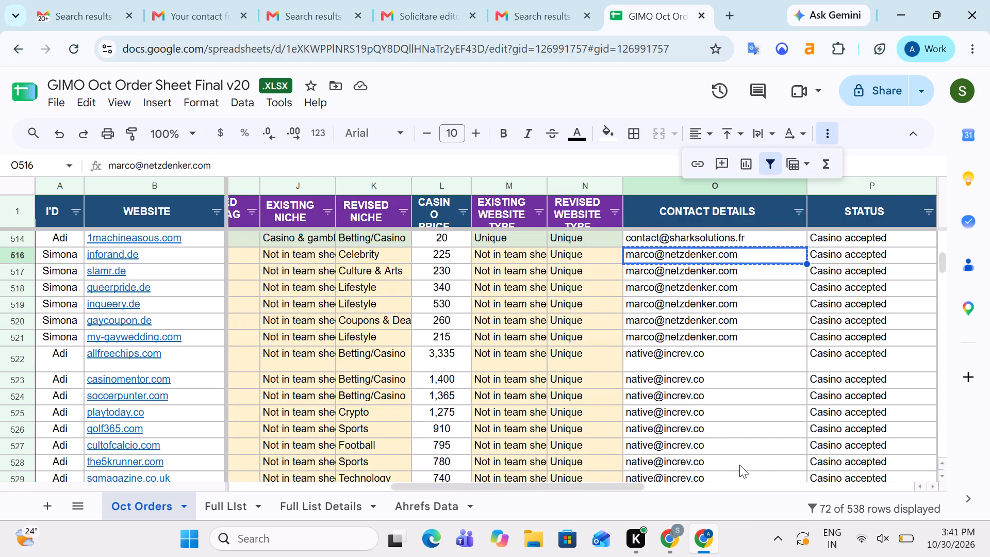
pyautogui.hotkey('alt', 'Tab')
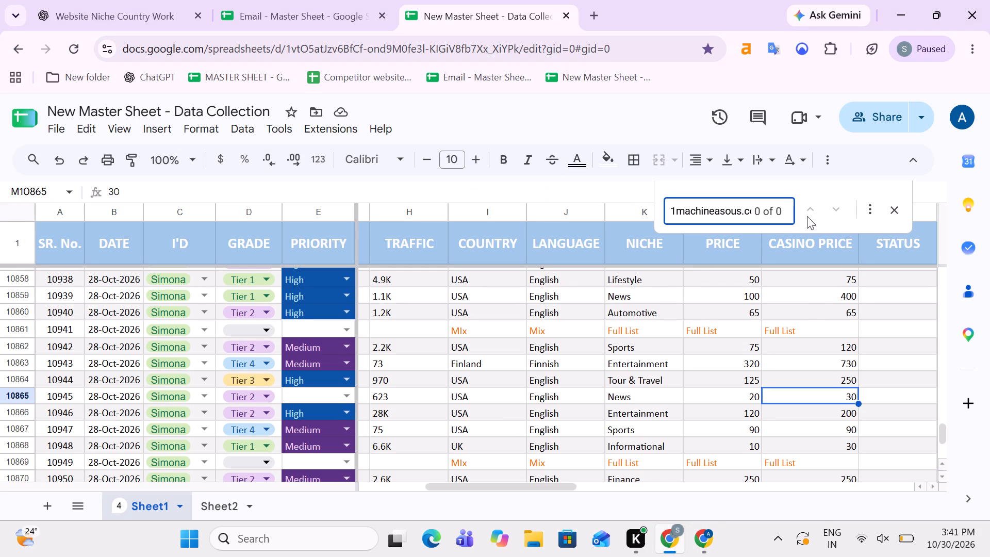
pyautogui.click(889, 207)
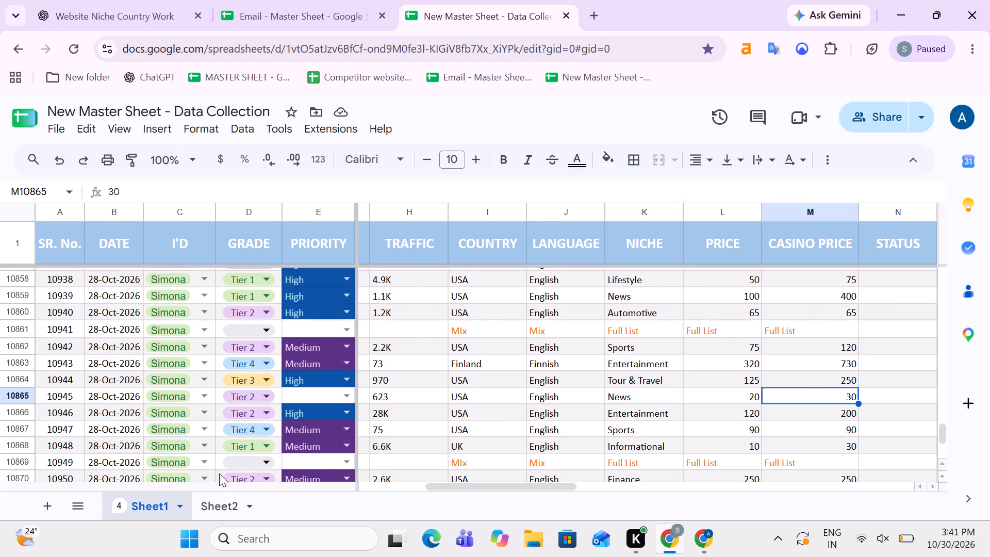
pyautogui.hotkey('alt', 'Tab')
pyautogui.hotkey('alt', 'Tab')
pyautogui.hotkey('ctrl', 'f')
pyautogui.hotkey('ctrl', 'v')
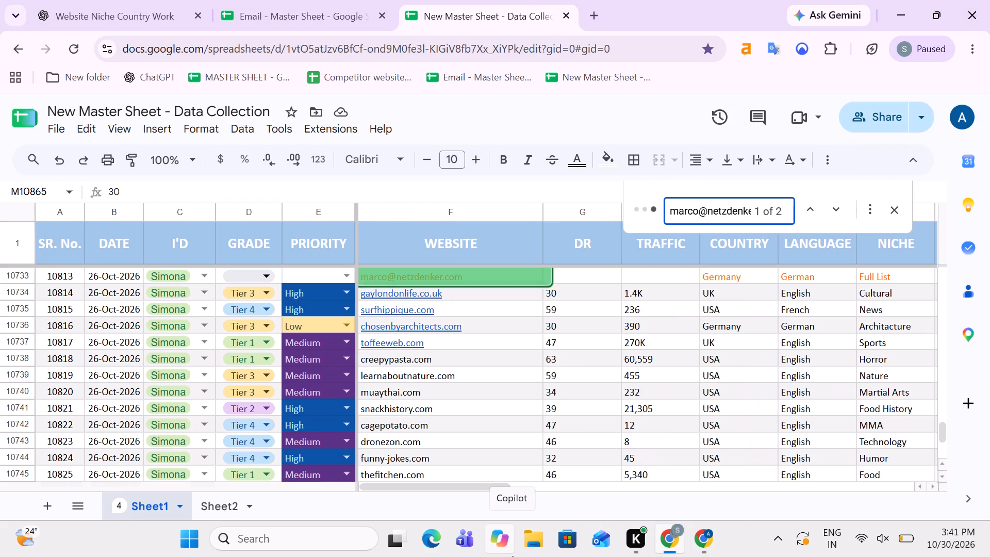
# Return to Oct Orders and recheck the inforand.de row's remark and Gmail thread link, going back to its website name.
pyautogui.hotkey('alt', 'Tab')
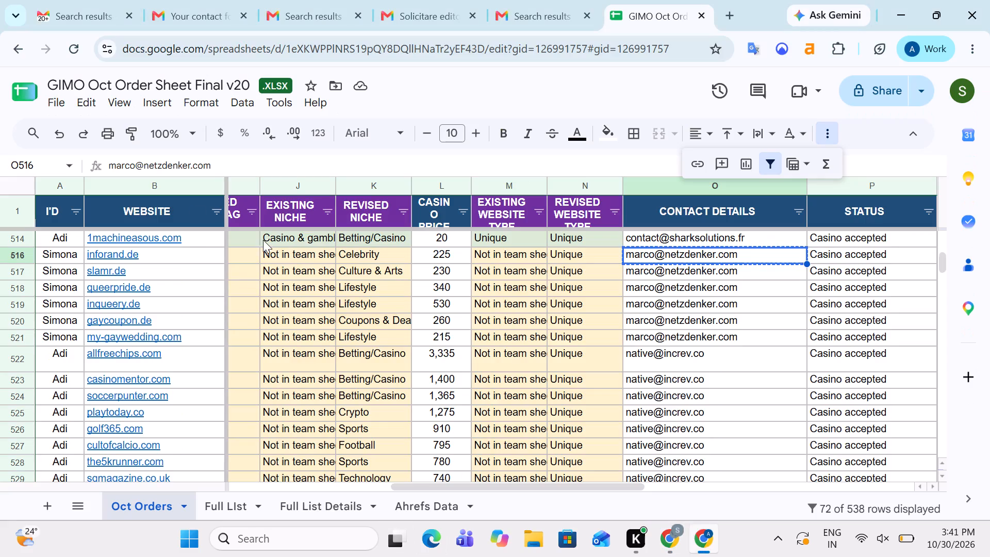
pyautogui.press('Right')
pyautogui.press('Right')
pyautogui.press('Right')
pyautogui.press('Right')
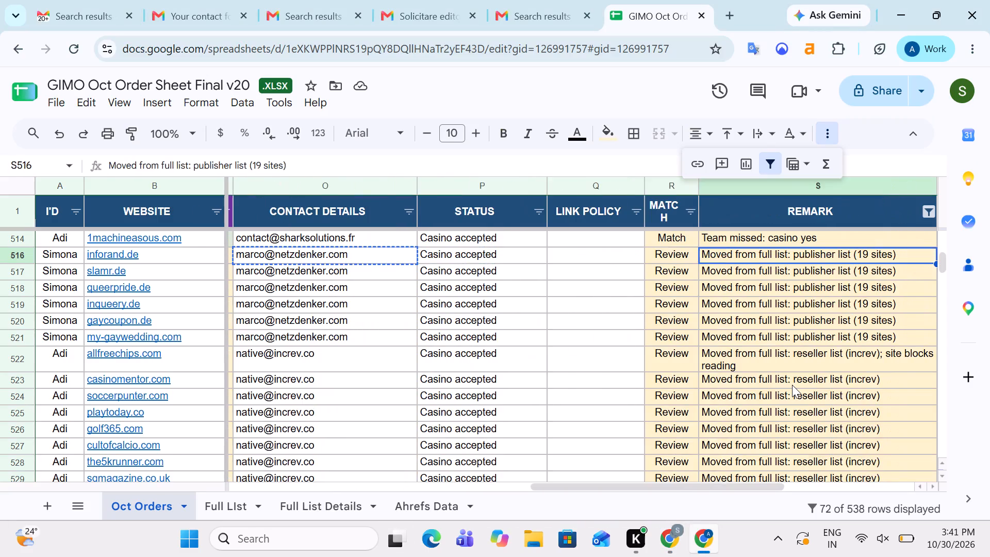
pyautogui.press('Left')
pyautogui.press('Right')
pyautogui.press('Right')
pyautogui.press('Left')
pyautogui.press('Right')
pyautogui.press('Right')
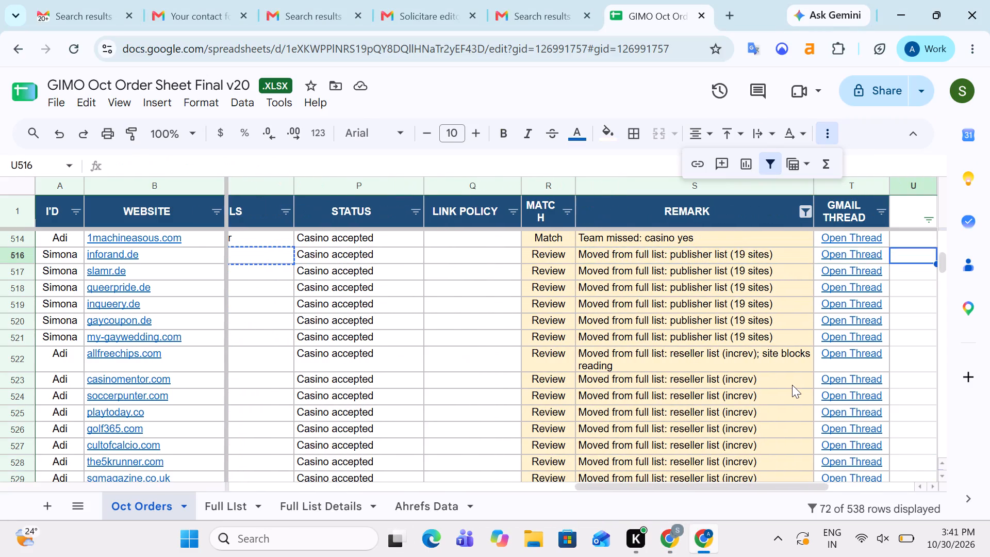
pyautogui.press('Left')
pyautogui.press('Left')
pyautogui.press('Right')
pyautogui.press('Left')
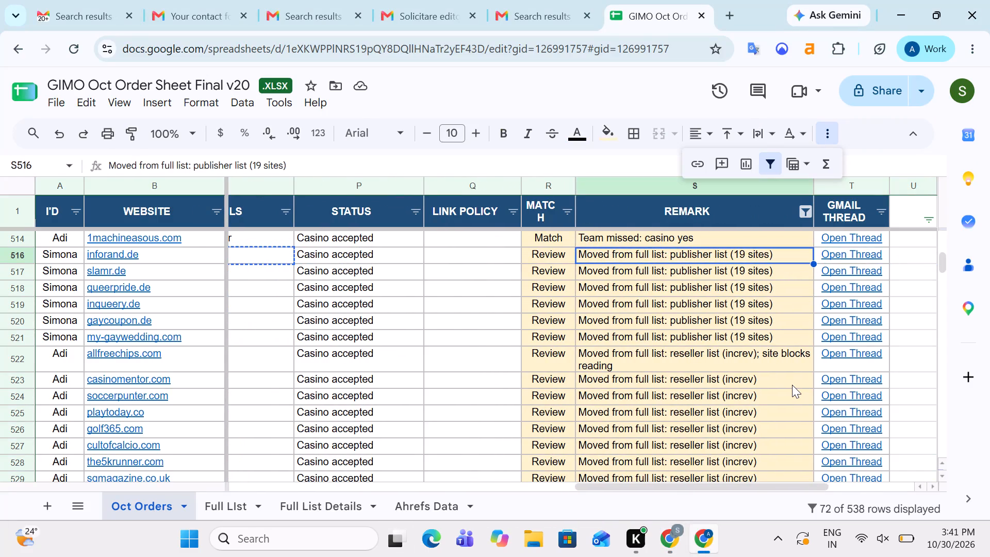
pyautogui.press('Right')
pyautogui.press('Left')
pyautogui.press('Left')
pyautogui.press('Left')
pyautogui.press('Left')
pyautogui.press('Left')
pyautogui.press('Left')
pyautogui.press('Left')
pyautogui.press('Left')
pyautogui.press('Left')
pyautogui.press('Left')
pyautogui.press('Left')
pyautogui.press('Left')
pyautogui.press('Left')
pyautogui.press('Left')
pyautogui.press('Left')
pyautogui.press('Left')
pyautogui.press('Left')
pyautogui.press('Left')
pyautogui.press('Left')
pyautogui.press('Left')
pyautogui.press('Right')
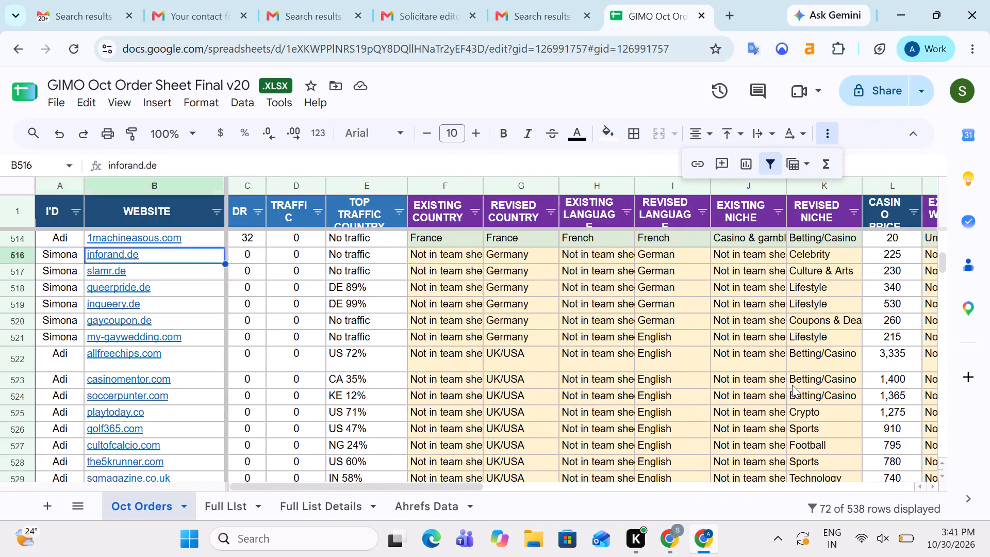
pyautogui.press('Right')
pyautogui.press('Left')
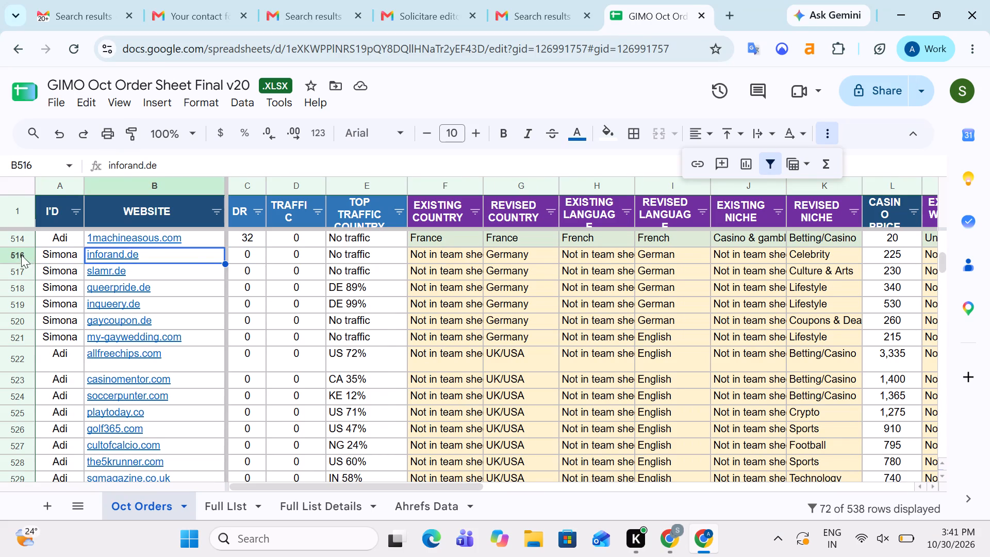
# Delete the six publisher-list rows moved from the full list, from inforand.de through my-gaywedding.com.
pyautogui.click(0, 253)
pyautogui.hotkey('shift', 'Down')
pyautogui.hotkey('shift', 'Down')
pyautogui.hotkey('shift', 'Down')
pyautogui.hotkey('shift', 'Down')
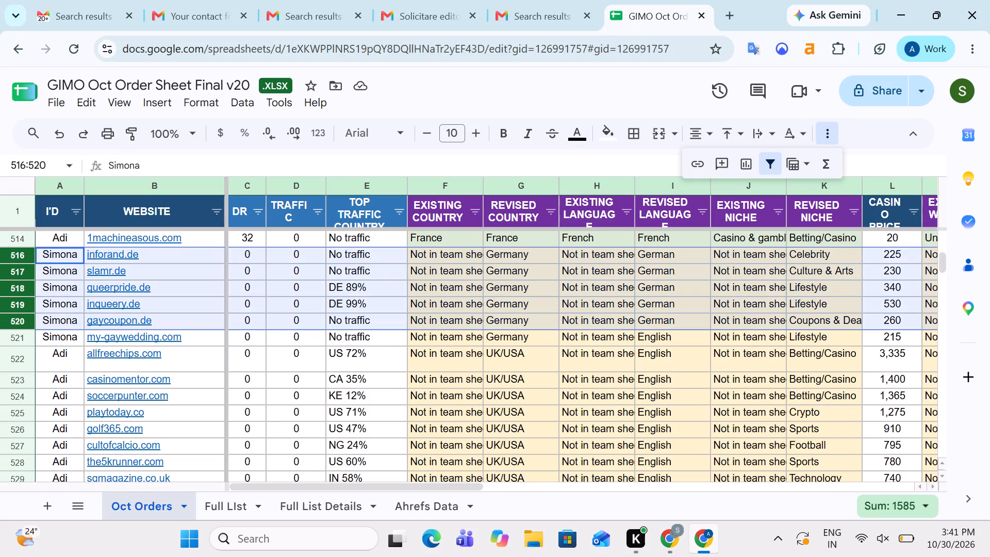
pyautogui.hotkey('shift', 'Down')
pyautogui.rightClick(0, 290)
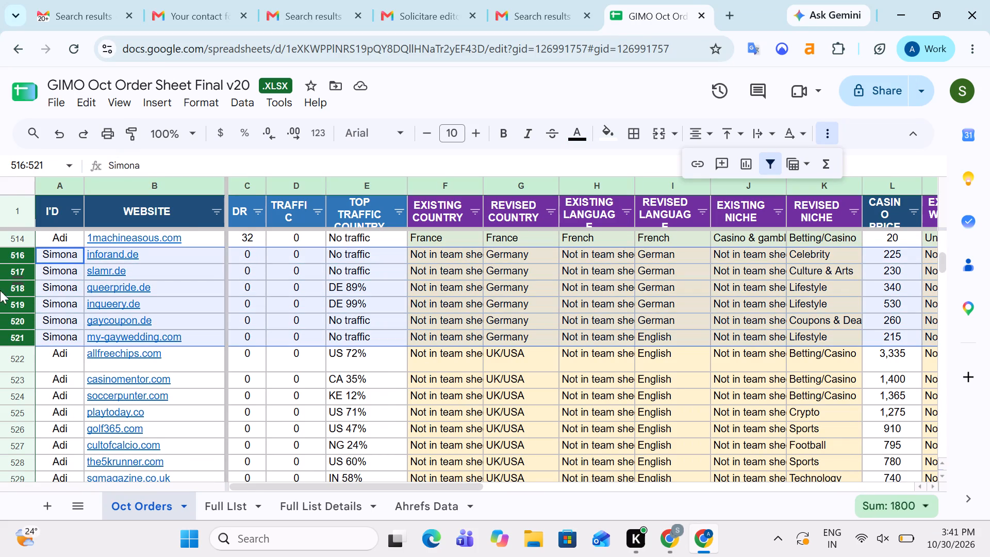
pyautogui.click(62, 317)
# Examine the allfreechips.com row across to its remark and Gmail thread link, going back to its website type and contact details.
pyautogui.press('Right')
pyautogui.press('Right')
pyautogui.press('Right')
pyautogui.press('Right')
pyautogui.press('Right')
pyautogui.press('Right')
pyautogui.press('Right')
pyautogui.press('Right')
pyautogui.press('Right')
pyautogui.press('Right')
pyautogui.press('Right')
pyautogui.press('Right')
pyautogui.press('Right')
pyautogui.press('Right')
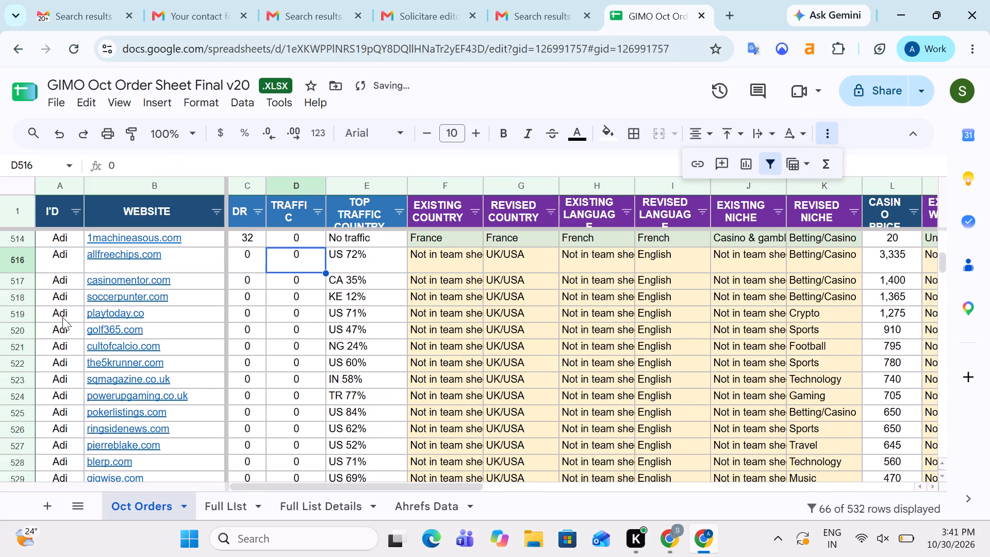
pyautogui.press('Right')
pyautogui.press('Right')
pyautogui.press('Right')
pyautogui.press('Right')
pyautogui.press('Right')
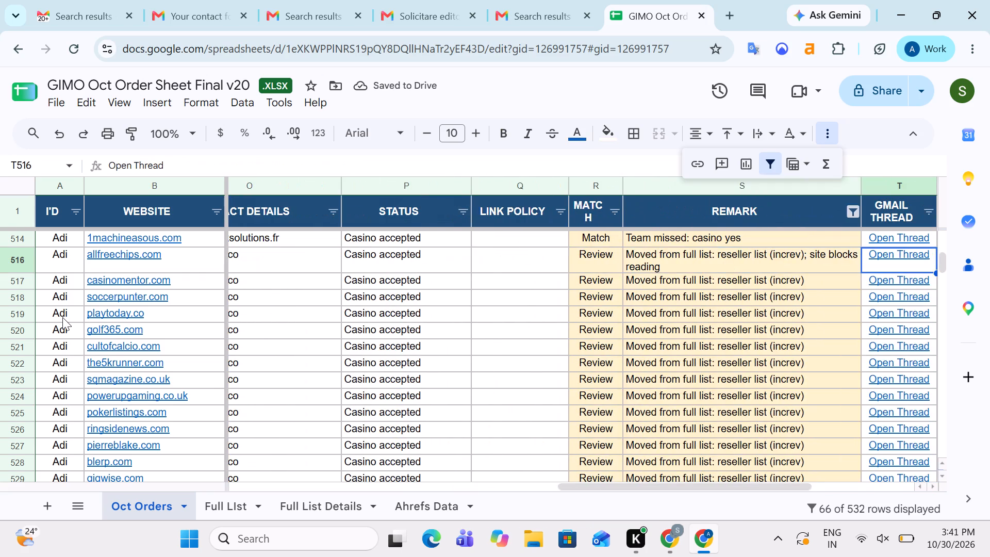
pyautogui.press('Left')
pyautogui.press('Left')
pyautogui.press('Left')
pyautogui.press('Left')
pyautogui.press('Left')
pyautogui.press('Left')
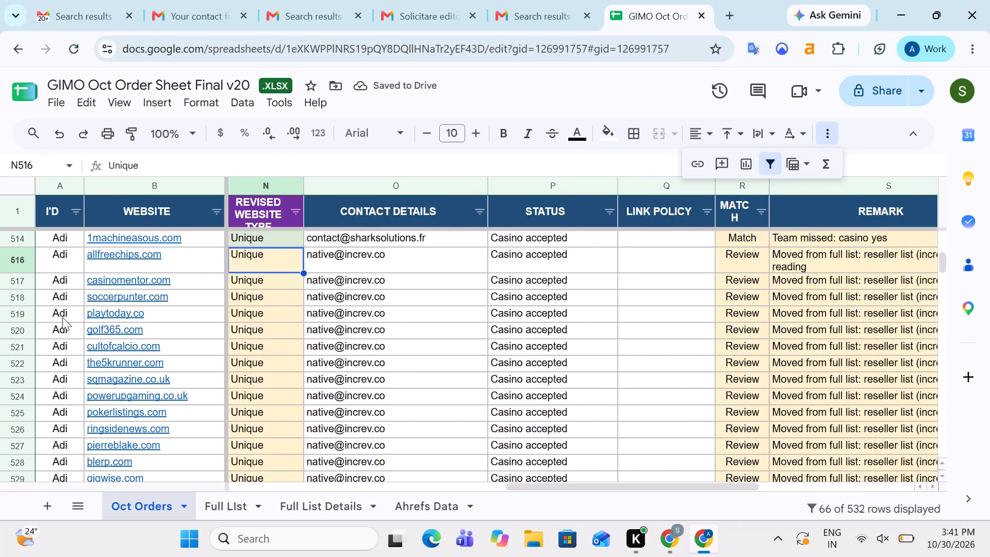
pyautogui.press('Left')
pyautogui.press('Right')
pyautogui.press('Right')
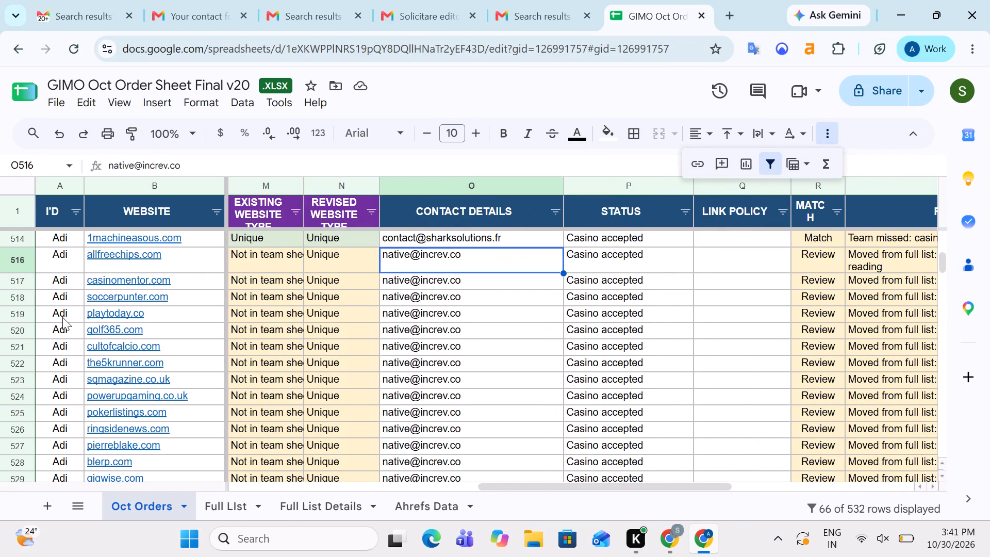
# Search the New Master Sheet for the increv reseller contact of the allfreechips.com row and jump to the last match.
pyautogui.hotkey('ctrl', 'c')
pyautogui.hotkey('alt', 'Tab')
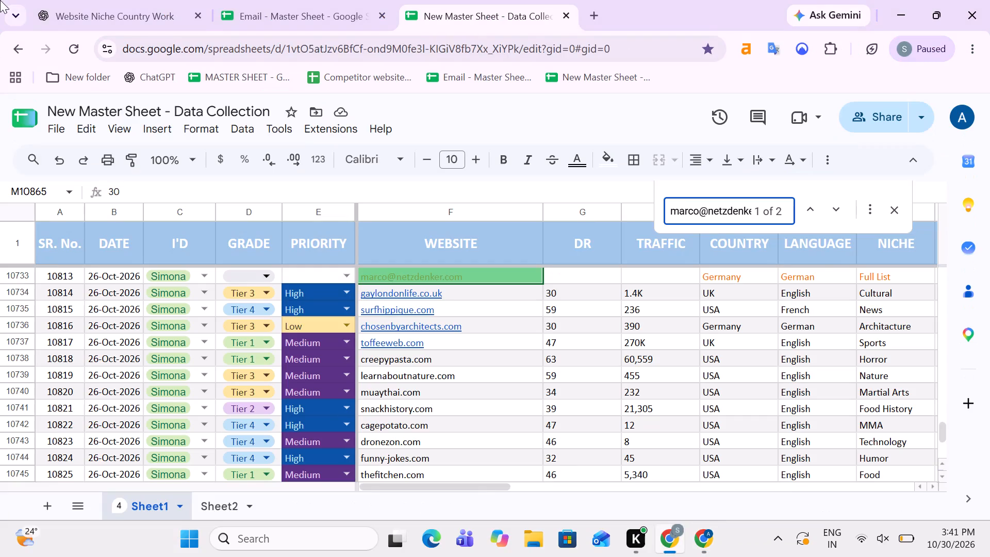
pyautogui.tripleClick(738, 209)
pyautogui.hotkey('ctrl', 'v')
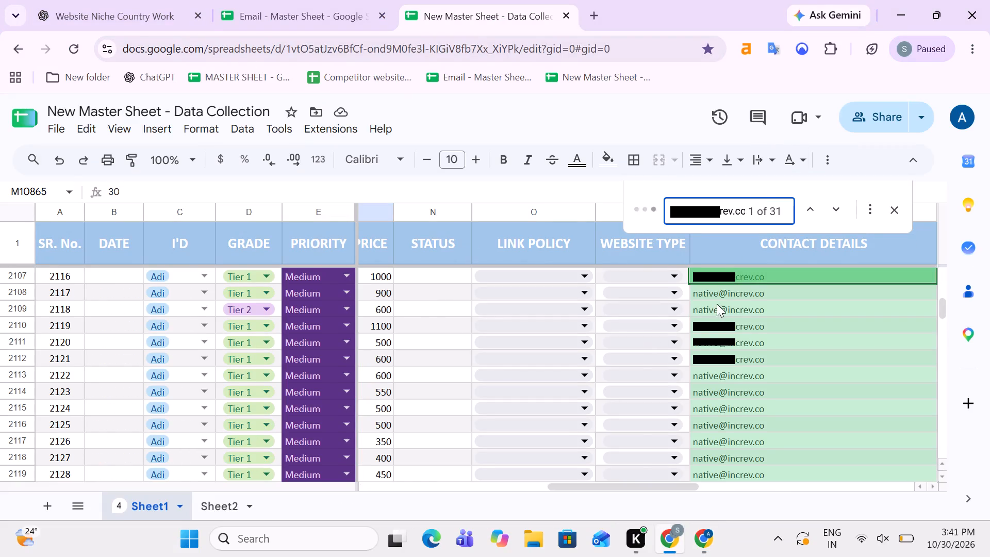
pyautogui.scroll(-4, 749, 310)
pyautogui.scroll(4, 750, 315)
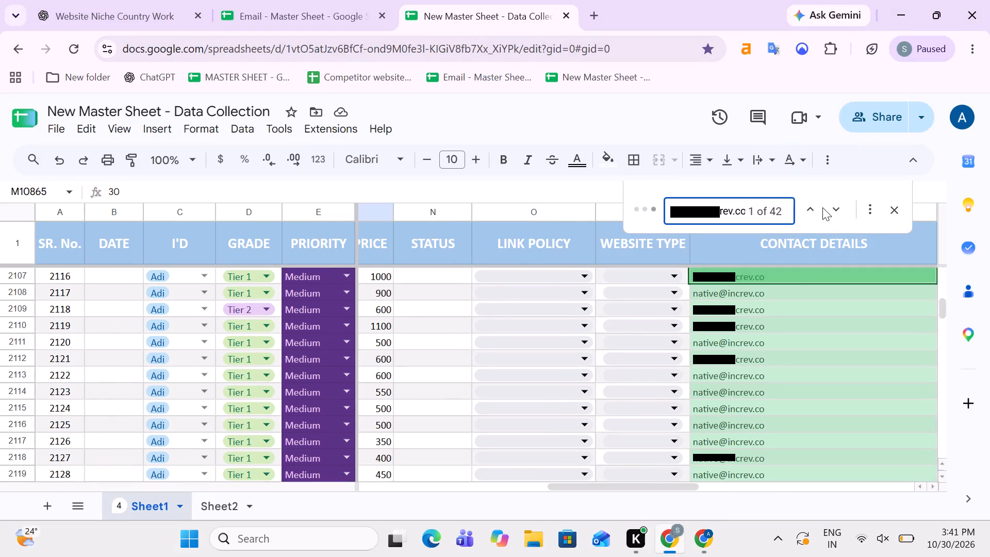
pyautogui.click(813, 208)
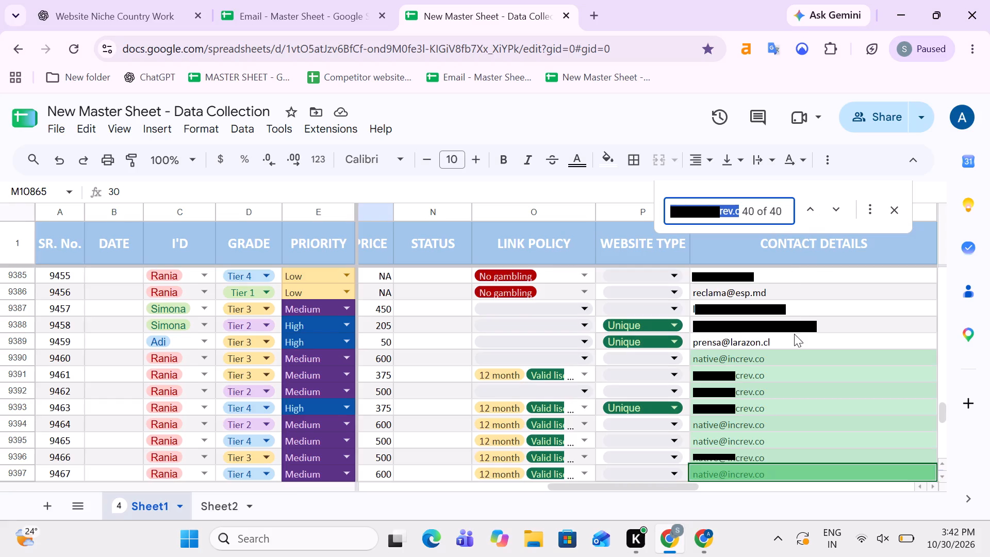
# Examine the first increv reseller row, number 9460, across its website details, prices, link policy, website type and contact columns.
pyautogui.scroll(-3, 813, 304)
pyautogui.scroll(3, 810, 318)
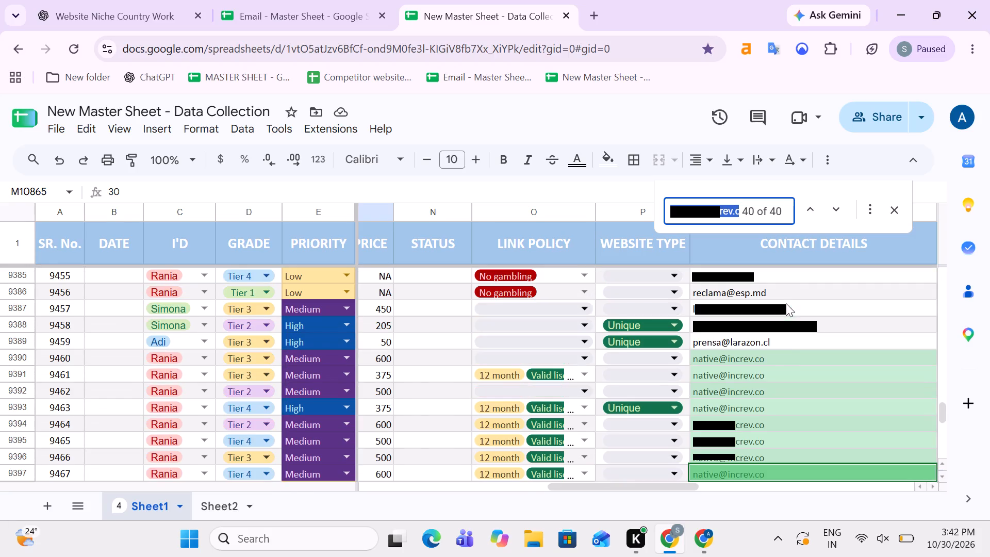
pyautogui.click(779, 343)
pyautogui.press('Down')
pyautogui.press('Right')
pyautogui.press('Left')
pyautogui.press('Left')
pyautogui.press('Left')
pyautogui.press('Left')
pyautogui.press('Left')
pyautogui.press('Left')
pyautogui.press('Left')
pyautogui.press('Left')
pyautogui.press('Left')
pyautogui.press('Left')
pyautogui.press('Left')
pyautogui.press('Left')
pyautogui.press('Left')
pyautogui.press('Left')
pyautogui.press('Left')
pyautogui.press('Left')
pyautogui.press('Left')
pyautogui.press('Left')
pyautogui.press('Left')
pyautogui.press('Left')
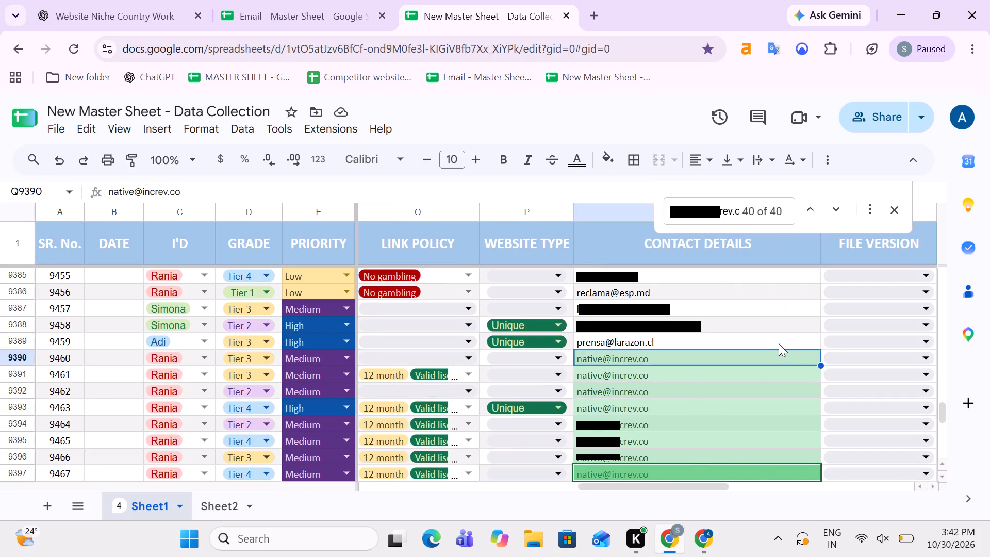
pyautogui.press('Right')
pyautogui.press('Right')
pyautogui.press('Right')
pyautogui.press('Right')
pyautogui.press('Right')
pyautogui.press('Right')
pyautogui.press('Right')
pyautogui.press('Right')
pyautogui.press('Right')
pyautogui.press('Right')
pyautogui.press('Right')
pyautogui.press('Right')
pyautogui.press('Right')
pyautogui.press('Right')
pyautogui.press('Right')
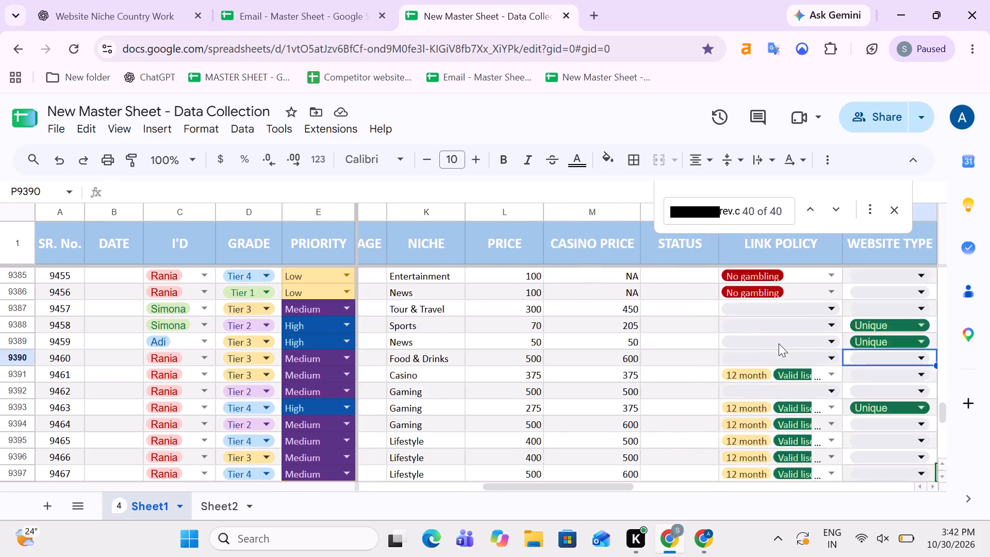
pyautogui.press('Right')
pyautogui.press('Left')
pyautogui.press('Left')
pyautogui.press('Right')
pyautogui.press('Left')
pyautogui.press('Left')
pyautogui.press('Left')
pyautogui.press('Right')
pyautogui.press('Right')
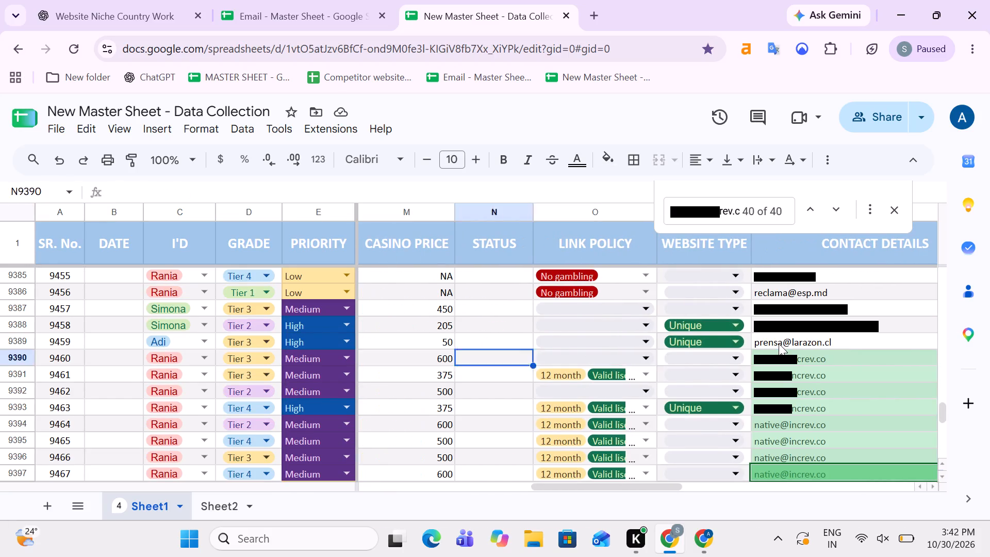
pyautogui.press('Right')
pyautogui.press('Right')
pyautogui.press('Up')
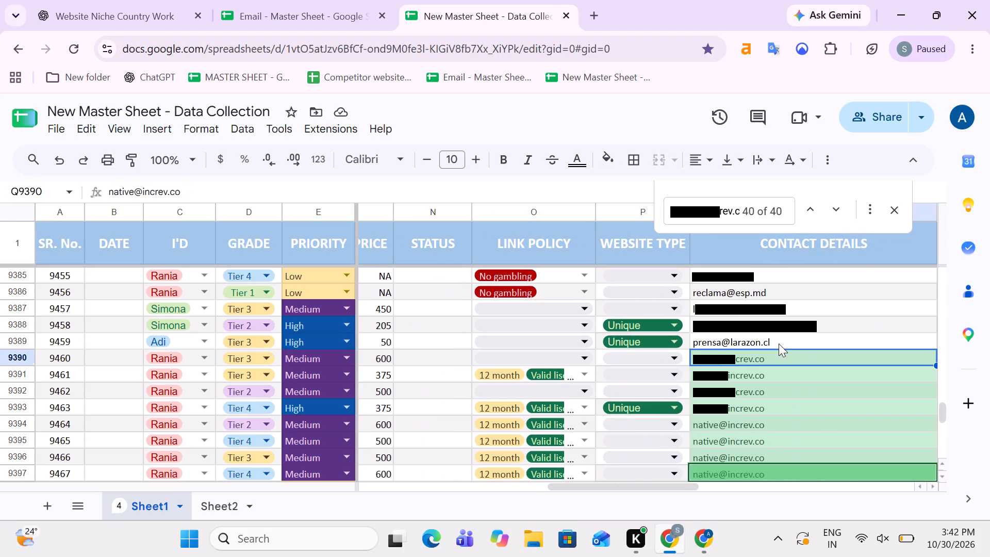
pyautogui.press('Down')
# Return to Oct Orders and examine the playtoday.co row across its Gmail thread link, website name, match status and remark.
pyautogui.hotkey('alt', 'Tab')
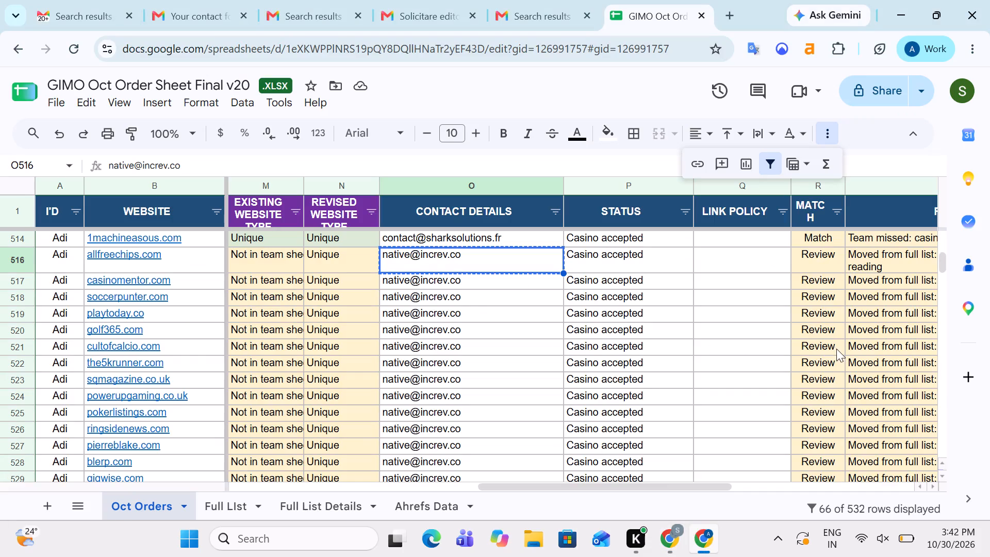
pyautogui.scroll(-1, 819, 336)
pyautogui.scroll(1, 802, 339)
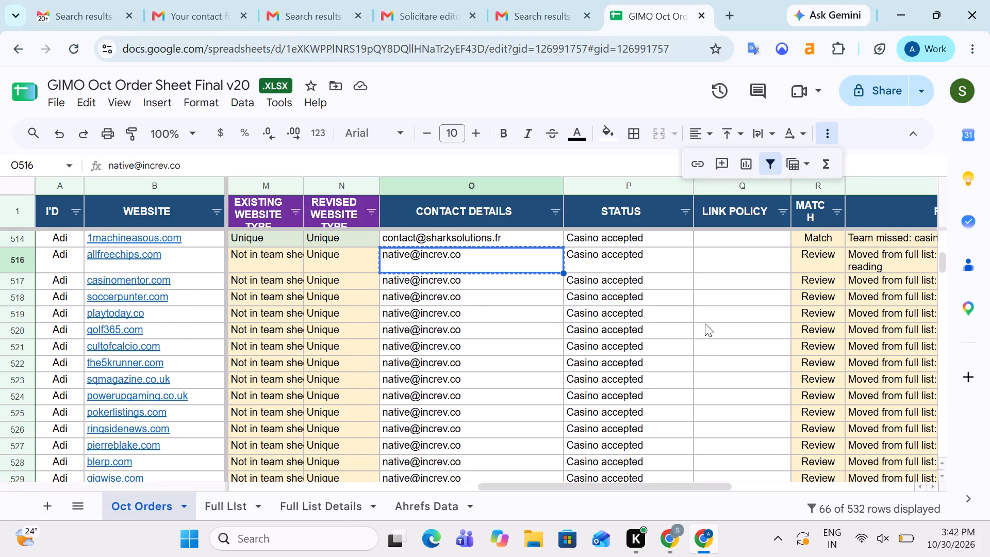
pyautogui.click(705, 323)
pyautogui.press('Right')
pyautogui.press('Right')
pyautogui.press('Right')
pyautogui.press('Right')
pyautogui.press('Left')
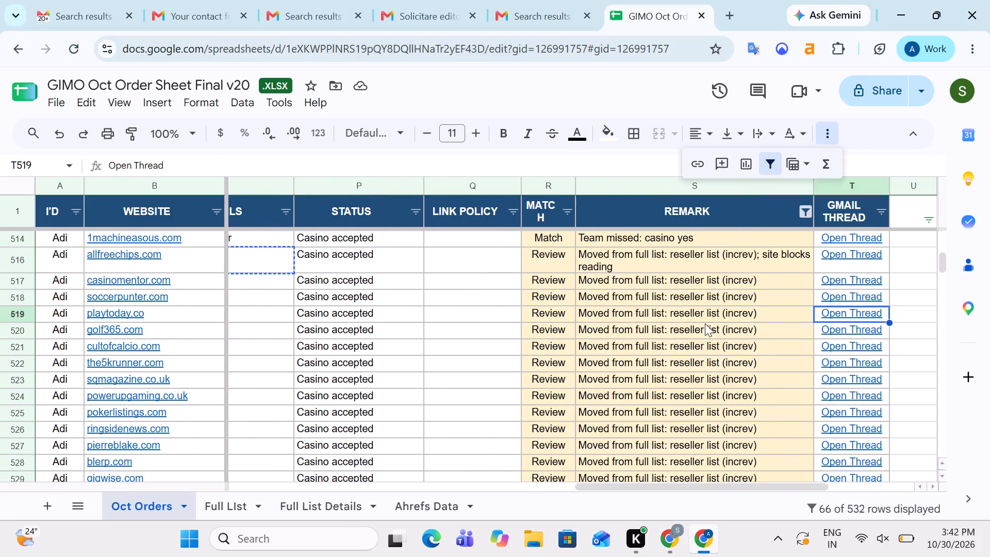
pyautogui.press('Left')
pyautogui.press('Left')
pyautogui.press('Left')
pyautogui.press('Left')
pyautogui.press('Left')
pyautogui.press('Left')
pyautogui.press('Left')
pyautogui.press('Left')
pyautogui.press('Left')
pyautogui.press('Left')
pyautogui.press('Left')
pyautogui.press('Left')
pyautogui.press('Left')
pyautogui.press('Left')
pyautogui.press('Left')
pyautogui.press('Left')
pyautogui.press('Left')
pyautogui.press('Left')
pyautogui.press('Left')
pyautogui.press('Left')
pyautogui.press('Right')
pyautogui.press('Right')
pyautogui.press('Right')
pyautogui.press('Right')
pyautogui.press('Right')
pyautogui.press('Right')
pyautogui.press('Right')
pyautogui.press('Right')
pyautogui.press('Right')
pyautogui.press('Right')
pyautogui.press('Right')
pyautogui.press('Right')
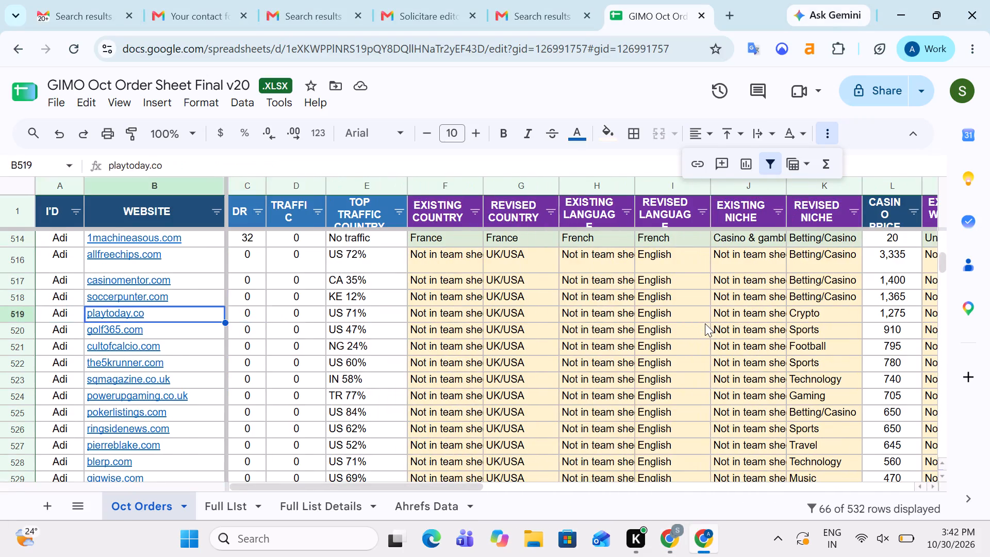
pyautogui.press('Right')
pyautogui.press('Right')
pyautogui.press('Right')
pyautogui.press('Right')
pyautogui.press('Right')
pyautogui.press('Right')
pyautogui.press('Left')
pyautogui.press('Left')
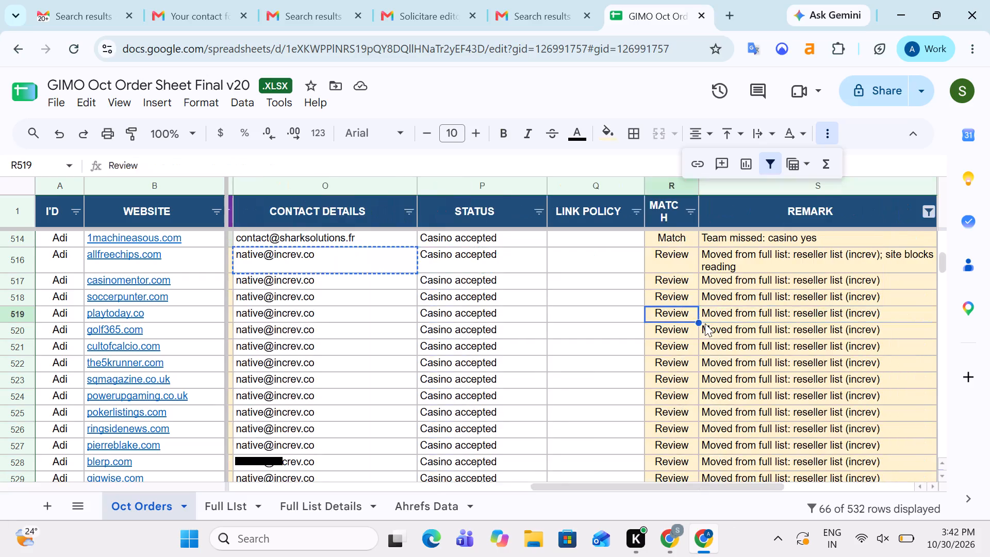
# Examine the match statuses and remarks of the rows above allfreechips.com, and trace the allfreechips.com row back to its ID column.
pyautogui.press('Up')
pyautogui.press('Up')
pyautogui.press('Up')
pyautogui.press('Up')
pyautogui.press('Up')
pyautogui.press('Up')
pyautogui.press('Up')
pyautogui.press('Up')
pyautogui.press('Up')
pyautogui.press('Up')
pyautogui.press('Up')
pyautogui.press('Down')
pyautogui.press('Down')
pyautogui.press('Down')
pyautogui.press('Down')
pyautogui.press('Down')
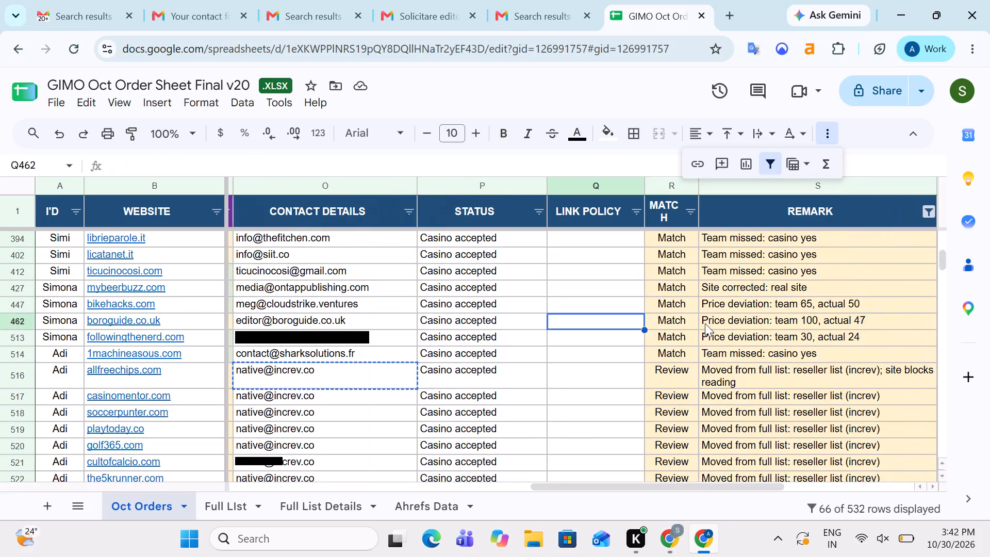
pyautogui.press('Down')
pyautogui.press('Down')
pyautogui.press('Down')
pyautogui.press('Right')
pyautogui.press('Left')
pyautogui.press('Left')
pyautogui.press('Left')
pyautogui.press('Left')
pyautogui.press('Left')
pyautogui.press('Left')
pyautogui.press('Left')
pyautogui.press('Left')
pyautogui.press('Left')
pyautogui.press('Left')
pyautogui.press('Left')
pyautogui.press('Left')
pyautogui.press('Left')
pyautogui.press('Left')
pyautogui.press('Left')
pyautogui.press('Left')
pyautogui.press('Left')
pyautogui.press('Left')
pyautogui.press('Left')
pyautogui.press('Left')
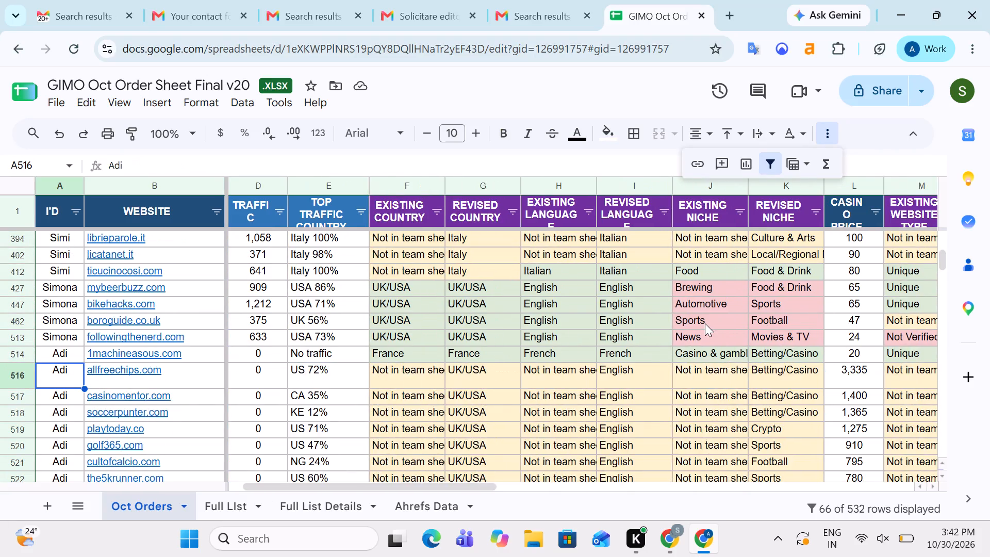
# Check the extent of the website block from allfreechips.com to gamelevate.com, and review the allfreechips.com row across to its remark and match status.
pyautogui.press('Right')
pyautogui.hotkey('ctrl', 'shift', 'Down')
pyautogui.press('Up')
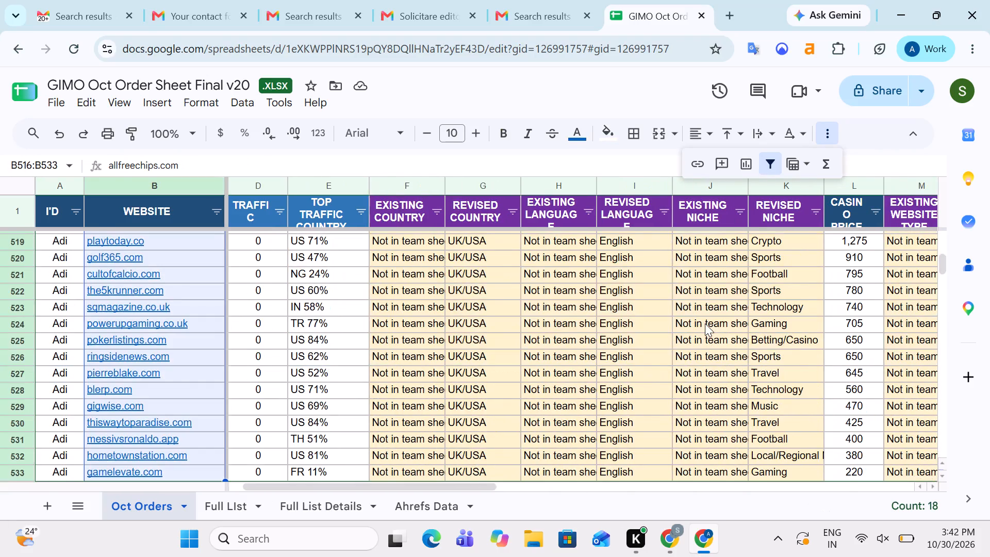
pyautogui.press('Down')
pyautogui.press('Right')
pyautogui.press('Right')
pyautogui.press('Right')
pyautogui.press('Right')
pyautogui.press('Right')
pyautogui.press('Right')
pyautogui.press('Right')
pyautogui.press('Right')
pyautogui.press('Right')
pyautogui.press('Right')
pyautogui.press('Right')
pyautogui.press('Right')
pyautogui.press('Right')
pyautogui.press('Right')
pyautogui.press('Right')
pyautogui.press('Right')
pyautogui.press('Right')
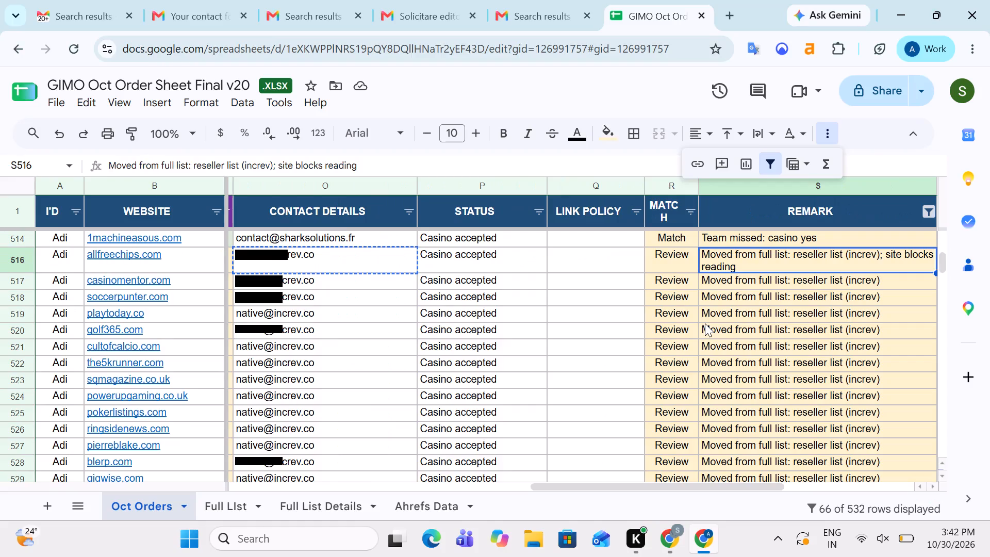
pyautogui.press('Left')
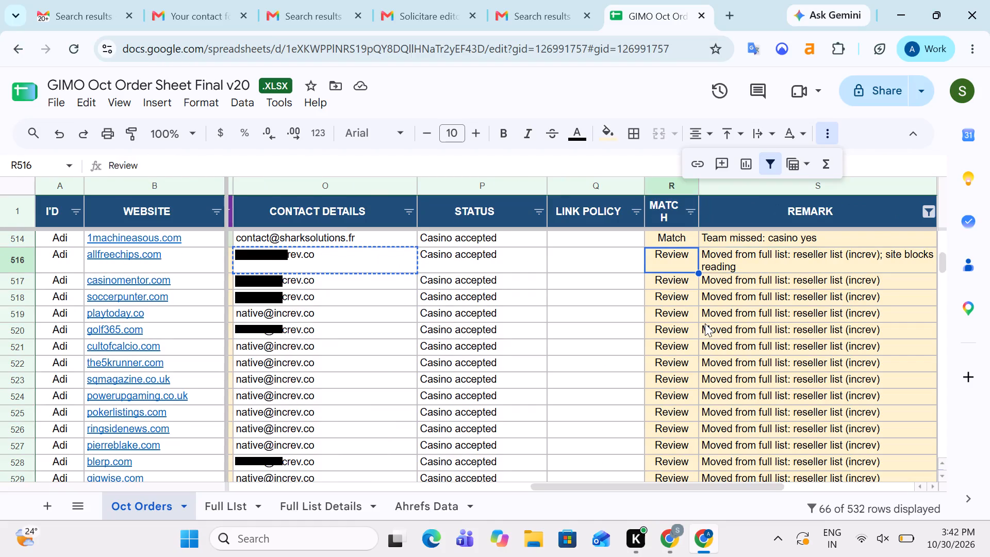
# Filter the Match column of Oct Orders to show only the rows marked Match, excluding Review.
pyautogui.press('Up')
pyautogui.press('Up')
pyautogui.press('Up')
pyautogui.press('Up')
pyautogui.press('Up')
pyautogui.press('Up')
pyautogui.press('Up')
pyautogui.press('Up')
pyautogui.press('Up')
pyautogui.press('Up')
pyautogui.press('Up')
pyautogui.press('Up')
pyautogui.press('Up')
pyautogui.press('Up')
pyautogui.press('Up')
pyautogui.press('Up')
pyautogui.press('Up')
pyautogui.press('Up')
pyautogui.press('Up')
pyautogui.press('Up')
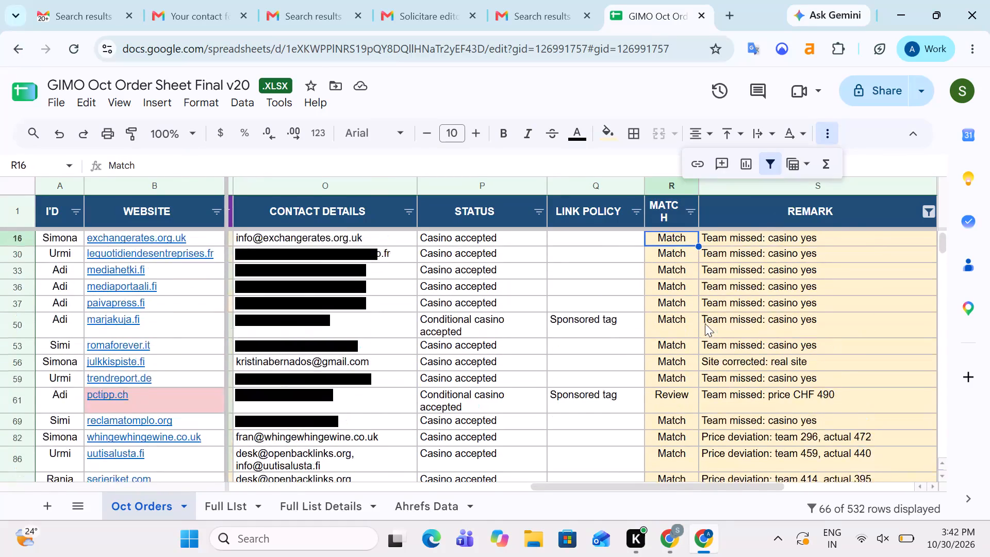
pyautogui.click(689, 211)
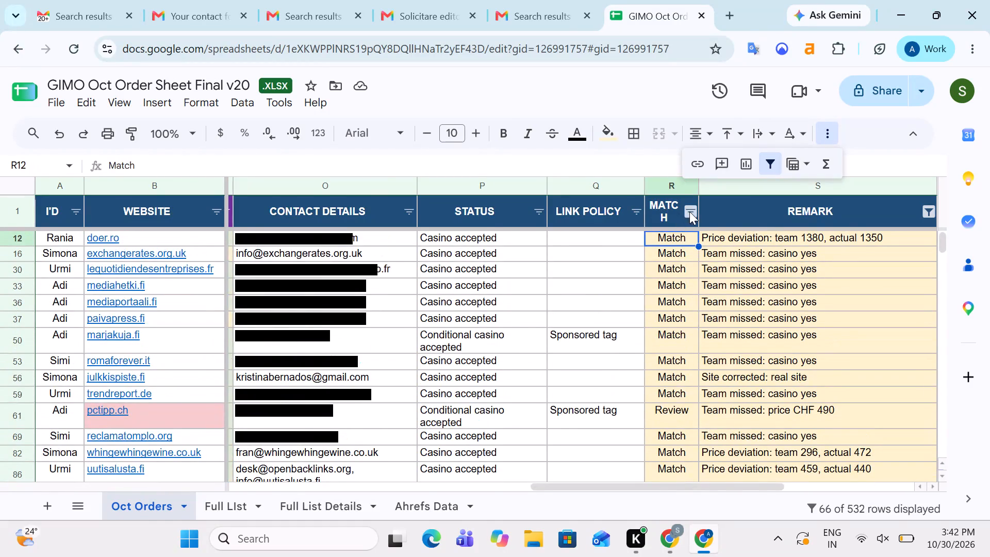
pyautogui.scroll(-6, 630, 354)
pyautogui.click(573, 385)
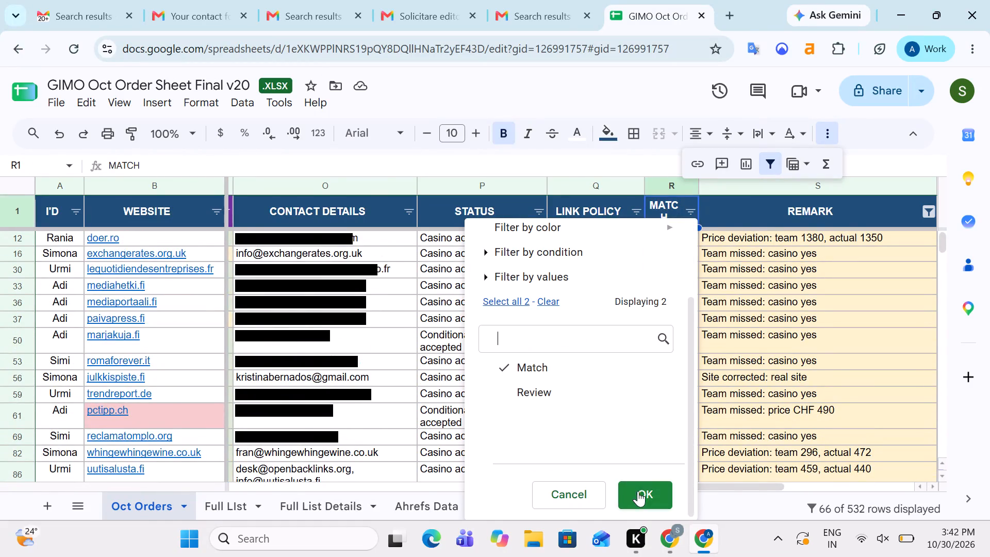
pyautogui.click(638, 491)
# Clear the Remark cells of all filtered Match rows, from lessentieldeleco.fr through 1machineasous.com.
pyautogui.press('Down')
pyautogui.press('Up')
pyautogui.press('Down')
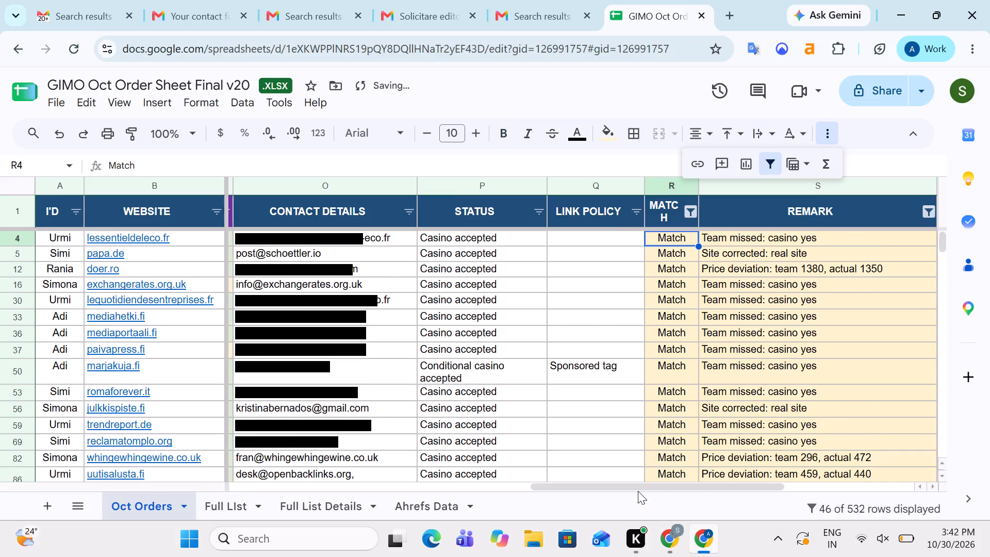
pyautogui.hotkey('ctrl', 'shift', 'Down')
pyautogui.press('Up')
pyautogui.press('Down')
pyautogui.press('Right')
pyautogui.press('Up')
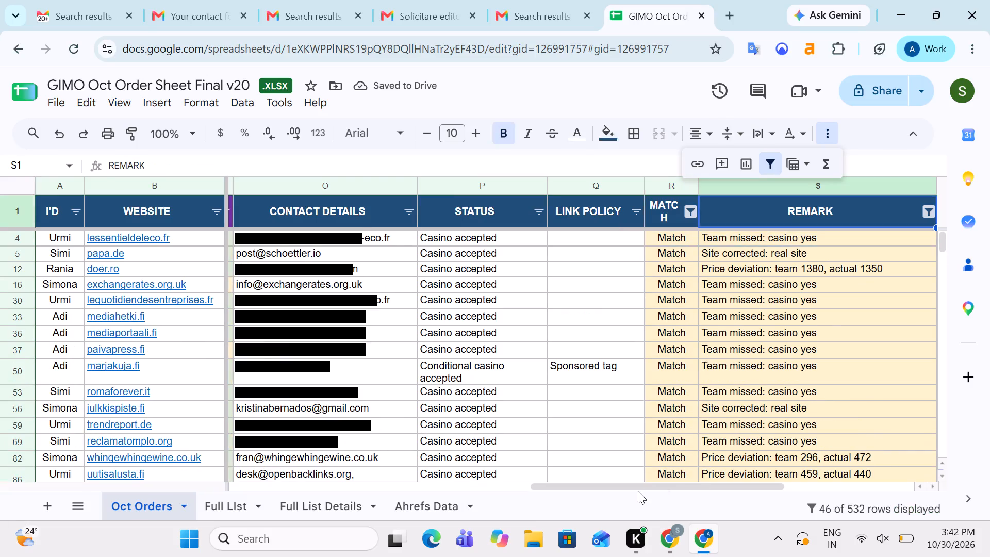
pyautogui.press('Down')
pyautogui.hotkey('ctrl', 'shift', 'Down')
pyautogui.press('Delete')
pyautogui.press('Up')
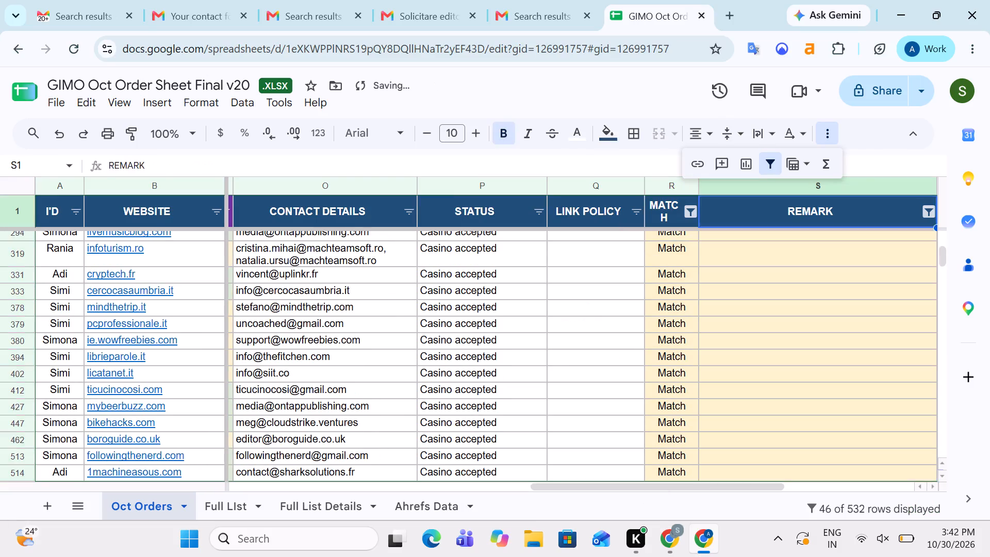
# Fill the Match and Remark cells of all filtered Match rows, lessentieldeleco.fr through 1machineasous.com, with light green.
pyautogui.press('Down')
pyautogui.press('Left')
pyautogui.press('Up')
pyautogui.press('Down')
pyautogui.hotkey('shift', 'Right')
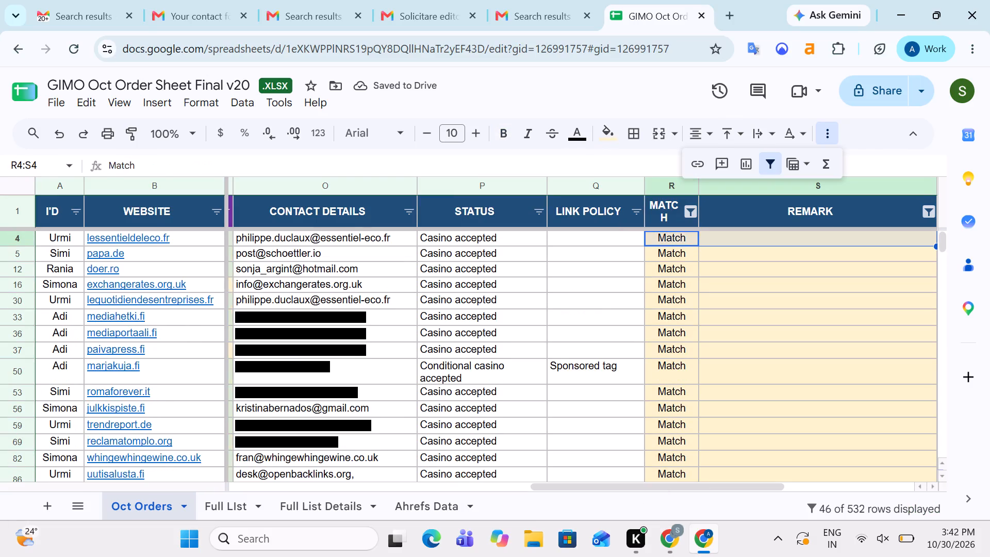
pyautogui.press('Down')
pyautogui.press('Up')
pyautogui.hotkey('shift', 'Right')
pyautogui.hotkey('ctrl', 'shift', 'Down')
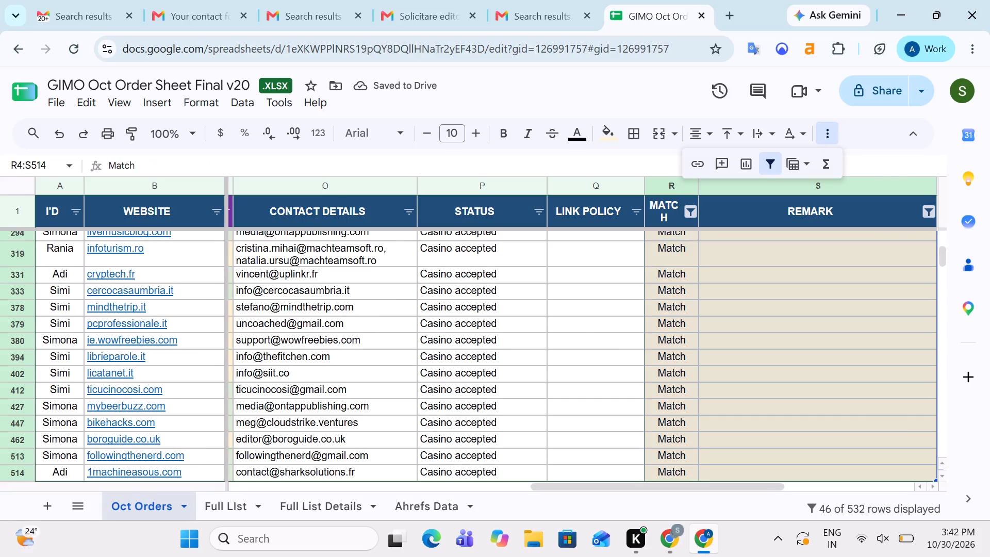
pyautogui.click(609, 126)
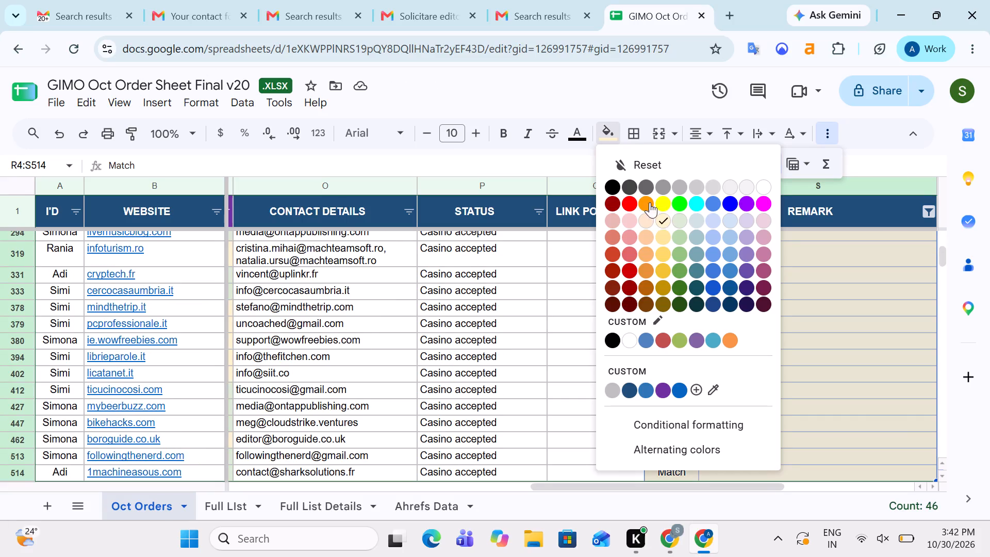
pyautogui.click(678, 225)
pyautogui.click(703, 316)
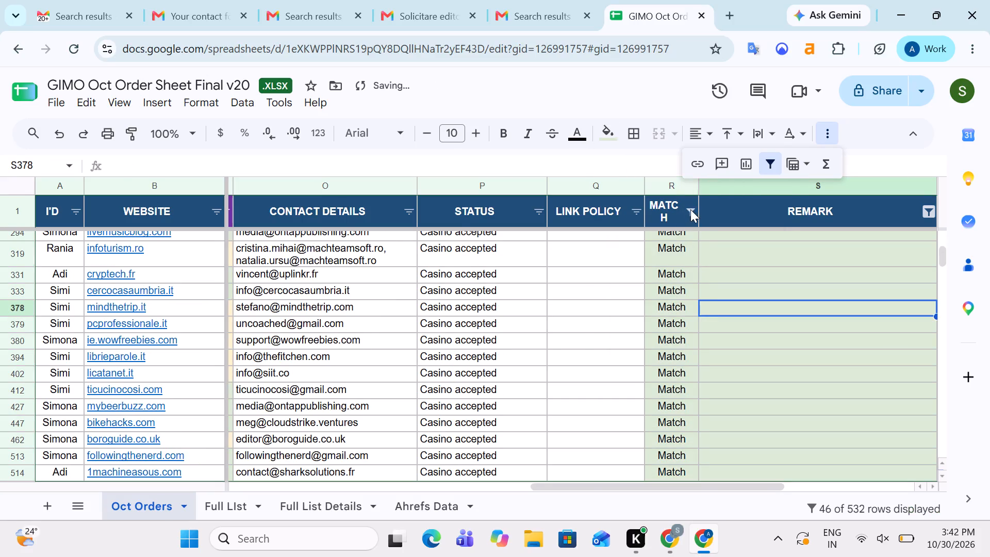
# Switch the Match column filter to show only the rows marked Review, excluding Match.
pyautogui.click(692, 211)
pyautogui.scroll(-3, 558, 381)
pyautogui.click(524, 369)
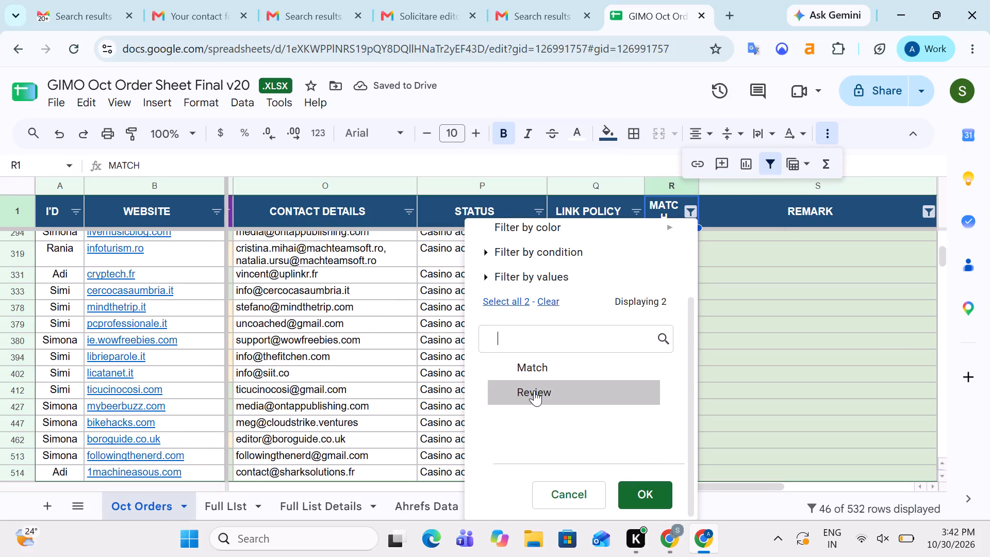
pyautogui.click(534, 390)
pyautogui.click(630, 495)
pyautogui.scroll(-7, 739, 380)
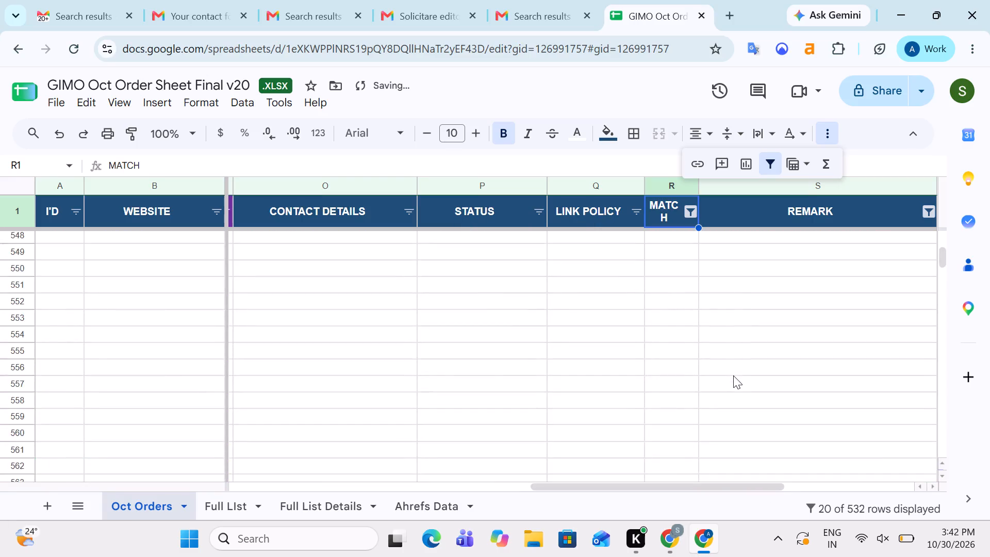
pyautogui.scroll(15, 733, 375)
# Review the pctipp.ch and g3newswire.com rows across their remarks, Gmail thread cells and the side notes beside them.
pyautogui.click(788, 251)
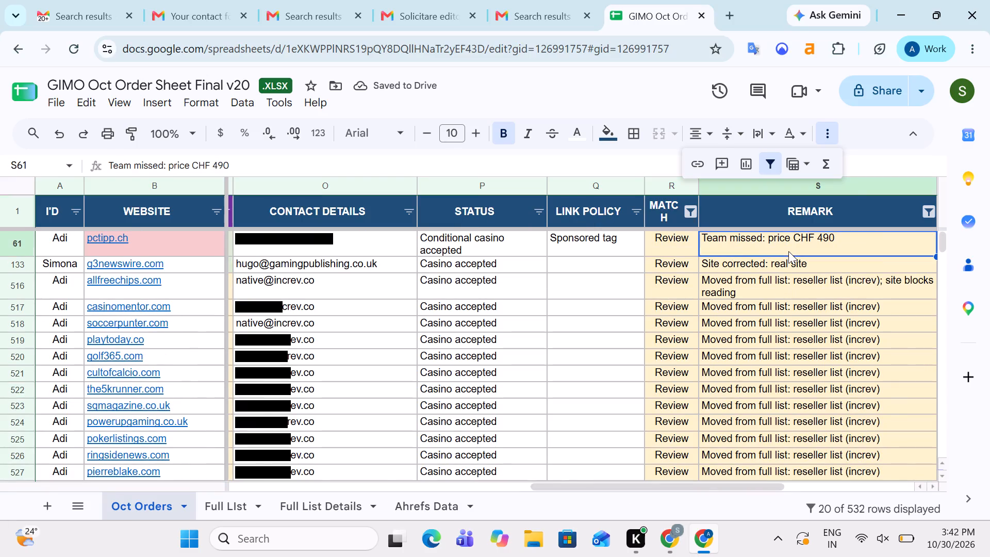
pyautogui.press('Right')
pyautogui.press('Right')
pyautogui.press('Right')
pyautogui.press('Right')
pyautogui.press('Right')
pyautogui.press('Left')
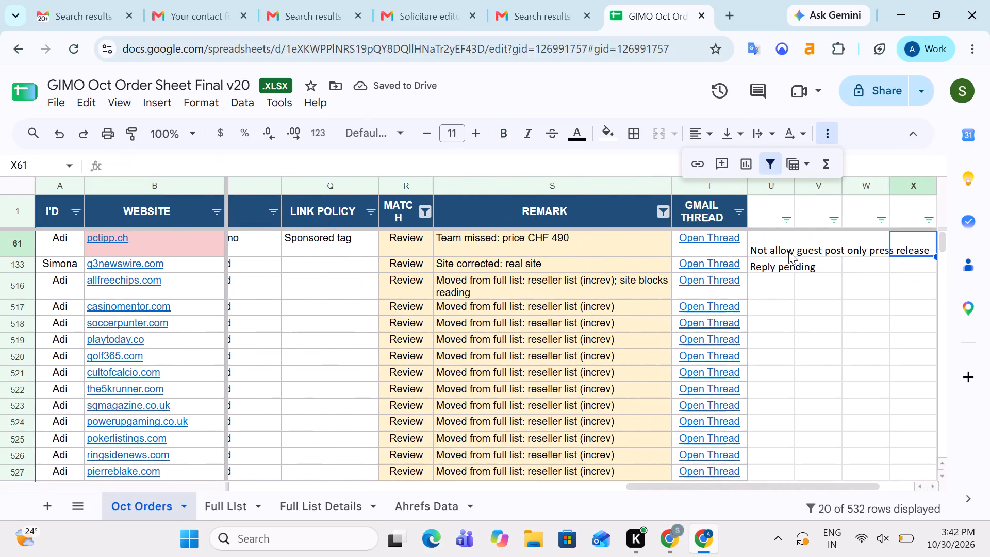
pyautogui.press('Left')
pyautogui.press('Left')
pyautogui.press('Right')
pyautogui.press('Down')
pyautogui.press('Left')
pyautogui.press('Left')
pyautogui.press('Left')
pyautogui.press('Left')
pyautogui.press('Left')
pyautogui.press('Left')
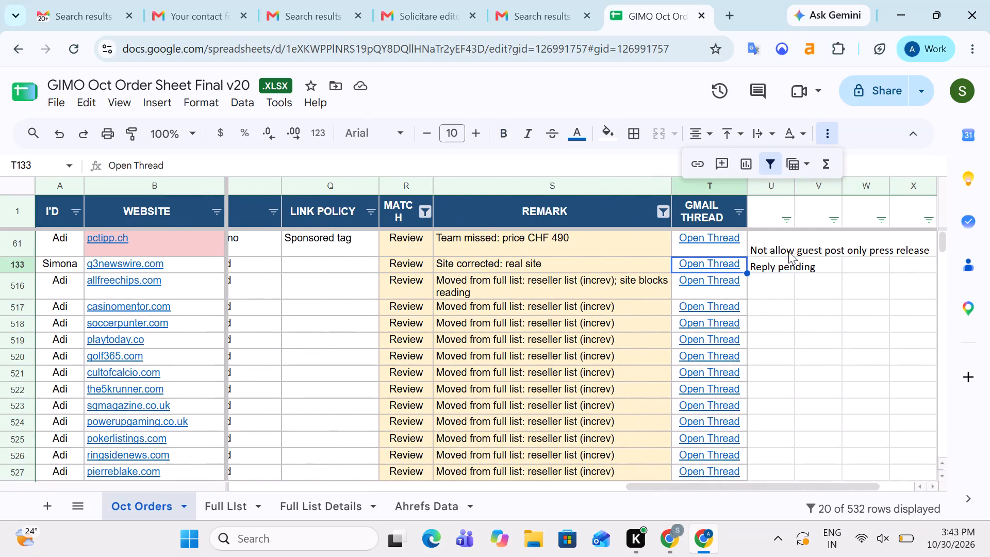
pyautogui.press('Right')
pyautogui.press('Right')
pyautogui.press('Right')
pyautogui.press('Down')
pyautogui.press('Left')
pyautogui.press('Right')
# Scan the Remark column down past the end of the Review rows and back up, ending at the allfreechips.com match status.
pyautogui.press('Down')
pyautogui.press('Down')
pyautogui.press('Down')
pyautogui.press('Down')
pyautogui.press('Down')
pyautogui.press('Down')
pyautogui.press('Down')
pyautogui.press('Down')
pyautogui.press('Down')
pyautogui.press('Down')
pyautogui.press('Down')
pyautogui.press('Down')
pyautogui.press('Down')
pyautogui.press('Down')
pyautogui.press('Down')
pyautogui.press('Down')
pyautogui.press('Down')
pyautogui.press('Down')
pyautogui.press('Down')
pyautogui.press('Down')
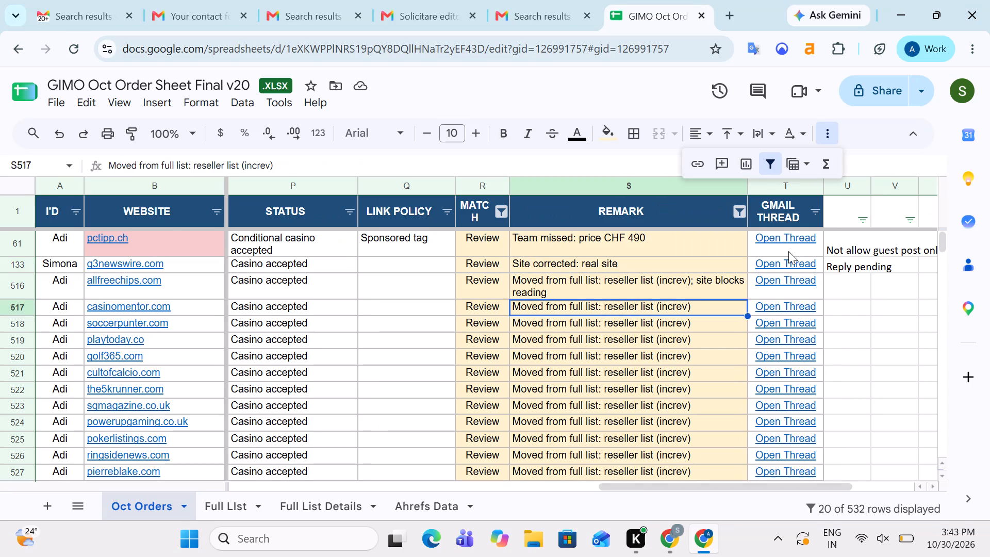
pyautogui.press('Up')
pyautogui.press('Up')
pyautogui.press('Up')
pyautogui.press('Up')
pyautogui.press('Up')
pyautogui.press('Up')
pyautogui.press('Up')
pyautogui.press('Up')
pyautogui.press('Up')
pyautogui.press('Up')
pyautogui.press('Up')
pyautogui.press('Up')
pyautogui.press('Up')
pyautogui.press('Up')
pyautogui.press('Up')
pyautogui.press('Up')
pyautogui.press('Up')
pyautogui.press('Up')
pyautogui.press('Up')
pyautogui.press('Up')
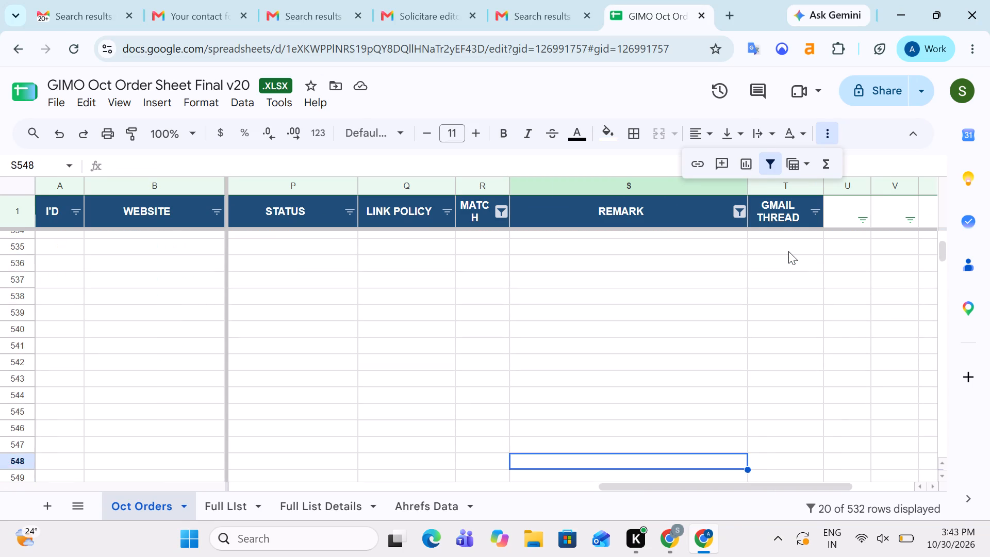
pyautogui.press('Down')
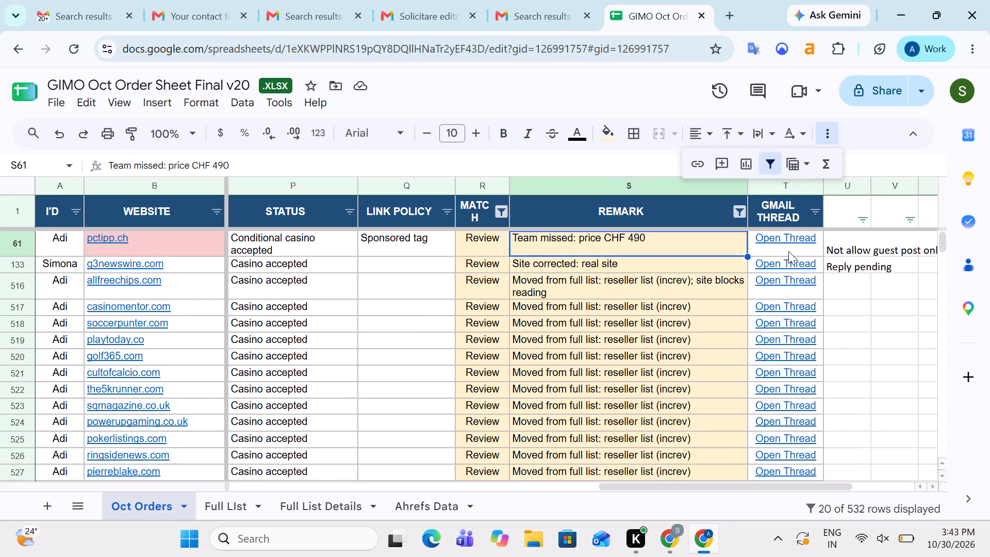
pyautogui.press('Down')
pyautogui.press('Down')
pyautogui.press('Left')
pyautogui.press('Right')
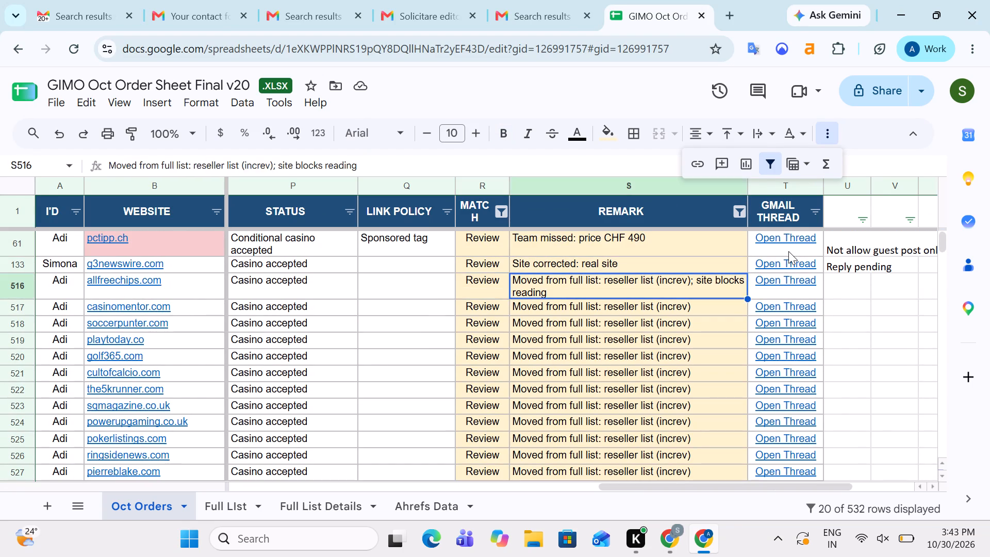
pyautogui.press('Left')
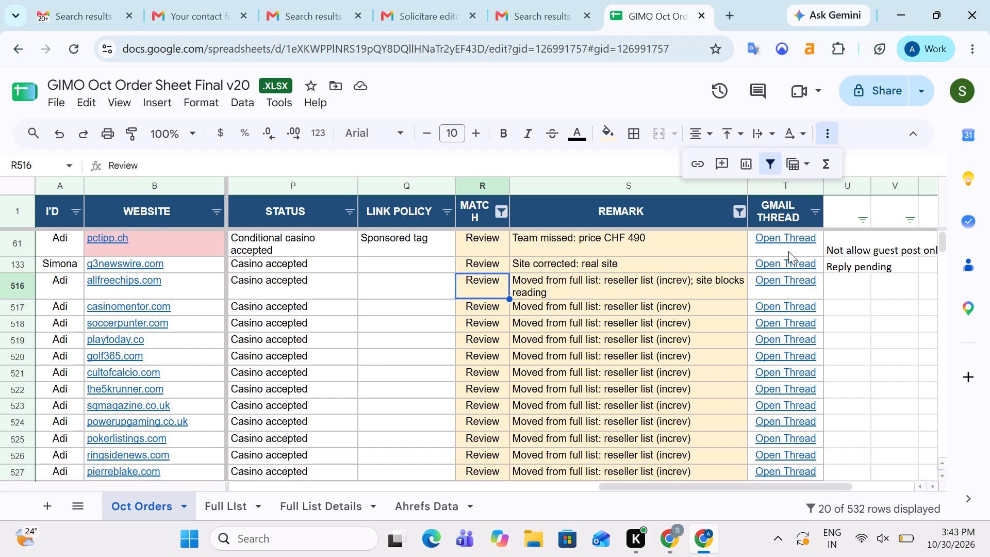
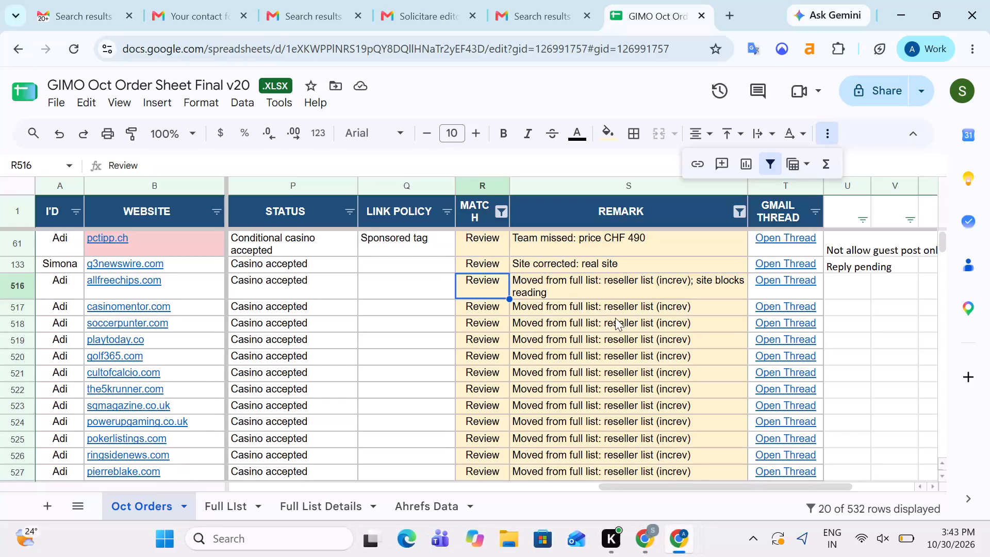
# Examine the Review rows moved from the full list and compare their contact details with the increv.co entries in New Master Sheet - Data Collection.
pyautogui.scroll(-1, 615, 318)
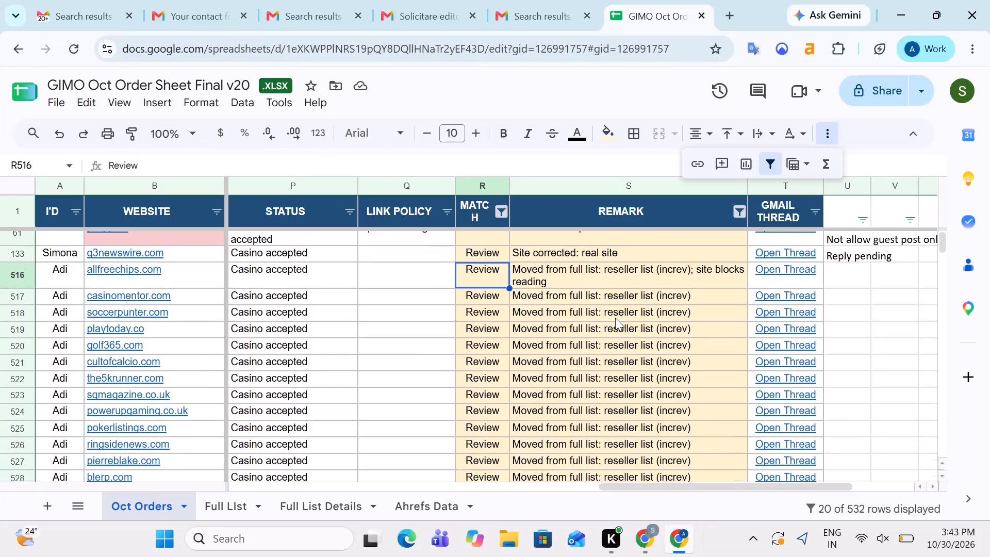
pyautogui.scroll(-1, 615, 318)
pyautogui.scroll(2, 615, 318)
pyautogui.scroll(-3, 615, 318)
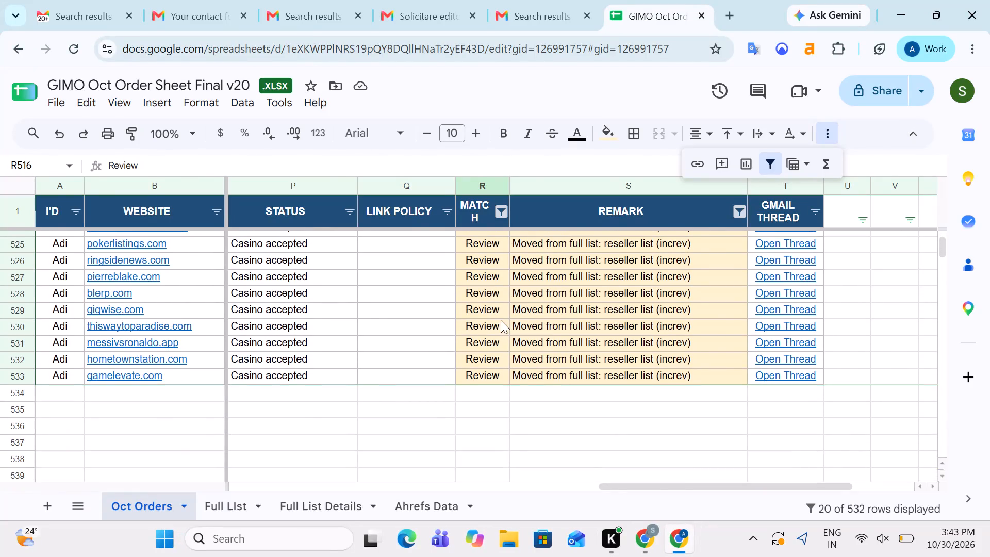
pyautogui.hscroll(3, 501, 320)
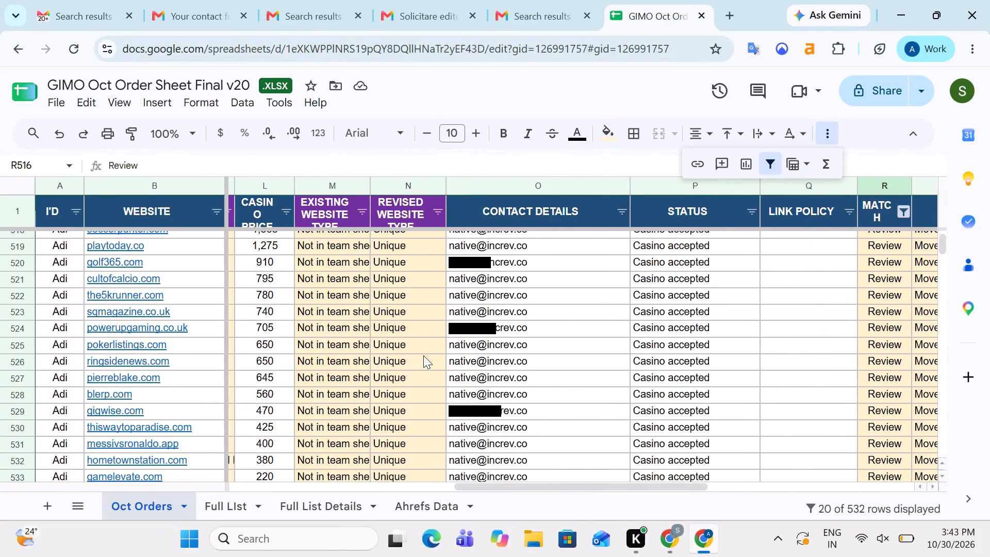
pyautogui.hotkey('alt', 'Tab')
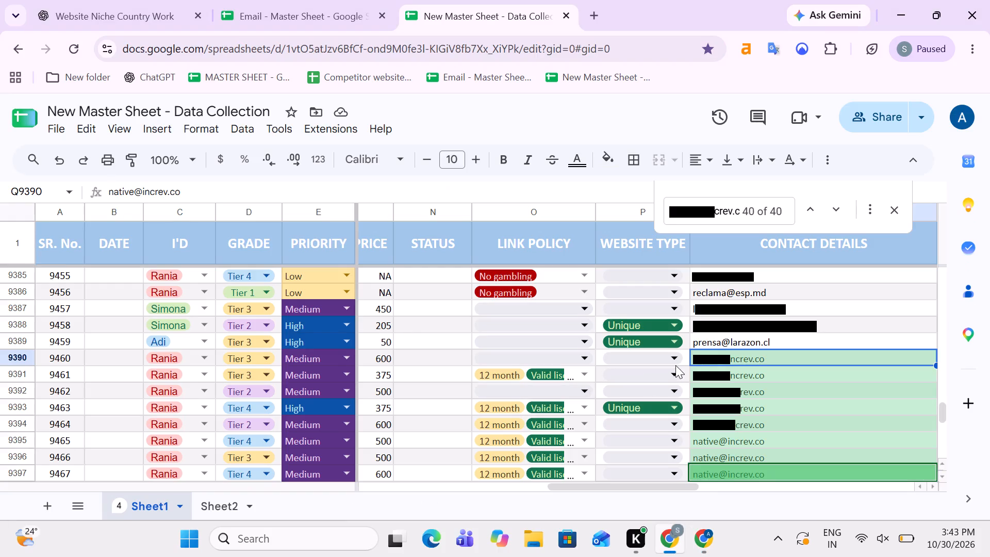
pyautogui.scroll(-1, 754, 378)
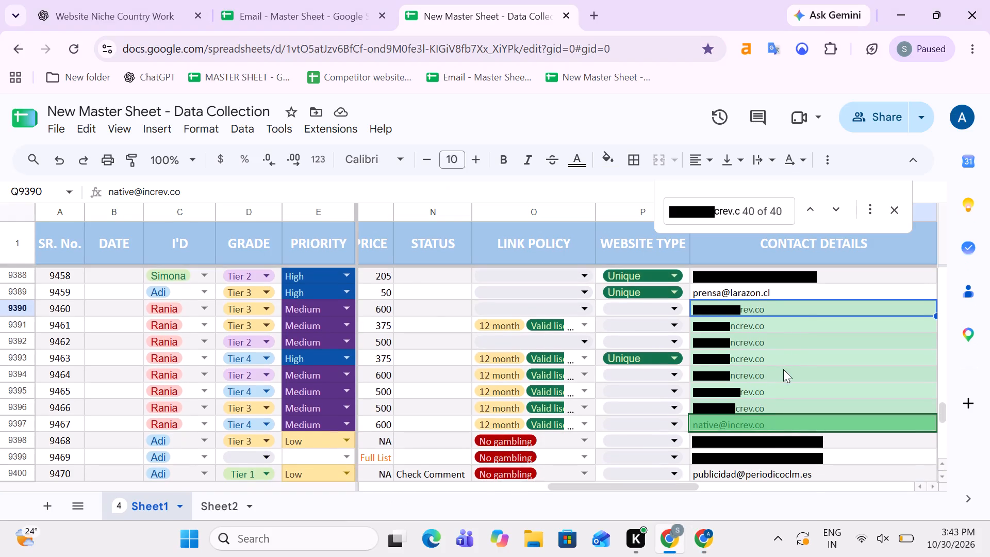
pyautogui.hotkey('alt', 'Tab')
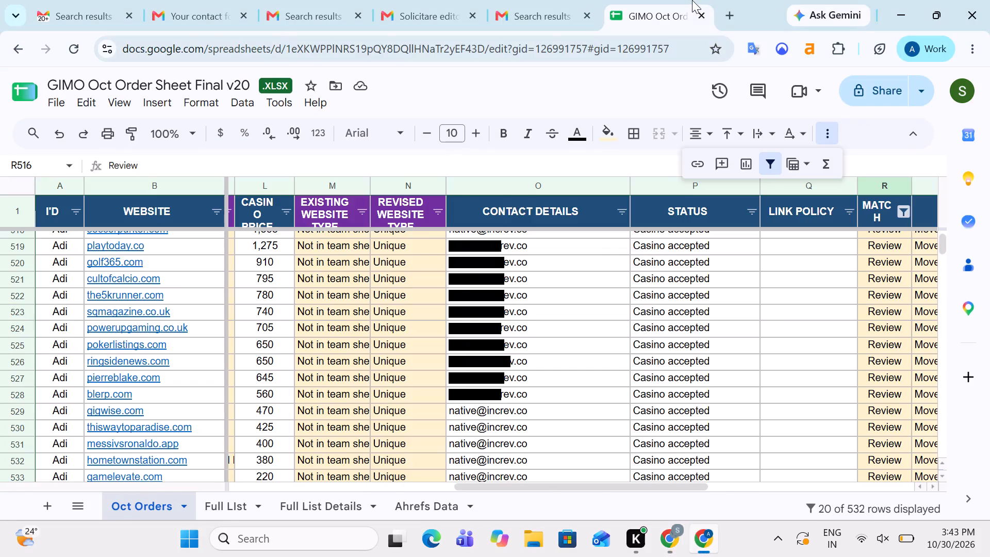
pyautogui.hscroll(-1, 681, 188)
pyautogui.hscroll(-2, 744, 334)
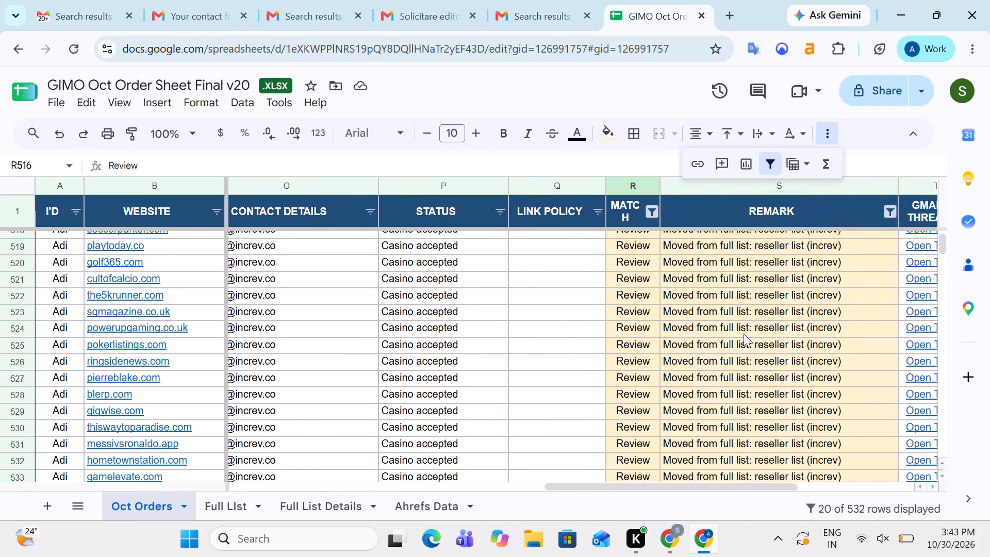
pyautogui.scroll(5, 744, 334)
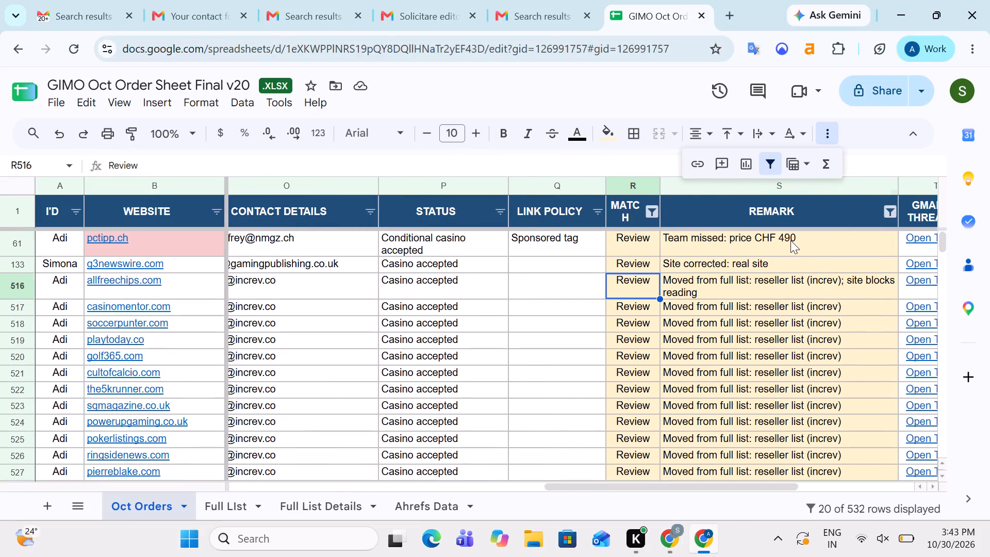
# Review the pctipp.ch row, from its remark and the notes beside the Gmail thread link back across its earlier columns.
pyautogui.click(790, 240)
pyautogui.press('Right')
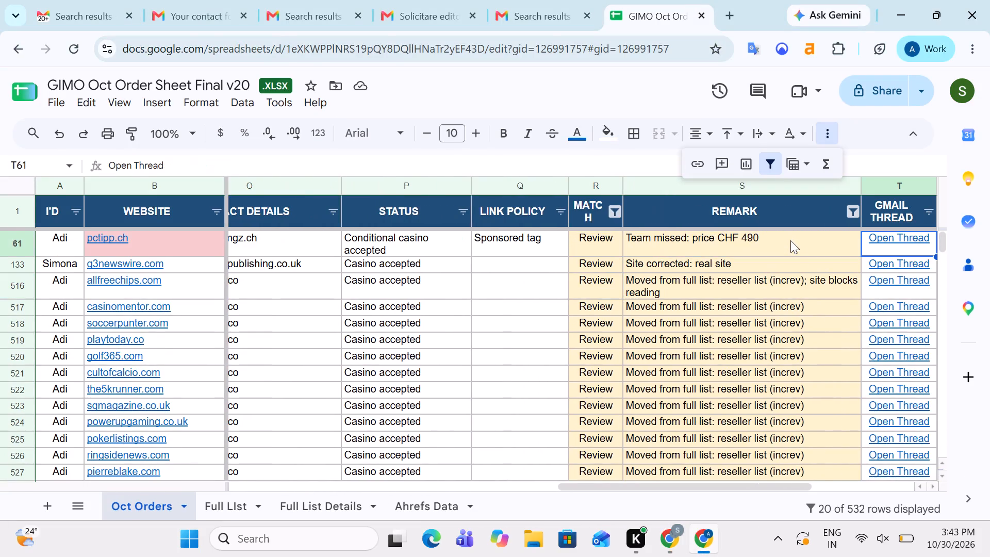
pyautogui.press('Left')
pyautogui.press('Right')
pyautogui.press('Right')
pyautogui.press('Right')
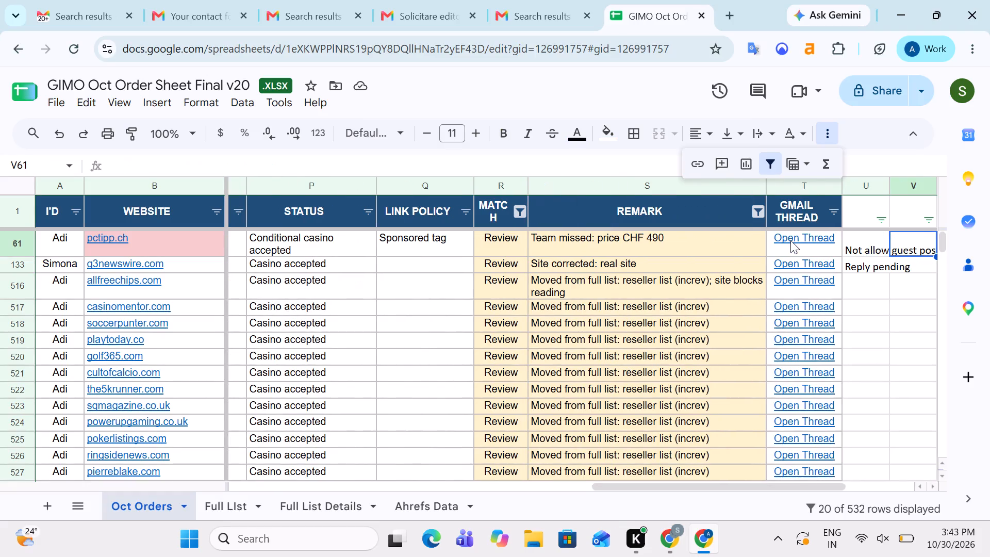
pyautogui.press('Left')
pyautogui.press('Left')
pyautogui.press('Left')
pyautogui.press('Left')
pyautogui.press('Left')
pyautogui.press('Left')
pyautogui.press('Left')
pyautogui.press('Left')
pyautogui.press('Left')
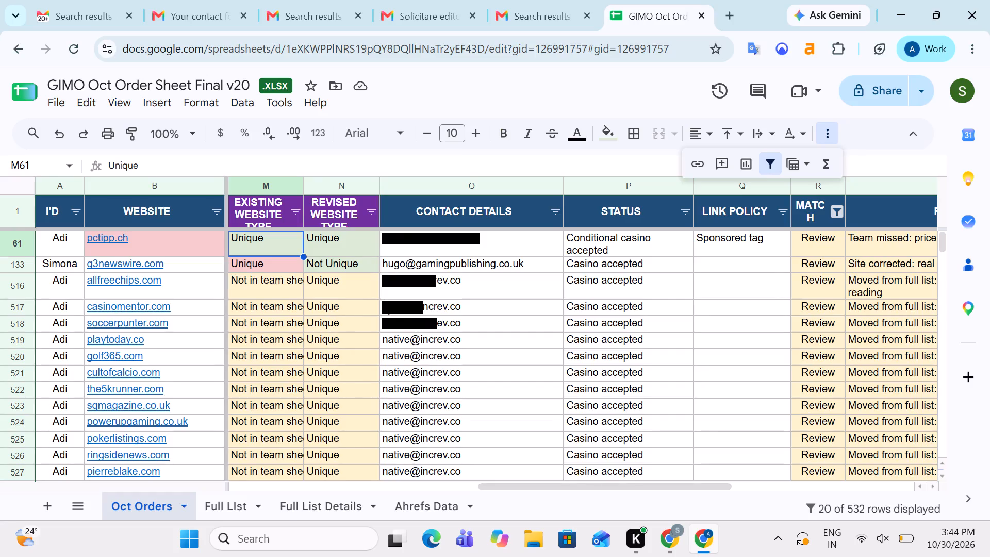
pyautogui.hscroll(-1, 349, 306)
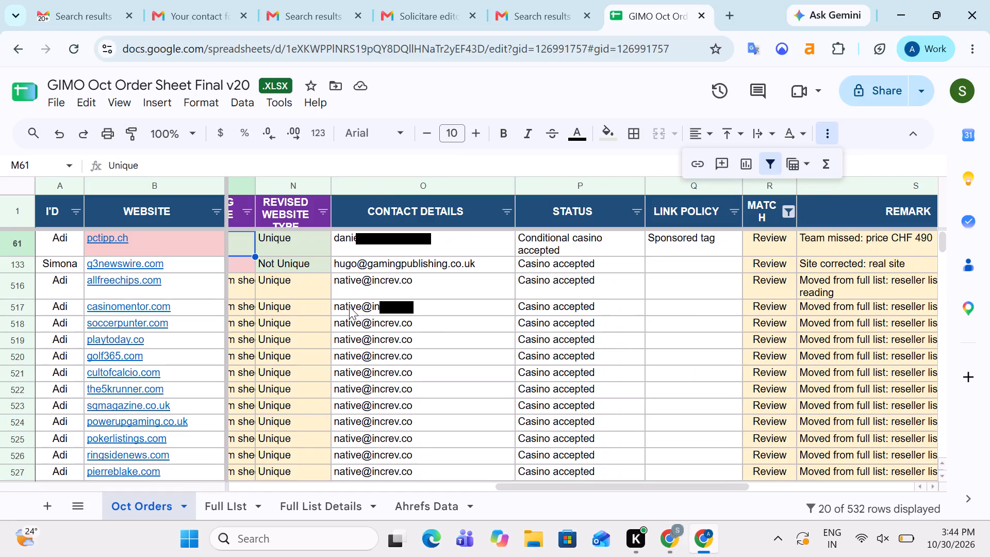
pyautogui.hscroll(-4, 712, 254)
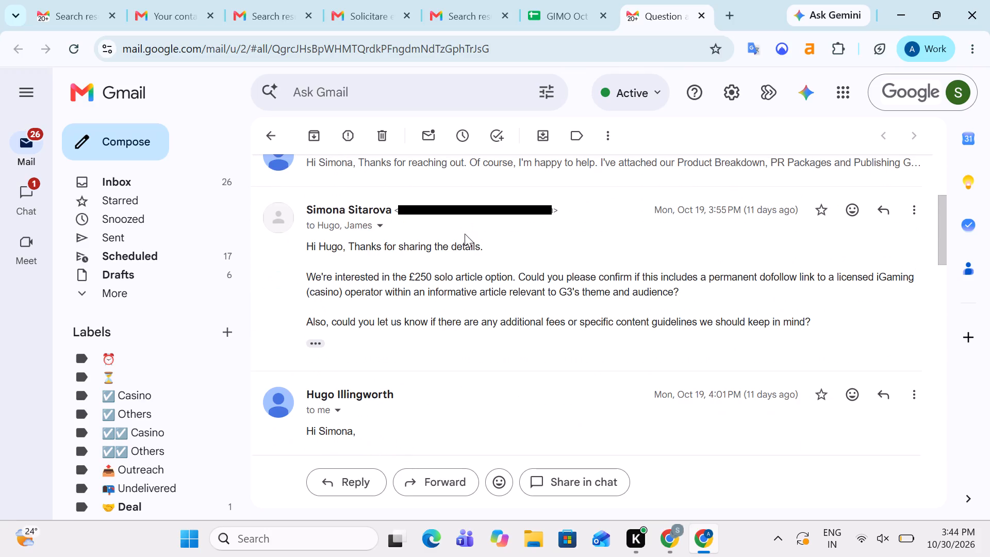
# Examine the g3newswire.com Gmail thread, expanding the publisher's Oct 16 reply to check its message and PDF attachments.
pyautogui.scroll(1, 511, 314)
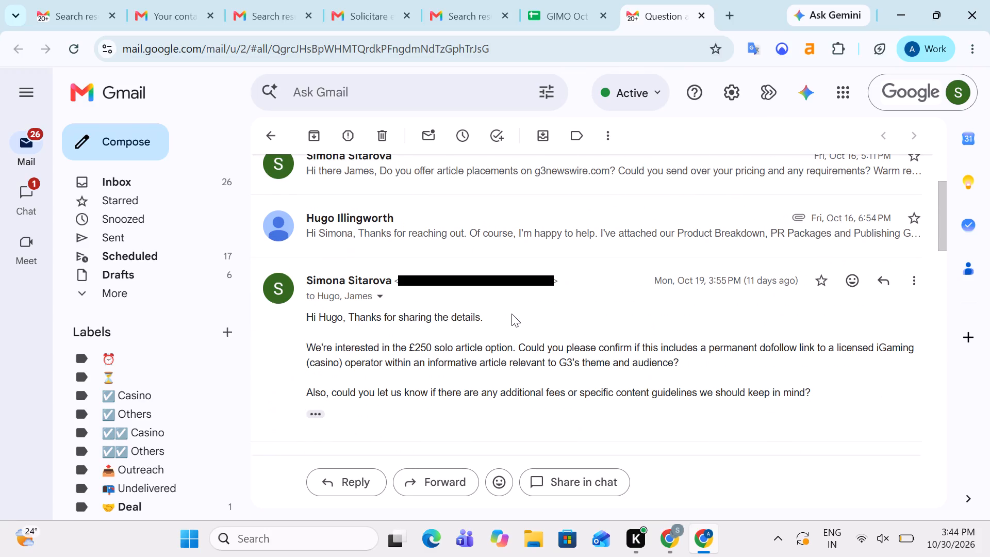
pyautogui.click(519, 222)
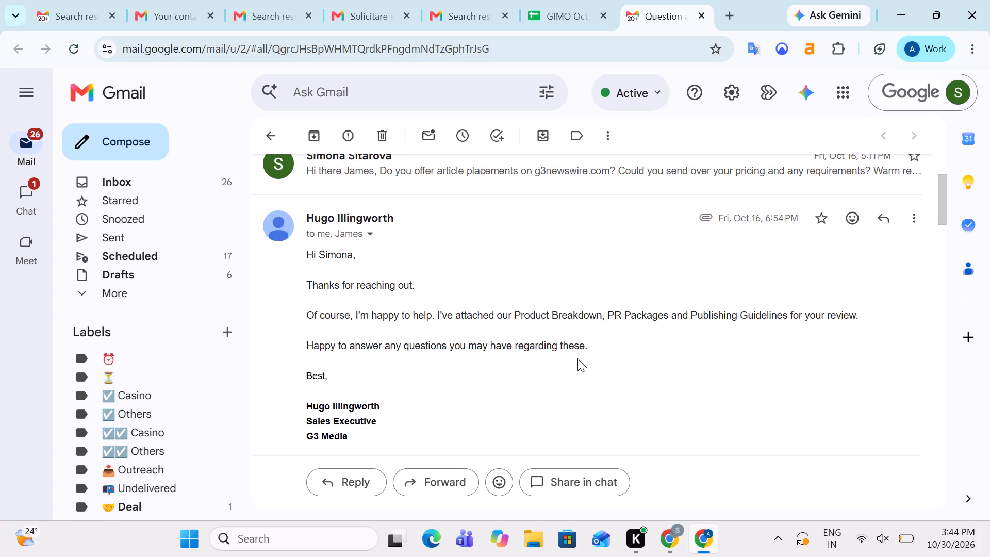
pyautogui.scroll(-2, 577, 358)
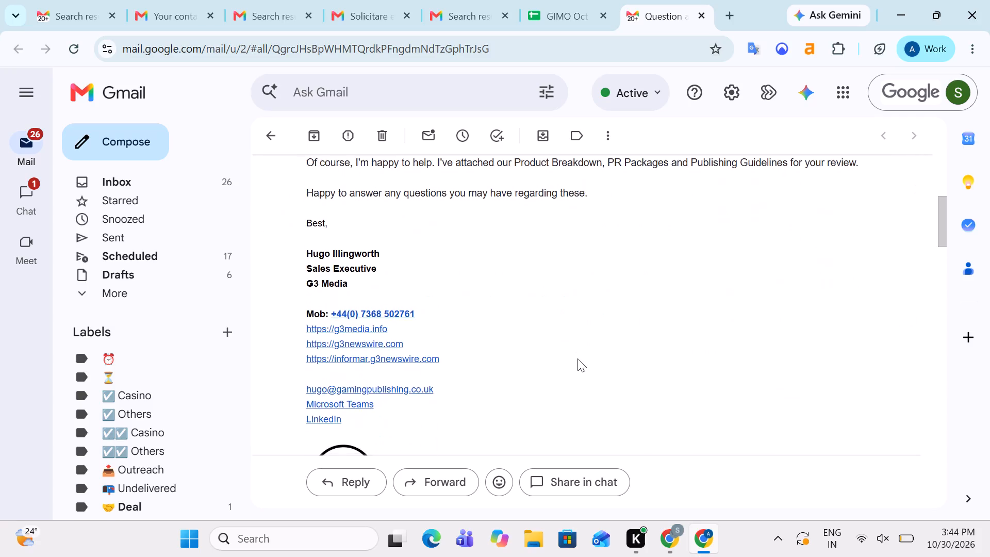
pyautogui.scroll(-2, 501, 298)
pyautogui.scroll(-2, 484, 211)
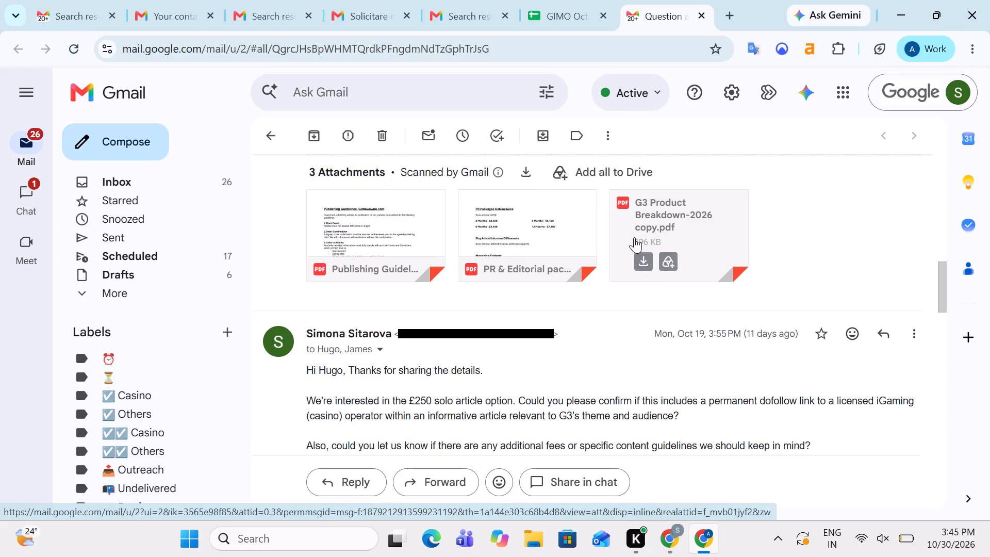
pyautogui.scroll(1, 634, 237)
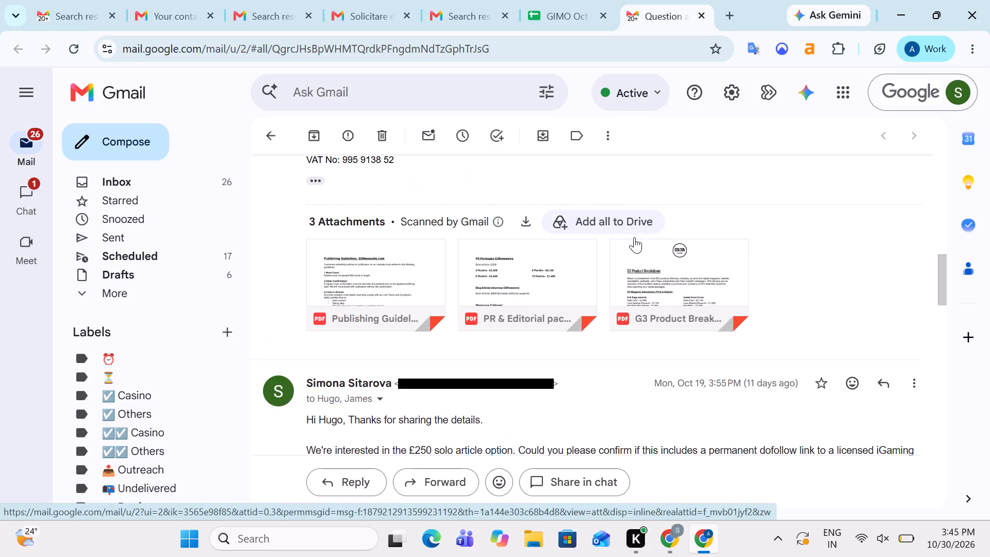
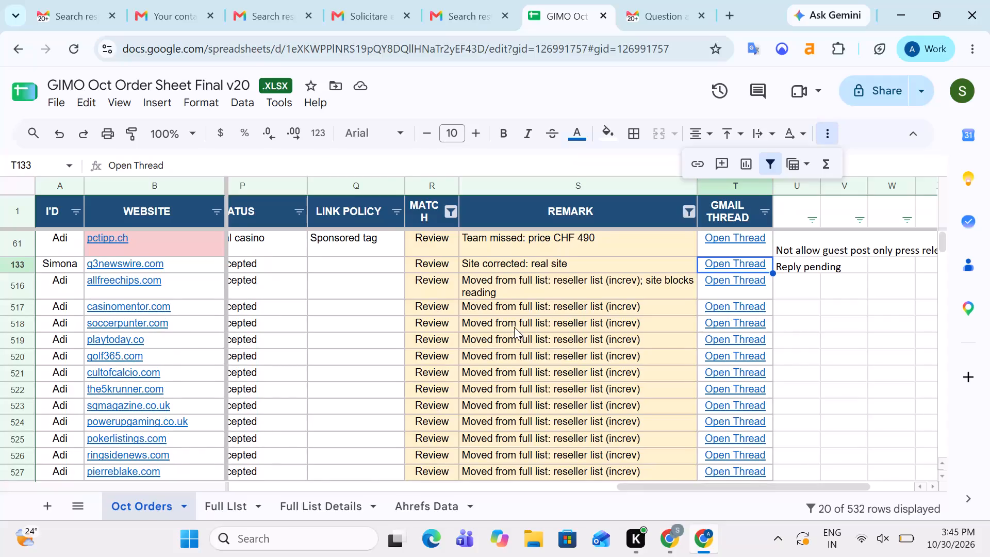
# Review the filtered Review rows across their niche, casino price, website type, contact details, status and remark columns.
pyautogui.hscroll(5, 514, 327)
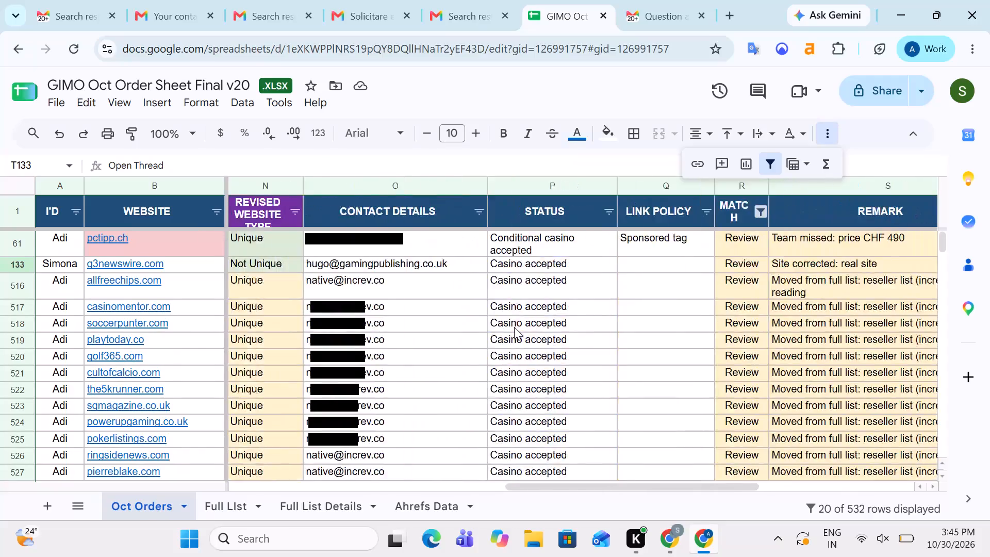
pyautogui.hscroll(-4, 514, 327)
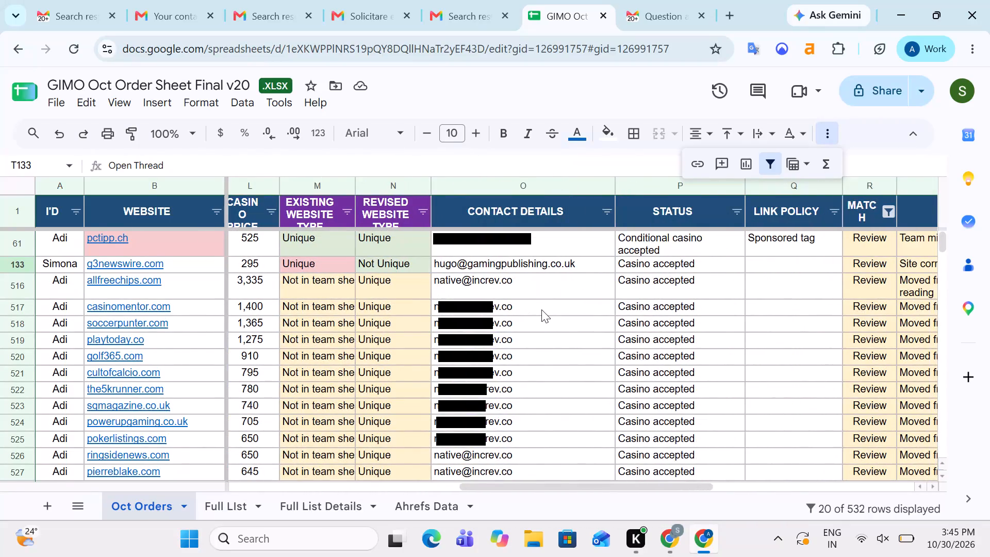
pyautogui.hscroll(-1, 541, 309)
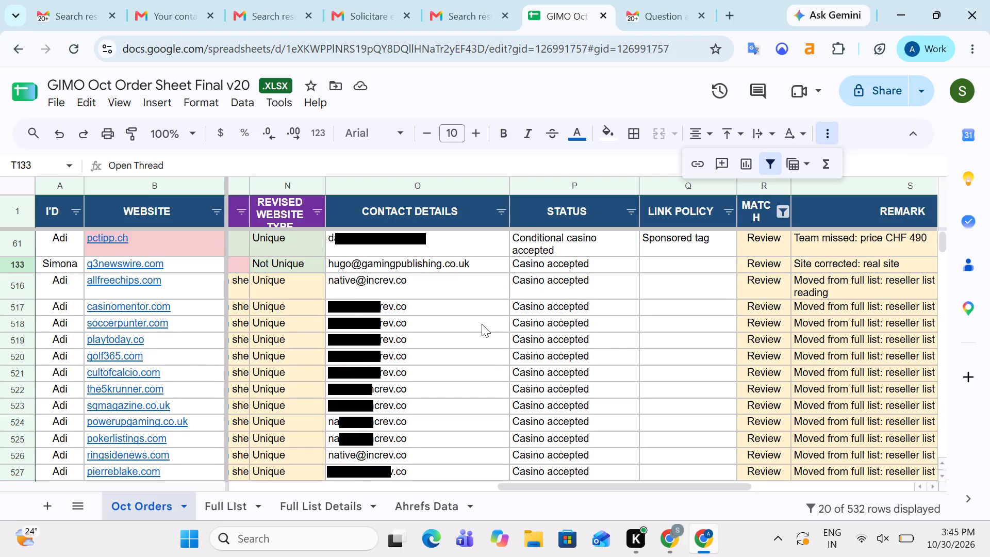
pyautogui.hscroll(1, 482, 324)
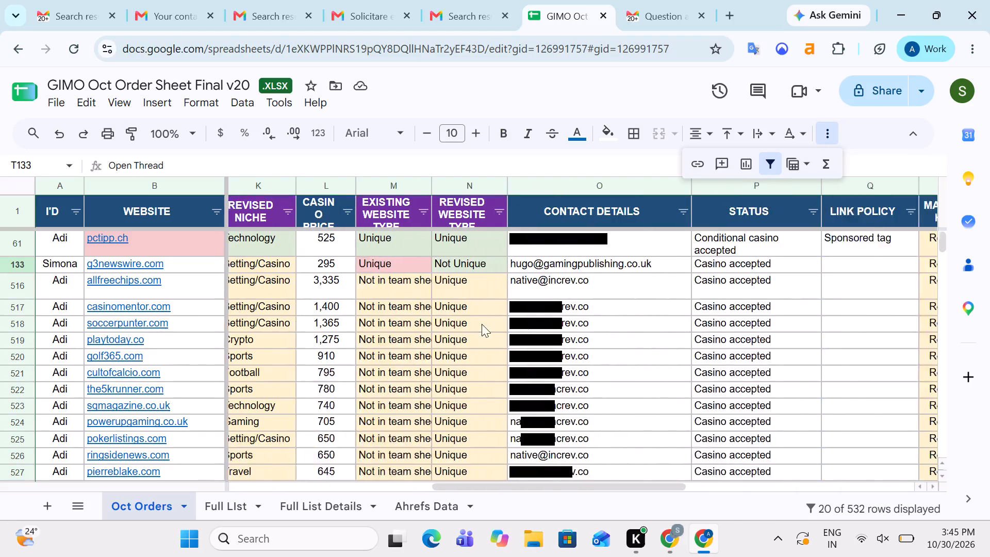
pyautogui.hscroll(1, 482, 324)
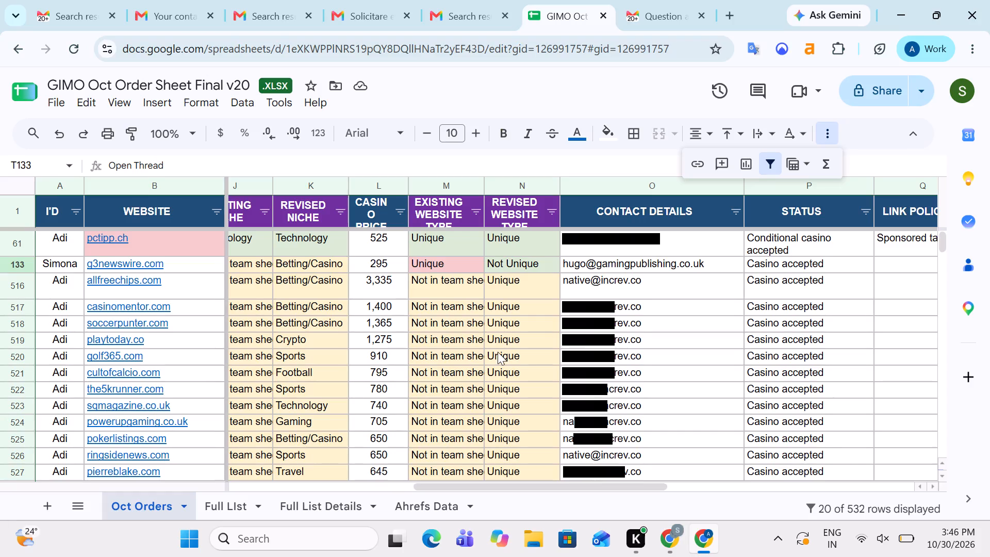
# Examine the filtered Review rows from pctipp.ch down to gamelevate.com, checking their remarks, status, contact details, website types and casino prices.
pyautogui.hscroll(-4, 406, 349)
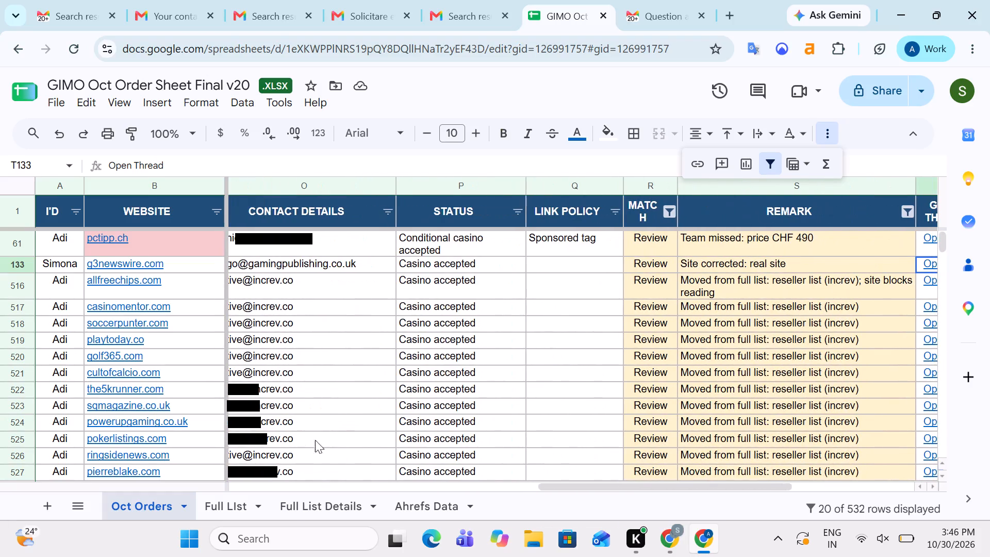
pyautogui.hscroll(2, 383, 445)
pyautogui.hscroll(-1, 551, 423)
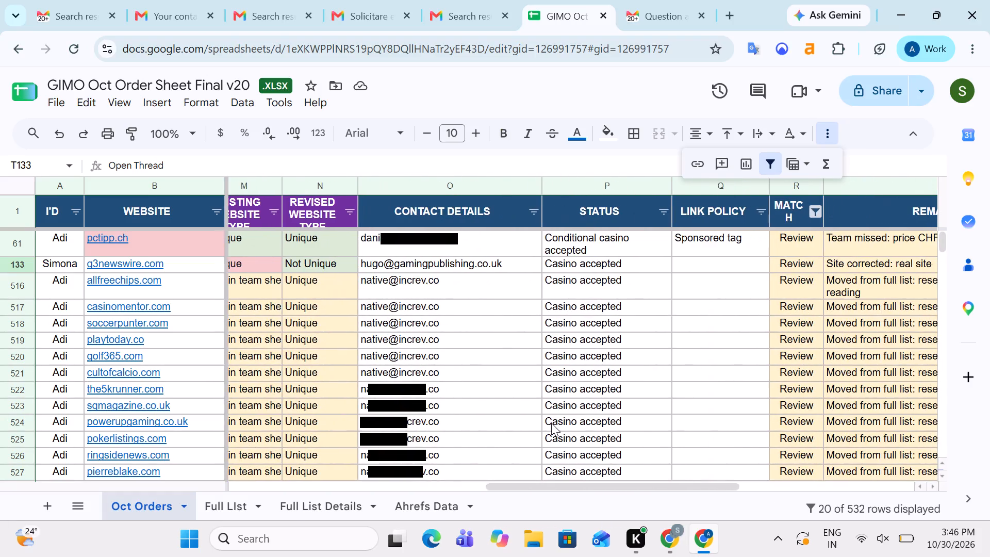
pyautogui.hscroll(1, 563, 362)
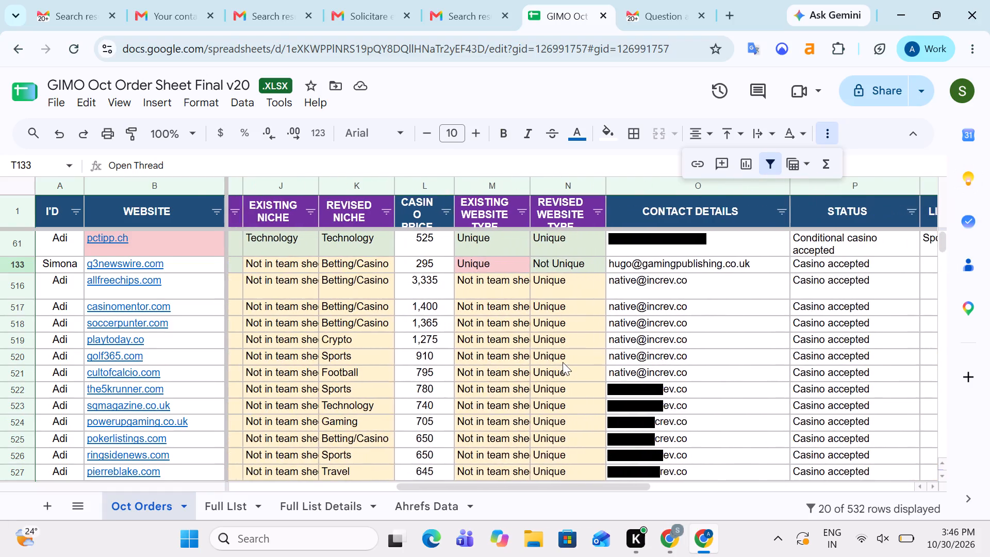
pyautogui.hscroll(1, 563, 362)
pyautogui.scroll(-1, 463, 374)
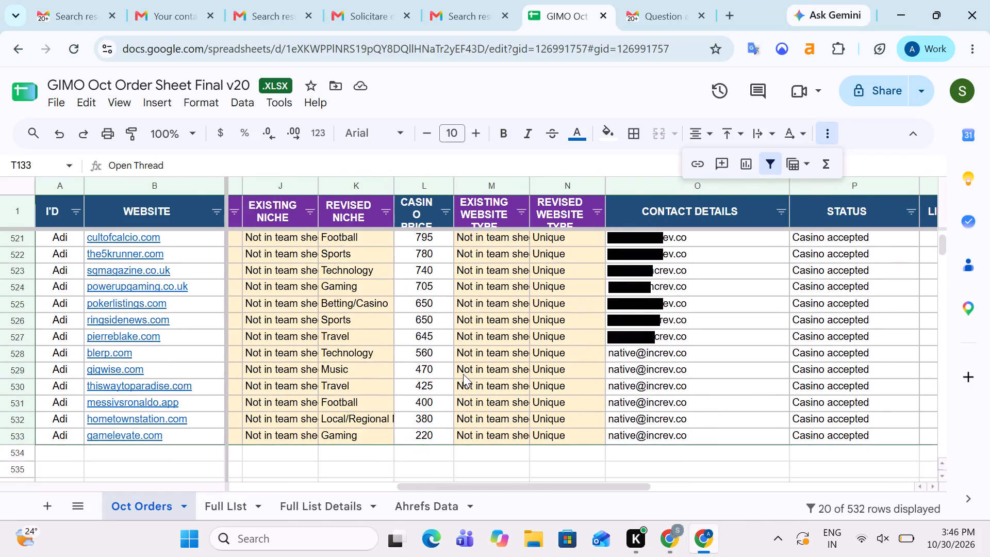
pyautogui.scroll(3, 463, 374)
pyautogui.scroll(-1, 527, 358)
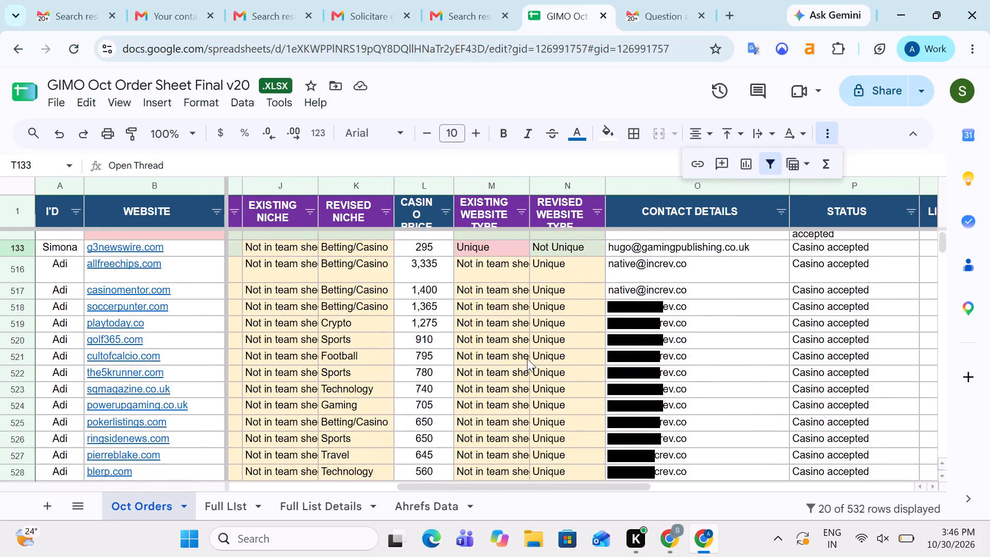
pyautogui.scroll(-1, 527, 358)
pyautogui.hscroll(2, 495, 403)
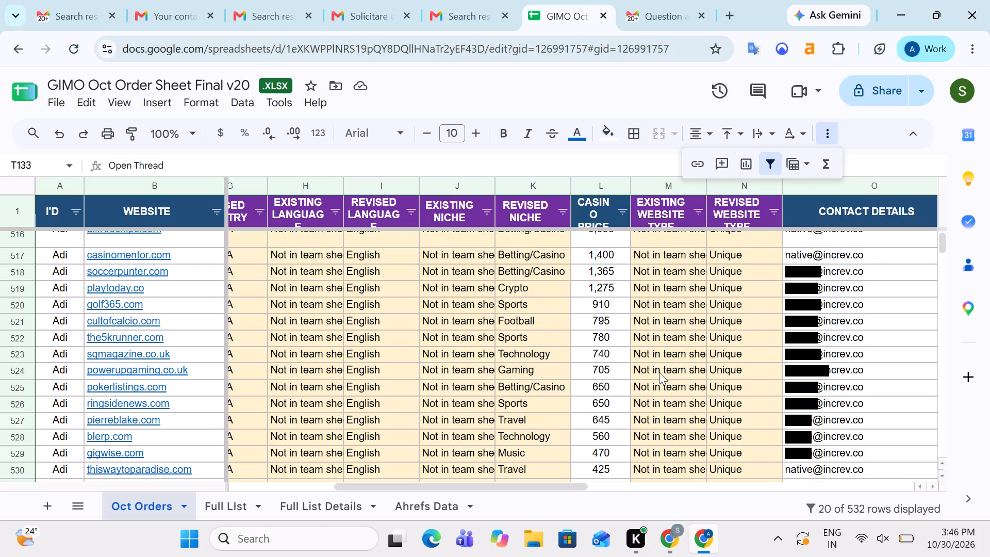
pyautogui.scroll(1, 661, 317)
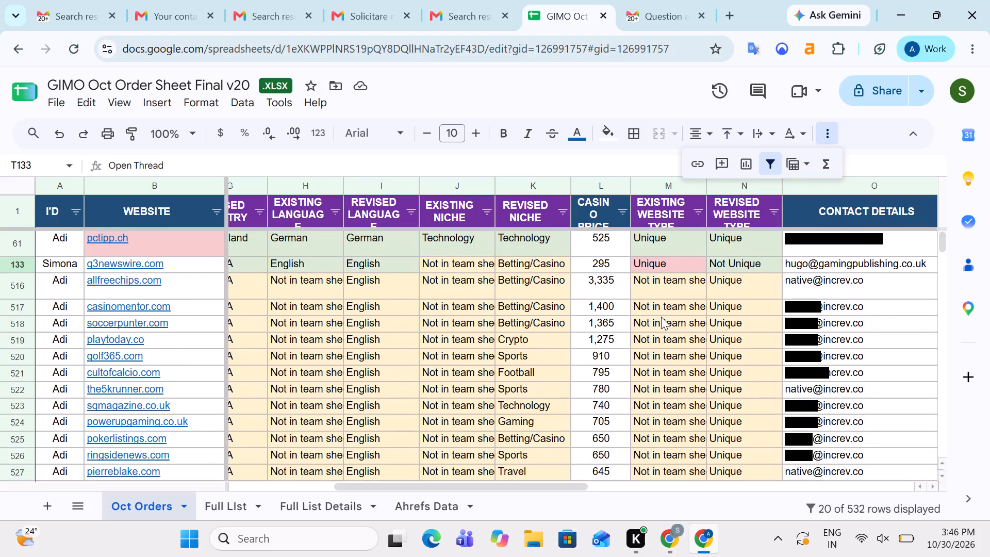
# Compare the Review rows' existing and revised website type, niche, language and country columns, back to their DR, traffic and top traffic country.
pyautogui.hscroll(-1, 661, 317)
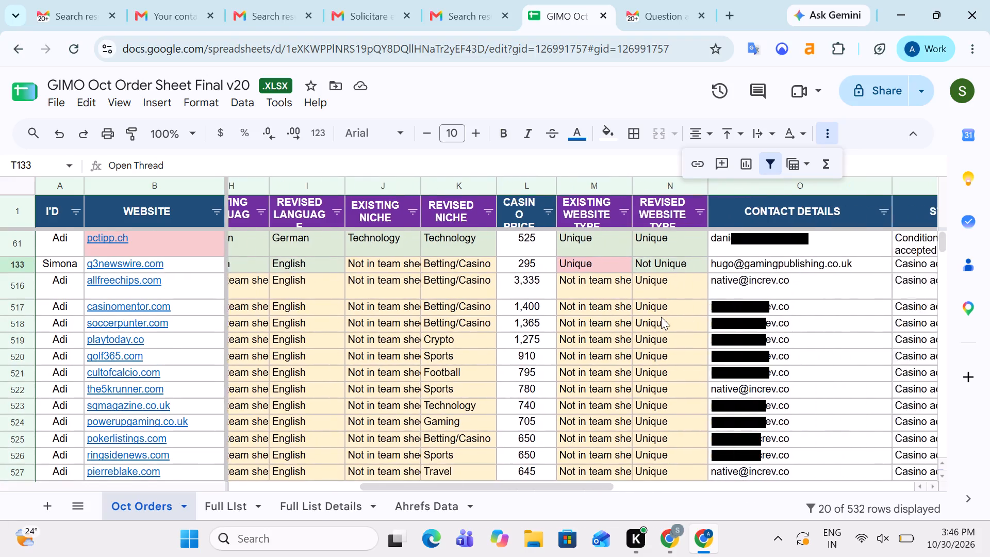
pyautogui.hscroll(-1, 661, 317)
pyautogui.hscroll(3, 661, 317)
pyautogui.hscroll(-5, 661, 317)
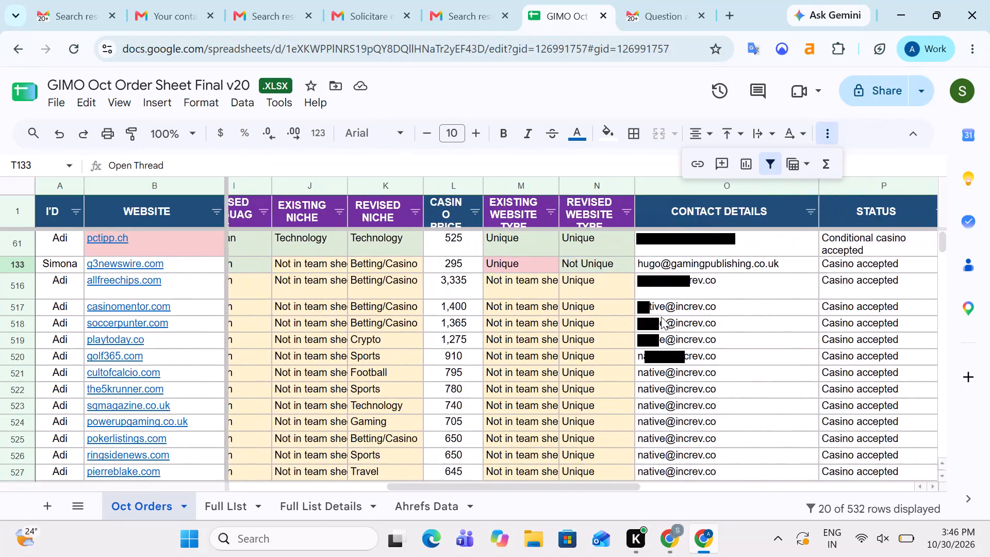
pyautogui.hscroll(-1, 661, 317)
pyautogui.hscroll(4, 566, 305)
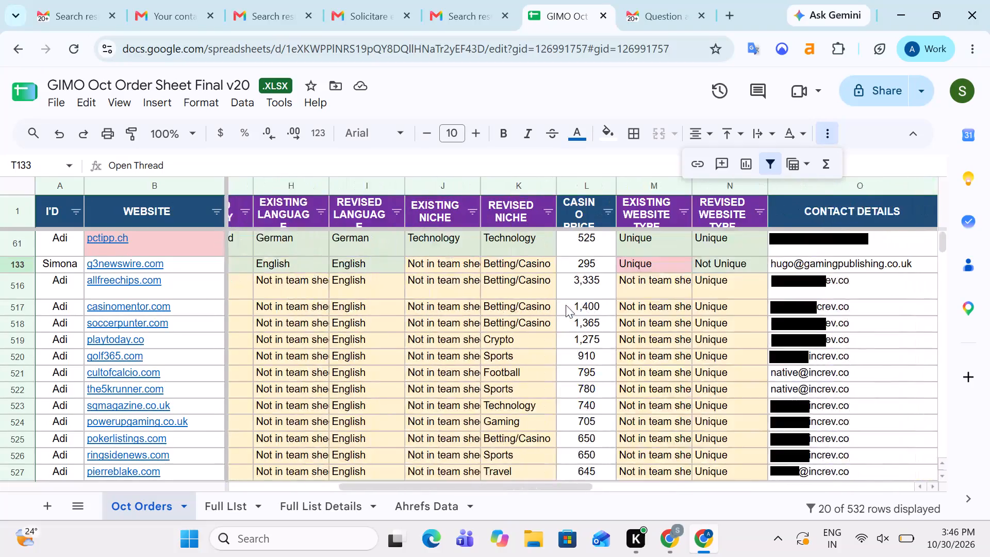
pyautogui.hscroll(1, 566, 305)
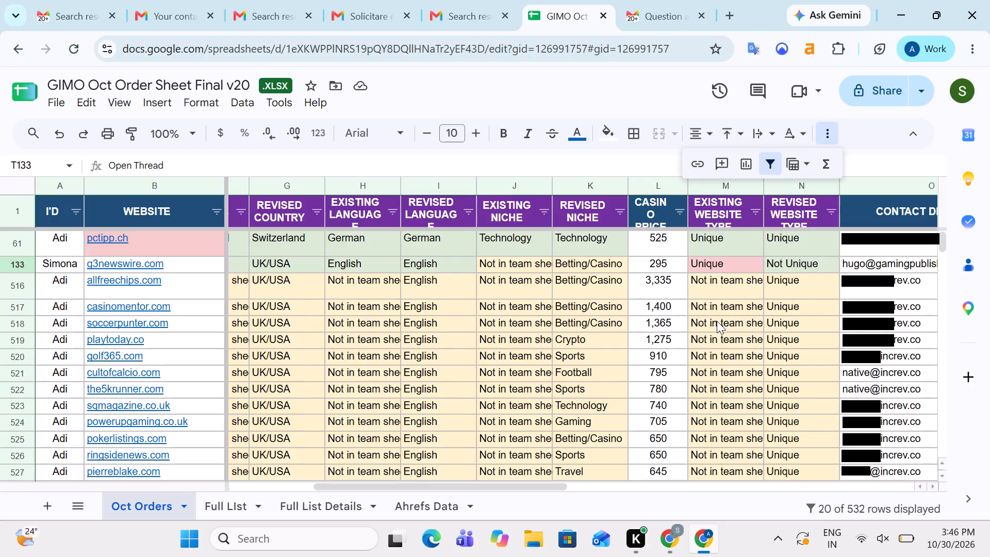
pyautogui.hscroll(2, 535, 278)
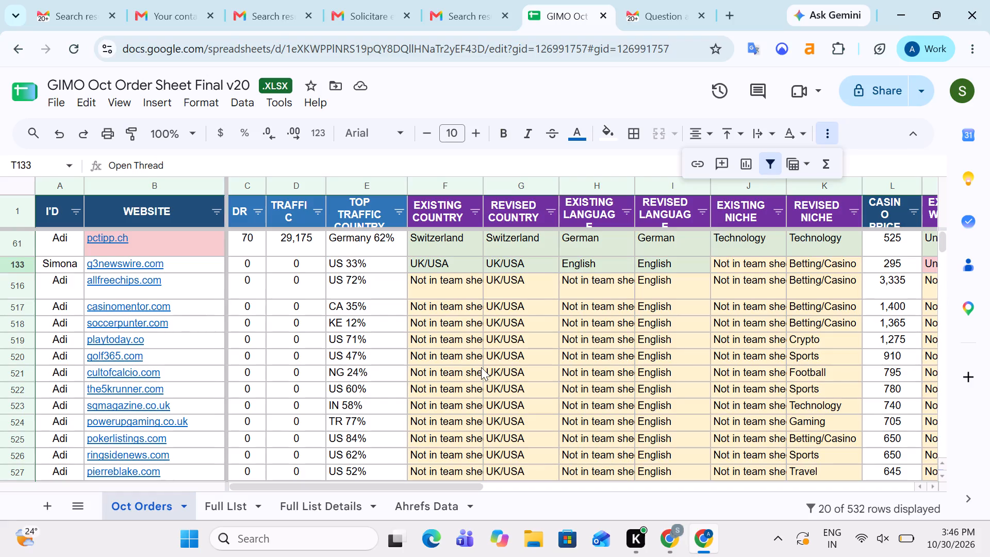
# Recheck the Review rows across casino price, website type, contact details, status, remark and Gmail thread notes, back to their country, language and niche columns.
pyautogui.hscroll(-4, 547, 358)
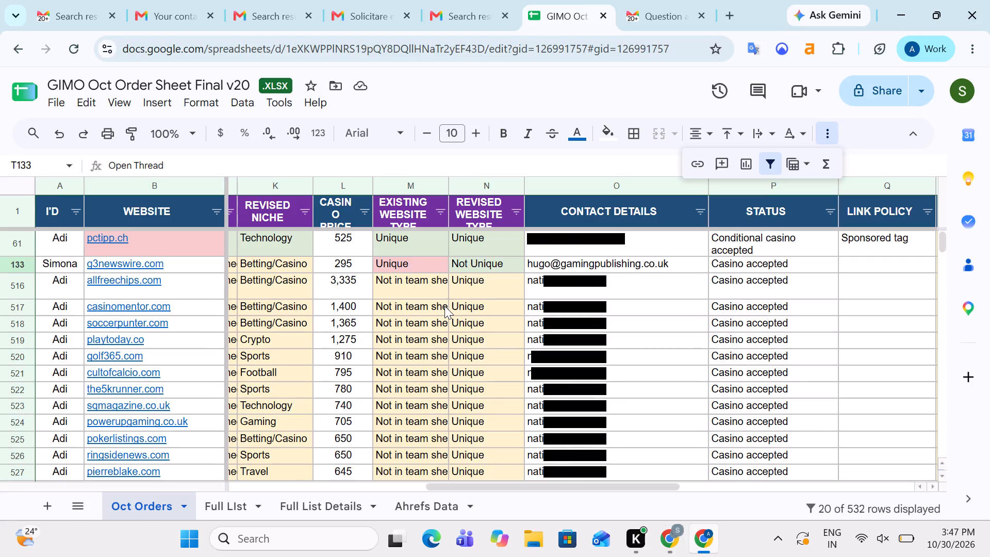
pyautogui.hscroll(1, 444, 306)
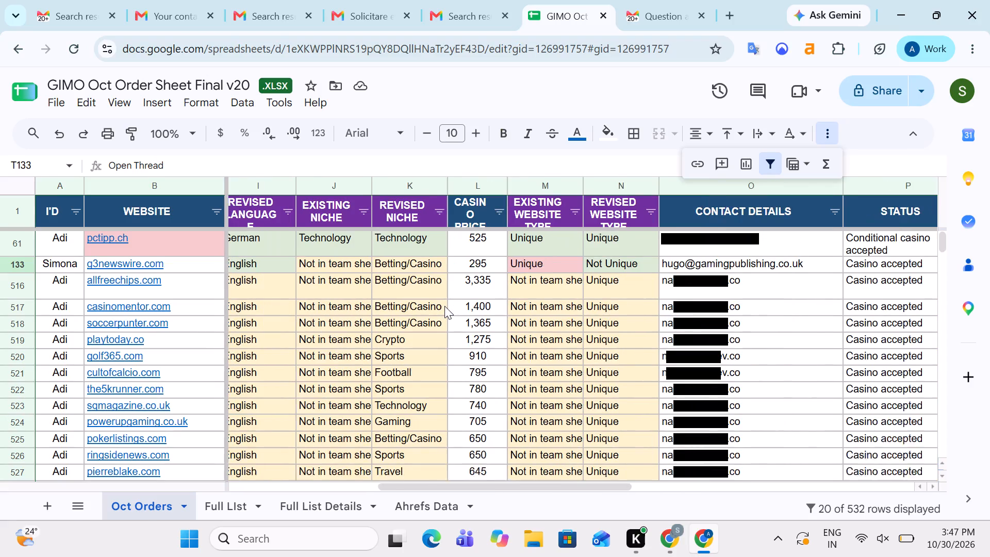
pyautogui.hscroll(1, 444, 306)
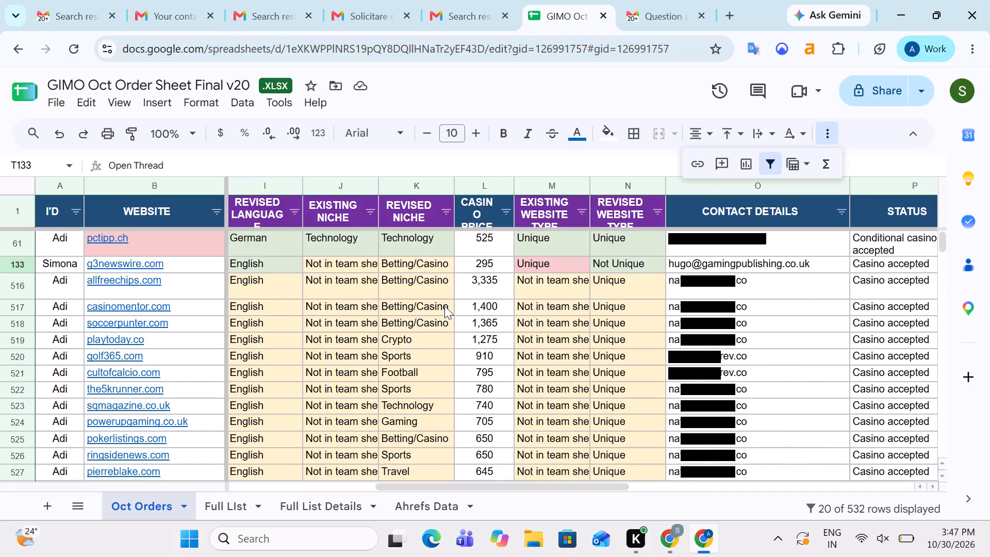
pyautogui.hscroll(-8, 444, 306)
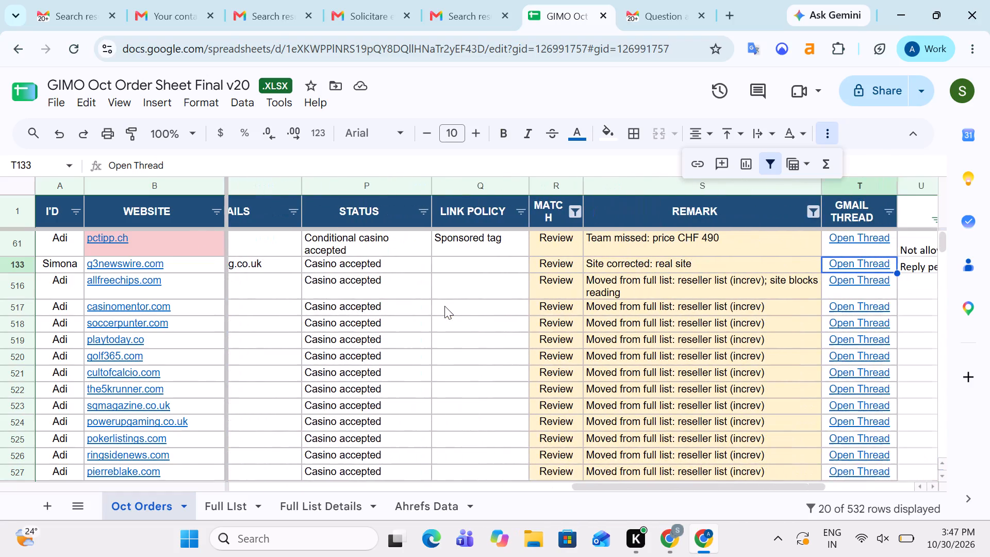
pyautogui.hscroll(-2, 444, 306)
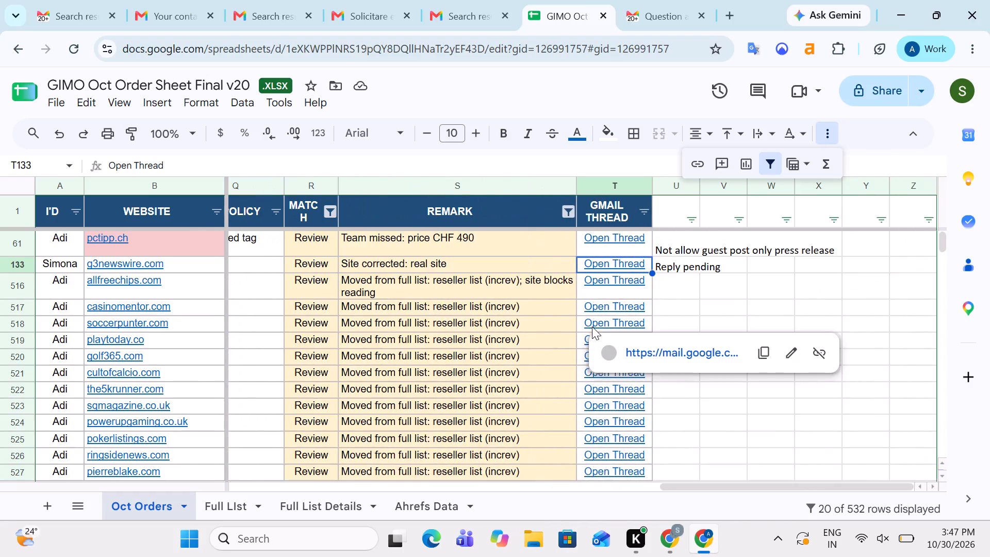
pyautogui.hscroll(7, 592, 326)
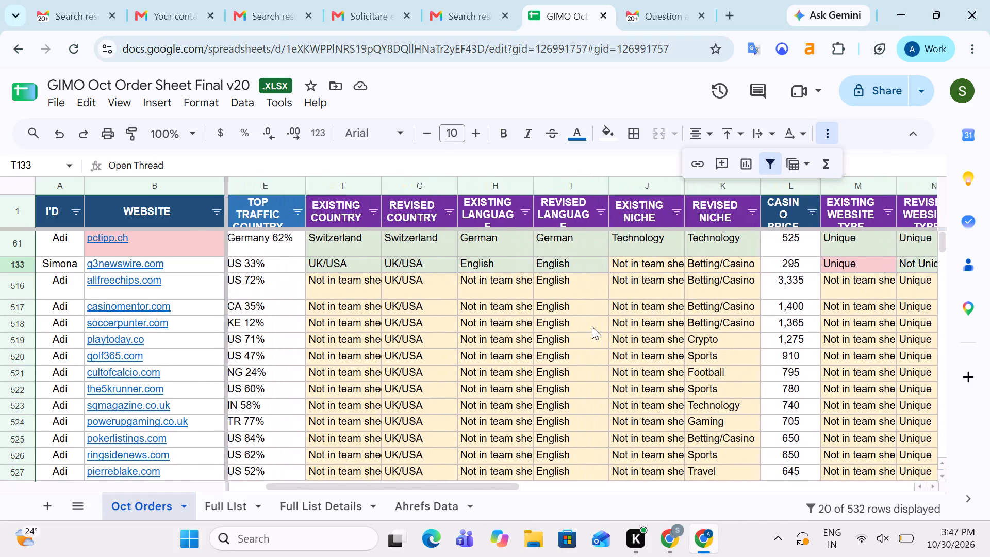
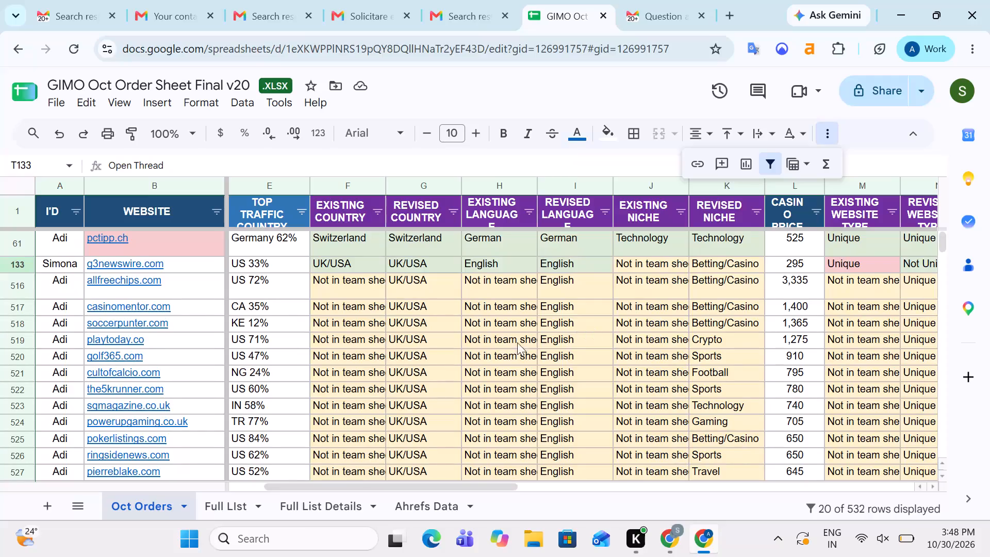
# Review the g3newswire.com row from its Gmail thread note and remark back to its contact details, website types, niche and casino price.
pyautogui.hscroll(-8, 603, 315)
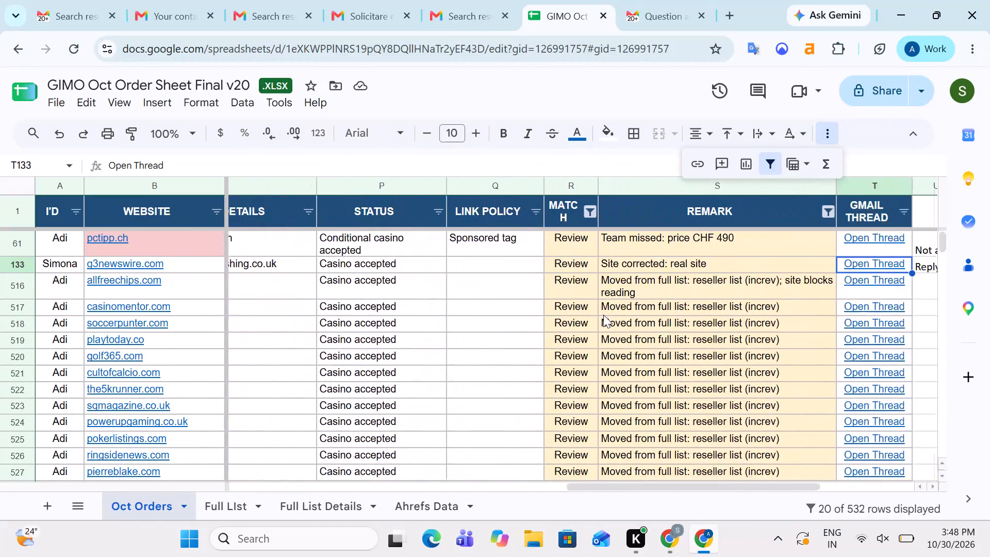
pyautogui.hscroll(-2, 603, 315)
pyautogui.scroll(1, 476, 327)
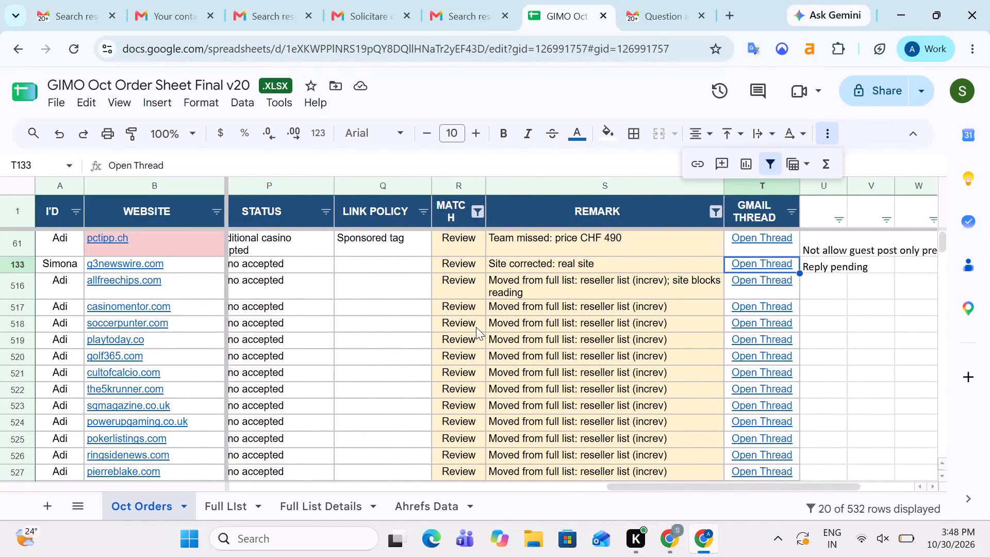
pyautogui.scroll(1, 476, 327)
pyautogui.press('Left')
pyautogui.press('Left')
pyautogui.press('Left')
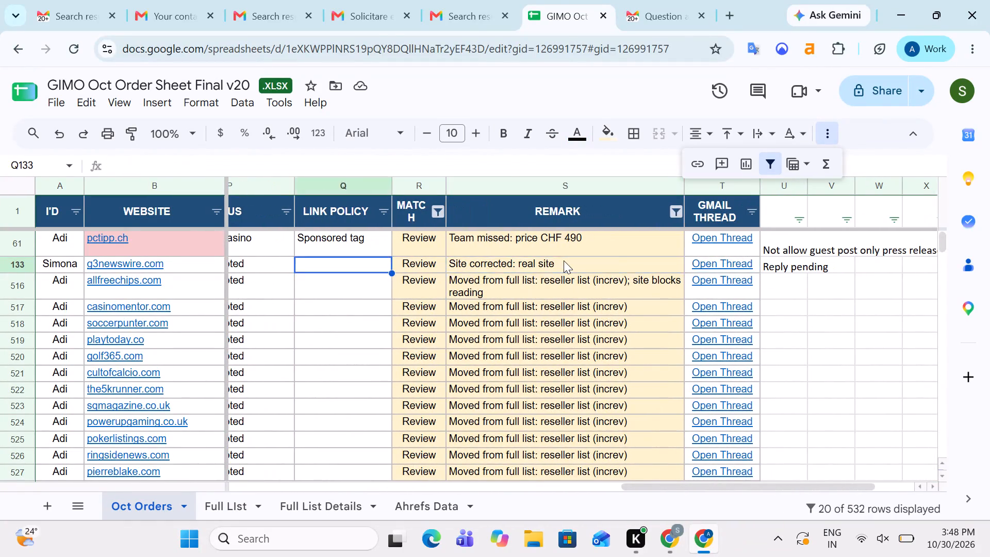
pyautogui.press('Left')
pyautogui.press('Left')
pyautogui.press('Left')
pyautogui.press('Right')
pyautogui.press('Left')
pyautogui.press('Left')
pyautogui.press('Left')
pyautogui.press('Left')
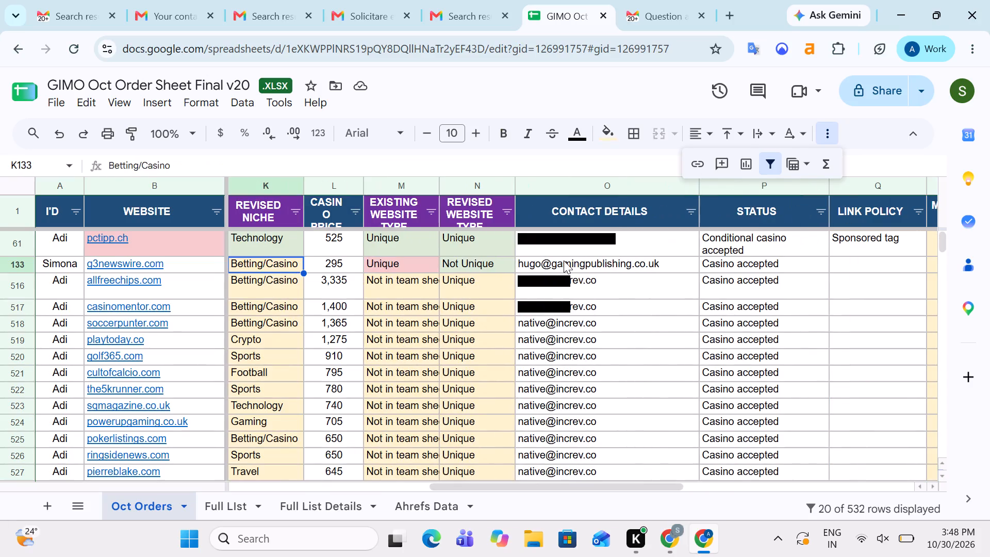
pyautogui.press('Right')
pyautogui.press('Right')
pyautogui.press('Left')
# Close the contact search in the New Master Sheet and return to the Oct Orders sheet.
pyautogui.hotkey('alt', 'Tab')
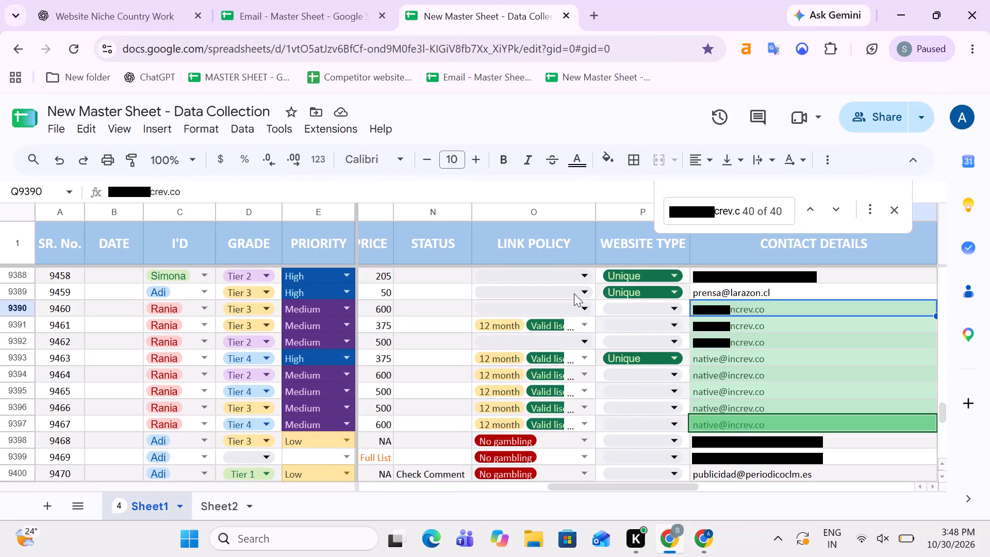
pyautogui.click(889, 208)
pyautogui.hotkey('alt', 'Tab')
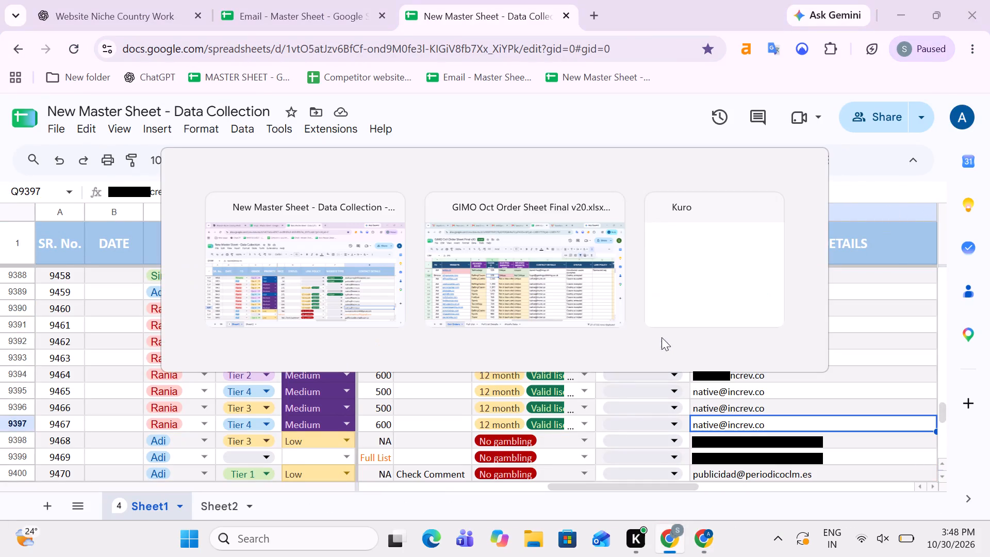
pyautogui.click(561, 292)
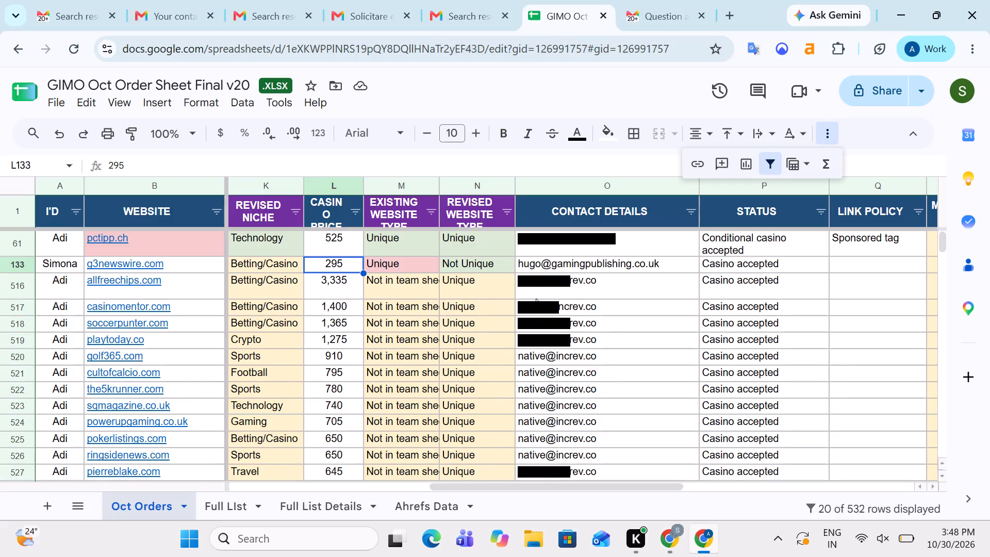
# Delete rows 516 to 533, the reseller-list Review entries from allfreechips.com through gamelevate.com.
pyautogui.click(536, 298)
pyautogui.press('Left')
pyautogui.press('Left')
pyautogui.press('Left')
pyautogui.press('Left')
pyautogui.press('Left')
pyautogui.press('Left')
pyautogui.press('Left')
pyautogui.press('Left')
pyautogui.press('Left')
pyautogui.press('Left')
pyautogui.press('Left')
pyautogui.press('Left')
pyautogui.press('Left')
pyautogui.press('Left')
pyautogui.press('Left')
pyautogui.press('Left')
pyautogui.press('Left')
pyautogui.press('Left')
pyautogui.press('Left')
pyautogui.press('Left')
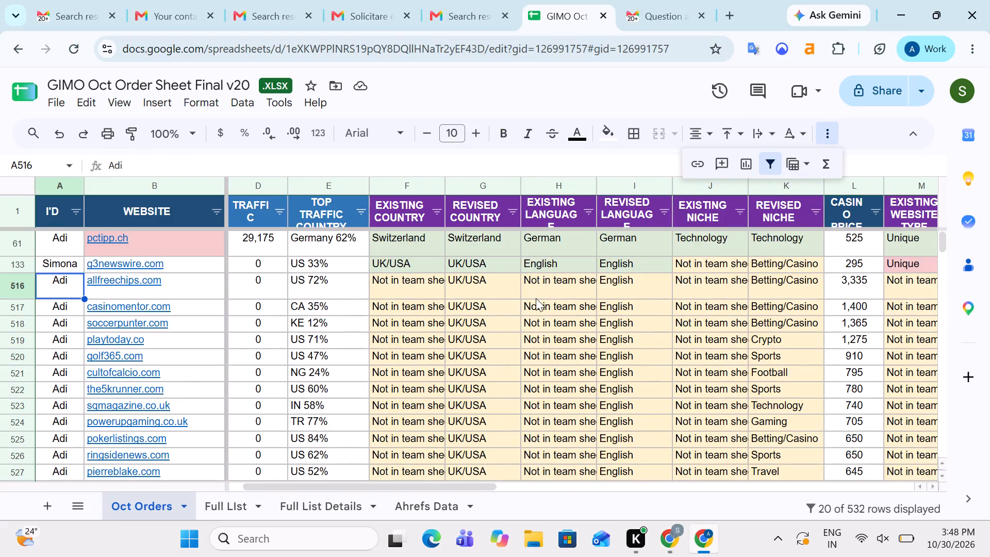
pyautogui.click(0, 287)
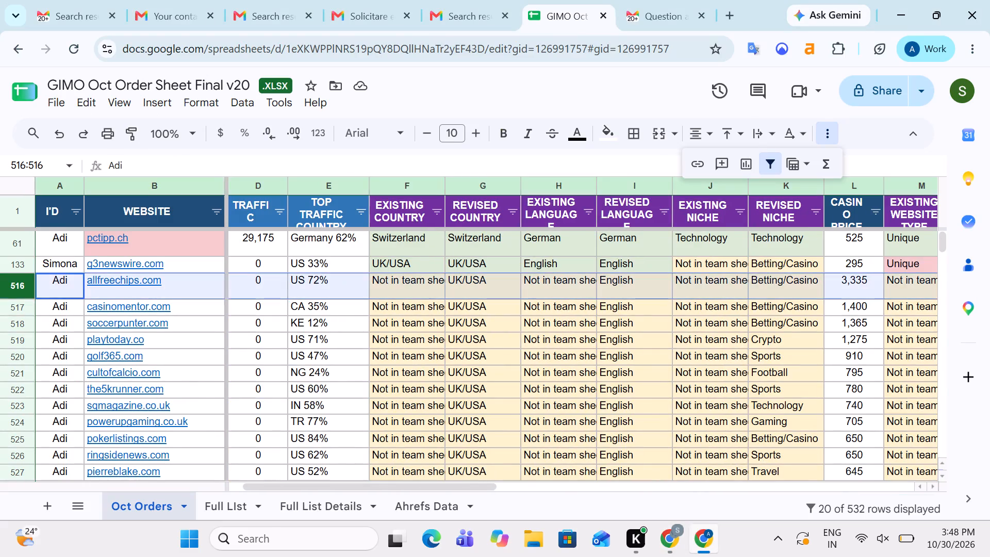
pyautogui.hotkey('shift', 'Down')
pyautogui.hotkey('shift', 'Down')
pyautogui.hotkey('shift', 'Down')
pyautogui.hotkey('shift', 'Down')
pyautogui.hotkey('shift', 'Down')
pyautogui.hotkey('shift', 'Down')
pyautogui.hotkey('shift', 'Down')
pyautogui.hotkey('shift', 'Down')
pyautogui.hotkey('shift', 'Down')
pyautogui.hotkey('shift', 'Down')
pyautogui.hotkey('shift', 'Down')
pyautogui.hotkey('shift', 'Down')
pyautogui.hotkey('shift', 'Down')
pyautogui.hotkey('shift', 'Down')
pyautogui.hotkey('shift', 'Down')
pyautogui.hotkey('shift', 'Down')
pyautogui.hotkey('shift', 'Down')
pyautogui.hotkey('shift', 'Down')
pyautogui.hotkey('shift', 'Down')
pyautogui.hotkey('shift', 'Down')
pyautogui.hotkey('shift', 'Up')
pyautogui.hotkey('shift', 'Up')
pyautogui.hotkey('shift', 'Up')
pyautogui.hotkey('shift', 'Up')
pyautogui.hotkey('shift', 'Up')
pyautogui.hotkey('shift', 'Up')
pyautogui.hotkey('shift', 'Up')
pyautogui.hotkey('shift', 'Up')
pyautogui.hotkey('shift', 'Up')
pyautogui.hotkey('shift', 'Up')
pyautogui.hotkey('shift', 'Up')
pyautogui.hotkey('shift', 'Up')
pyautogui.hotkey('shift', 'Up')
pyautogui.hotkey('shift', 'Up')
pyautogui.hotkey('shift', 'Up')
pyautogui.hotkey('shift', 'Up')
pyautogui.hotkey('shift', 'Up')
pyautogui.hotkey('shift', 'Up')
pyautogui.hotkey('shift', 'Up')
pyautogui.hotkey('shift', 'Up')
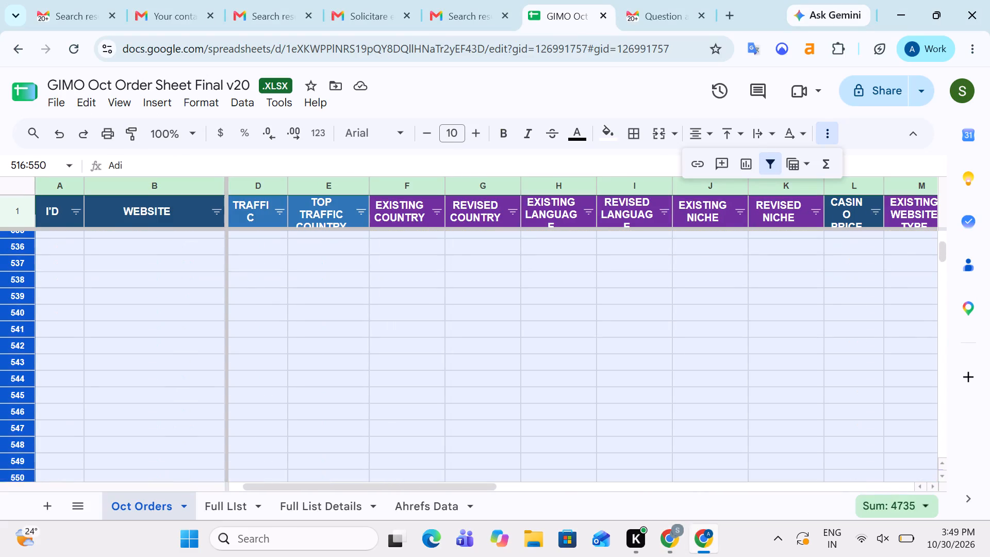
pyautogui.hotkey('shift', 'Down')
pyautogui.hotkey('shift', 'Down')
pyautogui.hotkey('shift', 'Down')
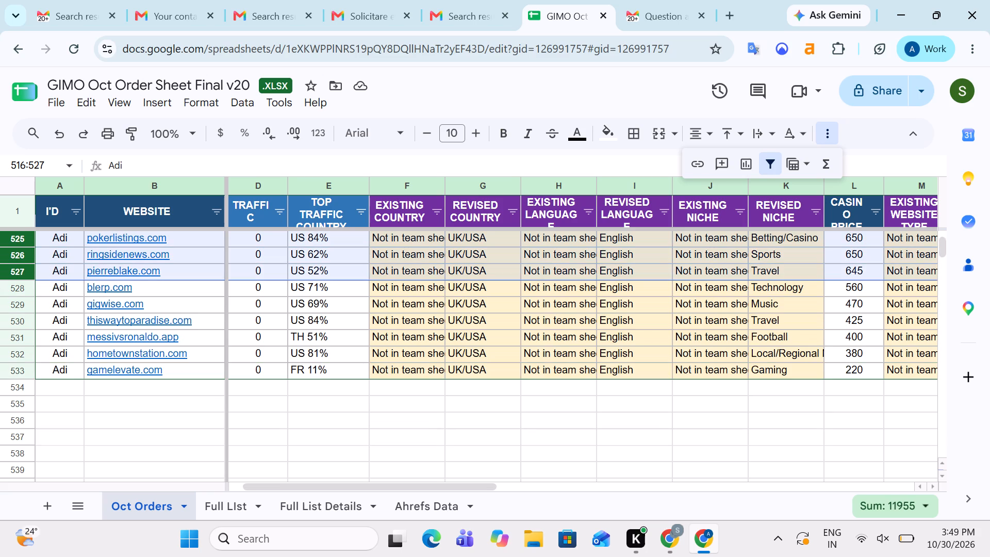
pyautogui.hotkey('shift', 'Down')
pyautogui.hotkey('shift', 'Down')
pyautogui.hotkey('shift', 'Down')
pyautogui.hotkey('shift', 'Down')
pyautogui.hotkey('shift', 'Down')
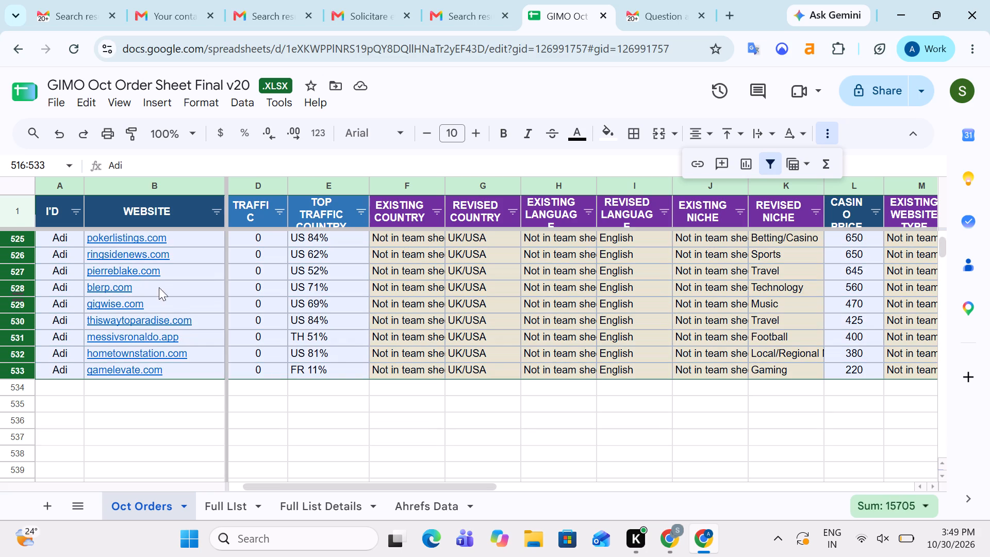
pyautogui.scroll(1, 170, 310)
pyautogui.rightClick(10, 313)
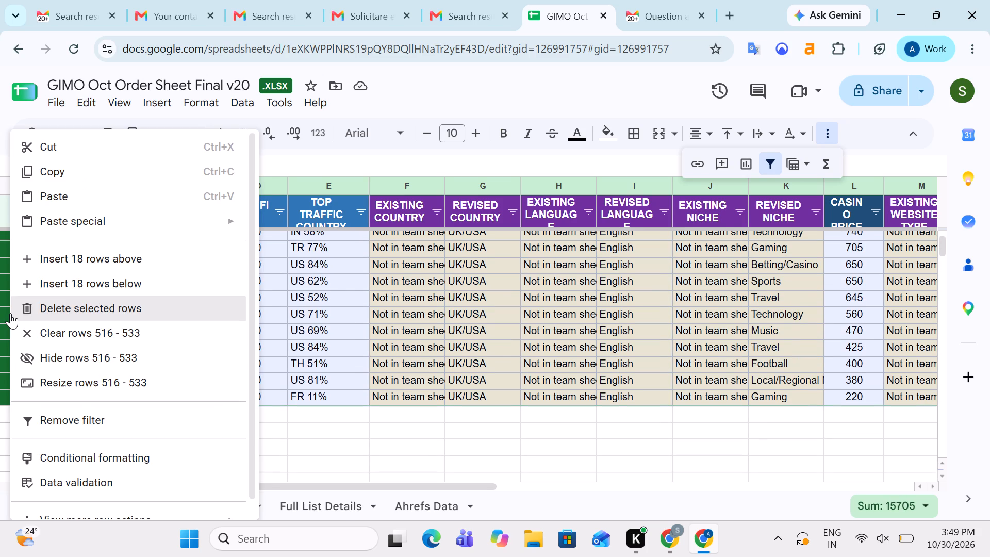
pyautogui.click(58, 310)
# Delete the pctipp.ch row from the filtered Review rows.
pyautogui.scroll(8, 336, 375)
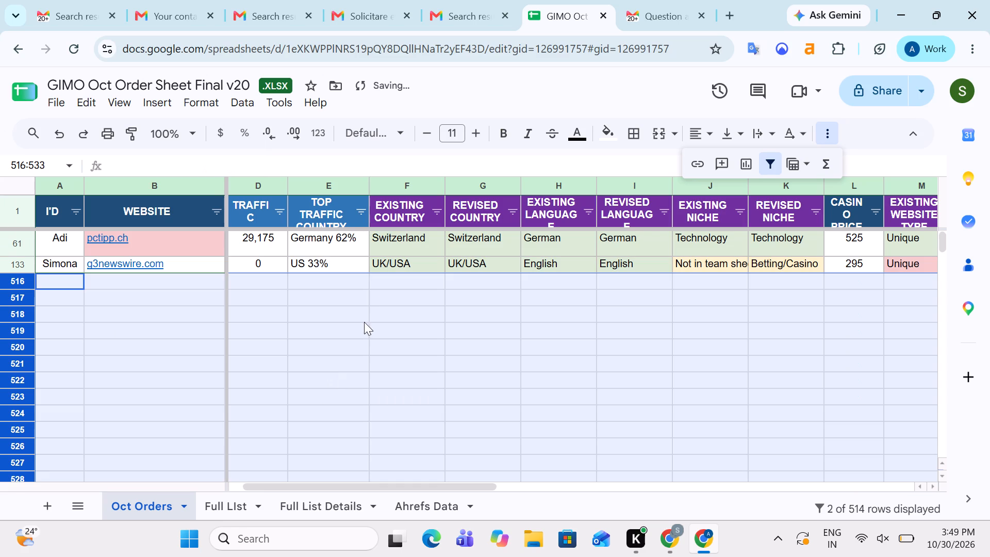
pyautogui.click(374, 296)
pyautogui.press('Up')
pyautogui.press('Up')
pyautogui.press('Up')
pyautogui.press('Up')
pyautogui.press('Down')
pyautogui.press('Right')
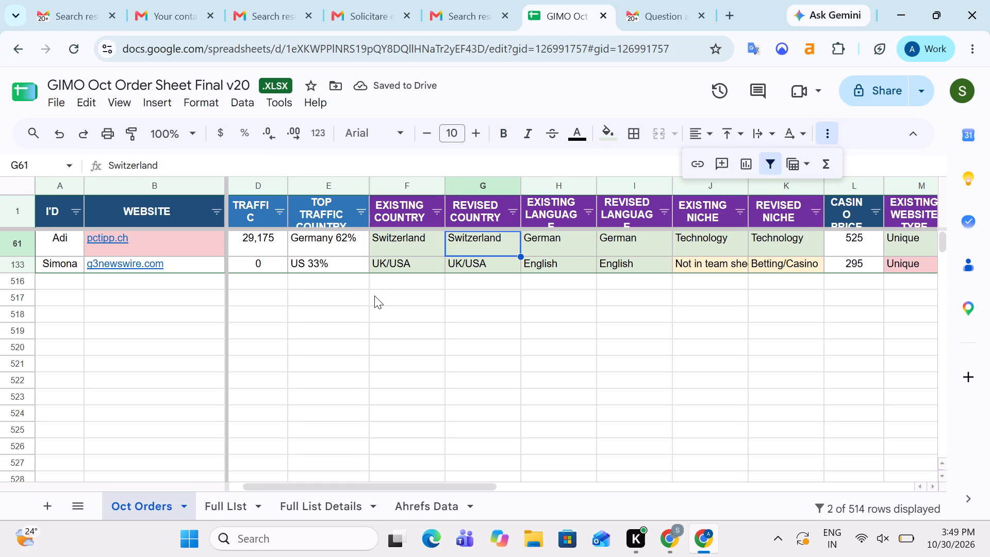
pyautogui.click(7, 247)
pyautogui.rightClick(7, 247)
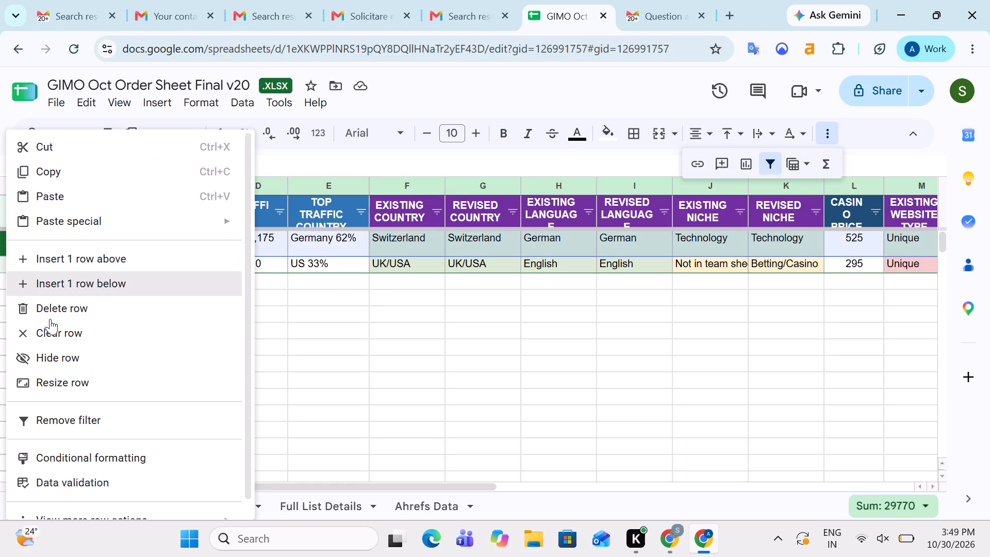
pyautogui.click(53, 315)
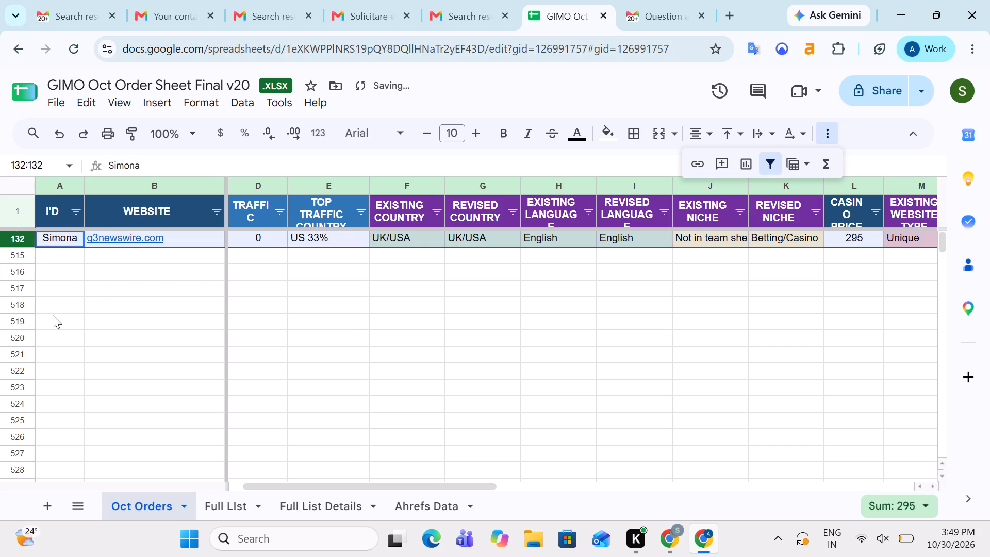
# Review the remaining g3newswire.com row across its country, language, niche, website type and contact columns, back to its casino price.
pyautogui.press('Down')
pyautogui.press('Up')
pyautogui.press('Right')
pyautogui.press('Right')
pyautogui.press('Right')
pyautogui.press('Right')
pyautogui.press('Right')
pyautogui.press('Right')
pyautogui.press('Right')
pyautogui.press('Right')
pyautogui.press('Right')
pyautogui.press('Right')
pyautogui.press('Right')
pyautogui.press('Right')
pyautogui.press('Right')
pyautogui.press('Right')
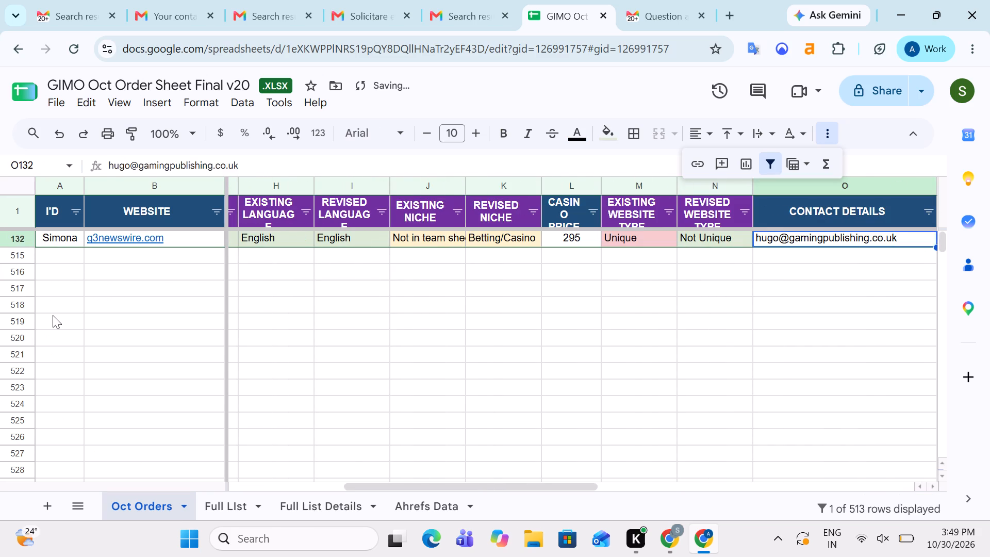
pyautogui.press('Left')
pyautogui.press('Left')
pyautogui.press('Left')
pyautogui.press('Left')
pyautogui.press('Right')
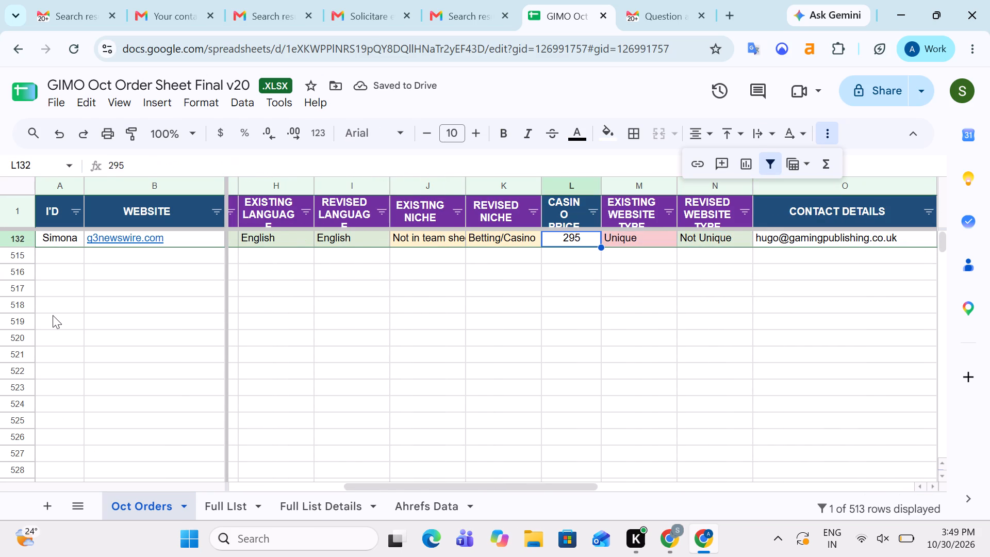
pyautogui.hotkey('alt', 'Tab')
pyautogui.hotkey('alt', 'Tab')
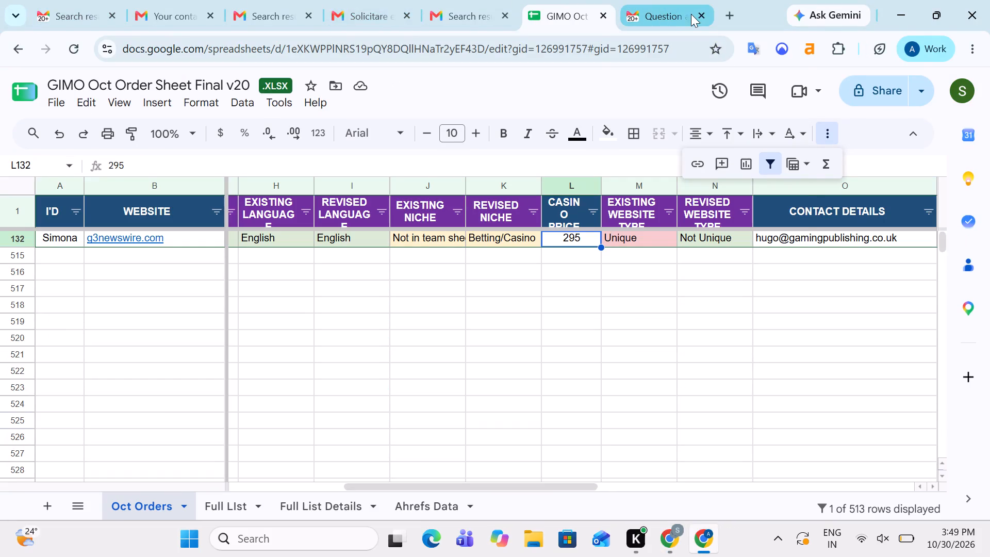
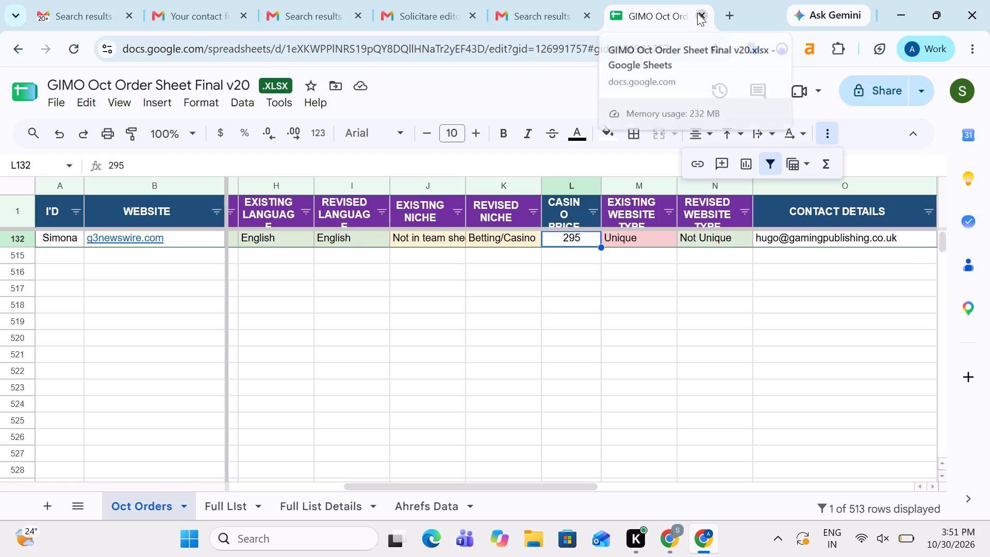
pyautogui.press('Right')
pyautogui.press('Left')
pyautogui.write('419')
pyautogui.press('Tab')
# Set g3newswire.com's Match value to Match.
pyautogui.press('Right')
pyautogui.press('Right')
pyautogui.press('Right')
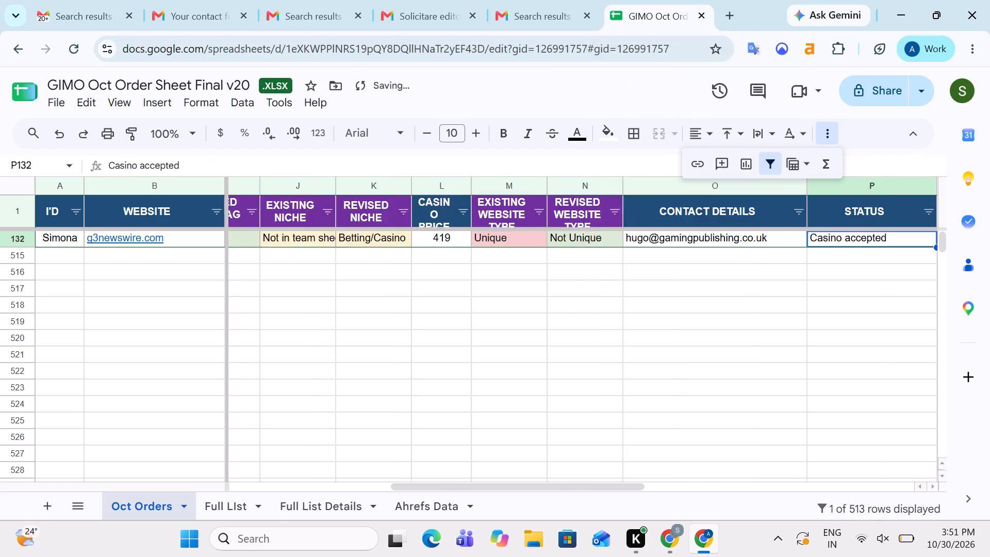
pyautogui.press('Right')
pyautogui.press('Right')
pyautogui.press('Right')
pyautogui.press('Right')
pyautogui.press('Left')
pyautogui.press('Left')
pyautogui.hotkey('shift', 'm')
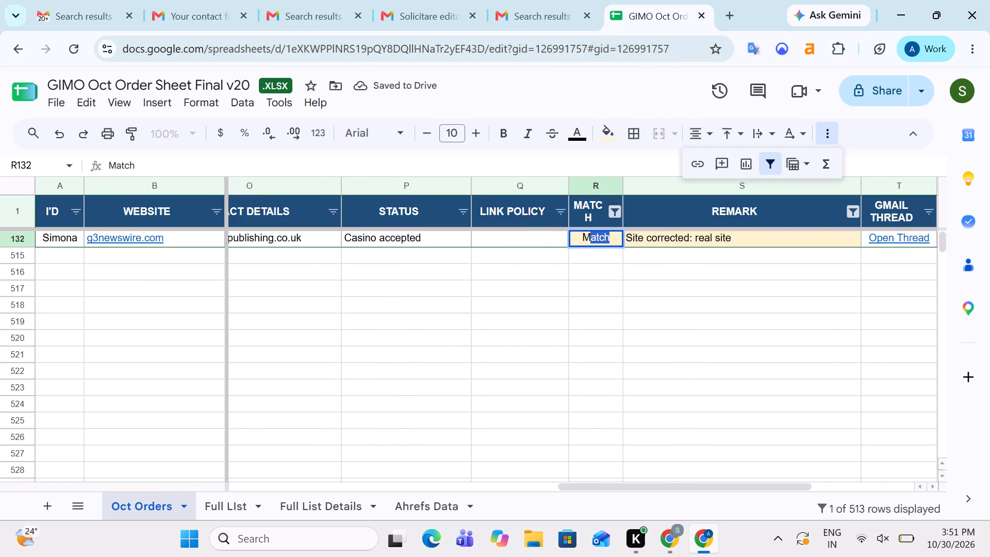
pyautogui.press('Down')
# Clear the "Site corrected: real site" remark from the g3newswire.com row.
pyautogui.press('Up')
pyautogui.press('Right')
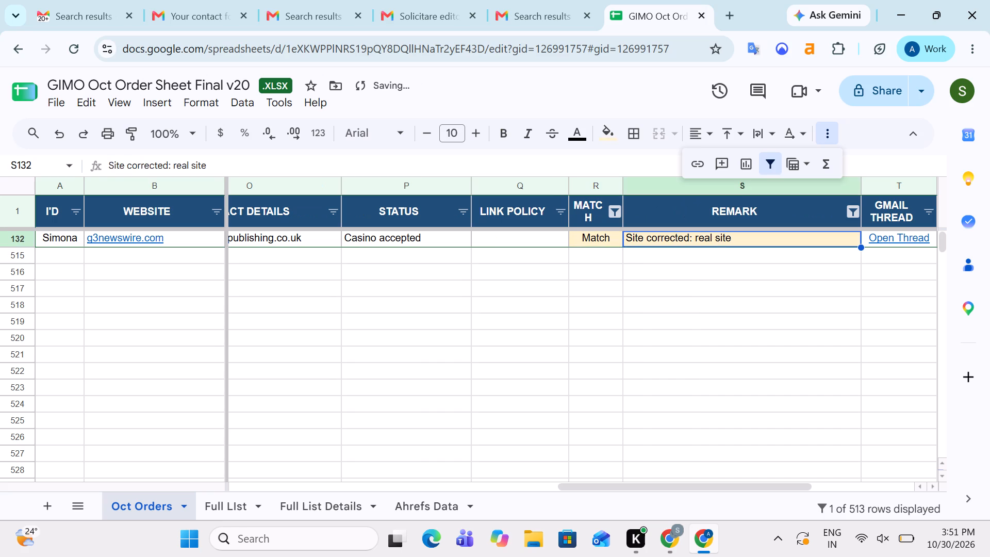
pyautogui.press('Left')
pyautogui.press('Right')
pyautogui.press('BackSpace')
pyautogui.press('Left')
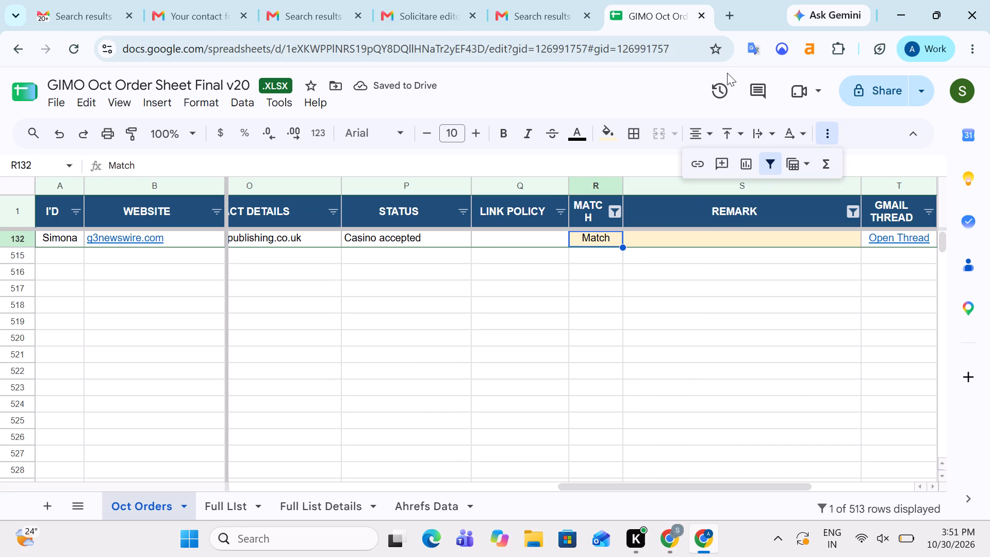
# Fill g3newswire.com's Match cell with the palest green.
pyautogui.click(619, 133)
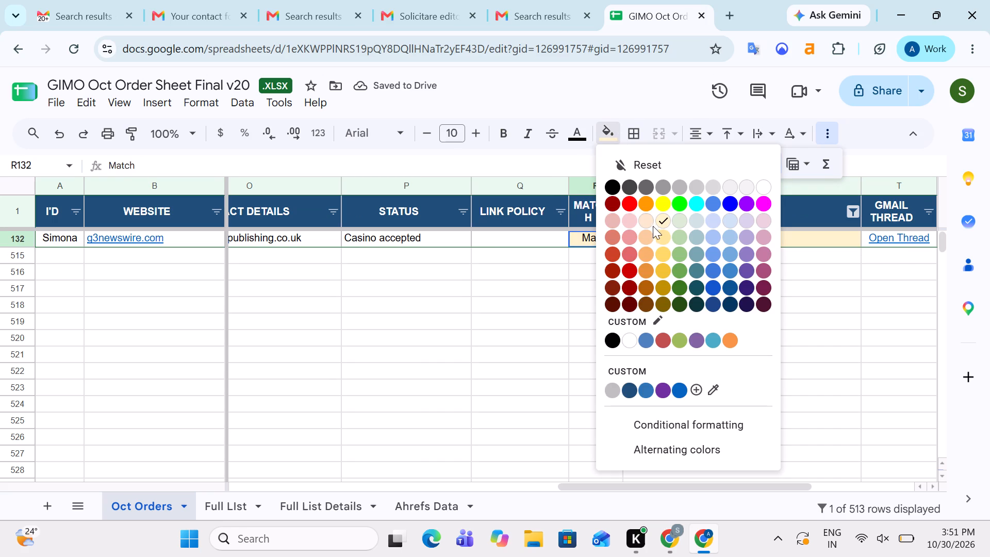
pyautogui.click(678, 220)
pyautogui.press('Right')
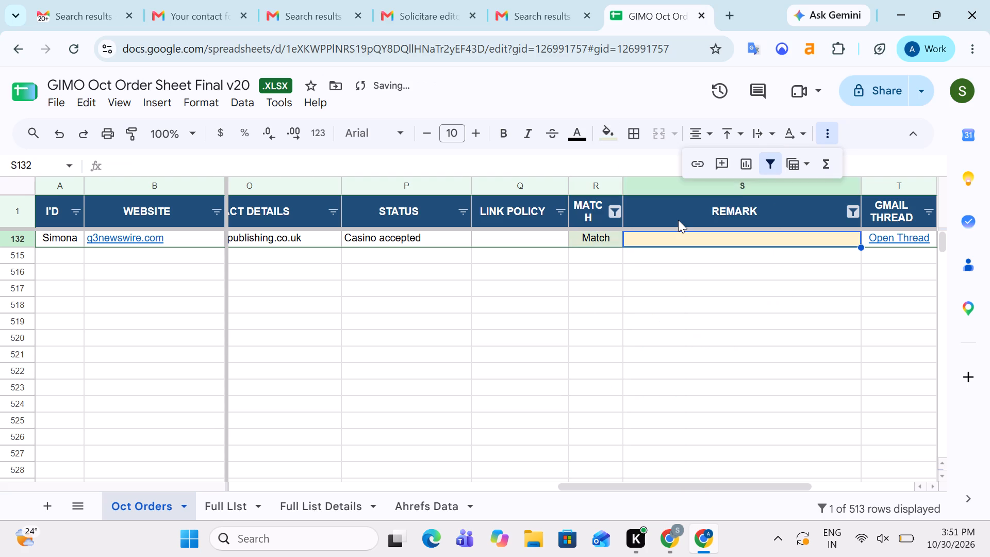
pyautogui.press('Left')
# Remove the filter from the Oct Orders sheet.
pyautogui.click(767, 167)
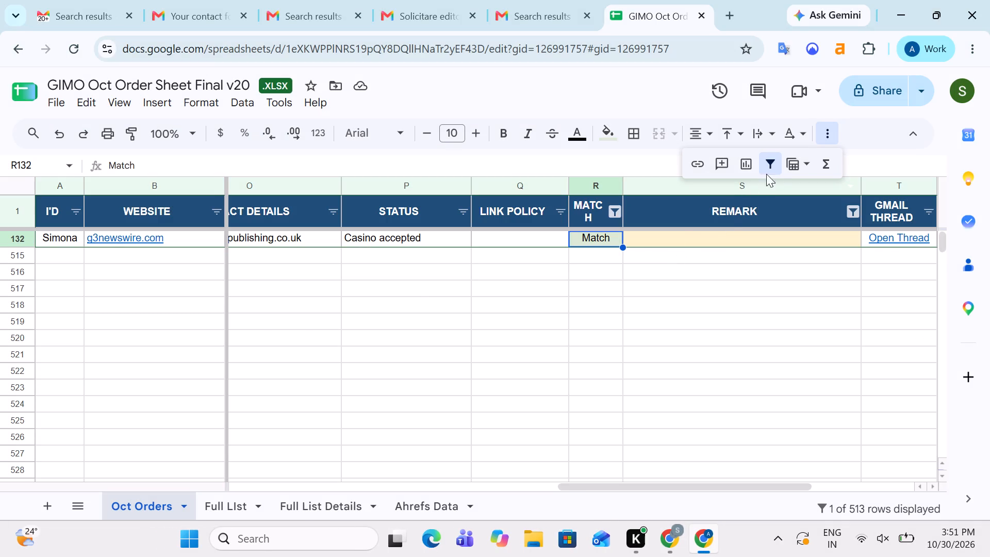
# Clear the filter and fill the g3newswire.com row's Remark cell light green like its neighbours.
pyautogui.click(769, 165)
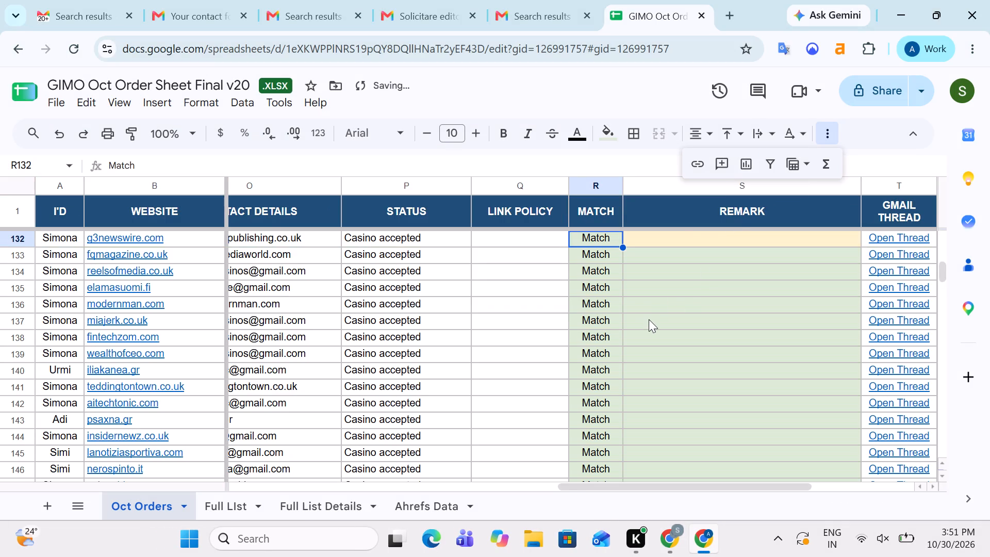
pyautogui.click(649, 319)
pyautogui.scroll(1, 649, 319)
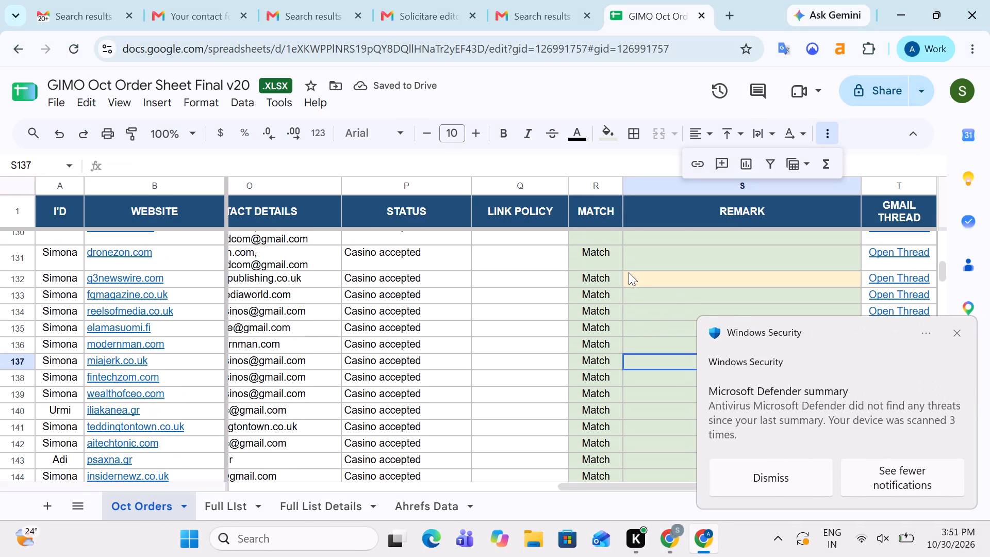
pyautogui.click(629, 272)
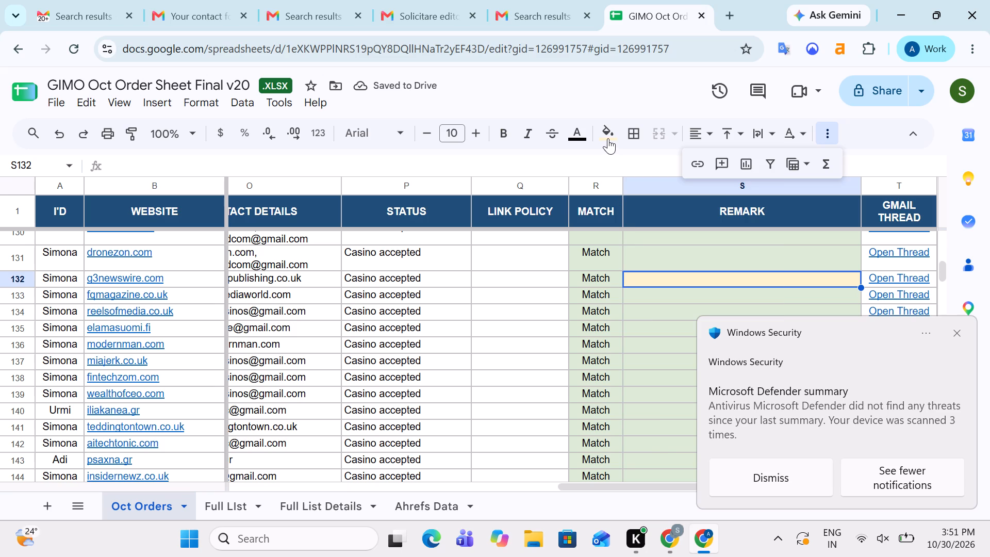
pyautogui.click(608, 138)
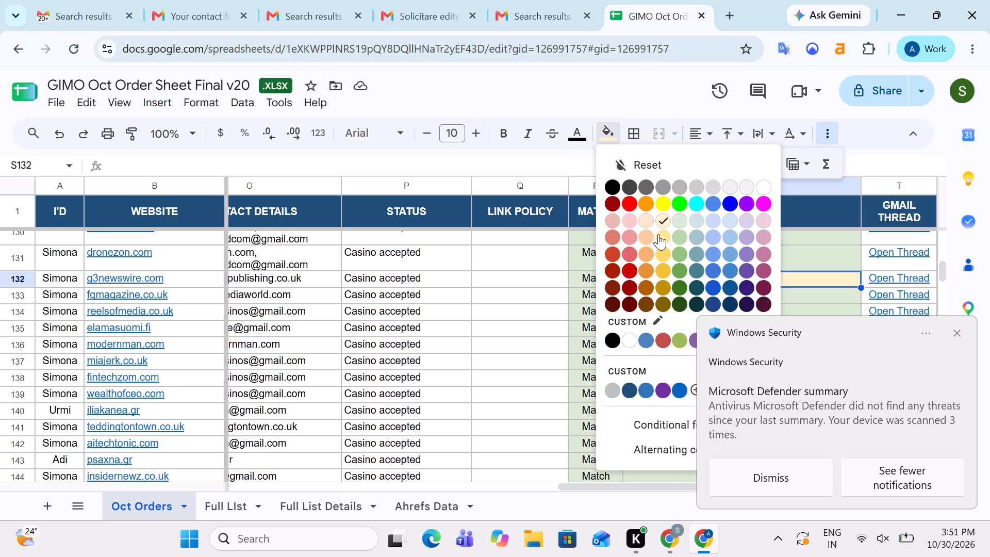
pyautogui.click(674, 216)
pyautogui.click(693, 282)
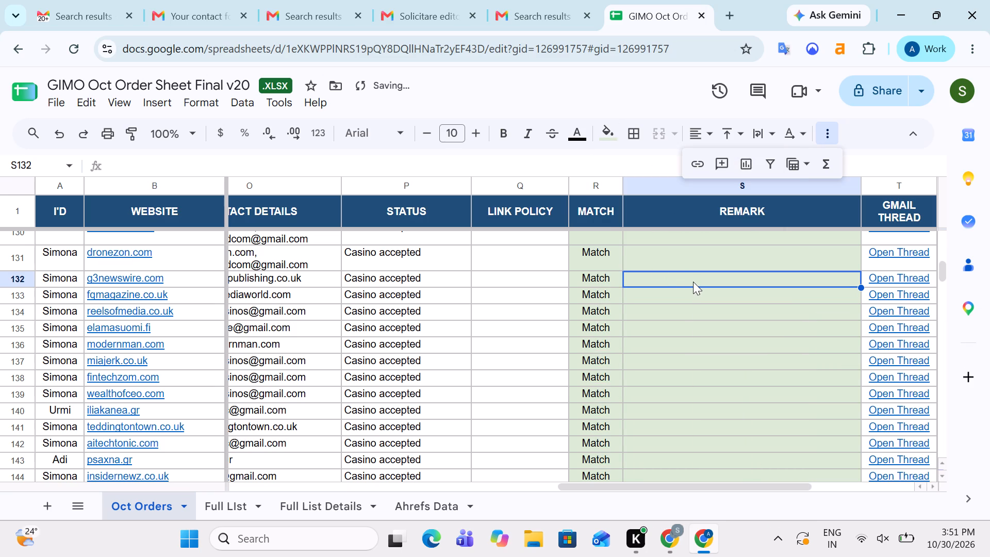
# Create a filter from the header row and show only rows with the remark "Casino unclear: no casino line for site".
pyautogui.scroll(5, 693, 282)
pyautogui.scroll(-13, 693, 282)
pyautogui.scroll(8, 693, 282)
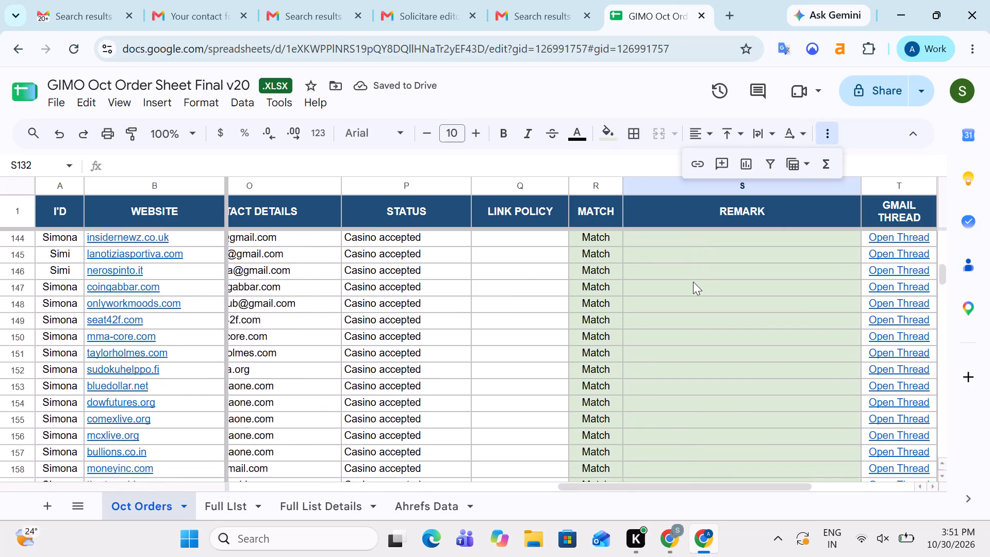
pyautogui.scroll(10, 693, 282)
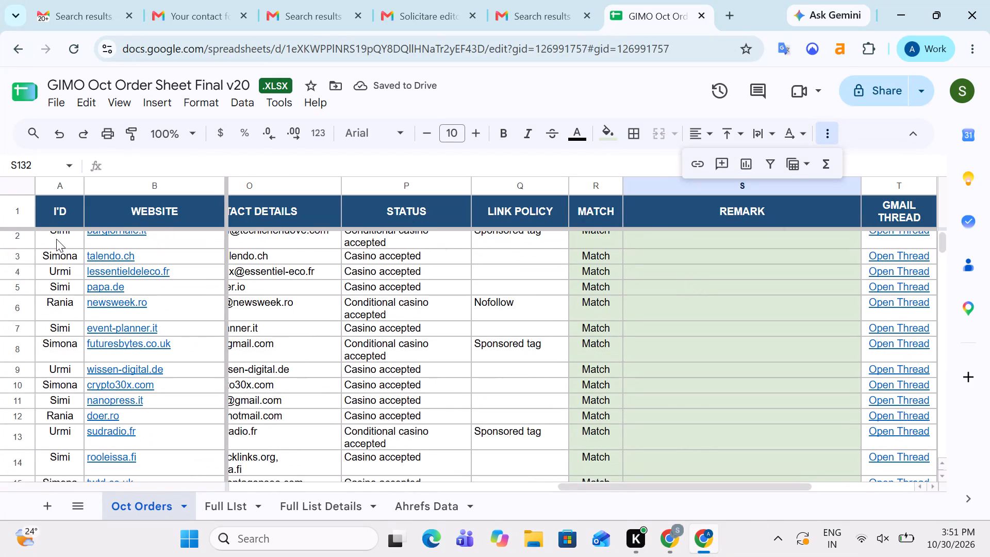
pyautogui.click(0, 220)
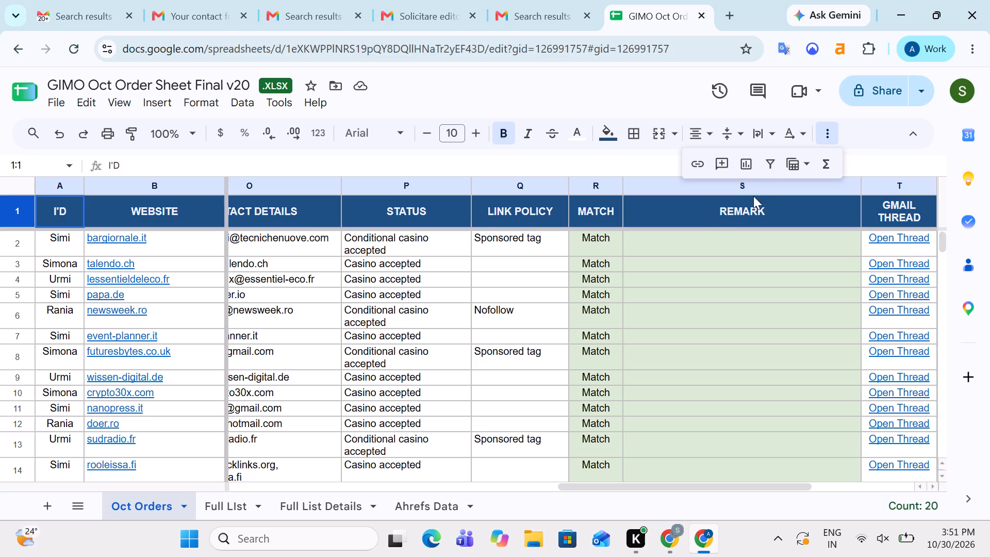
pyautogui.click(771, 156)
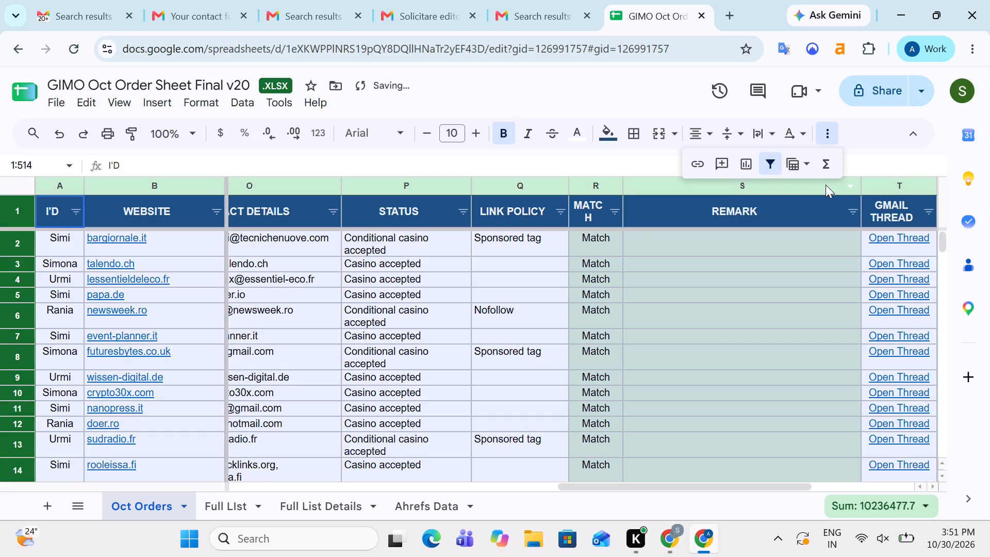
pyautogui.click(851, 207)
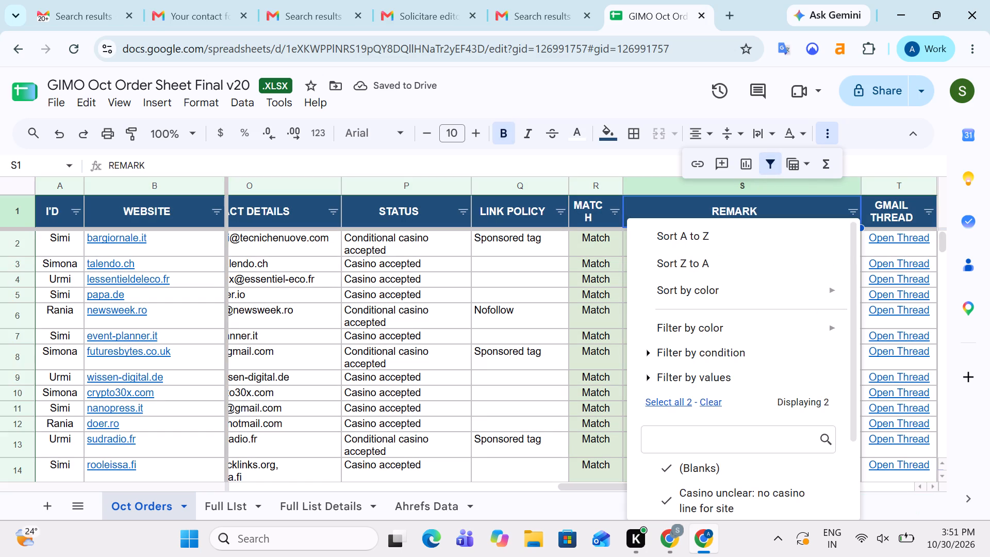
pyautogui.scroll(-2, 741, 448)
pyautogui.scroll(1, 741, 448)
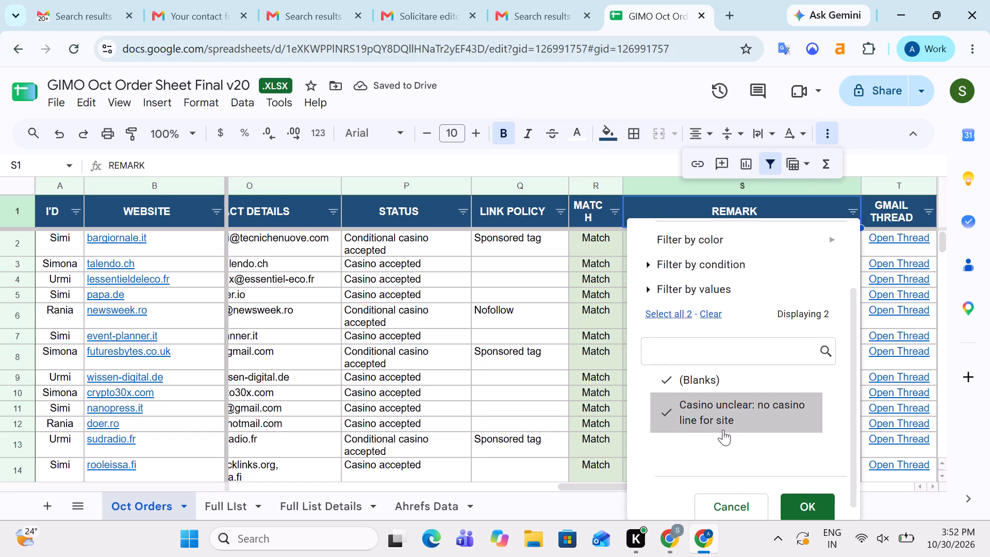
pyautogui.click(695, 384)
pyautogui.click(703, 404)
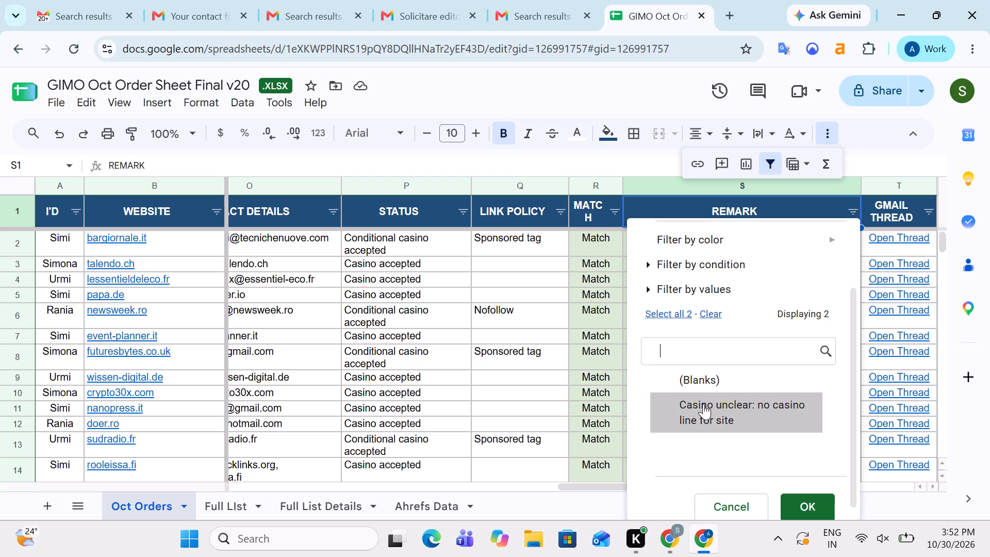
pyautogui.click(703, 404)
pyautogui.click(821, 501)
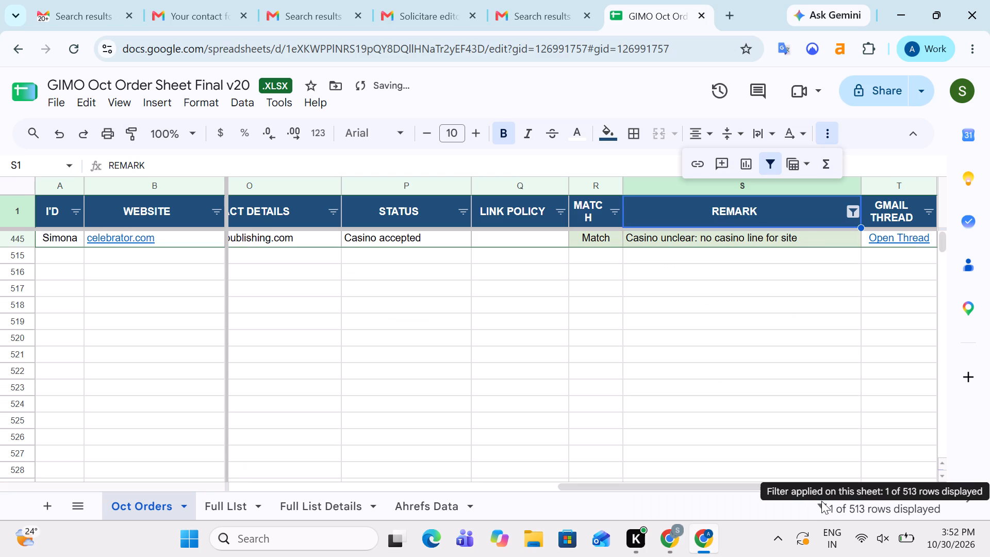
# Clear the Remark cell of the celebrator.com row.
pyautogui.press('Up')
pyautogui.press('Down')
pyautogui.press('Right')
pyautogui.press('Left')
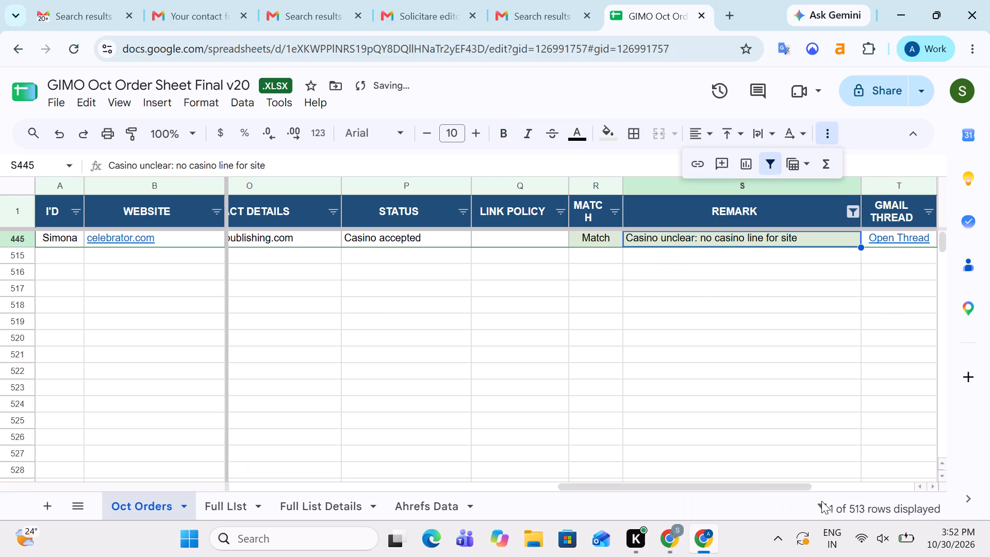
pyautogui.press('BackSpace')
pyautogui.press('Right')
pyautogui.press('Left')
pyautogui.press('Left')
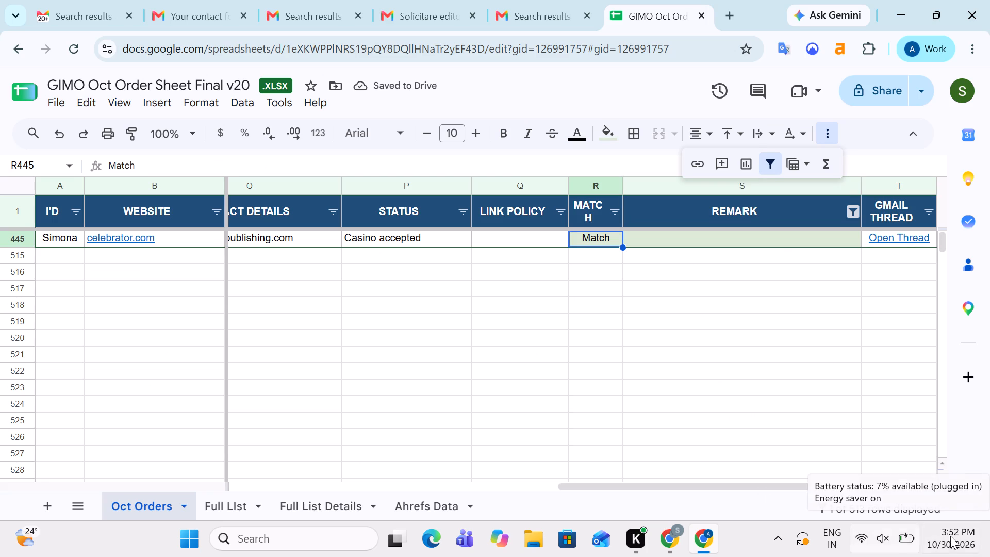
# Reset the filter across the header row and check which values are left in the Remark column.
pyautogui.click(768, 165)
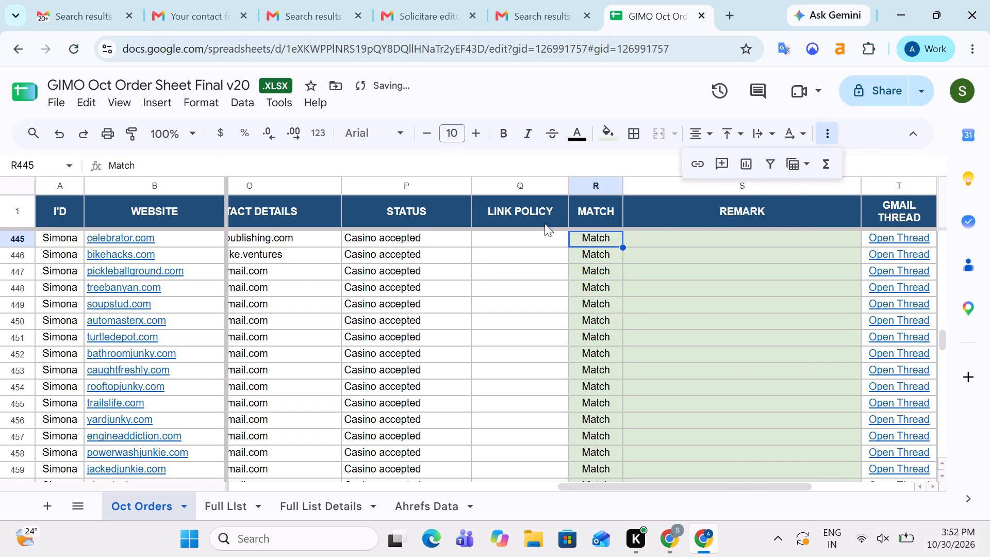
pyautogui.click(0, 217)
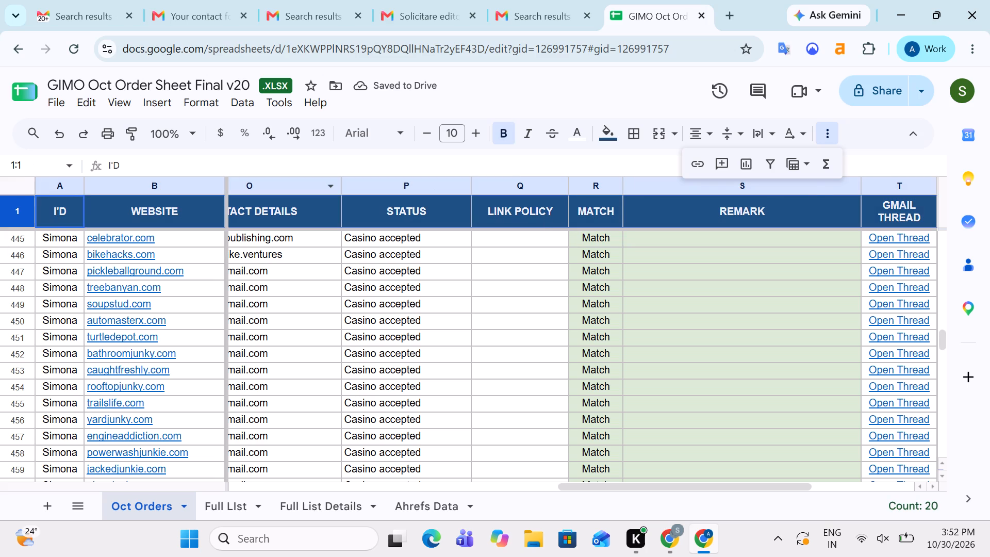
pyautogui.click(775, 162)
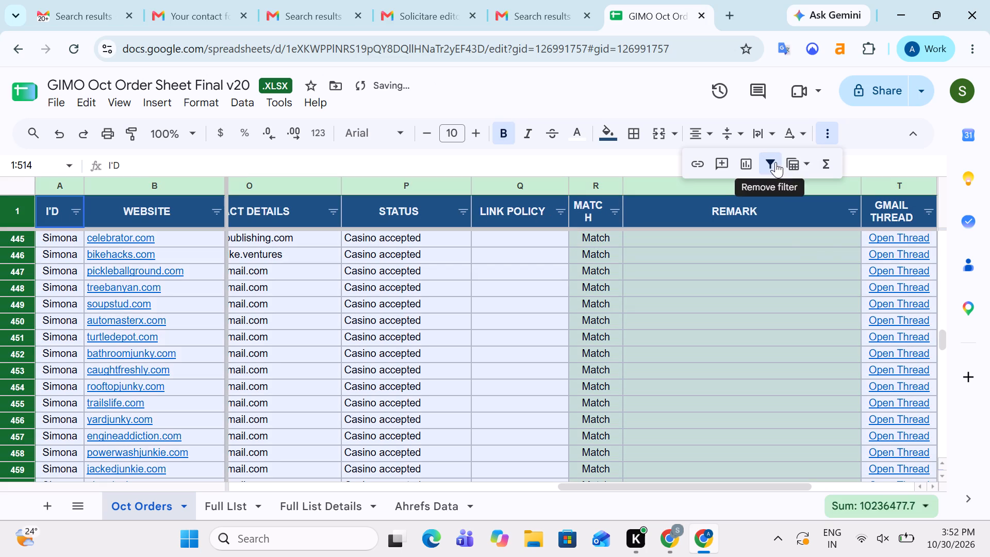
pyautogui.click(854, 212)
pyautogui.scroll(-1, 719, 373)
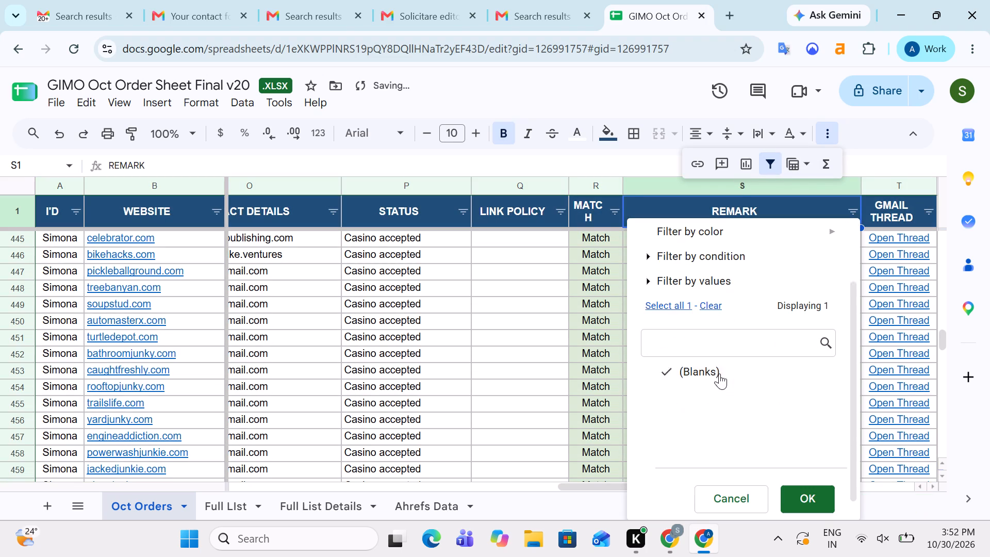
pyautogui.scroll(-1, 719, 373)
pyautogui.click(575, 310)
# Review the Oct Orders website list by selecting the Website column's entries from row 2 to the last row.
pyautogui.scroll(16, 575, 310)
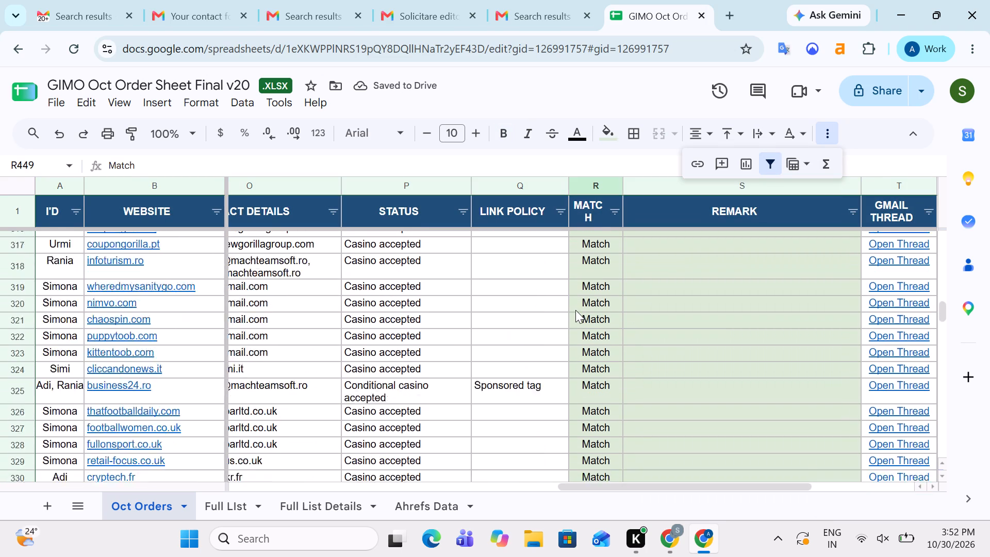
pyautogui.scroll(20, 575, 310)
pyautogui.scroll(5, 575, 310)
pyautogui.hscroll(7, 521, 294)
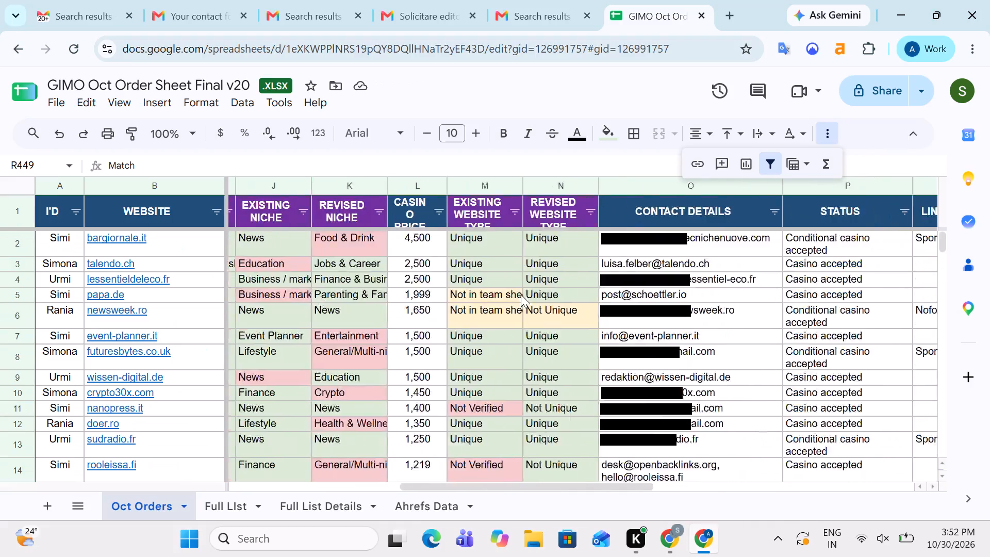
pyautogui.press('Left')
pyautogui.press('Left')
pyautogui.press('Left')
pyautogui.press('Left')
pyautogui.press('Left')
pyautogui.press('Left')
pyautogui.press('Left')
pyautogui.press('Left')
pyautogui.press('Left')
pyautogui.press('Left')
pyautogui.press('Left')
pyautogui.press('Left')
pyautogui.press('Left')
pyautogui.press('Left')
pyautogui.press('Left')
pyautogui.press('Left')
pyautogui.press('Left')
pyautogui.press('Left')
pyautogui.press('Left')
pyautogui.press('Left')
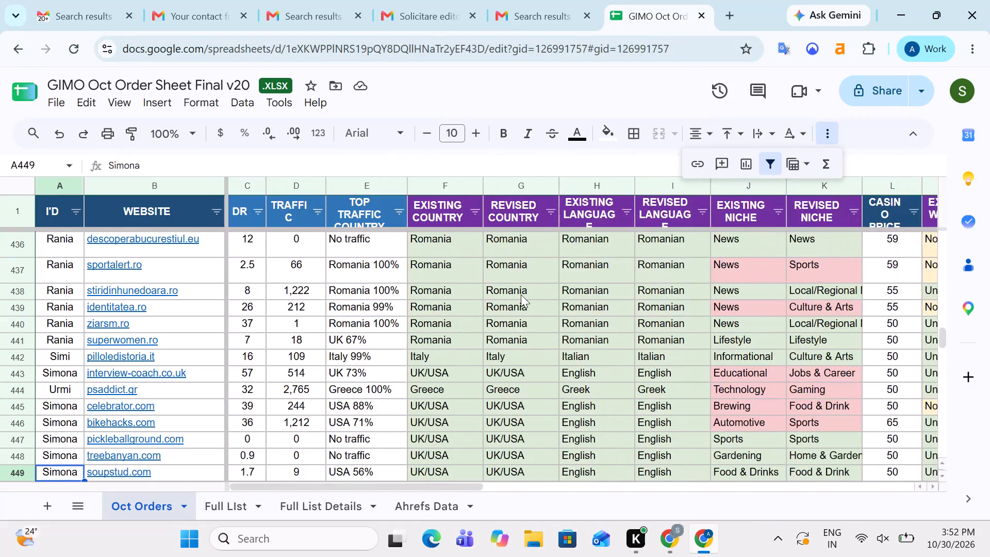
pyautogui.press('Right')
pyautogui.hotkey('ctrl', 'Up')
pyautogui.press('Down')
pyautogui.hotkey('ctrl', 'shift', 'Down')
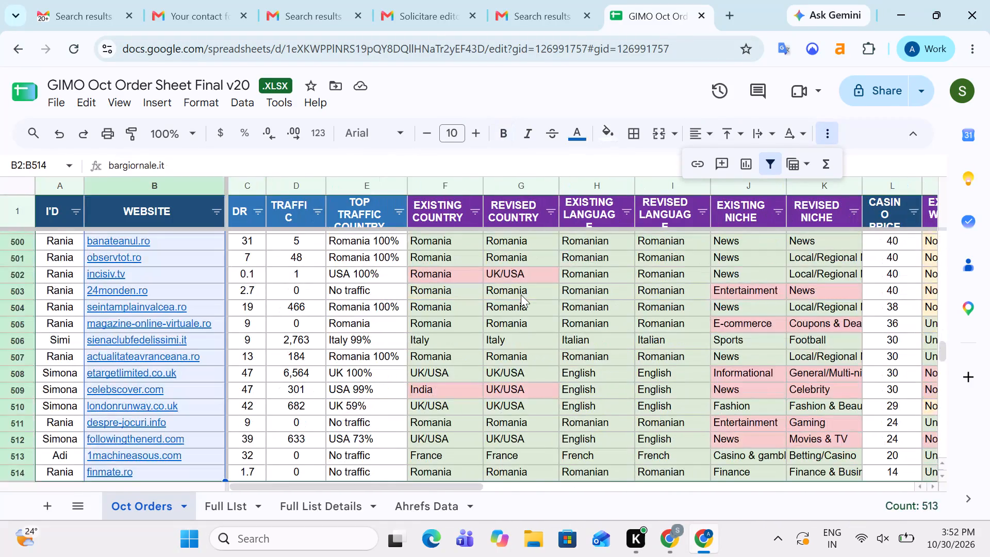
pyautogui.press('Up')
pyautogui.press('Down')
pyautogui.press('Up')
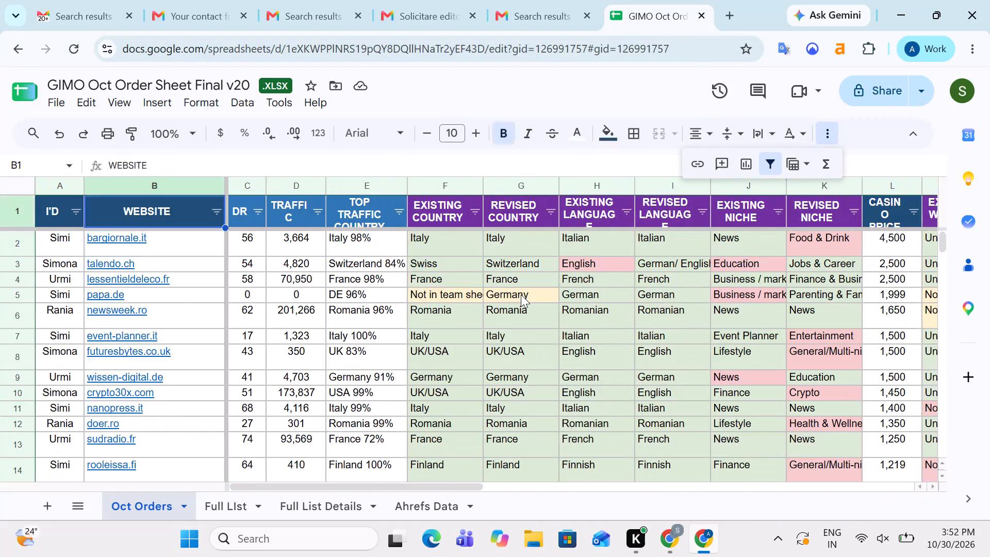
pyautogui.press('Down')
pyautogui.hotkey('ctrl', 'shift', 'Down')
pyautogui.press('Down')
pyautogui.press('Up')
pyautogui.press('Down')
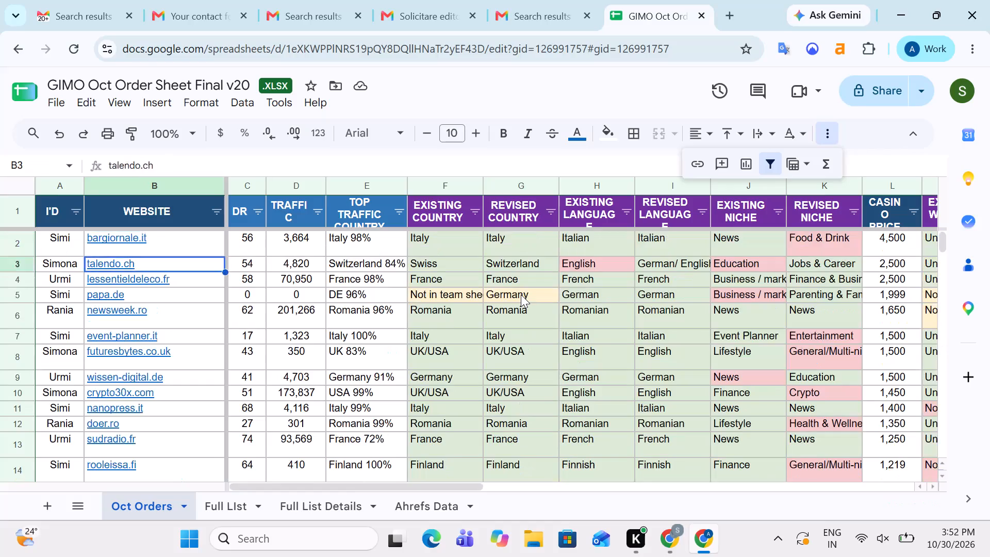
pyautogui.press('Up')
pyautogui.press('Up')
pyautogui.press('Down')
# Look across the bargiornale.it row from the Website column through to Contact Details.
pyautogui.press('Right')
pyautogui.press('Right')
pyautogui.press('Right')
pyautogui.press('Right')
pyautogui.press('Right')
pyautogui.press('Right')
pyautogui.press('Right')
pyautogui.press('Right')
pyautogui.press('Right')
pyautogui.press('Right')
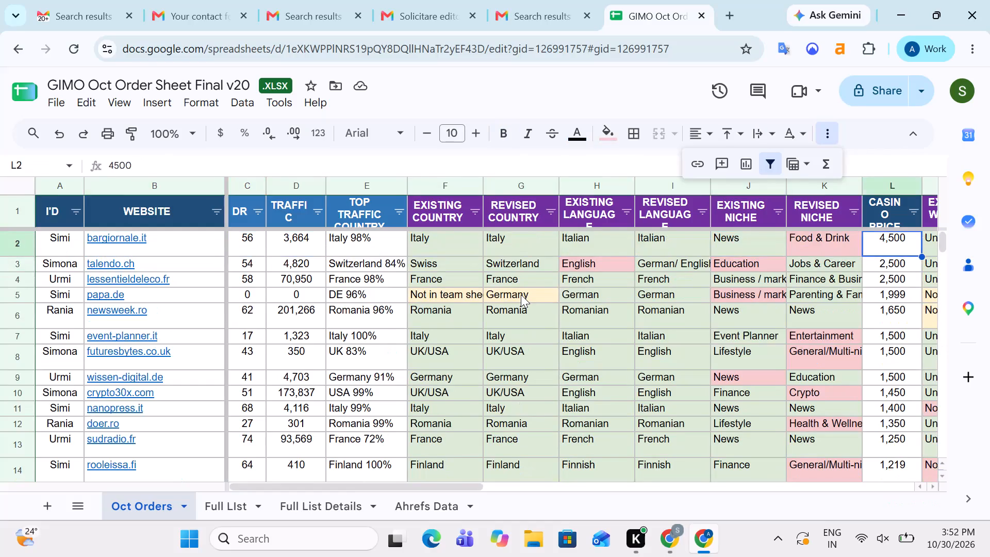
pyautogui.press('Right')
pyautogui.press('Right')
pyautogui.press('Right')
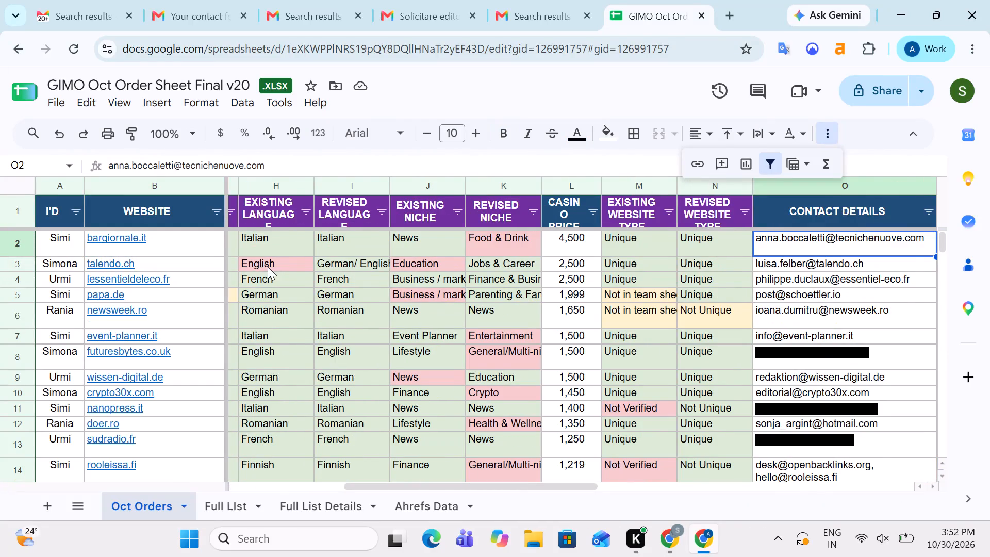
# Delete the Existing Country, Existing Language and Existing Niche columns together.
pyautogui.hscroll(6, 268, 267)
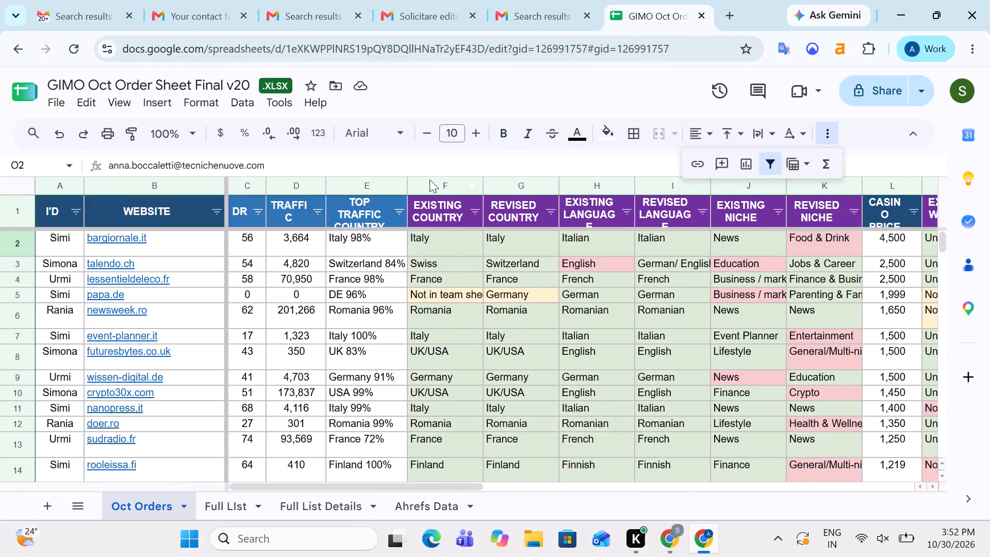
pyautogui.click(430, 179)
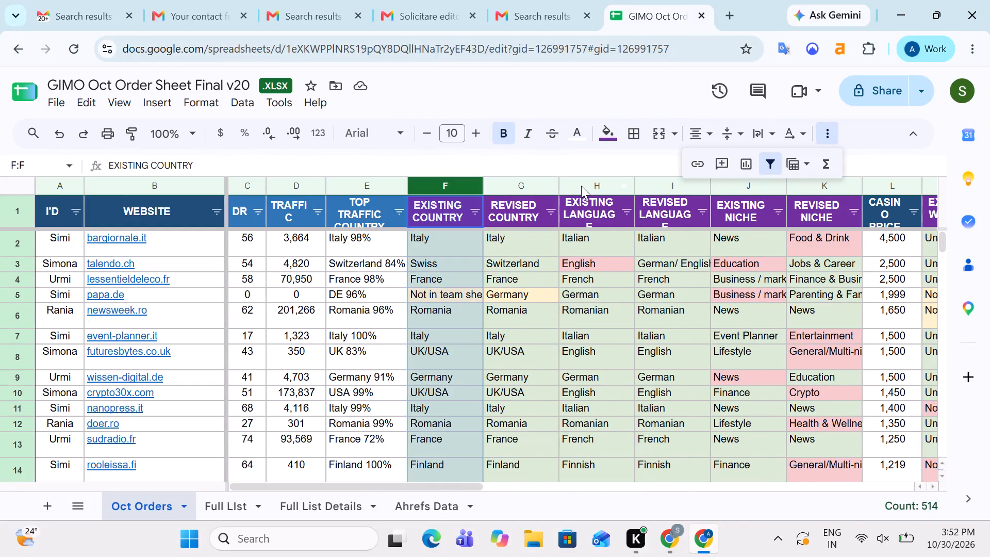
pyautogui.keyDown('ctrl'); pyautogui.click(581, 186); pyautogui.keyUp('ctrl')
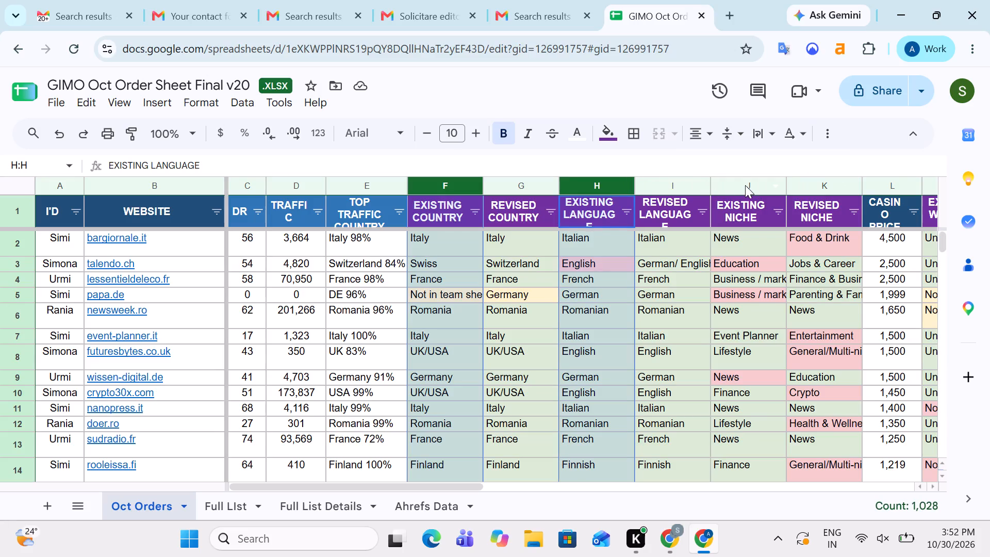
pyautogui.keyDown('ctrl'); pyautogui.click(745, 185); pyautogui.keyUp('ctrl')
pyautogui.rightClick(745, 185)
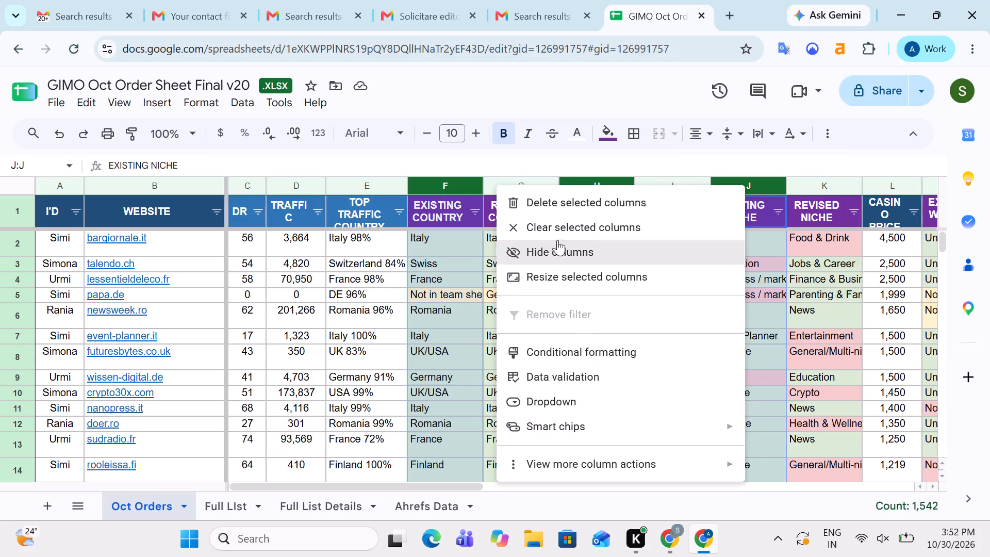
pyautogui.click(551, 211)
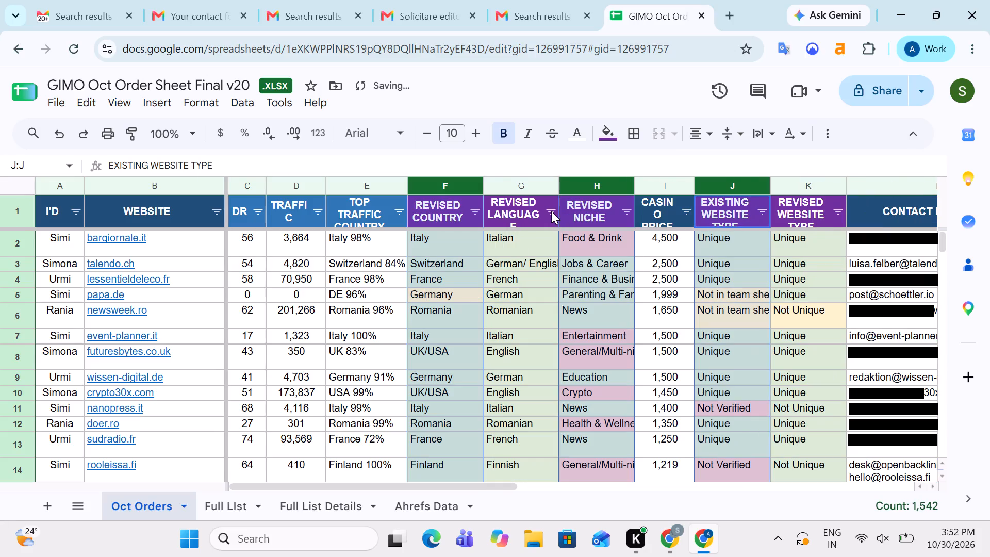
# Fill the Revised Country, Revised Language and Revised Niche cells from row 2 to the last row with light green 3.
pyautogui.click(495, 241)
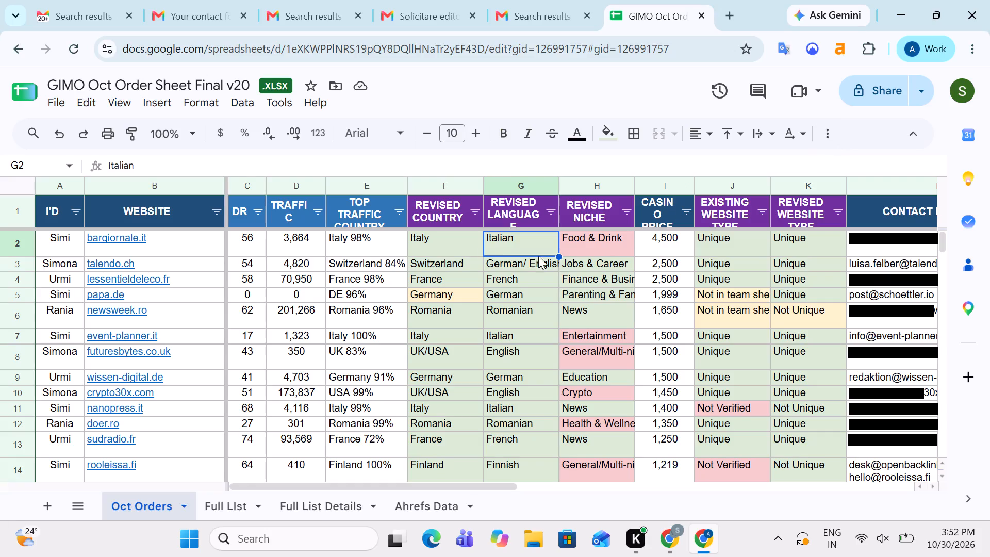
pyautogui.click(477, 245)
pyautogui.hotkey('ctrl', 'Up')
pyautogui.press('Down')
pyautogui.press('Up')
pyautogui.press('Down')
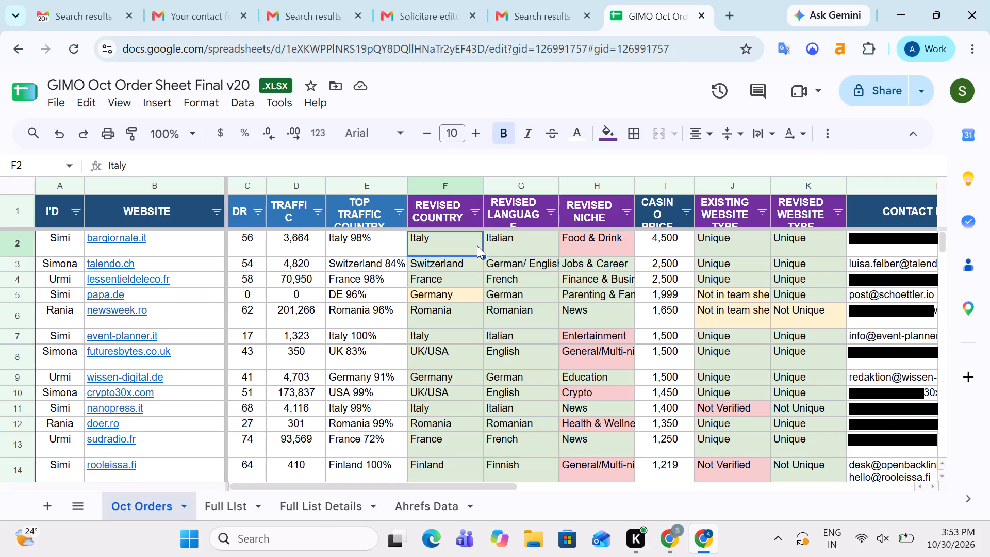
pyautogui.hotkey('shift', 'Right')
pyautogui.hotkey('shift', 'Right')
pyautogui.hotkey('ctrl', 'shift', 'Down')
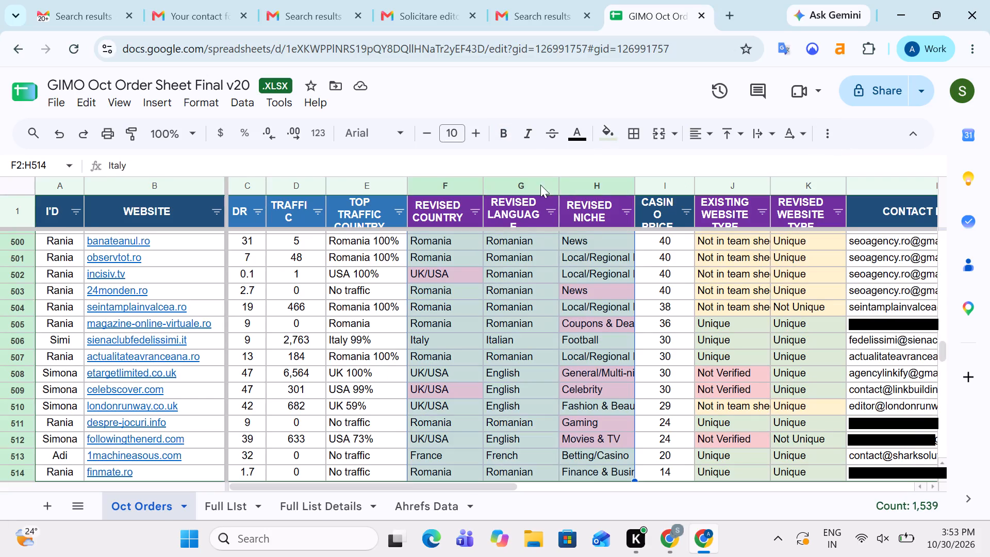
pyautogui.click(599, 142)
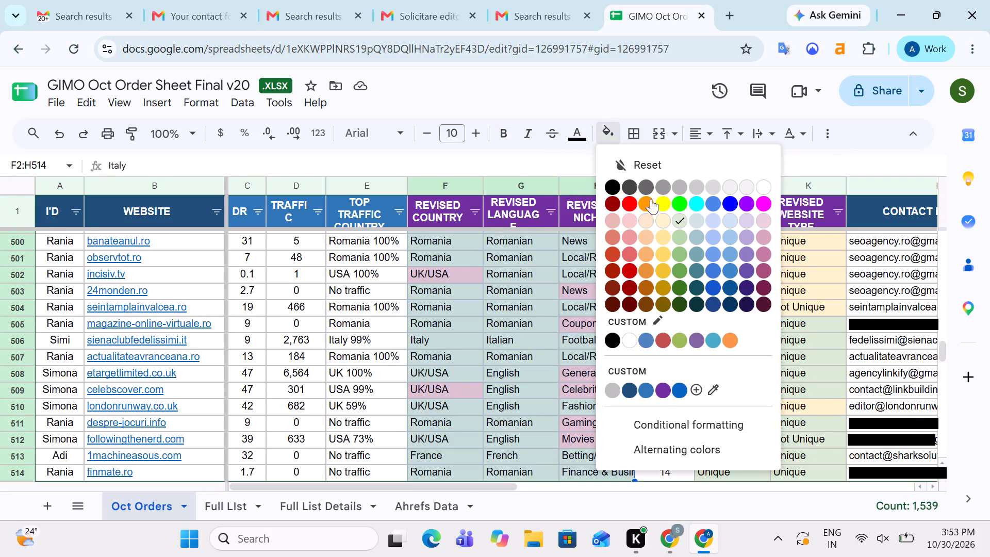
pyautogui.click(679, 218)
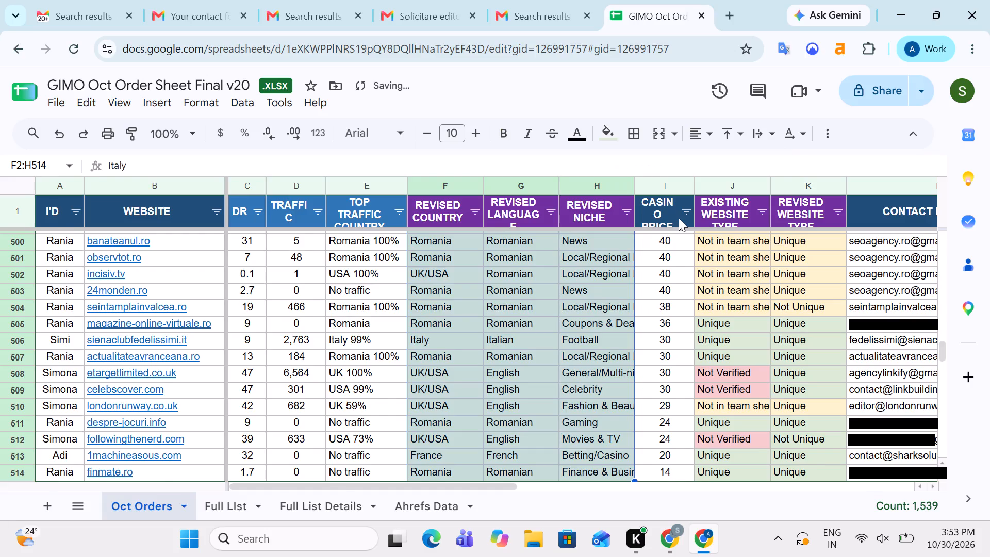
# Check the fill of the Revised Country, Language and Niche columns at the last rows and back at the first rows.
pyautogui.press('Down')
pyautogui.press('Up')
pyautogui.press('Up')
pyautogui.press('Up')
pyautogui.hotkey('ctrl', 'Down')
pyautogui.press('Up')
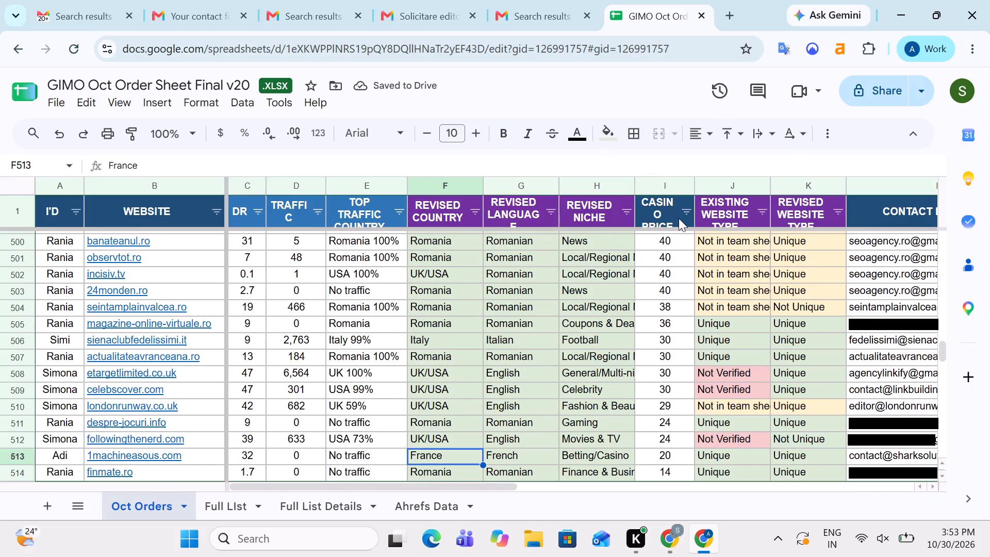
pyautogui.hotkey('ctrl', 'Up')
pyautogui.press('Down')
pyautogui.press('Up')
pyautogui.press('Down')
# Look across the bargiornale.it row from Revised Country to Contact Details, examining the Existing and Revised Website Type columns.
pyautogui.press('Right')
pyautogui.press('Left')
pyautogui.press('Right')
pyautogui.press('Right')
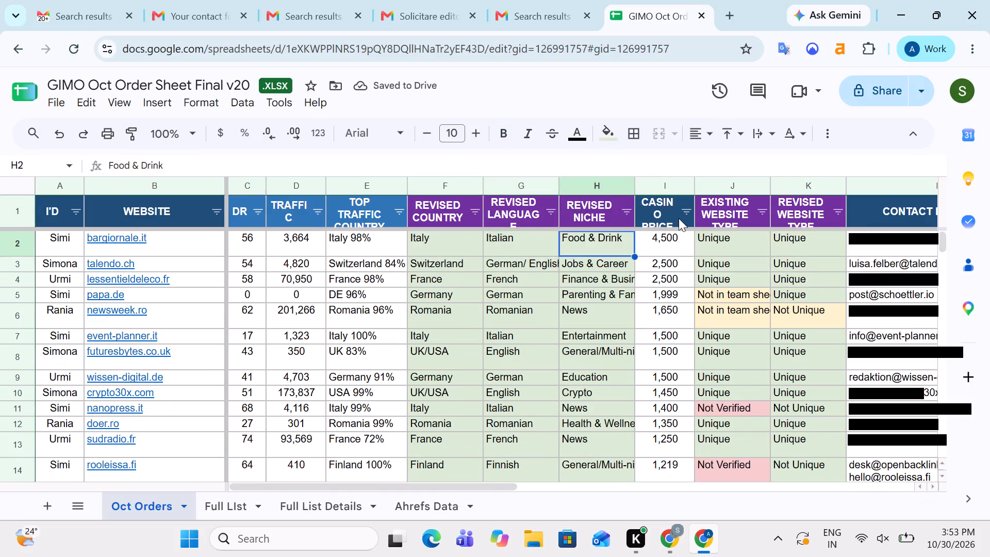
pyautogui.press('Right')
pyautogui.press('Right')
pyautogui.press('Left')
pyautogui.press('Right')
pyautogui.press('Right')
pyautogui.press('Right')
pyautogui.press('Right')
pyautogui.press('Left')
pyautogui.press('Left')
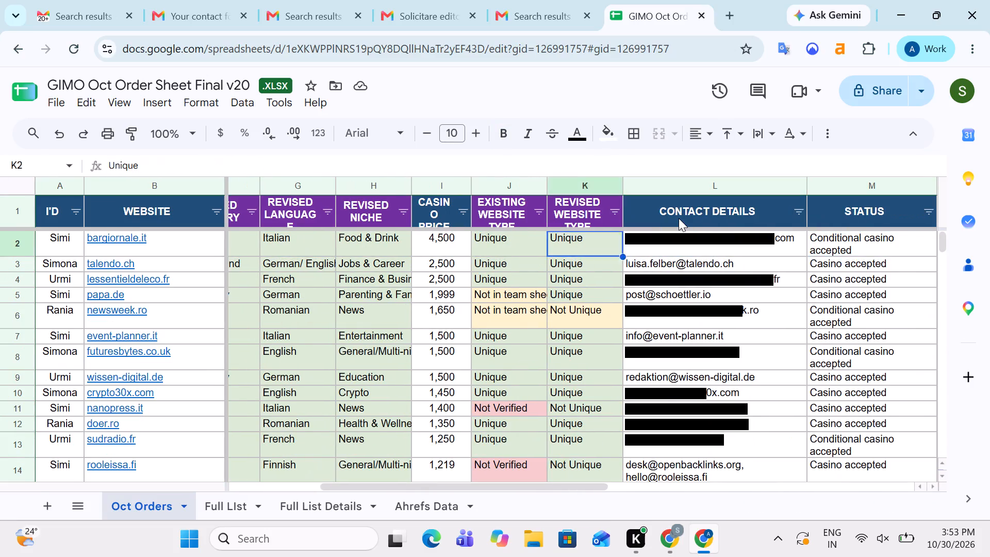
pyautogui.press('Left')
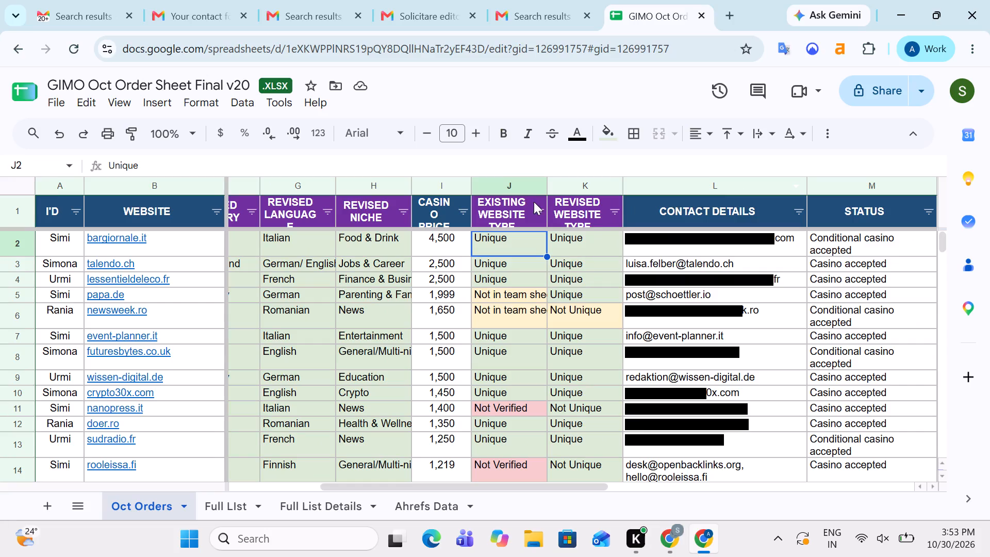
# Filter the Revised Website Type column by the light yellow 3 fill colour.
pyautogui.click(606, 215)
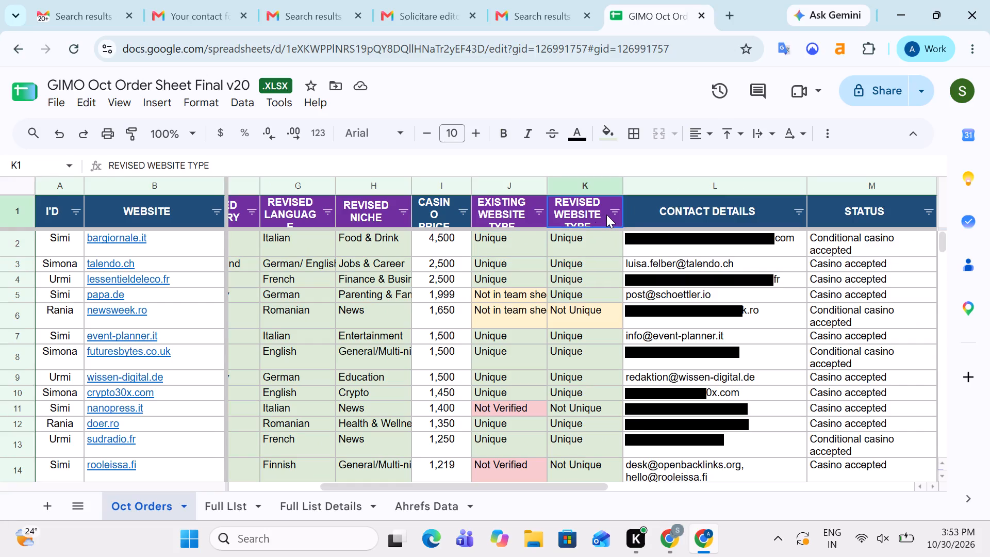
pyautogui.click(615, 209)
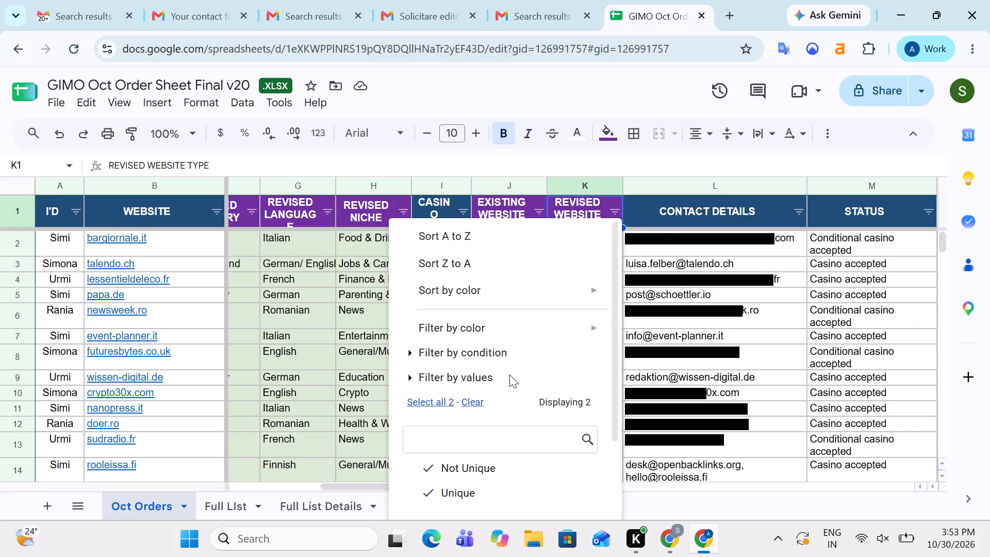
pyautogui.scroll(-1, 509, 374)
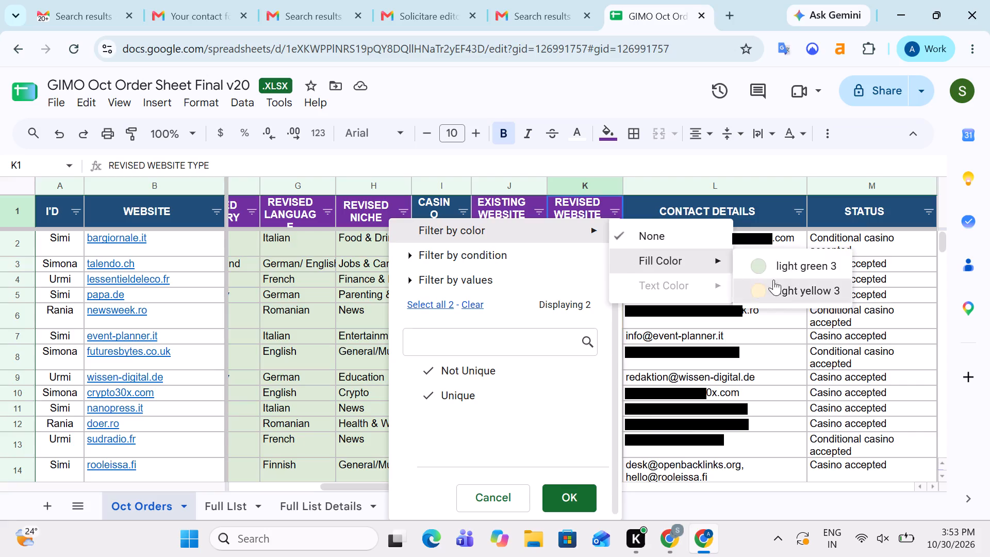
pyautogui.click(793, 289)
pyautogui.press('Down')
pyautogui.press('Up')
pyautogui.press('Down')
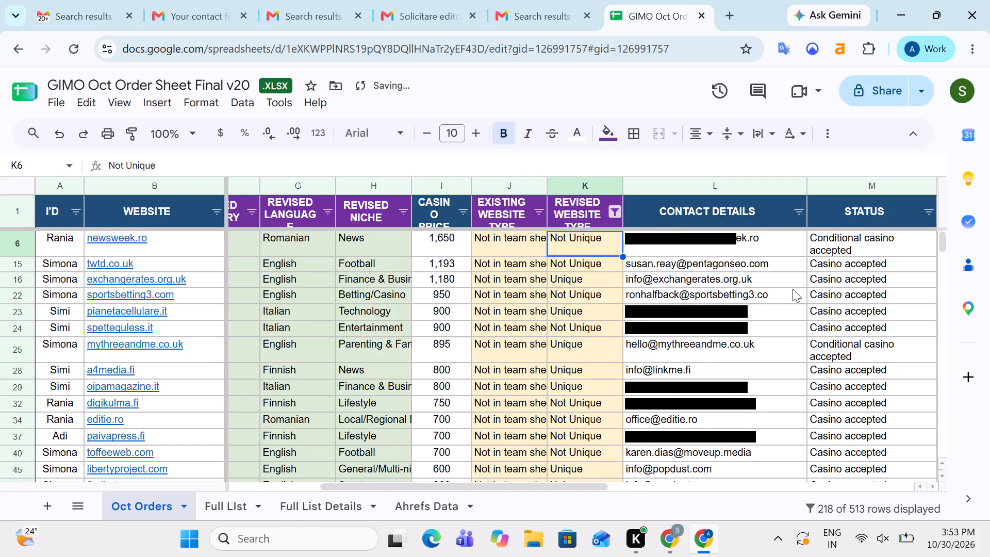
# Look across the filtered newsweek.ro row from Revised Website Type back to the I'D column.
pyautogui.press('Left')
pyautogui.press('Right')
pyautogui.press('Left')
pyautogui.press('Left')
pyautogui.press('Left')
pyautogui.press('Left')
pyautogui.press('Left')
pyautogui.press('Left')
pyautogui.press('Left')
pyautogui.press('Left')
pyautogui.press('Left')
pyautogui.press('Left')
pyautogui.press('Left')
pyautogui.press('Left')
pyautogui.press('Left')
pyautogui.press('Left')
pyautogui.press('Left')
pyautogui.press('Left')
pyautogui.press('Left')
pyautogui.press('Left')
pyautogui.press('Left')
pyautogui.press('Left')
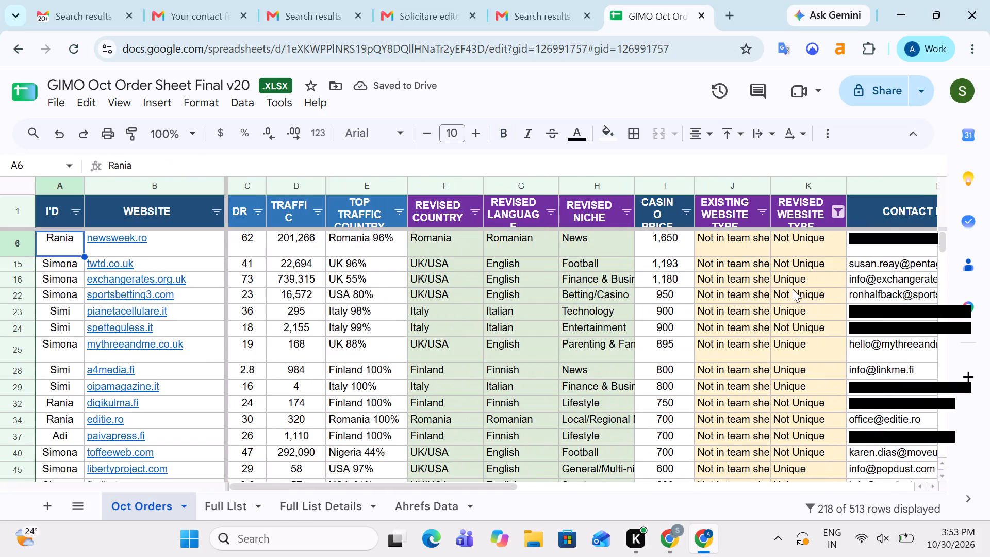
# Review the filtered website list by selecting the Website column's entries from newsweek.ro to the last row.
pyautogui.press('Right')
pyautogui.press('Right')
pyautogui.press('Right')
pyautogui.press('Right')
pyautogui.press('Left')
pyautogui.press('Left')
pyautogui.press('Left')
pyautogui.hotkey('ctrl', 'shift', 'Down')
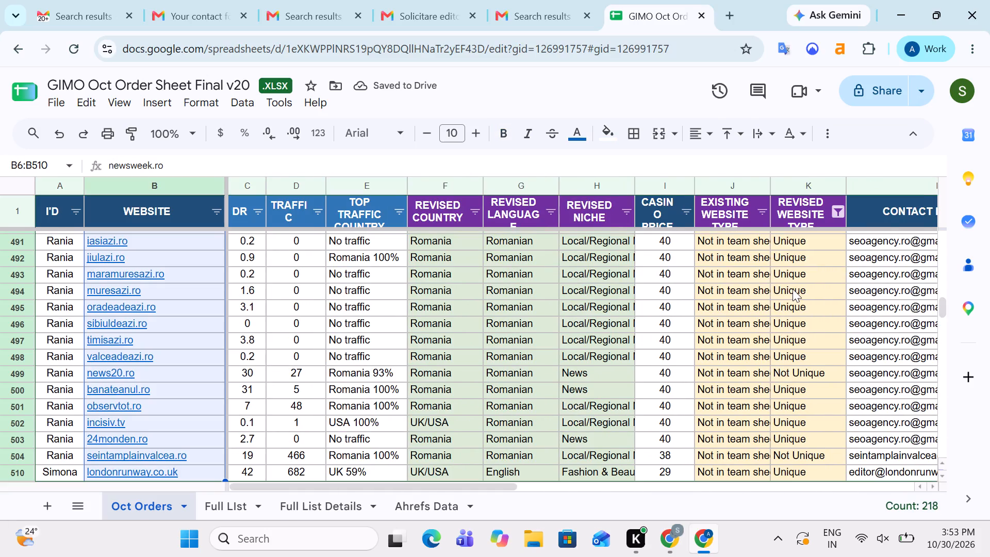
# Read down the filtered rows from newsweek.ro, comparing the Existing Website Type entries with the Revised Website Type entries.
pyautogui.press('Up')
pyautogui.press('Down')
pyautogui.press('Right')
pyautogui.press('Right')
pyautogui.press('Right')
pyautogui.press('Right')
pyautogui.press('Right')
pyautogui.press('Right')
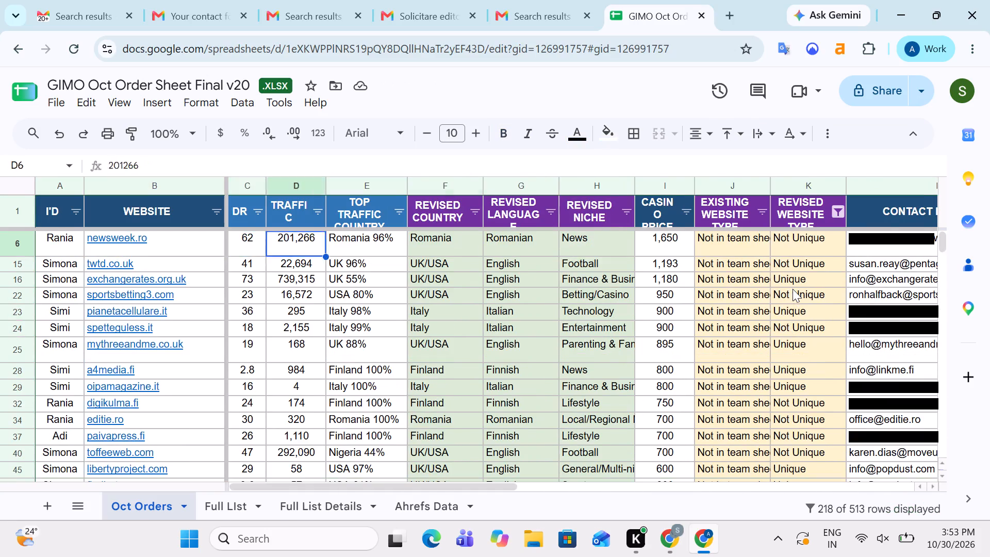
pyautogui.press('Right')
pyautogui.press('Right')
pyautogui.press('Down')
pyautogui.press('Down')
pyautogui.press('Down')
pyautogui.press('Down')
pyautogui.press('Down')
pyautogui.press('Down')
pyautogui.press('Down')
pyautogui.press('Down')
pyautogui.press('Down')
pyautogui.press('Down')
pyautogui.press('Down')
pyautogui.press('Down')
pyautogui.press('Down')
pyautogui.press('Down')
pyautogui.press('Down')
pyautogui.press('Down')
pyautogui.press('Down')
pyautogui.press('Down')
pyautogui.press('Down')
pyautogui.press('Down')
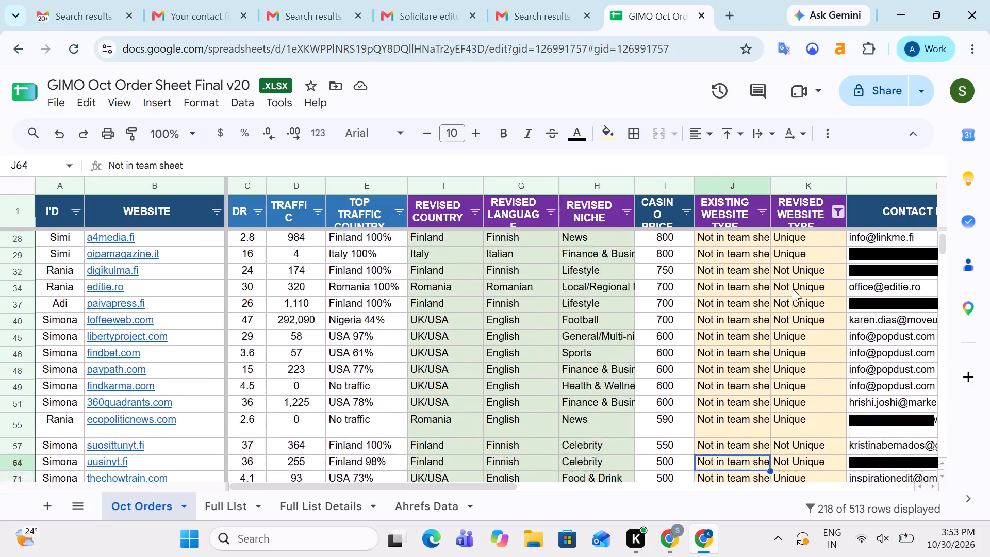
pyautogui.press('Down')
pyautogui.press('Down')
pyautogui.press('Down')
pyautogui.press('Down')
pyautogui.press('Down')
pyautogui.press('Down')
pyautogui.press('Down')
pyautogui.press('Down')
pyautogui.press('Down')
pyautogui.press('Down')
pyautogui.press('Down')
pyautogui.press('Down')
pyautogui.press('Down')
pyautogui.press('Down')
pyautogui.press('Down')
pyautogui.press('Down')
pyautogui.press('Down')
pyautogui.press('Down')
pyautogui.press('Down')
pyautogui.press('Down')
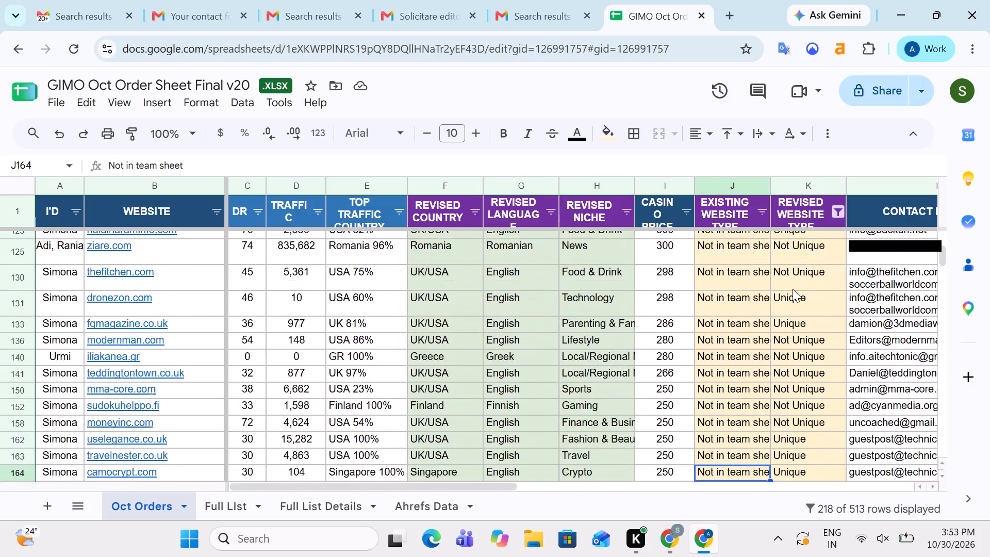
# Read further down the filtered rows from camocrypt.com to ouchino.com, checking the Existing and Revised Website Type entries.
pyautogui.press('Down')
pyautogui.press('Down')
pyautogui.press('Down')
pyautogui.press('Down')
pyautogui.press('Down')
pyautogui.press('Down')
pyautogui.press('Down')
pyautogui.press('Down')
pyautogui.press('Down')
pyautogui.press('Down')
pyautogui.press('Down')
pyautogui.press('Down')
pyautogui.press('Down')
pyautogui.press('Down')
pyautogui.press('Down')
pyautogui.press('Down')
pyautogui.press('Down')
pyautogui.press('Down')
pyautogui.press('Down')
pyautogui.press('Down')
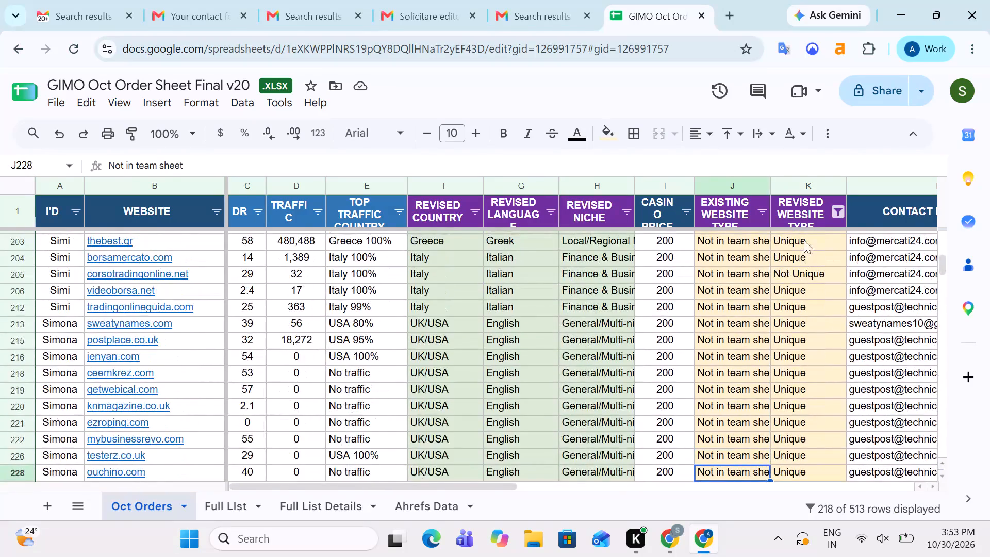
# Check which values the Existing Website Type column's filter offers, leaving the filter as it is.
pyautogui.click(768, 211)
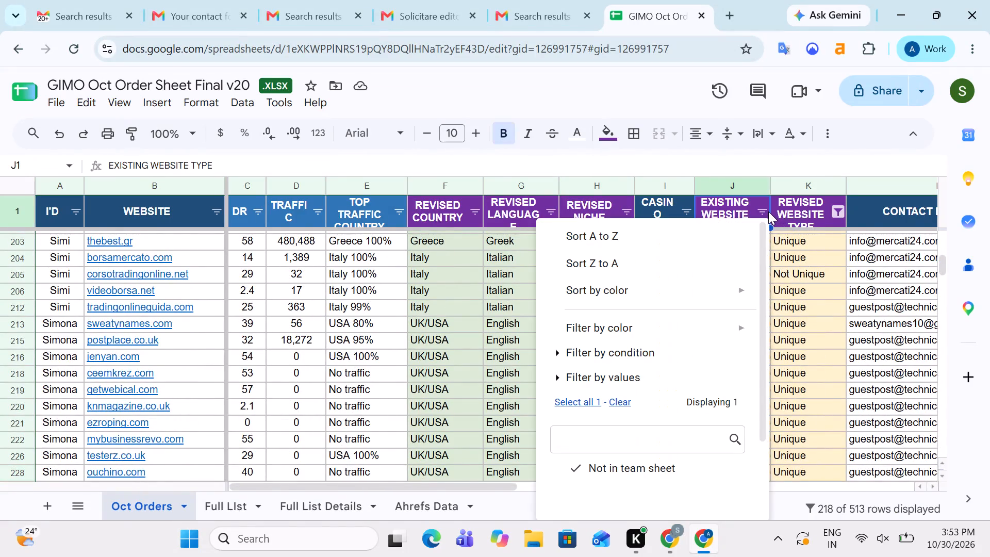
pyautogui.scroll(-2, 673, 459)
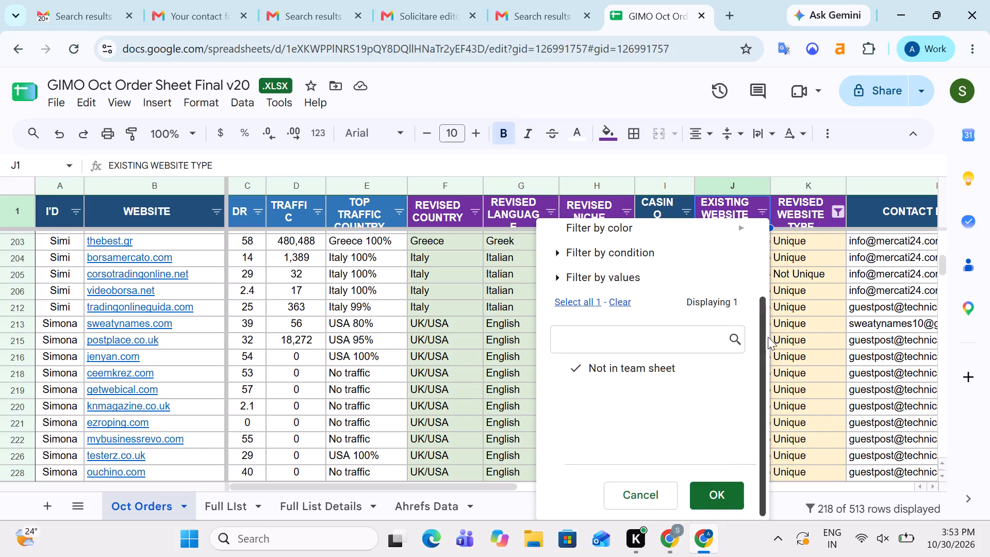
pyautogui.click(789, 333)
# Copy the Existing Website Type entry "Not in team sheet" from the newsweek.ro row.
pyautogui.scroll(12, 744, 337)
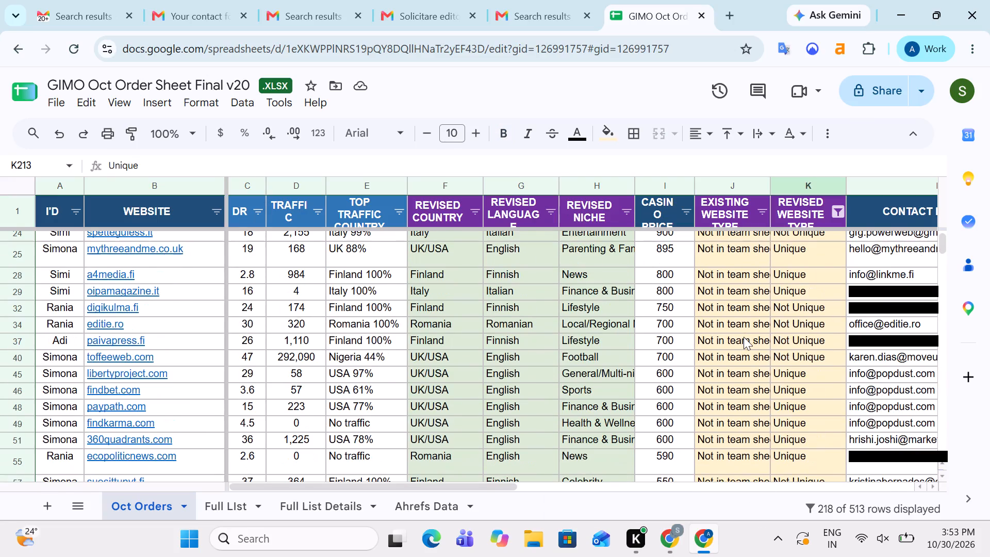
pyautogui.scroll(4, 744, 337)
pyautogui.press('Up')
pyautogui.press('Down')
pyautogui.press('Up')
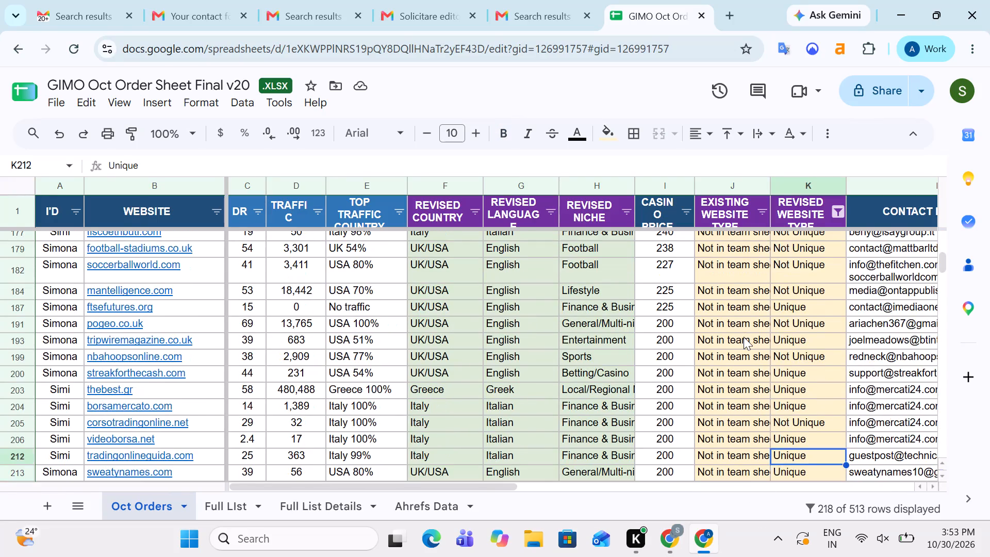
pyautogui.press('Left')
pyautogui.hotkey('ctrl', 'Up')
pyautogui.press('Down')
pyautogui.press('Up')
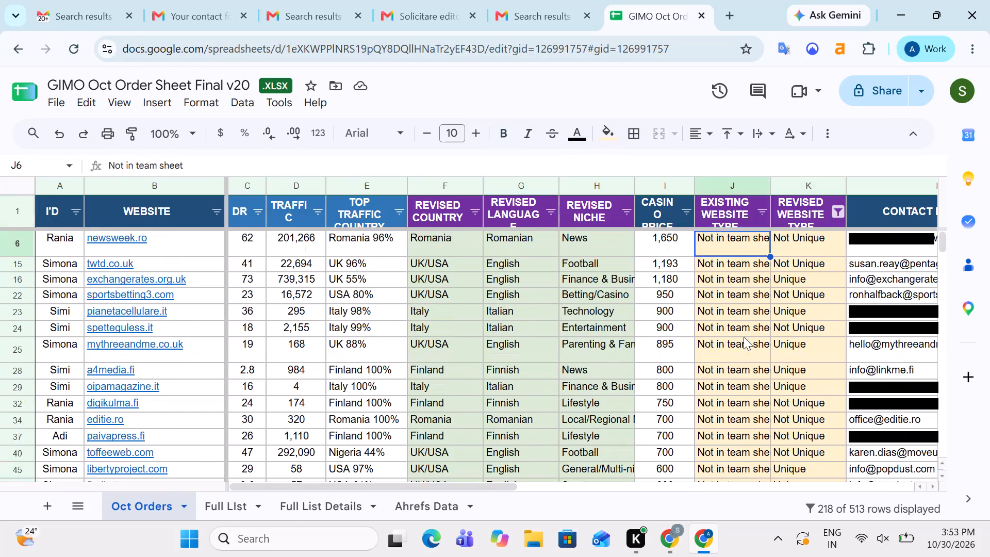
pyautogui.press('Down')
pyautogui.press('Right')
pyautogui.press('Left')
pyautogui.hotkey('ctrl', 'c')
# Copy the website name newsweek.ro from the Website column of the first filtered row.
pyautogui.press('Left')
pyautogui.press('Left')
pyautogui.press('Left')
pyautogui.press('Left')
pyautogui.press('Left')
pyautogui.press('Left')
pyautogui.press('Left')
pyautogui.press('Left')
pyautogui.press('Left')
pyautogui.press('Left')
pyautogui.press('Left')
pyautogui.press('Left')
pyautogui.press('Left')
pyautogui.press('Left')
pyautogui.press('Left')
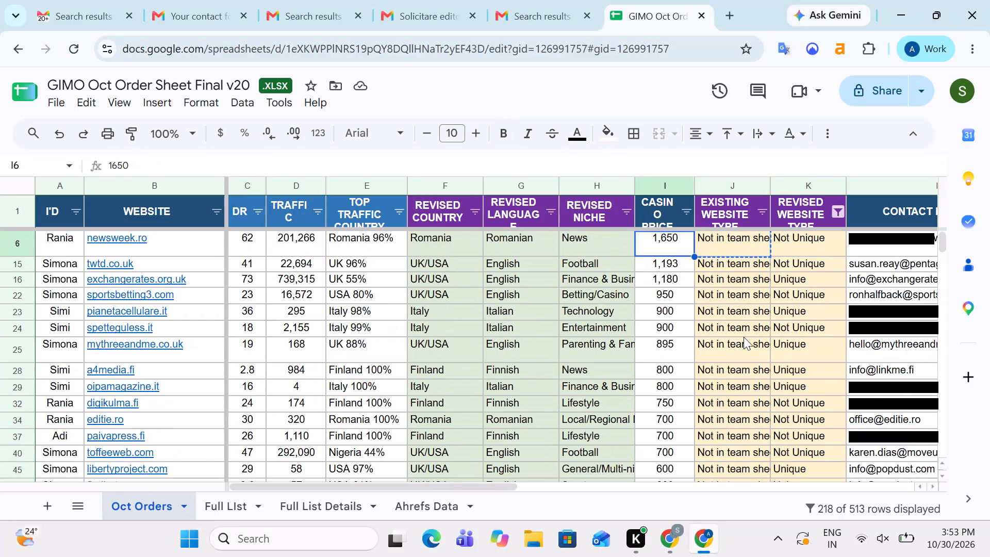
pyautogui.press('Right')
pyautogui.hotkey('ctrl', 'c')
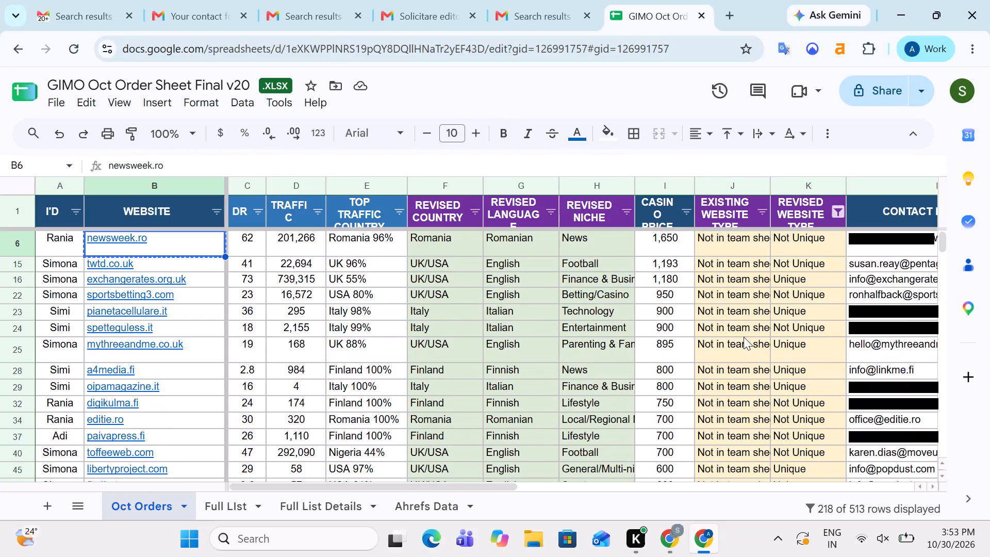
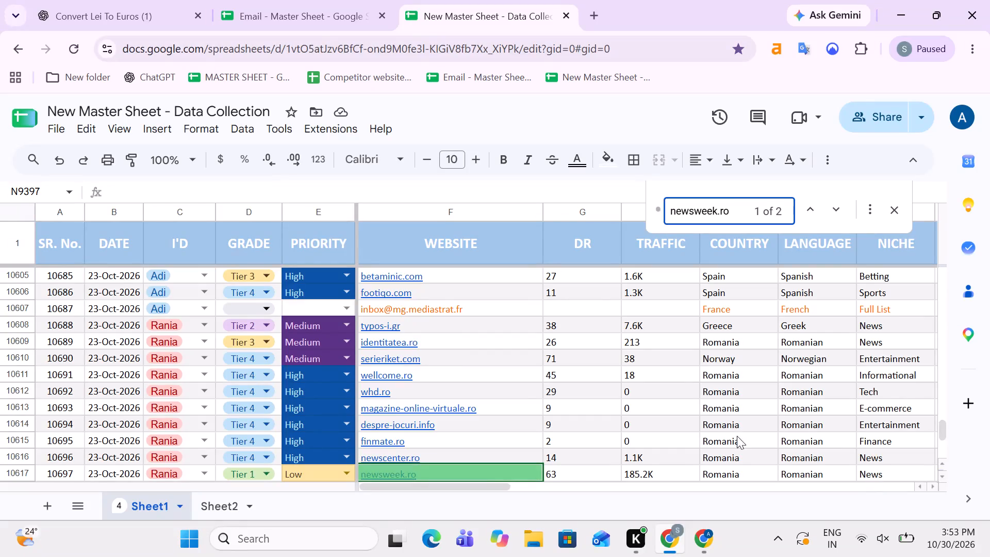
# Check the newsweek.ro row's link policy and contact details in the master sheet, and set its Website Type to Not Verified.
pyautogui.click(676, 469)
pyautogui.press('Right')
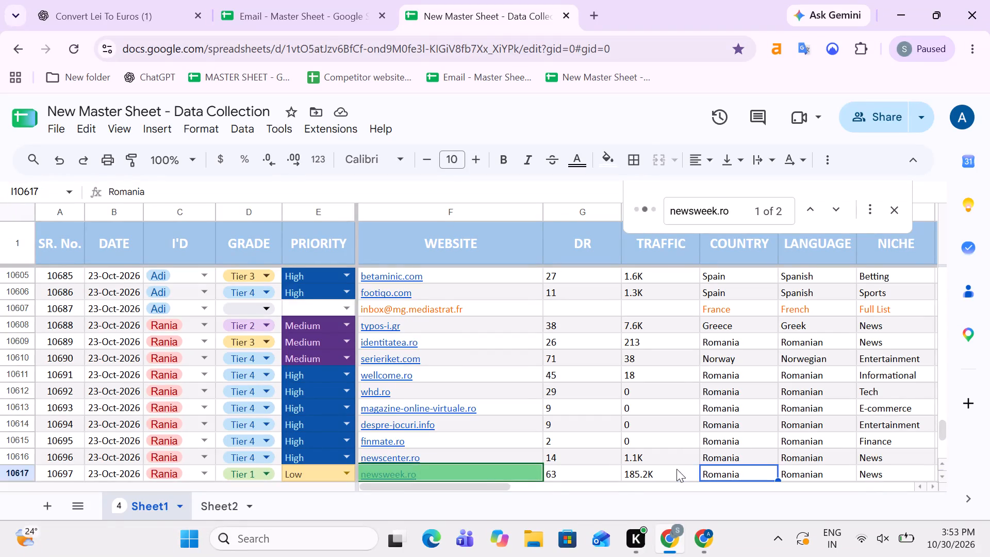
pyautogui.press('Right')
pyautogui.press('Right')
pyautogui.press('Right')
pyautogui.press('Right')
pyautogui.press('Right')
pyautogui.press('Right')
pyautogui.press('Right')
pyautogui.press('Right')
pyautogui.press('Right')
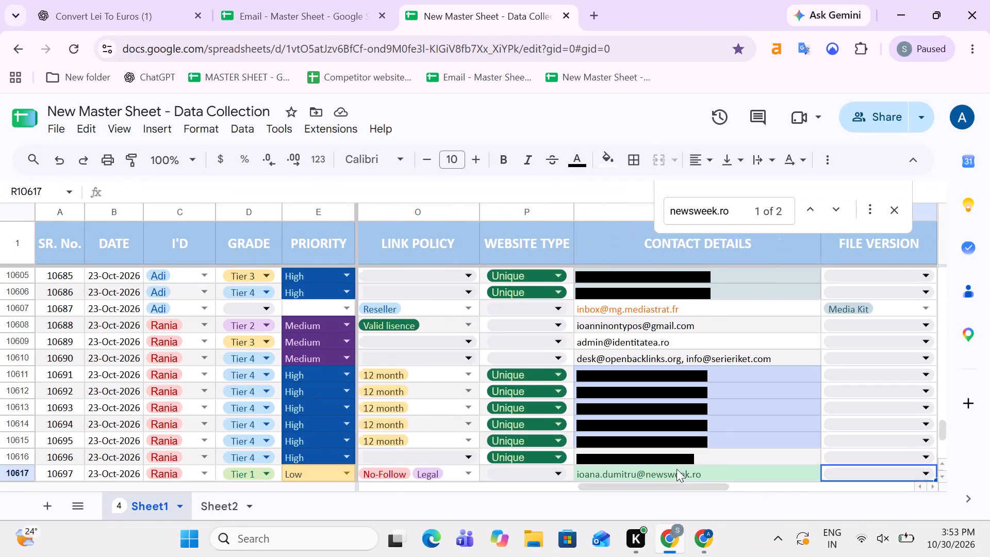
pyautogui.press('Right')
pyautogui.press('Left')
pyautogui.press('Left')
pyautogui.press('Left')
pyautogui.press('Left')
pyautogui.press('Left')
pyautogui.press('Left')
pyautogui.press('Right')
pyautogui.press('Right')
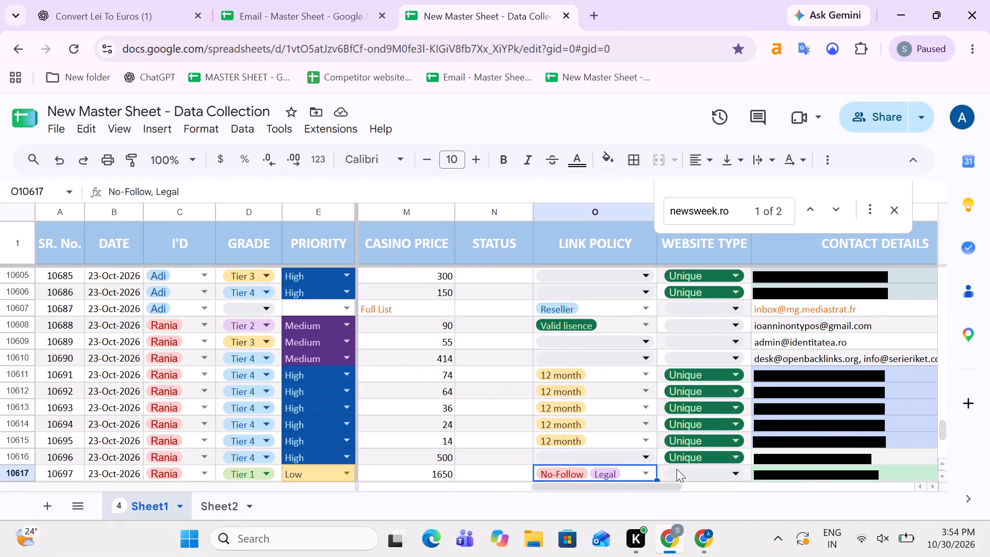
pyautogui.press('Right')
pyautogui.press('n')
pyautogui.press('Up')
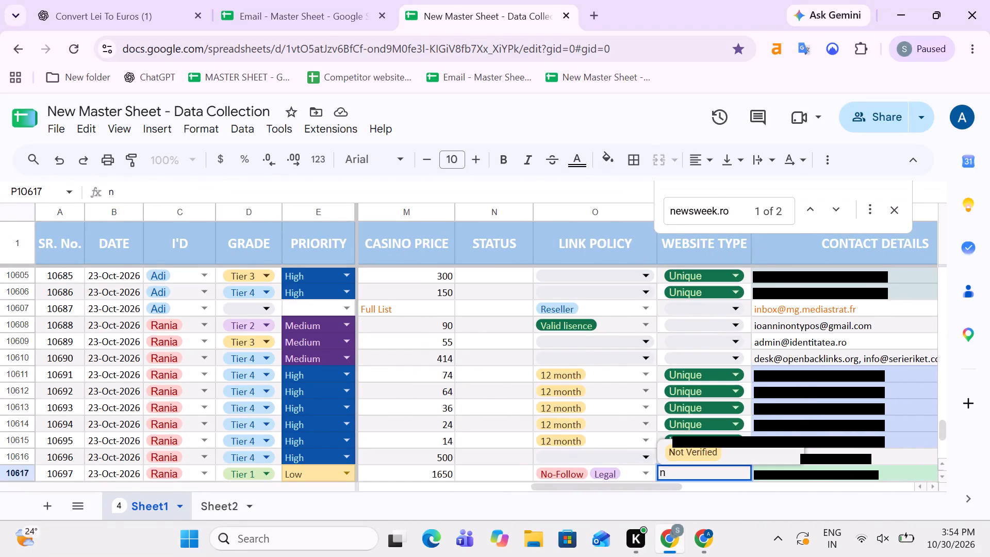
pyautogui.press('Return')
pyautogui.press('Up')
pyautogui.press('Right')
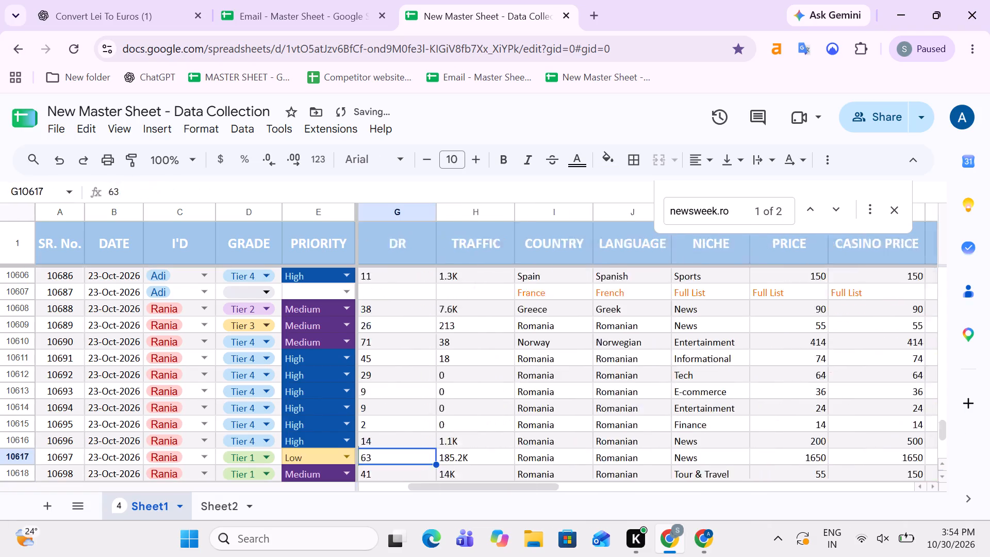
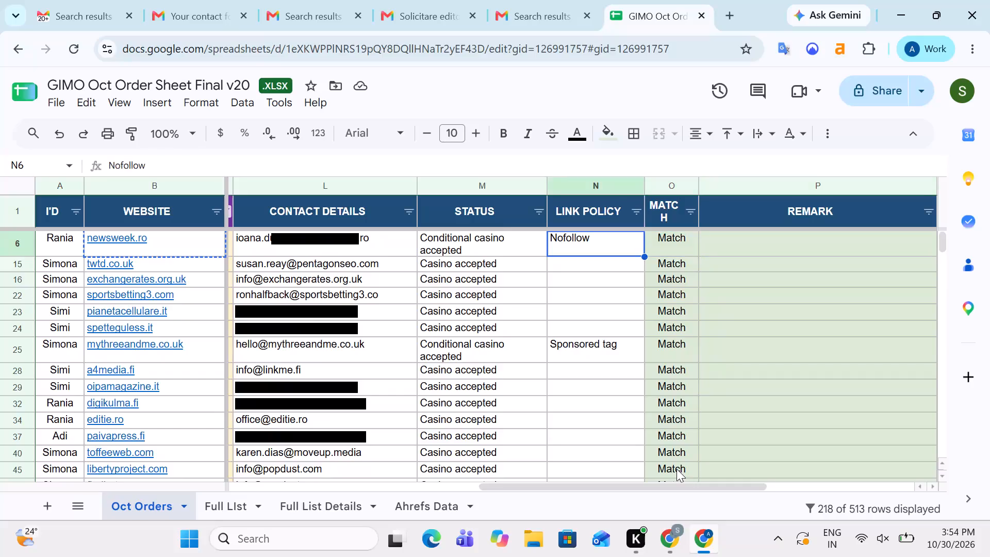
# Look across the newsweek.ro row from the Match column back to the I'D column and forward again to Status.
pyautogui.press('Left')
pyautogui.press('Right')
pyautogui.press('Right')
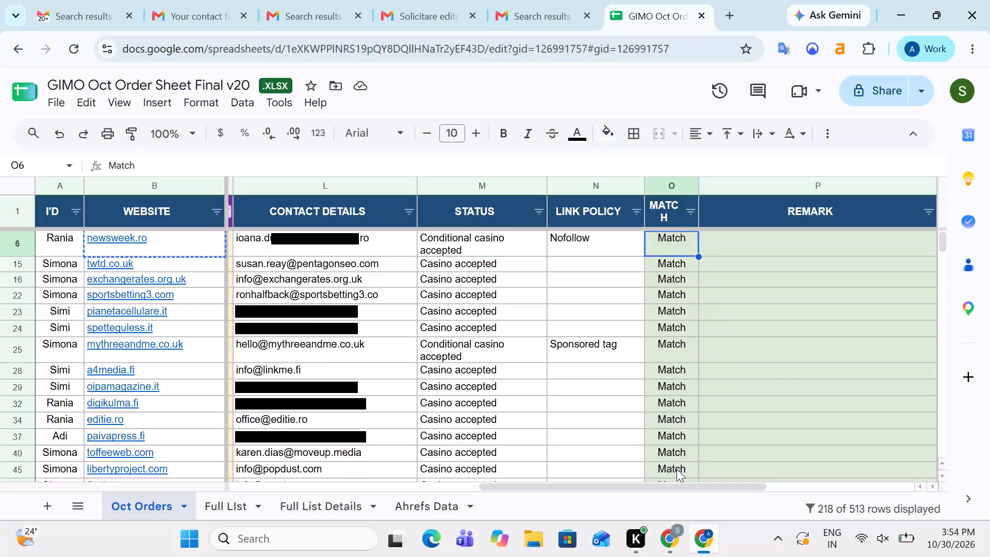
pyautogui.press('Left')
pyautogui.press('Left')
pyautogui.press('Left')
pyautogui.press('Left')
pyautogui.press('Left')
pyautogui.press('Left')
pyautogui.press('Left')
pyautogui.press('Left')
pyautogui.press('Left')
pyautogui.press('Left')
pyautogui.press('Left')
pyautogui.press('Left')
pyautogui.press('Left')
pyautogui.press('Left')
pyautogui.press('Left')
pyautogui.press('Left')
pyautogui.press('Left')
pyautogui.press('Left')
pyautogui.press('Left')
pyautogui.press('Left')
pyautogui.press('Right')
pyautogui.press('Right')
pyautogui.press('Right')
pyautogui.press('Right')
pyautogui.press('Right')
pyautogui.press('Right')
pyautogui.press('Right')
pyautogui.press('Right')
pyautogui.press('Right')
pyautogui.press('Right')
pyautogui.press('Right')
pyautogui.press('Right')
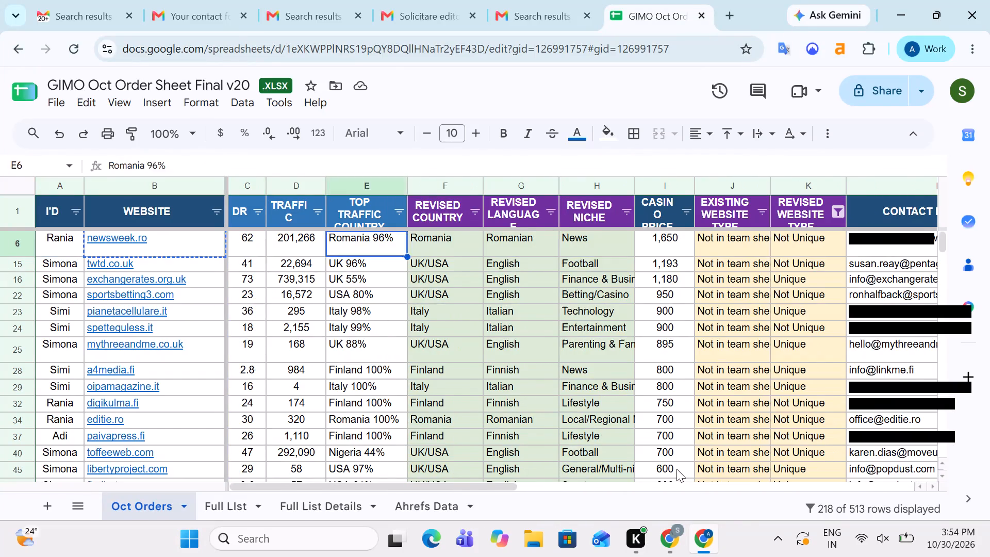
# Read through the filtered rows, examining the Existing and Revised Website Type entries alongside contact details and status, and return to newsweek.ro.
pyautogui.scroll(1, 523, 369)
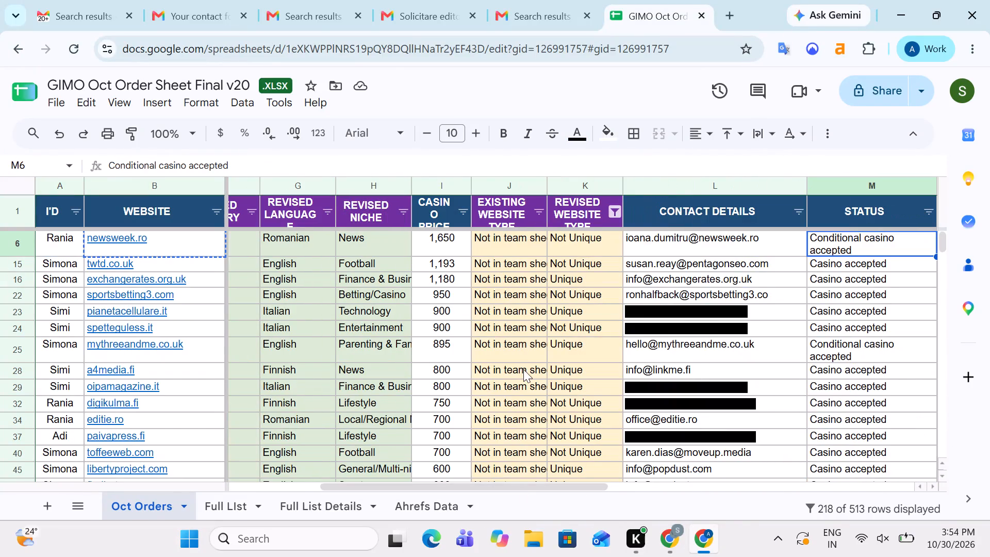
pyautogui.scroll(1, 523, 369)
pyautogui.scroll(-12, 523, 369)
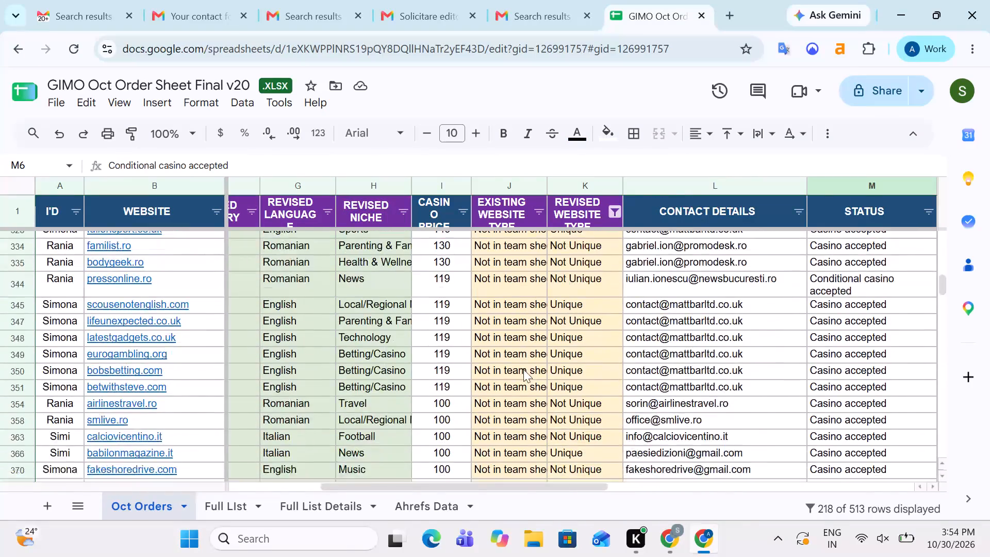
pyautogui.scroll(-11, 523, 369)
pyautogui.scroll(14, 523, 369)
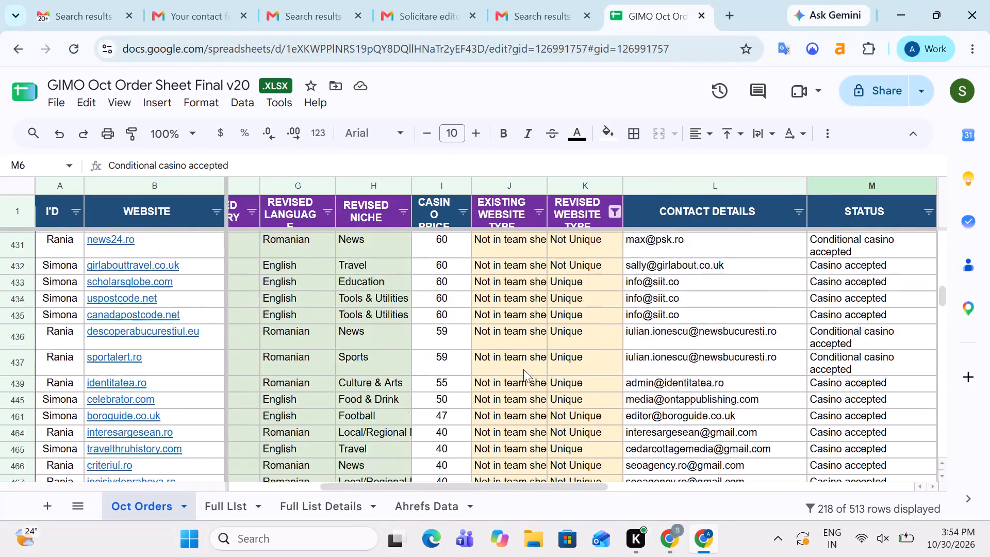
pyautogui.scroll(15, 523, 369)
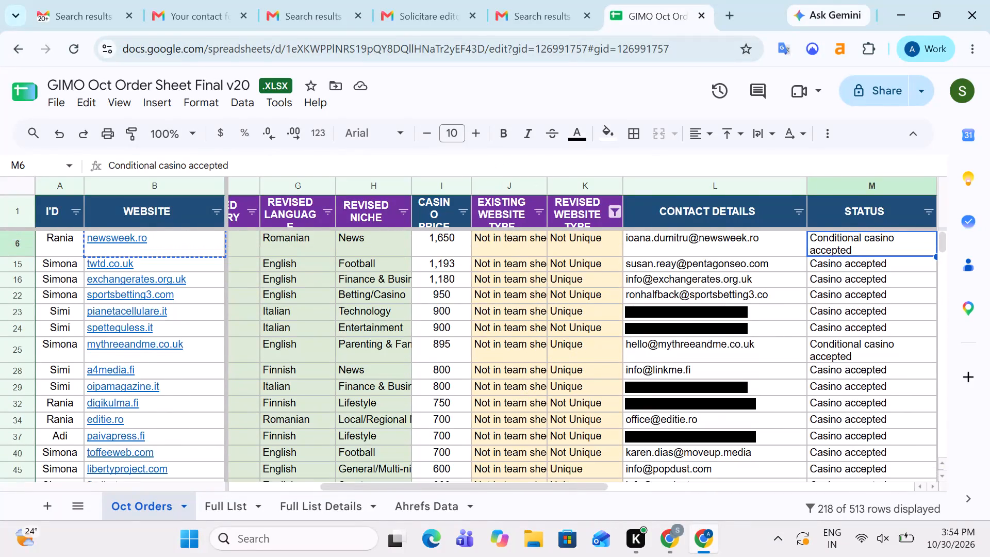
# Delete the Existing Website Type column.
pyautogui.click(504, 182)
pyautogui.rightClick(504, 182)
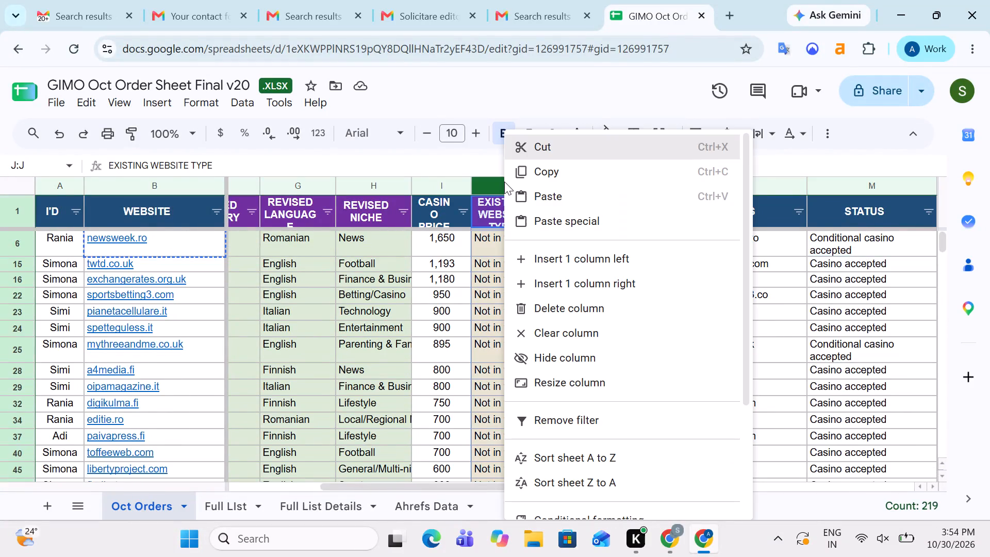
pyautogui.click(567, 314)
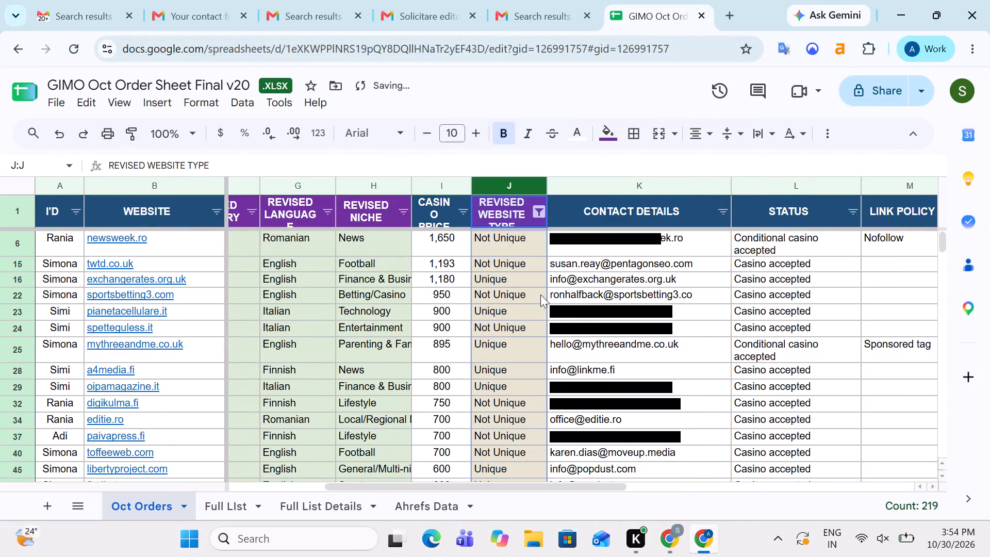
# Fill the filtered Revised Website Type cells, from newsweek.ro to londonrunway.co.uk, with the light green of the other Revised columns.
pyautogui.click(511, 243)
pyautogui.press('Up')
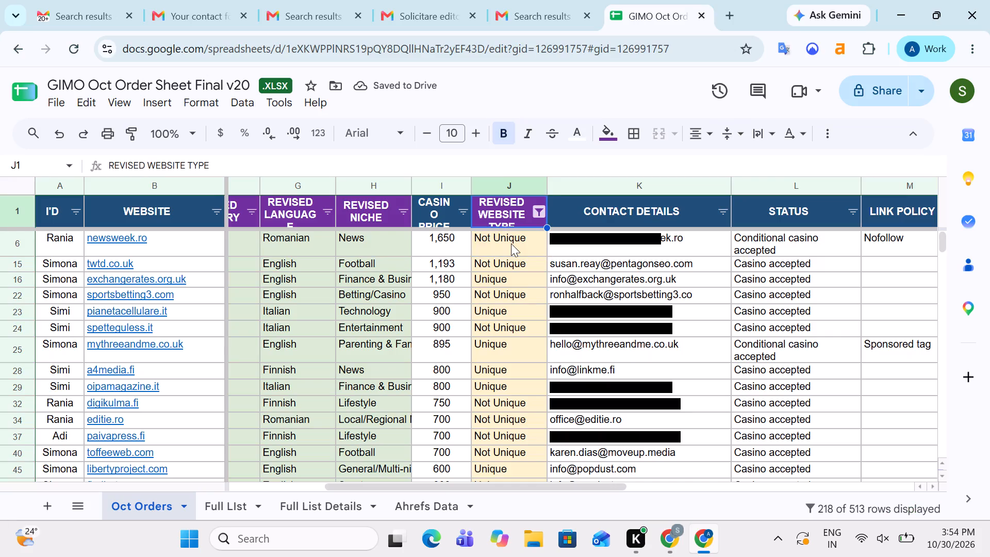
pyautogui.press('Up')
pyautogui.press('Down')
pyautogui.press('Up')
pyautogui.press('Down')
pyautogui.hotkey('ctrl', 'shift', 'Down')
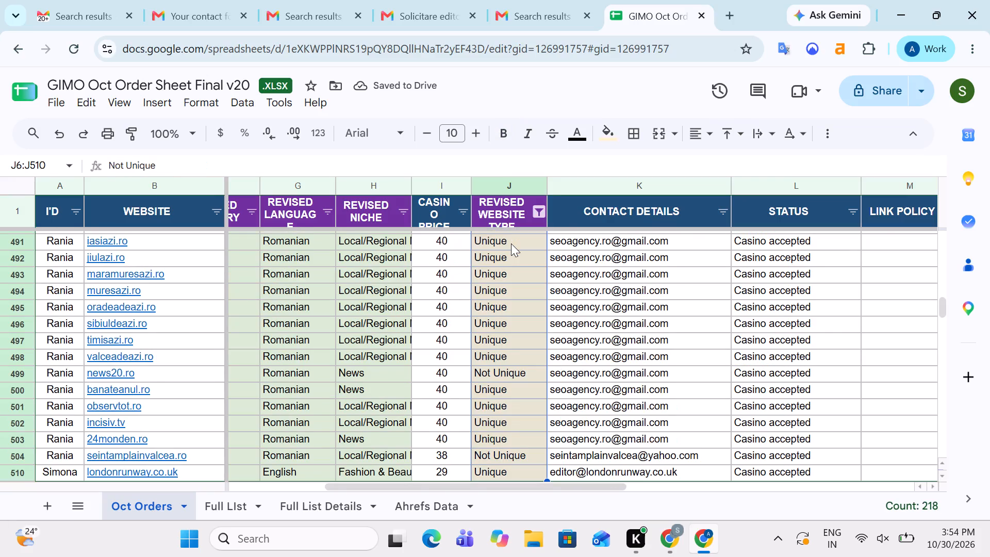
pyautogui.click(616, 129)
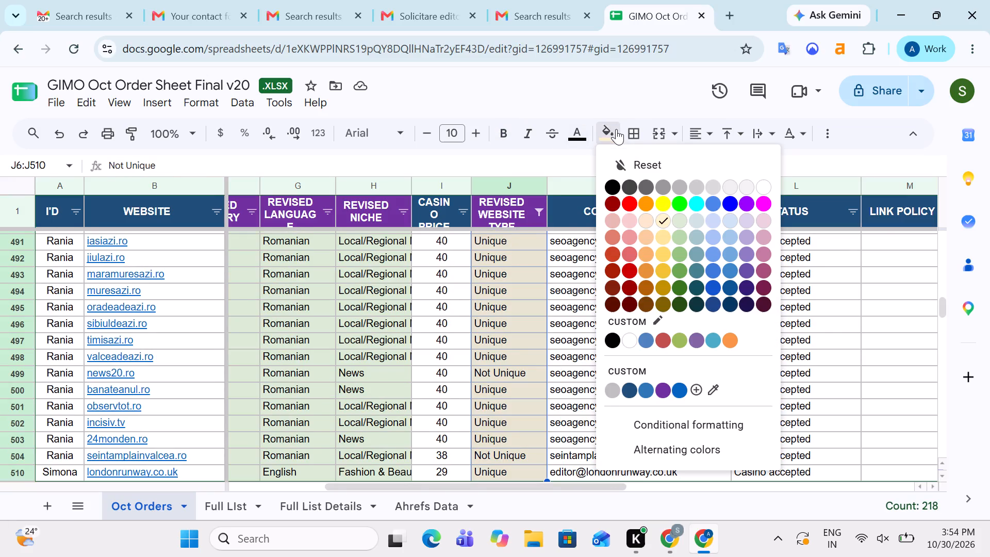
pyautogui.click(682, 221)
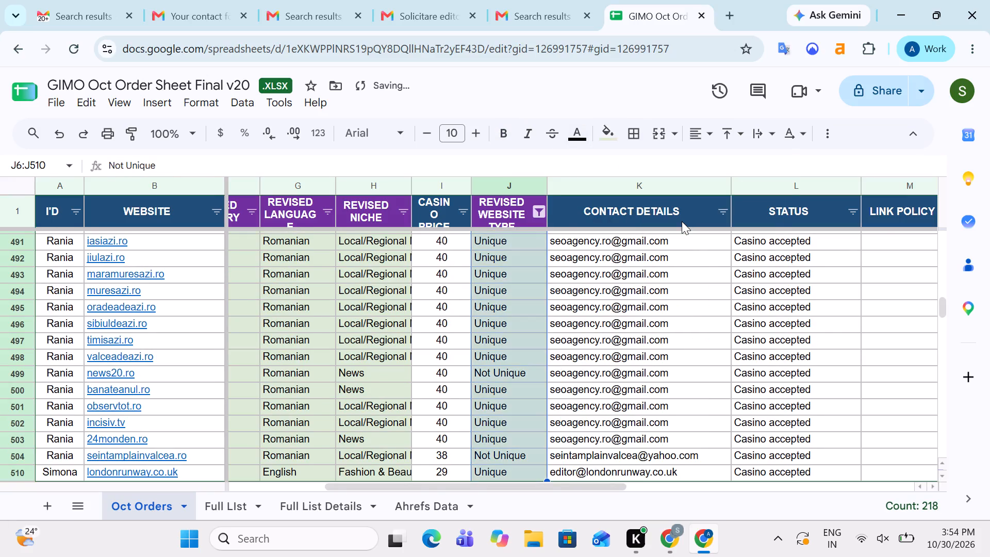
pyautogui.press('Up')
pyautogui.press('Down')
pyautogui.press('Down')
pyautogui.press('Up')
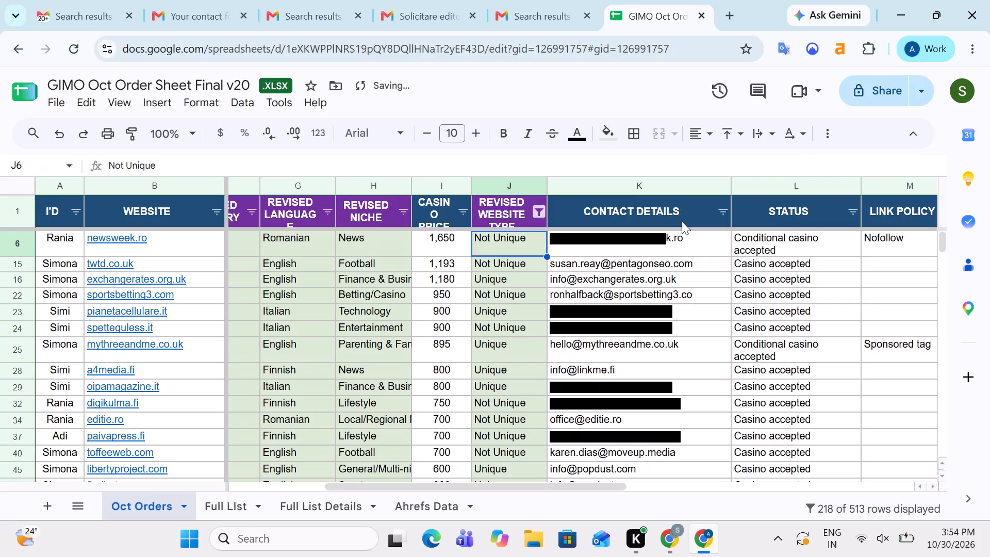
# Remove the existing filter and create a fresh one from the header row so every order row is shown.
pyautogui.click(0, 227)
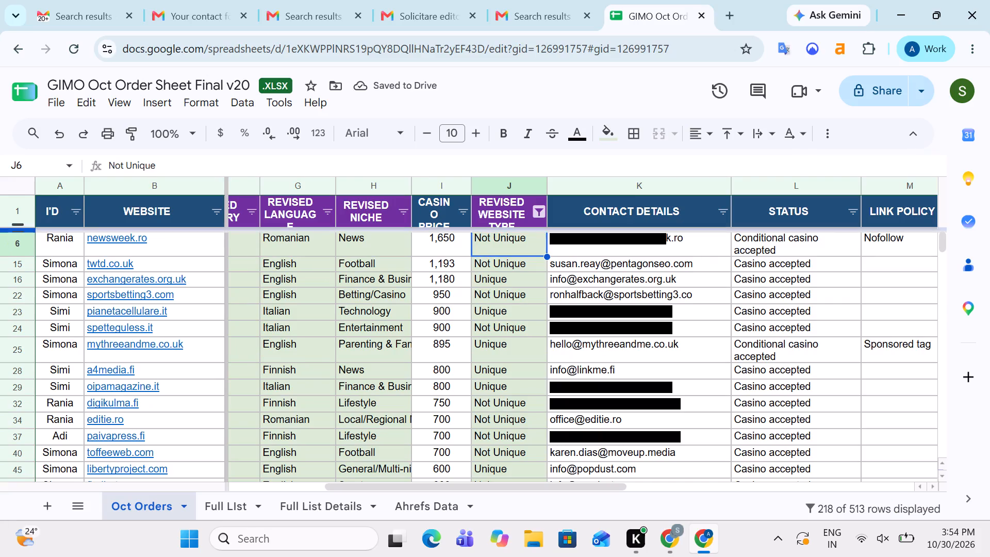
pyautogui.click(0, 211)
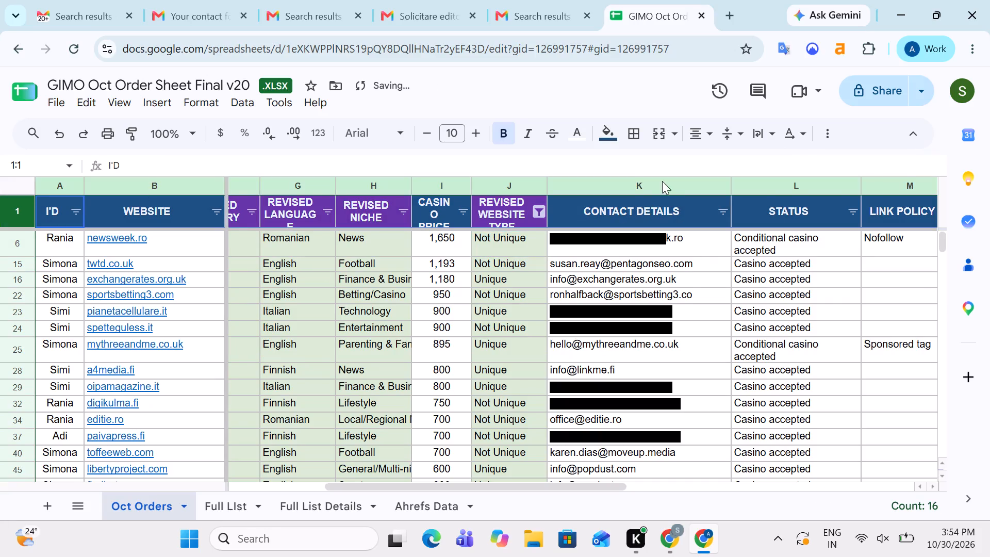
pyautogui.click(823, 139)
pyautogui.click(778, 163)
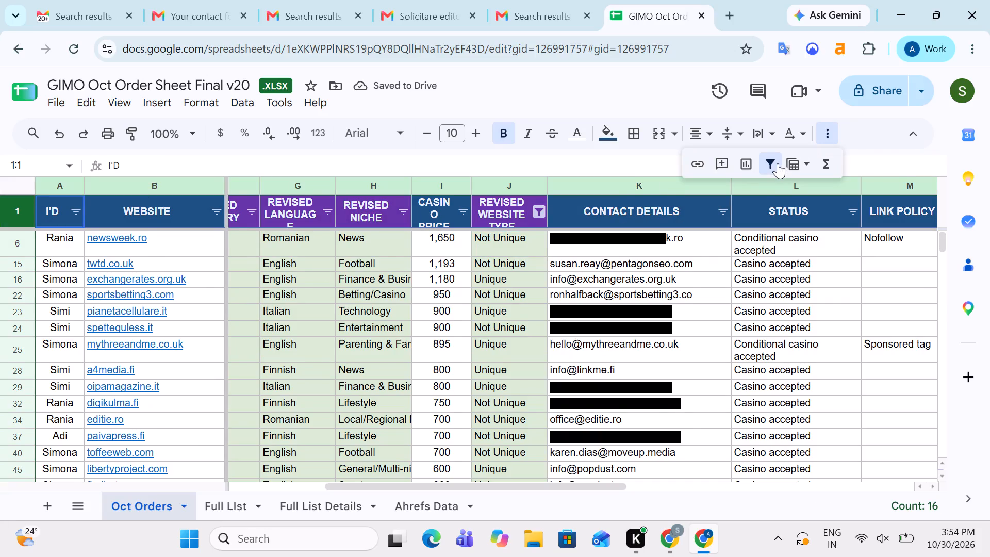
pyautogui.click(778, 163)
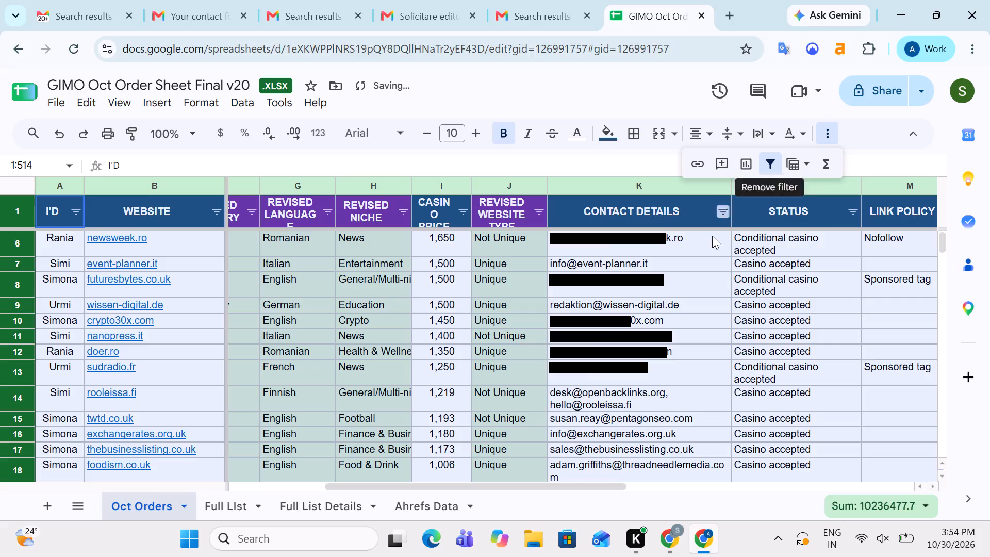
pyautogui.click(731, 245)
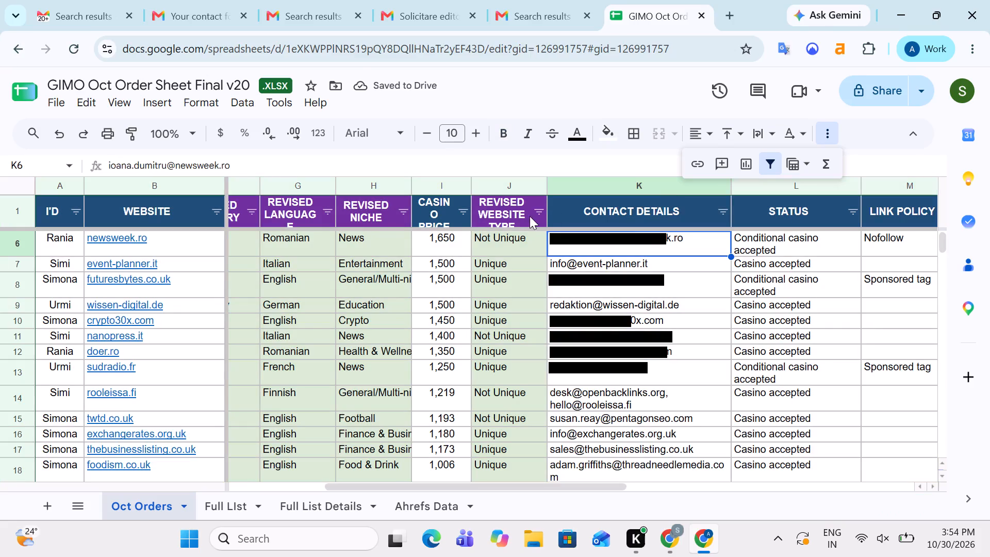
# Check the filter options of the Revised Website Type, Revised Niche, Revised Country and Link Policy columns for leftover fill colours.
pyautogui.click(538, 216)
pyautogui.scroll(-2, 468, 369)
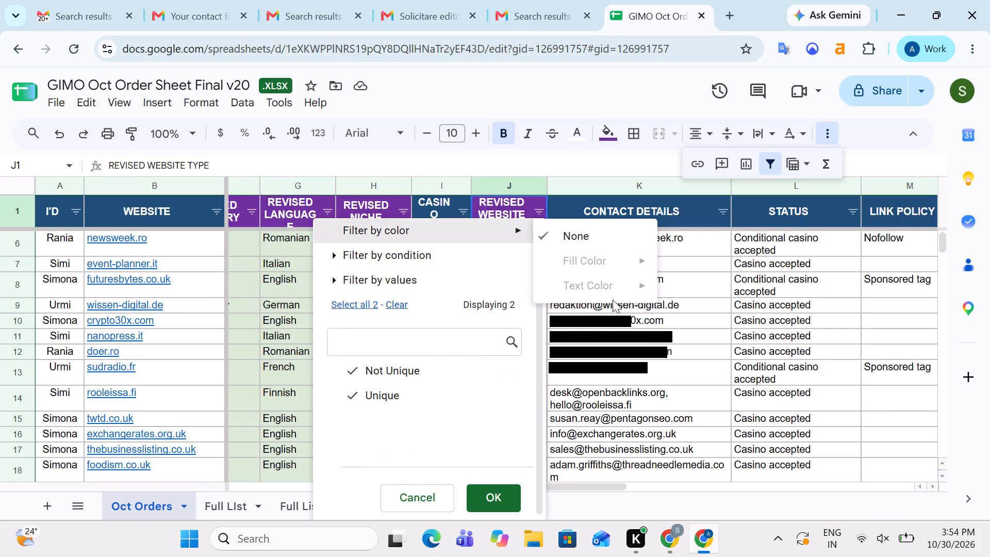
pyautogui.click(658, 363)
pyautogui.click(404, 209)
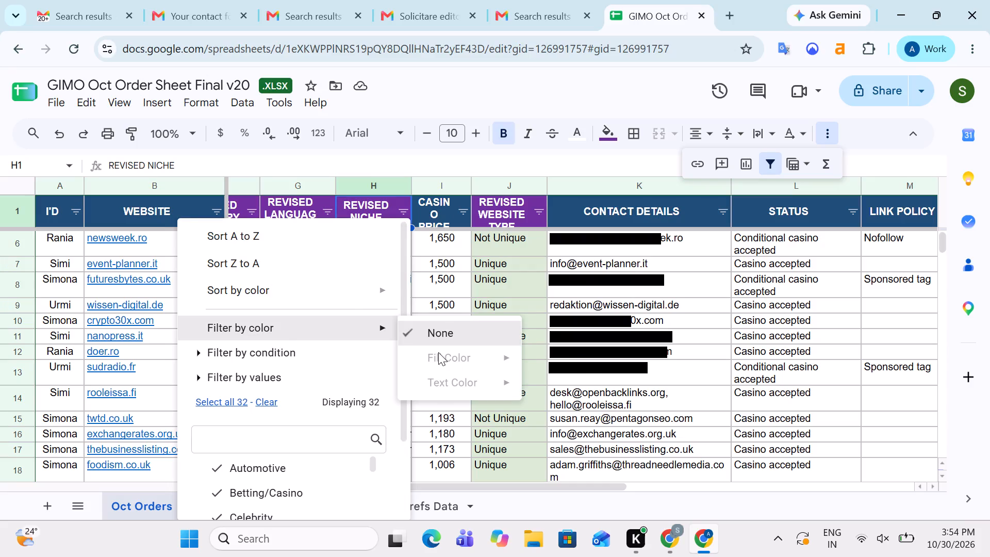
pyautogui.click(566, 253)
pyautogui.hscroll(2, 340, 236)
pyautogui.click(395, 211)
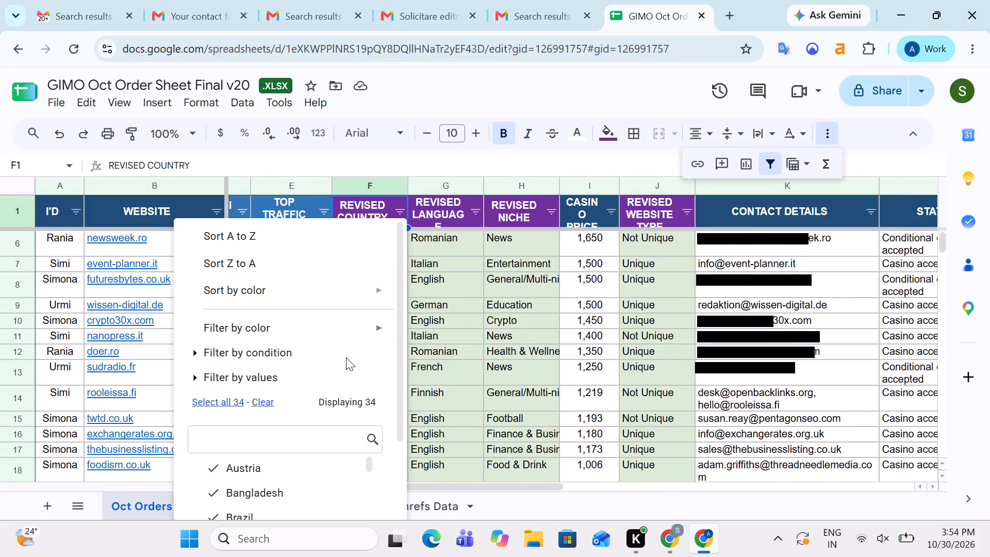
pyautogui.click(658, 296)
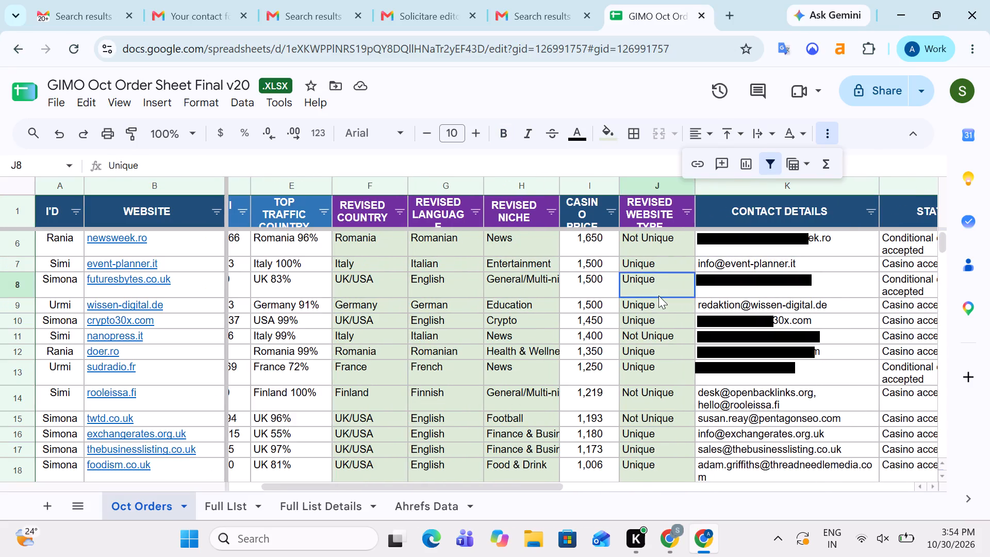
pyautogui.hscroll(-7, 658, 296)
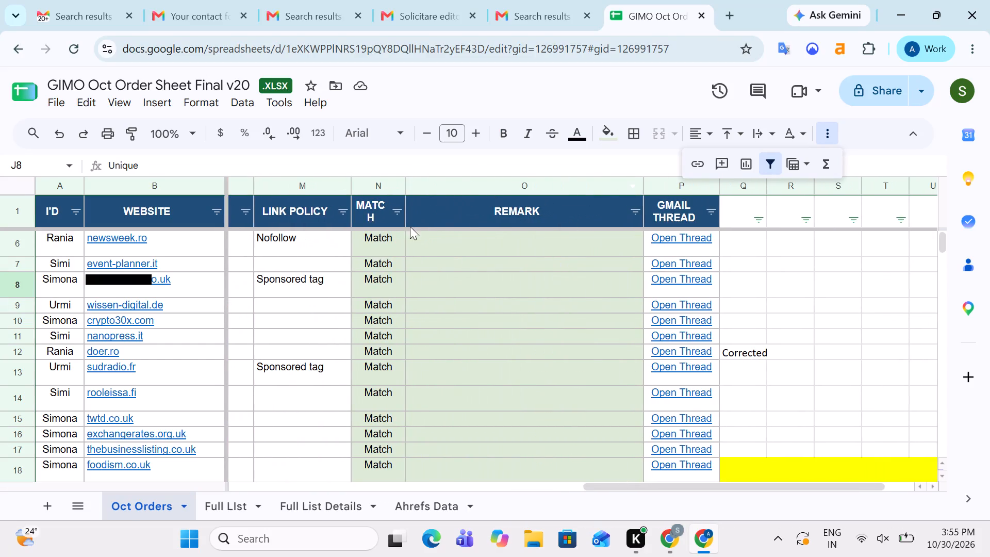
pyautogui.click(347, 212)
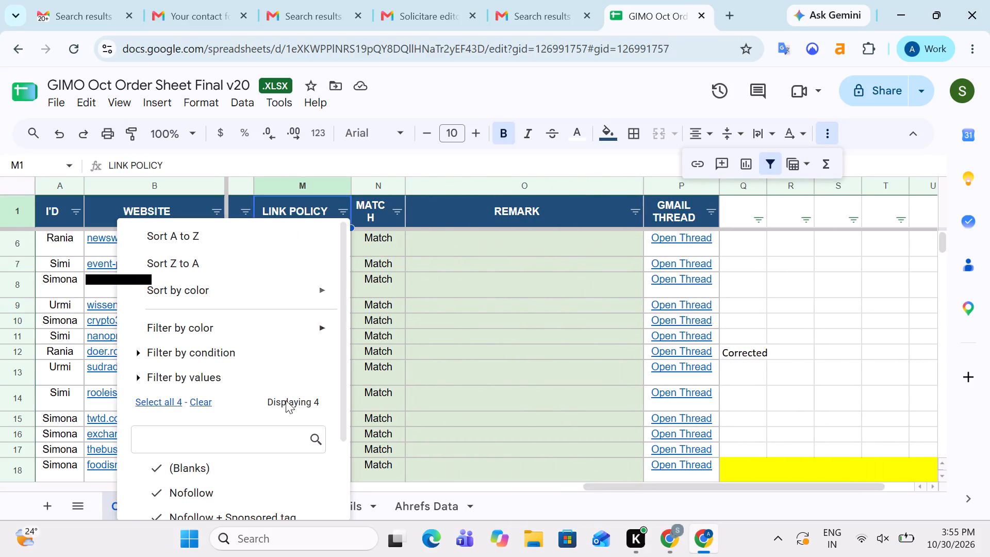
pyautogui.click(550, 263)
# Examine the loose notes beside the Gmail Thread column, including those on the lequotidiendesentreprises.fr and doer.ro rows.
pyautogui.scroll(-5, 550, 263)
pyautogui.scroll(1, 550, 263)
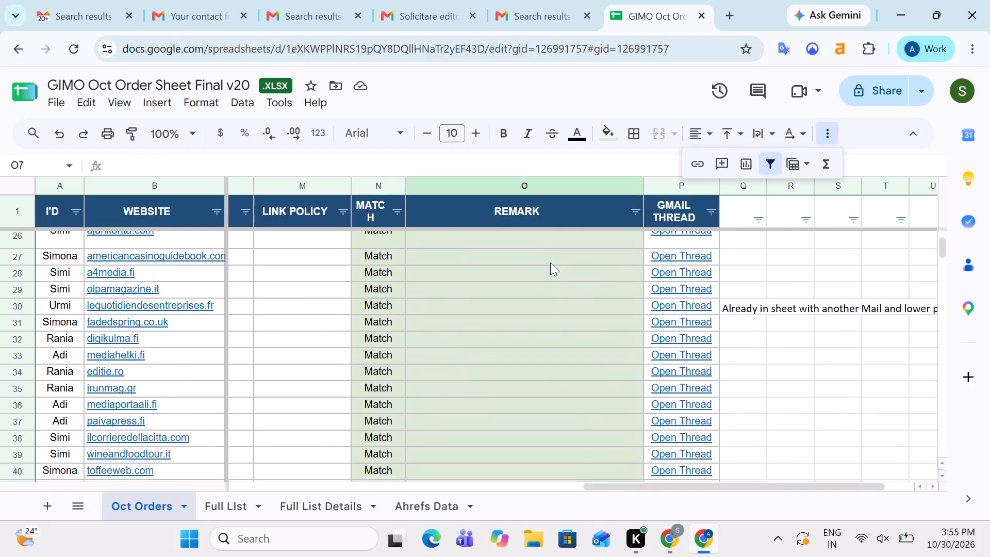
pyautogui.scroll(1, 550, 263)
pyautogui.click(750, 325)
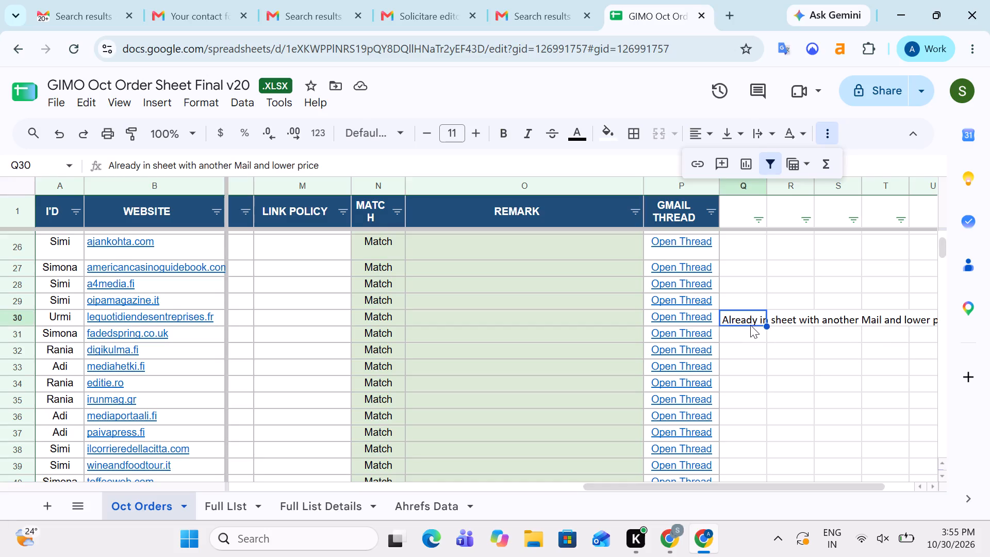
pyautogui.hotkey('ctrl', 'Up')
pyautogui.press('Up')
pyautogui.press('Up')
pyautogui.press('Down')
pyautogui.press('Down')
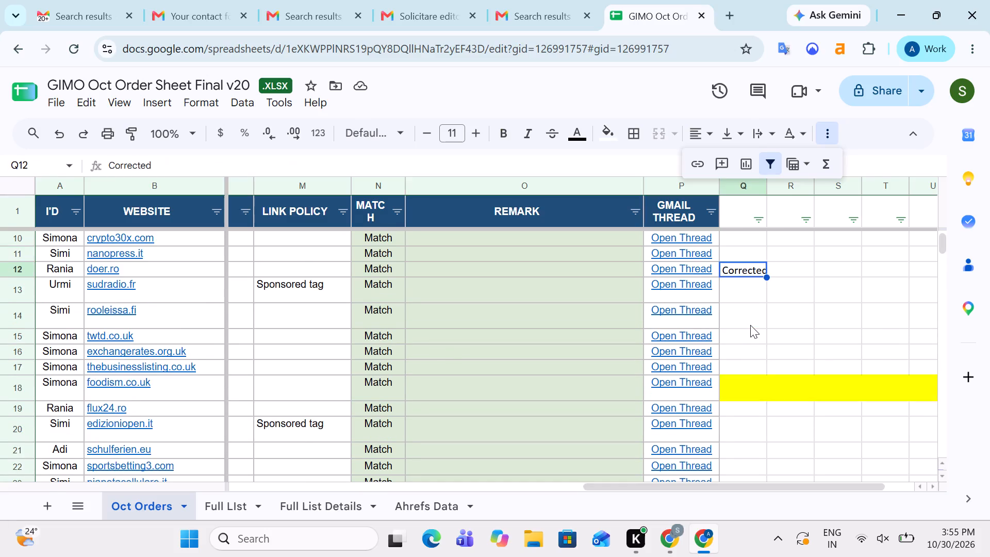
# Look across the doer.ro row from its Corrected note to Revised Language and back, reviewing its details.
pyautogui.press('Left')
pyautogui.press('Left')
pyautogui.press('Left')
pyautogui.press('Left')
pyautogui.press('Left')
pyautogui.press('Left')
pyautogui.press('Left')
pyautogui.press('Left')
pyautogui.press('Left')
pyautogui.press('Left')
pyautogui.press('Right')
pyautogui.press('Right')
pyautogui.press('Right')
pyautogui.press('Right')
pyautogui.press('Right')
pyautogui.press('Right')
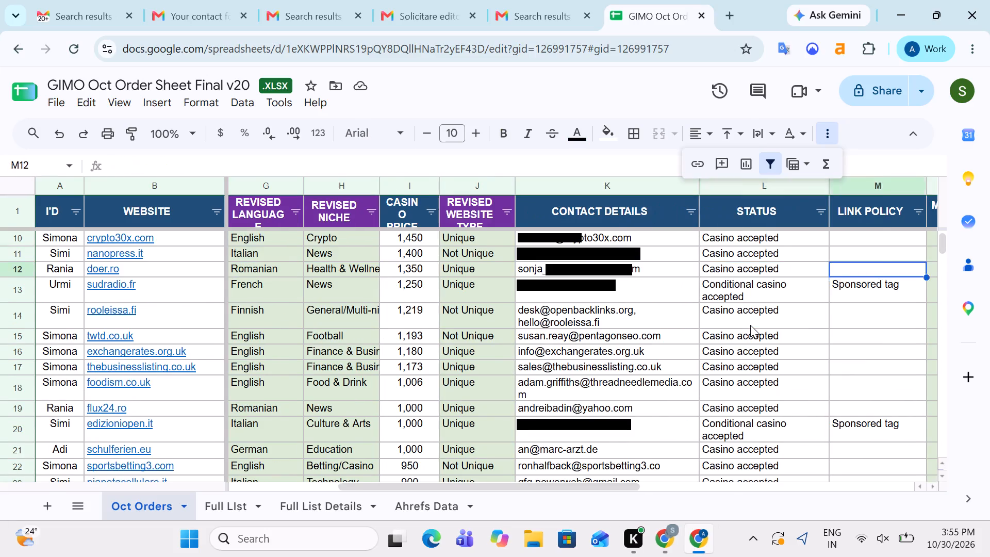
pyautogui.press('Right')
pyautogui.press('Right')
pyautogui.press('Right')
pyautogui.press('Right')
pyautogui.press('Right')
pyautogui.press('Left')
# Go up the notes column to the top rows and read the note on the lessentieldeleco.fr row.
pyautogui.hotkey('ctrl', 'Up')
pyautogui.press('Up')
pyautogui.press('Up')
pyautogui.press('Up')
pyautogui.press('Up')
pyautogui.press('Up')
pyautogui.press('Up')
pyautogui.press('Up')
pyautogui.press('Up')
pyautogui.press('Up')
pyautogui.press('Up')
pyautogui.press('Up')
pyautogui.press('Up')
pyautogui.press('Up')
pyautogui.press('Up')
pyautogui.press('Up')
pyautogui.press('Up')
pyautogui.press('Up')
pyautogui.press('Up')
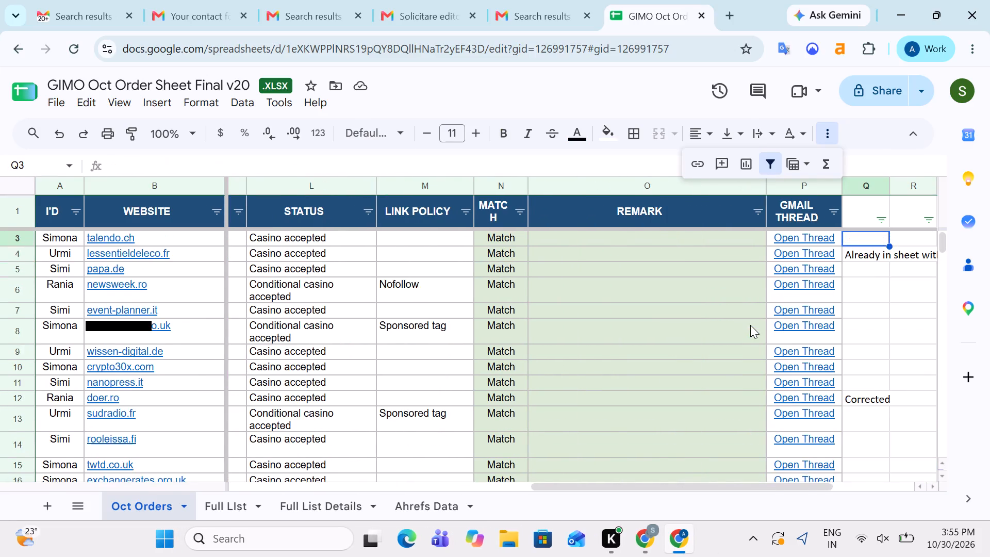
pyautogui.press('Down')
pyautogui.press('Down')
pyautogui.press('Down')
pyautogui.press('Right')
pyautogui.press('Left')
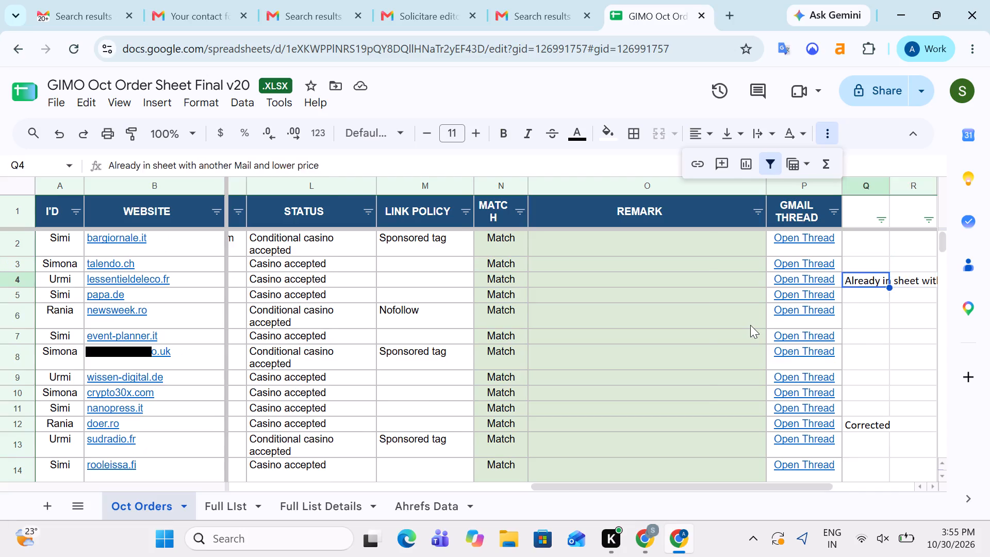
# Review the lessentieldeleco.fr row from its note back to the Revised columns, and return to the Corrected note on the doer.ro row.
pyautogui.press('Right')
pyautogui.press('Right')
pyautogui.press('Right')
pyautogui.press('Left')
pyautogui.press('Left')
pyautogui.press('Right')
pyautogui.press('Right')
pyautogui.press('Right')
pyautogui.press('Right')
pyautogui.press('Left')
pyautogui.press('Left')
pyautogui.press('Left')
pyautogui.press('Left')
pyautogui.press('Left')
pyautogui.press('Left')
pyautogui.press('Left')
pyautogui.press('Left')
pyautogui.press('Left')
pyautogui.press('Left')
pyautogui.press('Left')
pyautogui.press('Left')
pyautogui.press('Left')
pyautogui.press('Left')
pyautogui.press('Left')
pyautogui.press('Left')
pyautogui.press('Left')
pyautogui.press('Left')
pyautogui.press('Left')
pyautogui.press('Left')
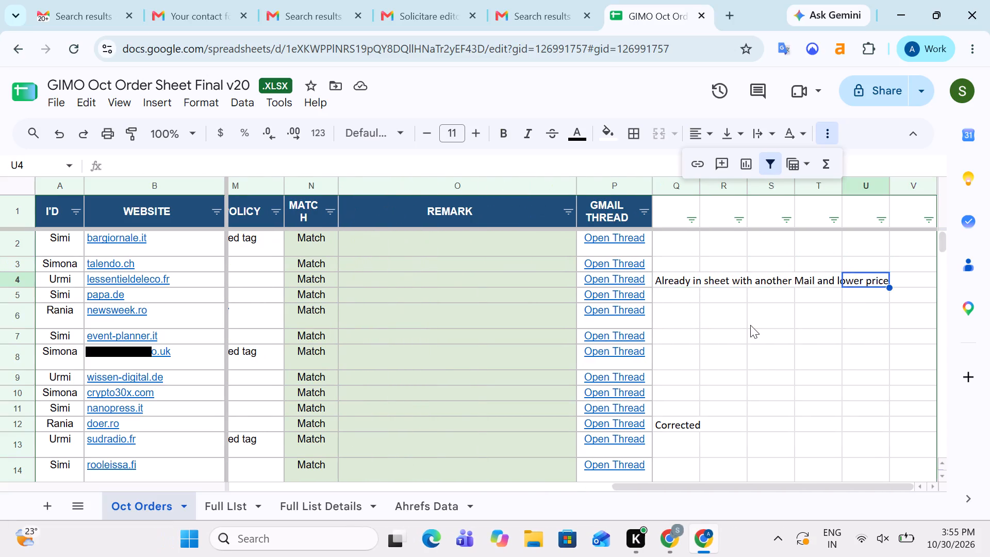
pyautogui.press('Right')
pyautogui.press('Right')
pyautogui.press('Right')
pyautogui.press('Right')
pyautogui.press('Right')
pyautogui.press('Right')
pyautogui.press('Right')
pyautogui.press('Right')
pyautogui.press('Right')
pyautogui.press('Right')
pyautogui.press('Right')
pyautogui.press('Right')
pyautogui.press('Right')
pyautogui.press('Right')
pyautogui.press('Right')
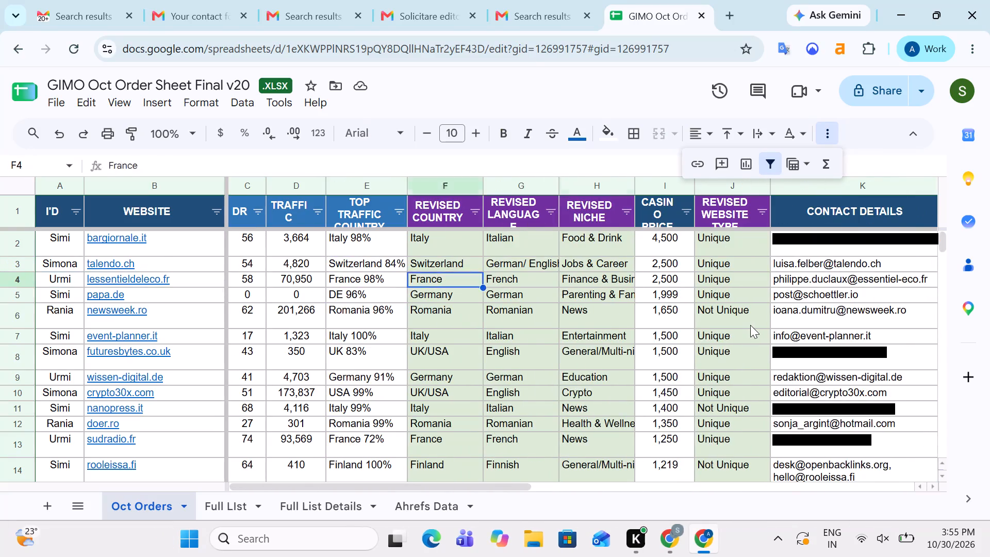
pyautogui.press('Right')
pyautogui.press('Right')
pyautogui.press('Right')
pyautogui.press('Left')
pyautogui.press('Left')
pyautogui.hotkey('ctrl', 'Down')
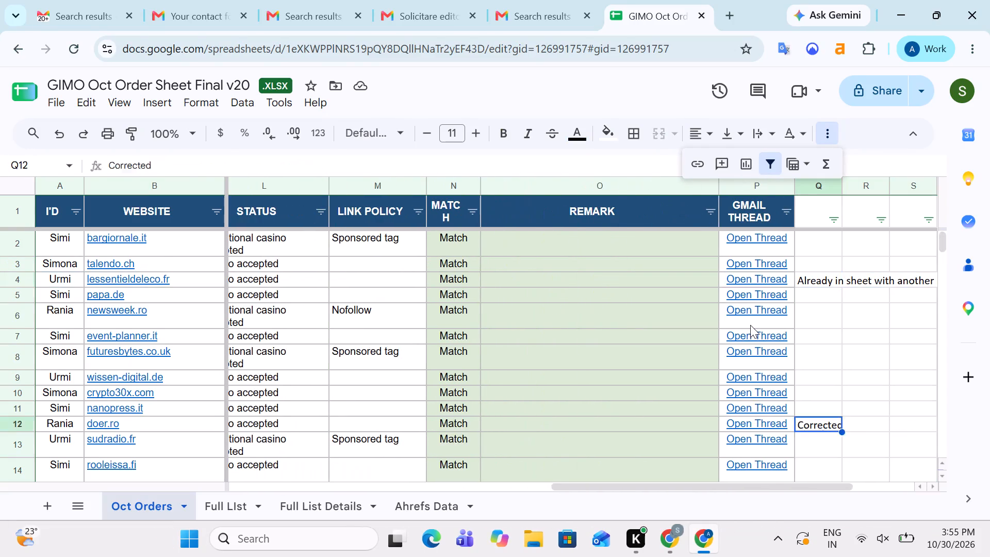
# Check the notes column beside Gmail Thread below the doer.ro row, then back up to the lessentieldeleco.fr note.
pyautogui.press('Down')
pyautogui.press('Down')
pyautogui.hotkey('ctrl', 'Down')
pyautogui.press('Down')
pyautogui.press('Down')
pyautogui.press('Up')
pyautogui.press('Up')
pyautogui.press('Up')
pyautogui.press('Up')
pyautogui.press('Up')
pyautogui.press('Up')
pyautogui.press('Up')
pyautogui.press('Up')
pyautogui.press('Up')
pyautogui.press('Up')
pyautogui.press('Up')
pyautogui.press('Up')
pyautogui.press('Up')
pyautogui.press('Up')
pyautogui.press('Up')
pyautogui.press('Up')
pyautogui.press('Up')
pyautogui.press('Up')
pyautogui.press('Up')
pyautogui.press('Up')
pyautogui.press('Up')
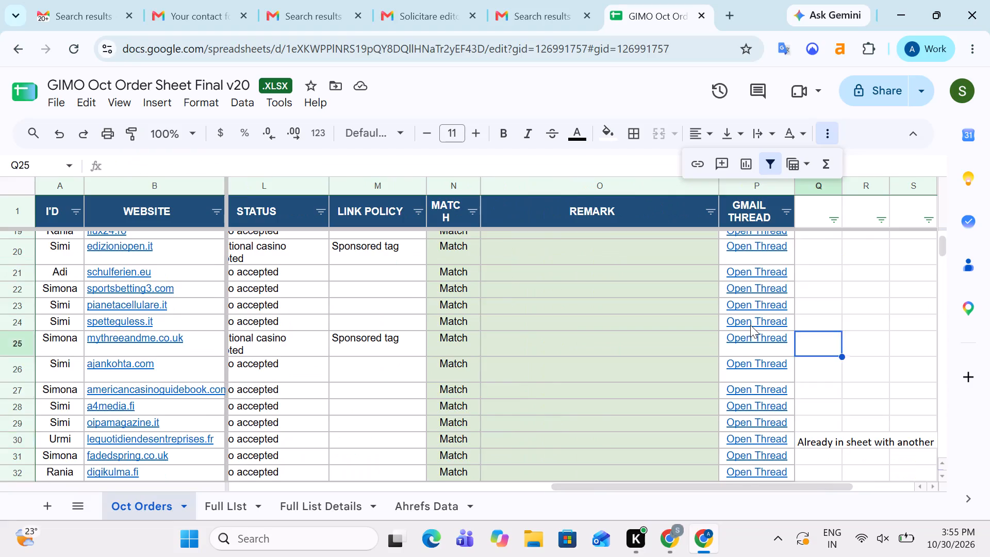
pyautogui.press('Down')
pyautogui.press('Up')
pyautogui.press('Up')
pyautogui.press('Up')
pyautogui.press('Up')
pyautogui.press('Up')
pyautogui.press('Up')
pyautogui.press('Up')
pyautogui.press('Up')
pyautogui.press('Up')
pyautogui.press('Up')
pyautogui.press('Up')
pyautogui.press('Up')
pyautogui.press('Up')
pyautogui.press('Up')
pyautogui.press('Up')
pyautogui.press('Up')
pyautogui.press('Up')
pyautogui.press('Up')
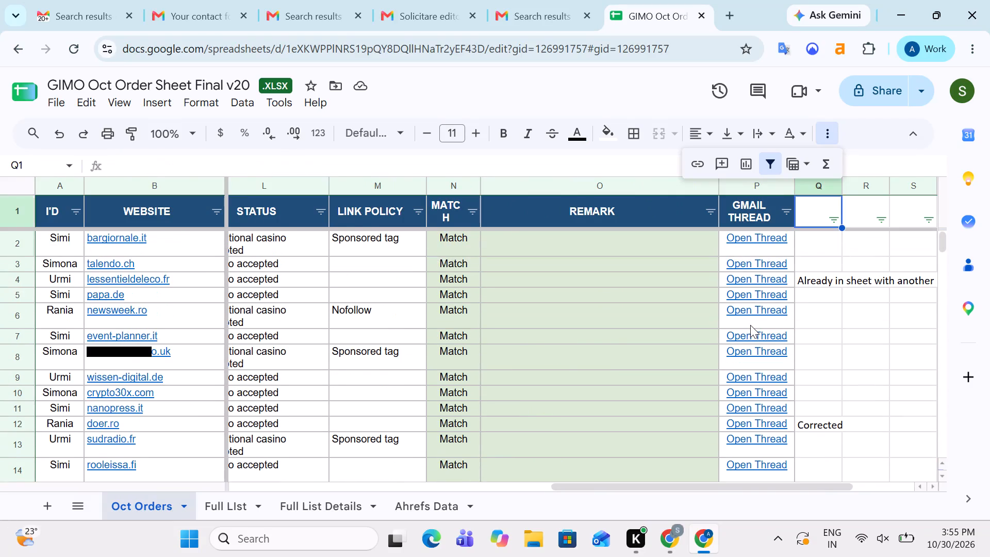
pyautogui.press('Down')
pyautogui.press('Down')
pyautogui.press('Down')
pyautogui.press('Right')
pyautogui.press('Left')
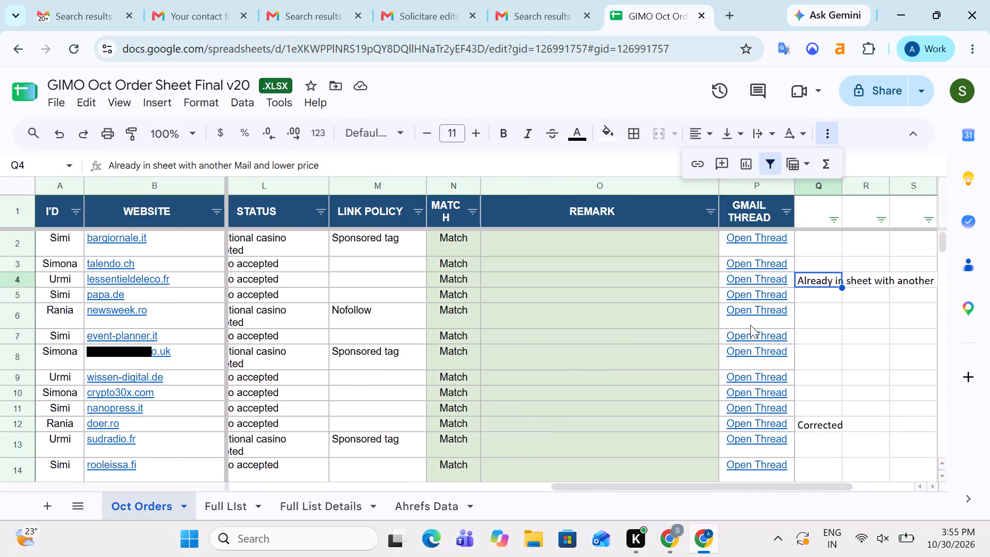
# Remove the filter from the Oct Orders header row and save the sheet.
pyautogui.hotkey('ctrl', 's')
pyautogui.press('Left')
pyautogui.press('Left')
pyautogui.press('Left')
pyautogui.press('Left')
pyautogui.press('Left')
pyautogui.press('Left')
pyautogui.press('Left')
pyautogui.press('Left')
pyautogui.press('Left')
pyautogui.press('Left')
pyautogui.press('Left')
pyautogui.press('Left')
pyautogui.press('Left')
pyautogui.press('Left')
pyautogui.press('Left')
pyautogui.press('Left')
pyautogui.press('Left')
pyautogui.press('Left')
pyautogui.press('Left')
pyautogui.press('Left')
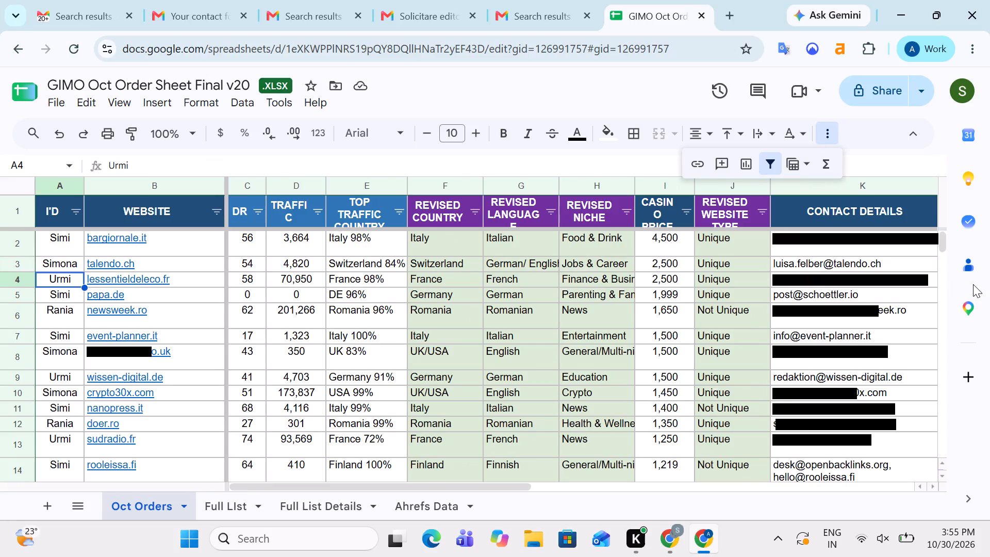
pyautogui.click(772, 165)
pyautogui.press('Down')
pyautogui.press('Left')
pyautogui.press('Left')
pyautogui.press('Left')
pyautogui.press('Left')
pyautogui.press('Left')
pyautogui.press('Left')
pyautogui.press('Left')
pyautogui.press('Left')
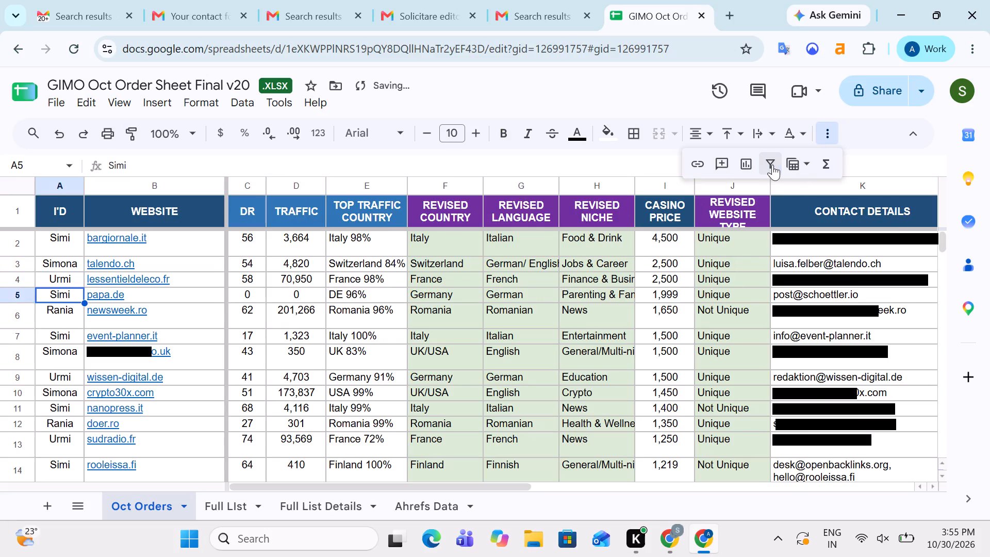
pyautogui.press('Right')
pyautogui.hotkey('ctrl', 's')
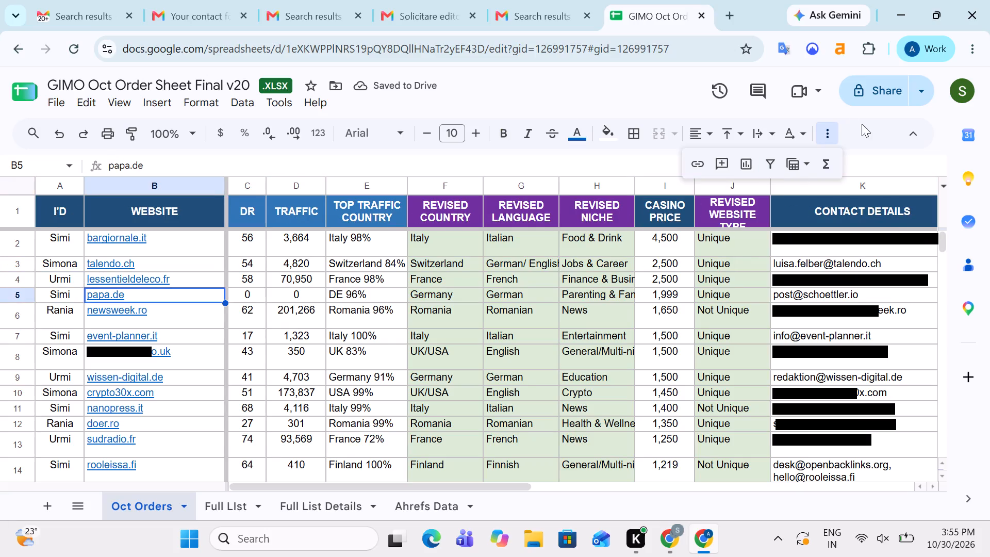
pyautogui.click(836, 134)
pyautogui.click(836, 134)
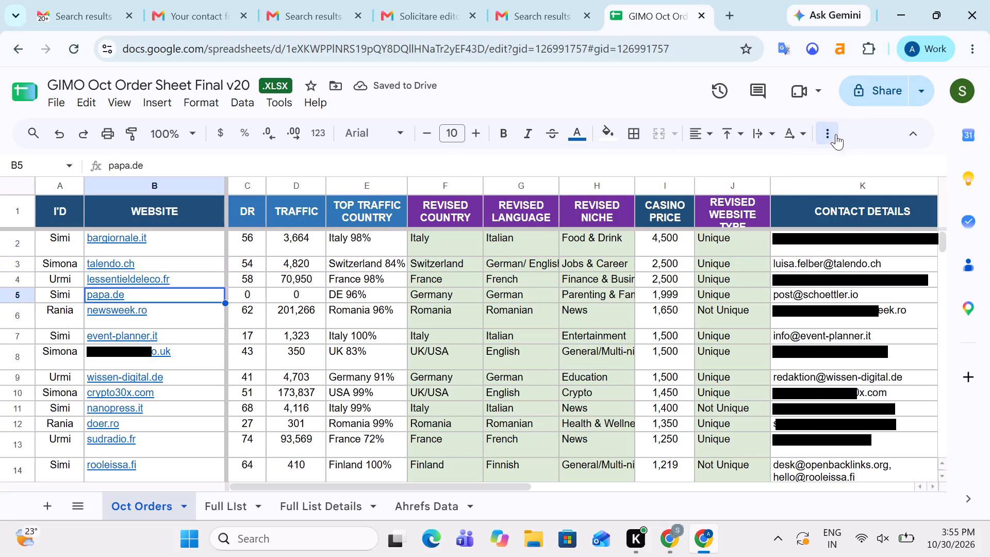
pyautogui.click(836, 134)
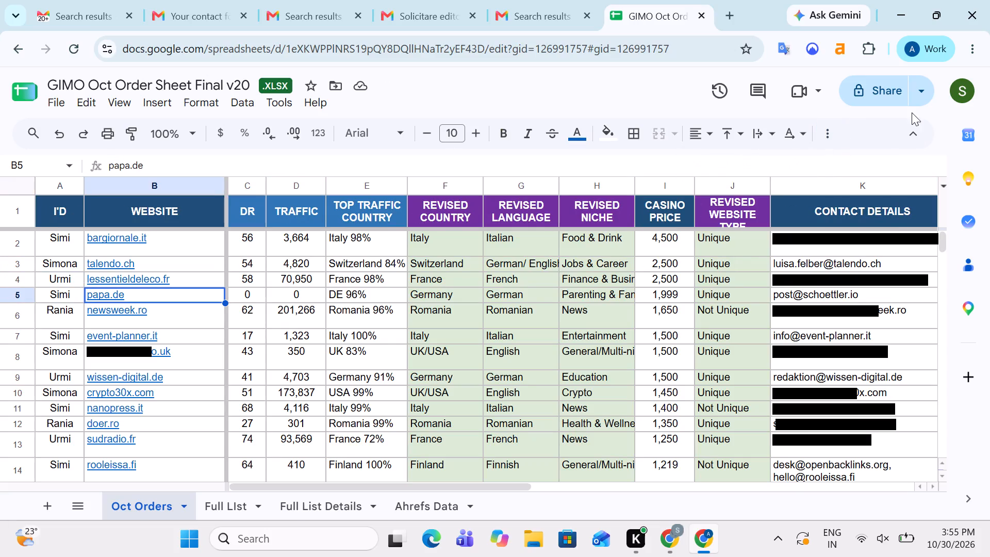
# Start sharing the spreadsheet and add the last suggested contact matching "dhee" as recipient.
pyautogui.click(890, 88)
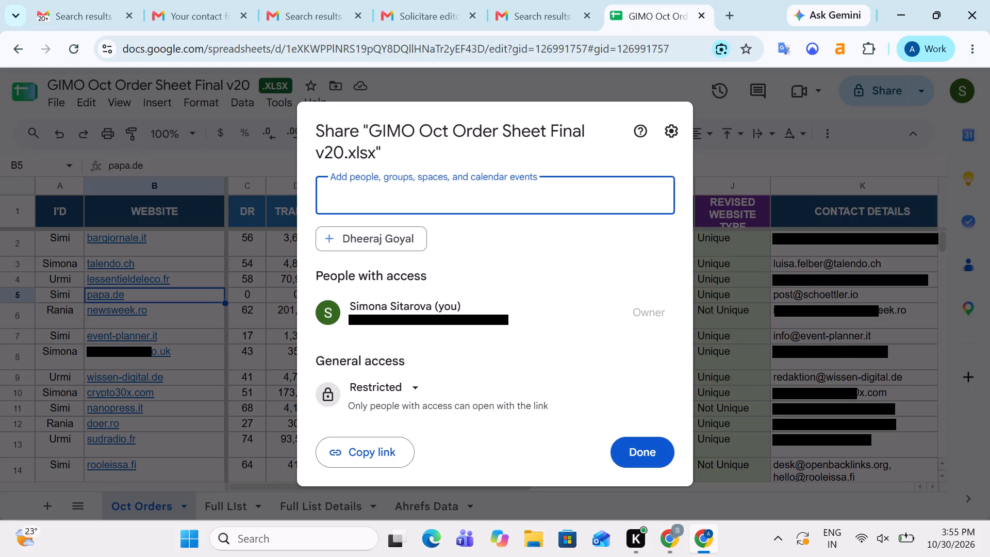
pyautogui.click(389, 186)
pyautogui.write('dhee')
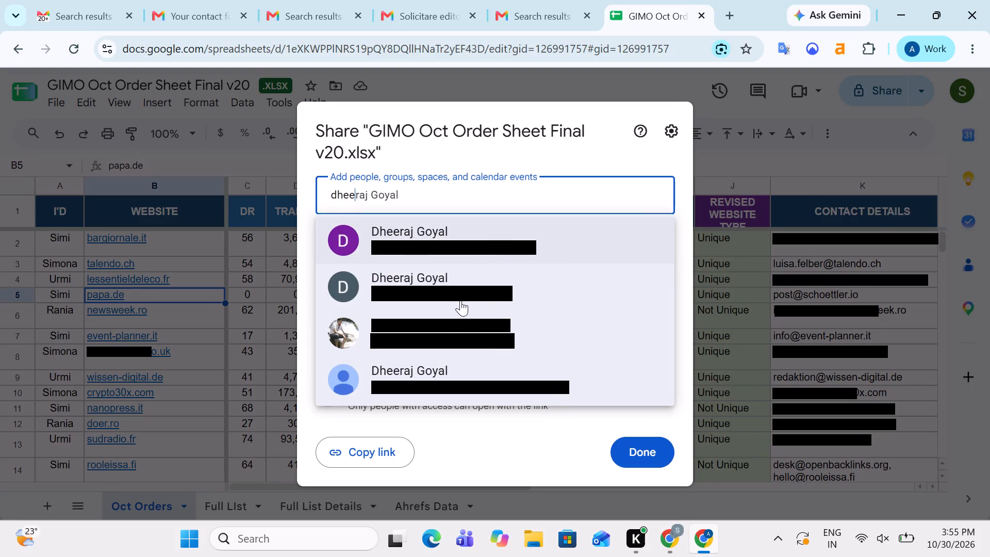
pyautogui.click(476, 372)
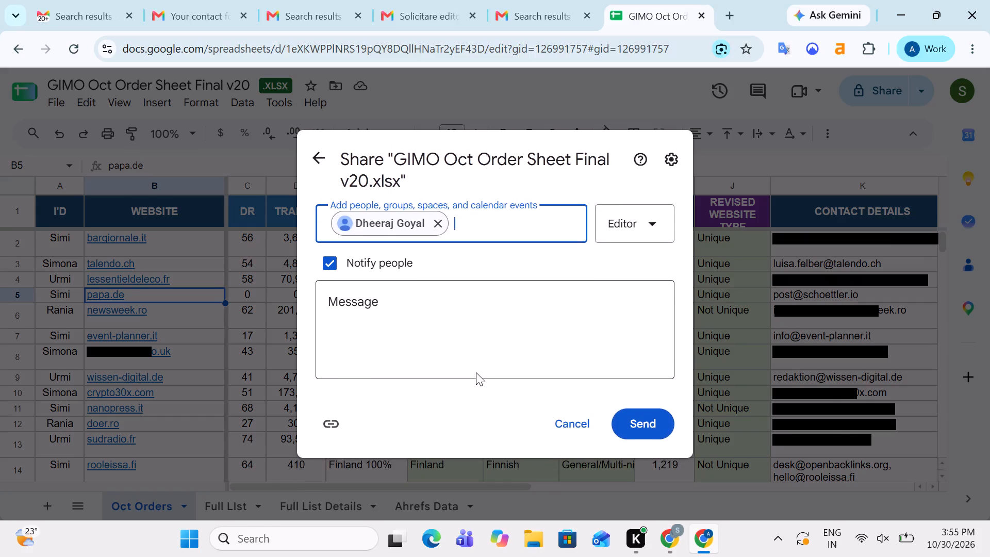
# Add the message "Sir PFA Gimo Sheet" to the share invitation and send it.
pyautogui.click(457, 350)
pyautogui.write('Sir Pl')
pyautogui.press('BackSpace')
pyautogui.press('BackSpace')
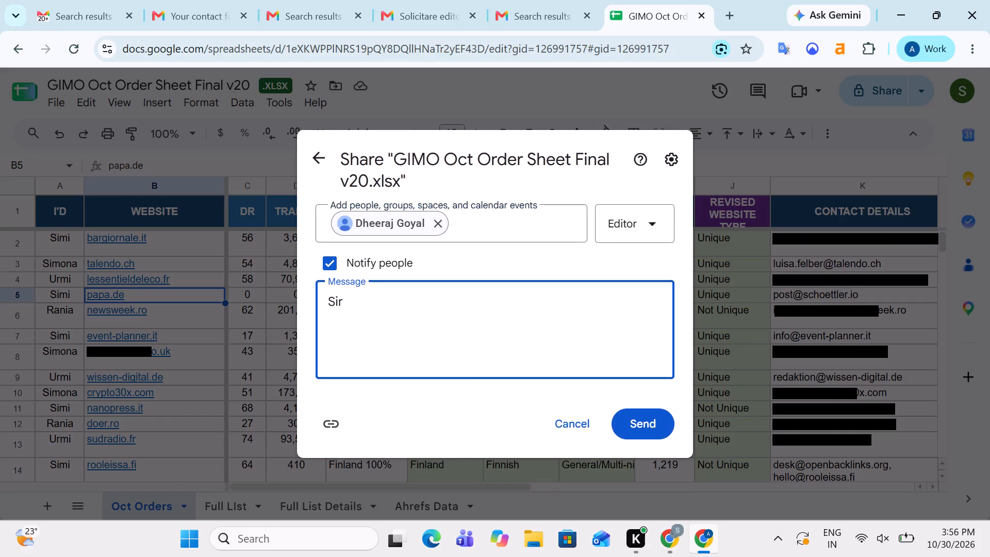
pyautogui.write('PFA')
pyautogui.press('space')
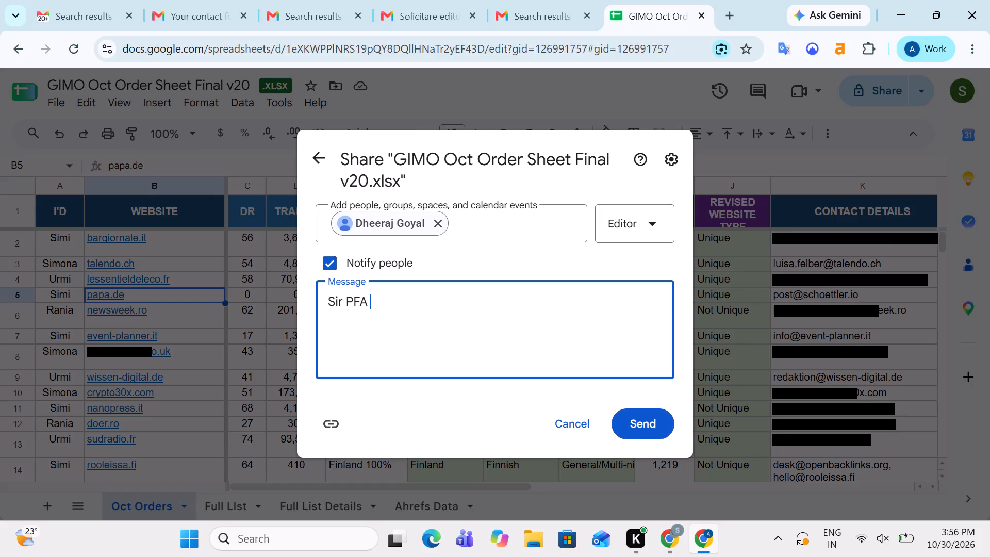
pyautogui.hotkey('shift', 'g')
pyautogui.write('imo')
pyautogui.press('space')
pyautogui.write('Sheer')
pyautogui.press('BackSpace')
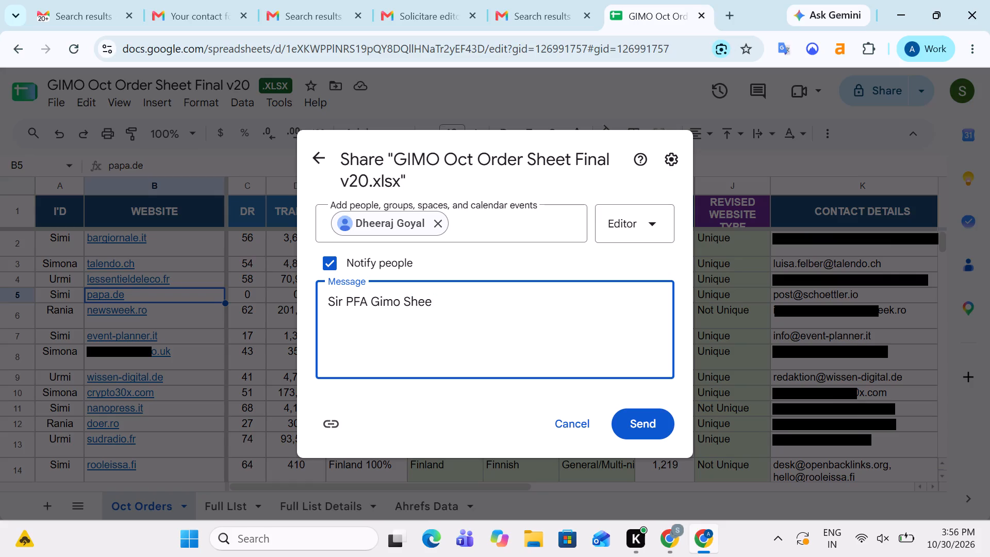
pyautogui.press('t')
pyautogui.click(646, 419)
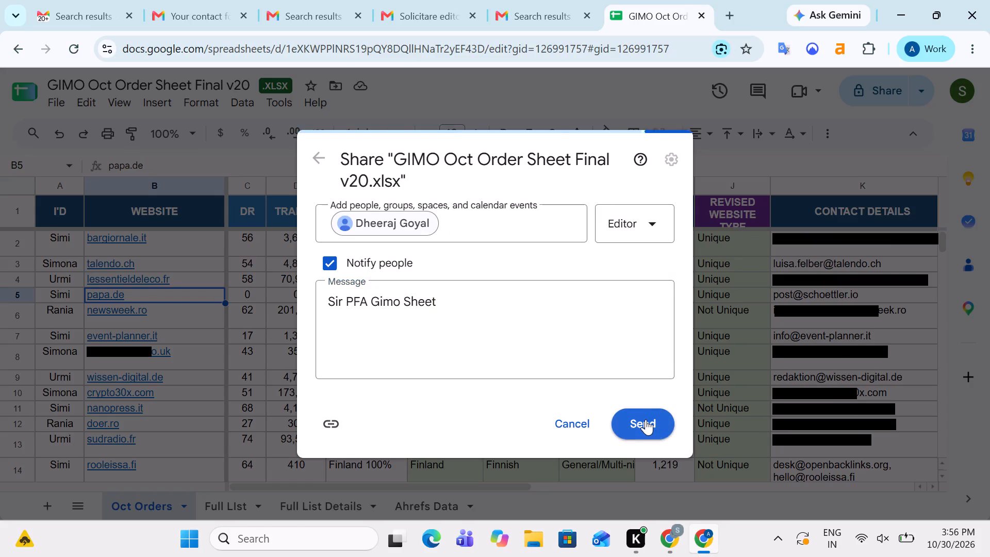
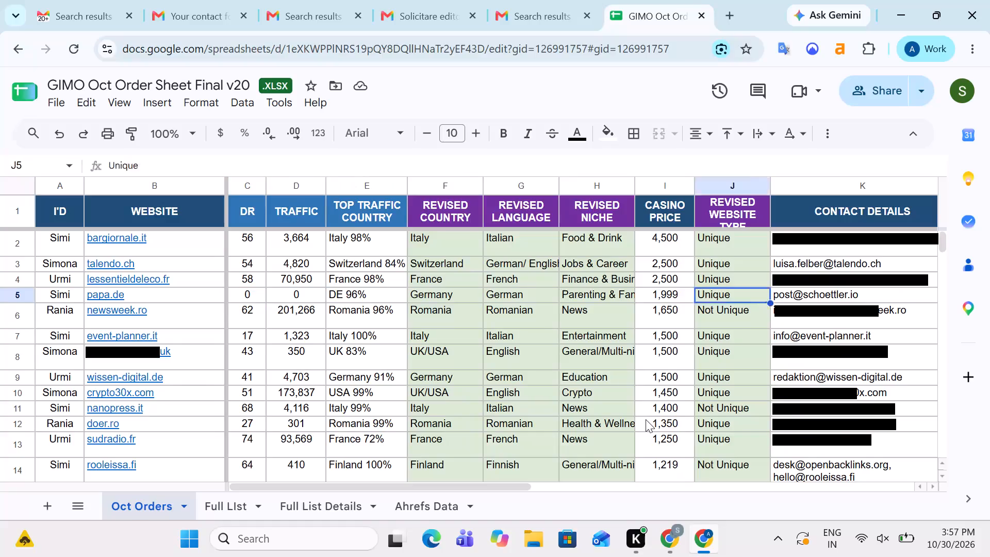
# Examine the lessentieldeleco.fr row in Oct Orders, from the note beside its Gmail thread back to its I'D entry.
pyautogui.press('Right')
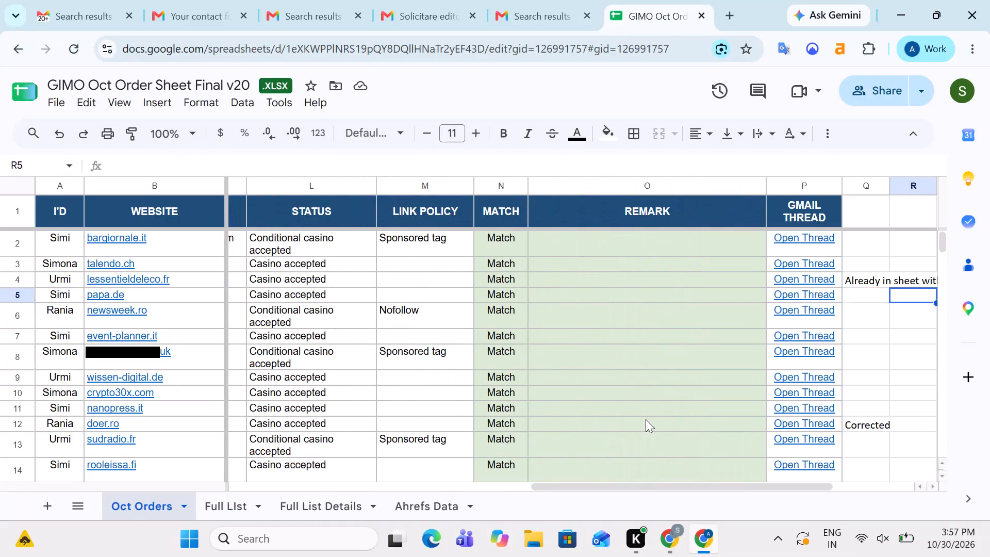
pyautogui.press('Left')
pyautogui.press('Up')
pyautogui.press('Left')
pyautogui.press('Left')
pyautogui.press('Left')
pyautogui.press('Left')
pyautogui.press('Left')
pyautogui.press('Left')
pyautogui.press('Left')
pyautogui.press('Left')
pyautogui.press('Left')
pyautogui.press('Left')
pyautogui.press('Left')
pyautogui.press('Left')
pyautogui.press('Left')
pyautogui.press('Left')
pyautogui.press('Left')
pyautogui.press('Left')
pyautogui.press('Left')
pyautogui.press('Left')
pyautogui.press('Left')
pyautogui.press('Left')
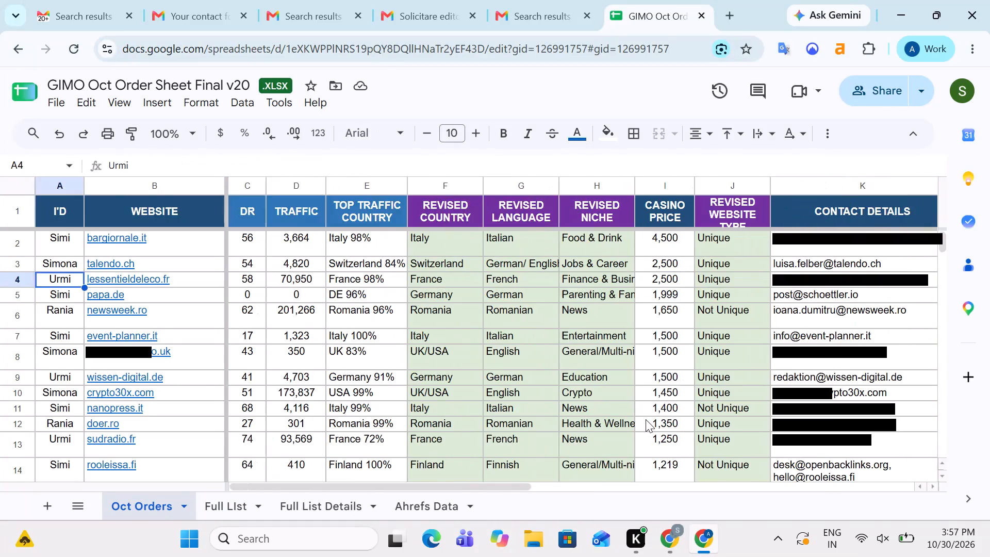
pyautogui.press('Right')
pyautogui.press('Right')
pyautogui.press('Left')
pyautogui.hotkey('ctrl', 'c')
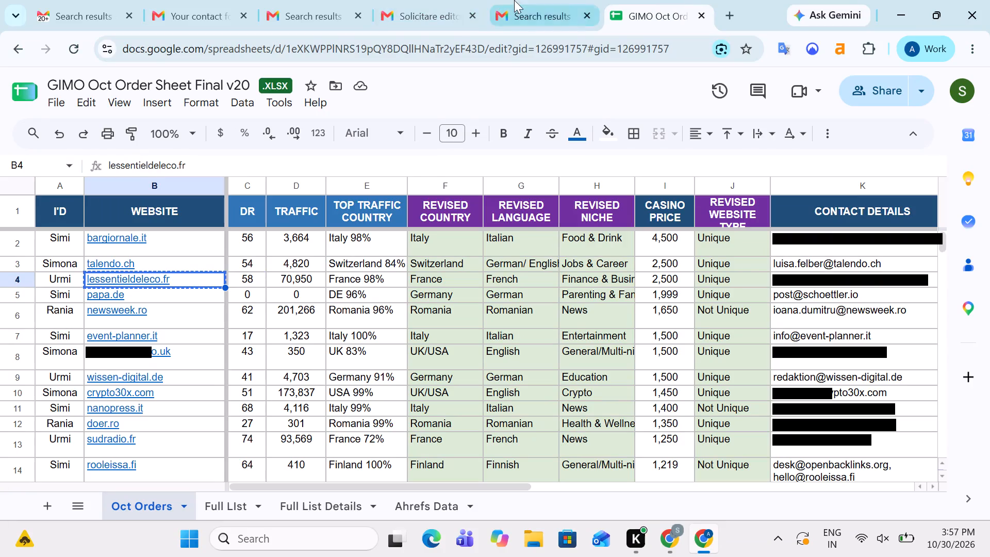
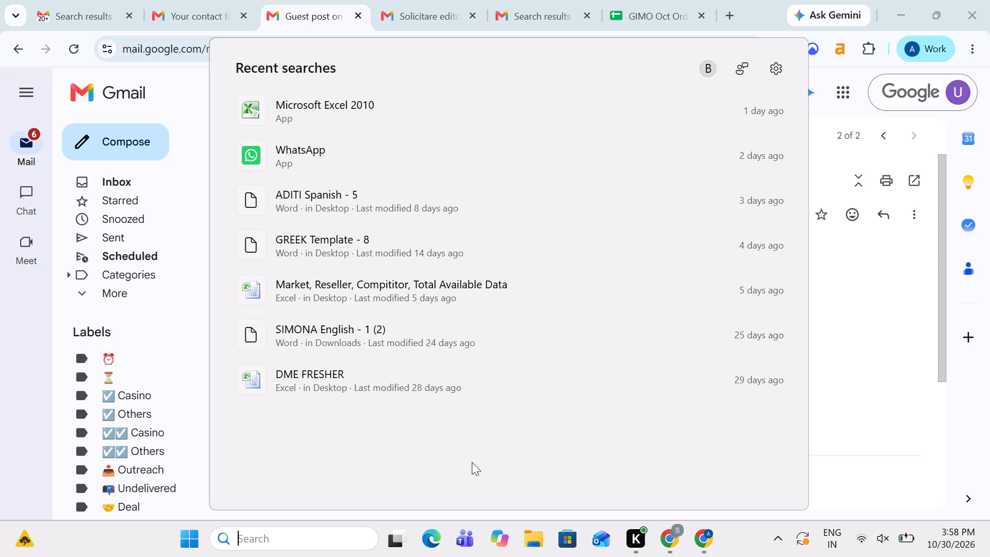
pyautogui.click(288, 150)
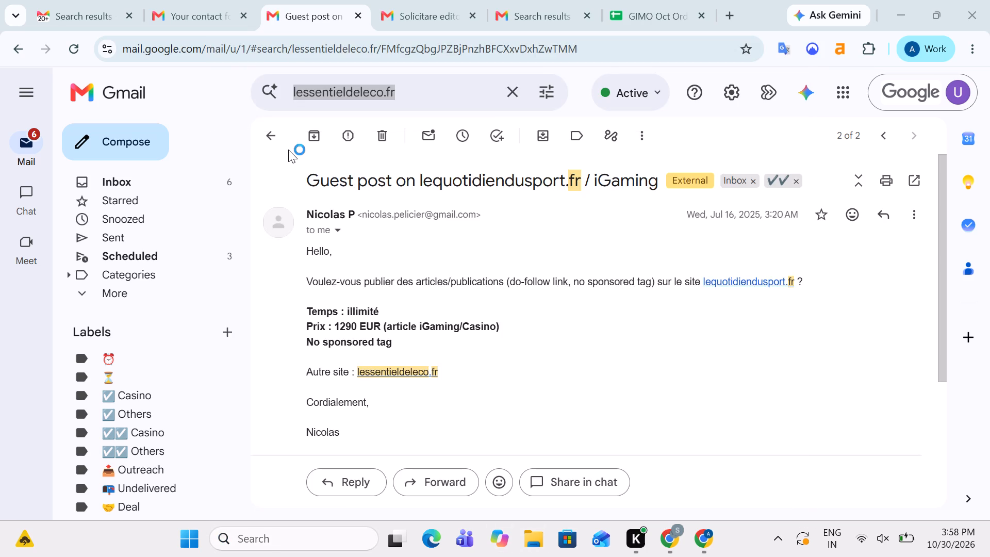
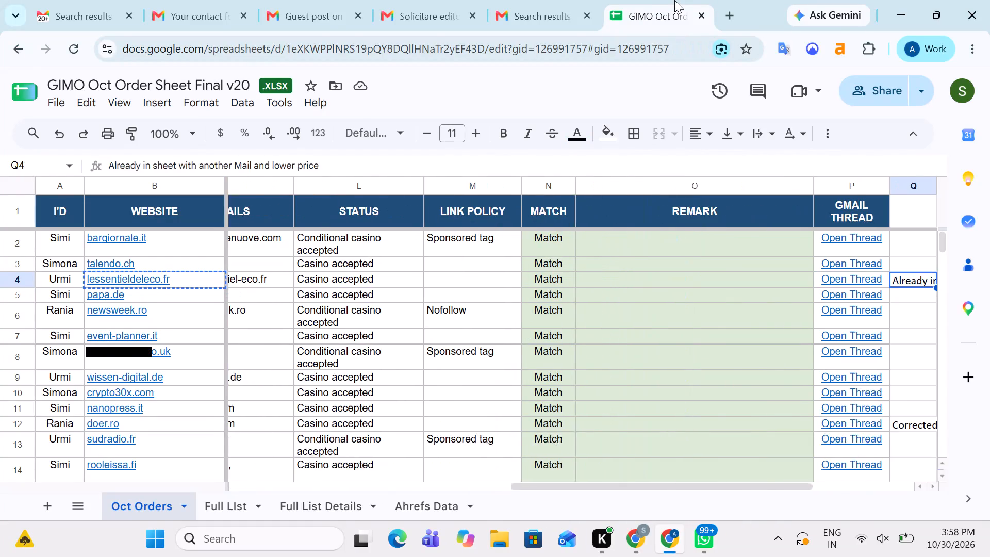
# Clear the note beside Gmail Thread in the doer.ro row.
pyautogui.press('Right')
pyautogui.press('Left')
pyautogui.hotkey('ctrl', 'Down')
pyautogui.hotkey('ctrl', 'Down')
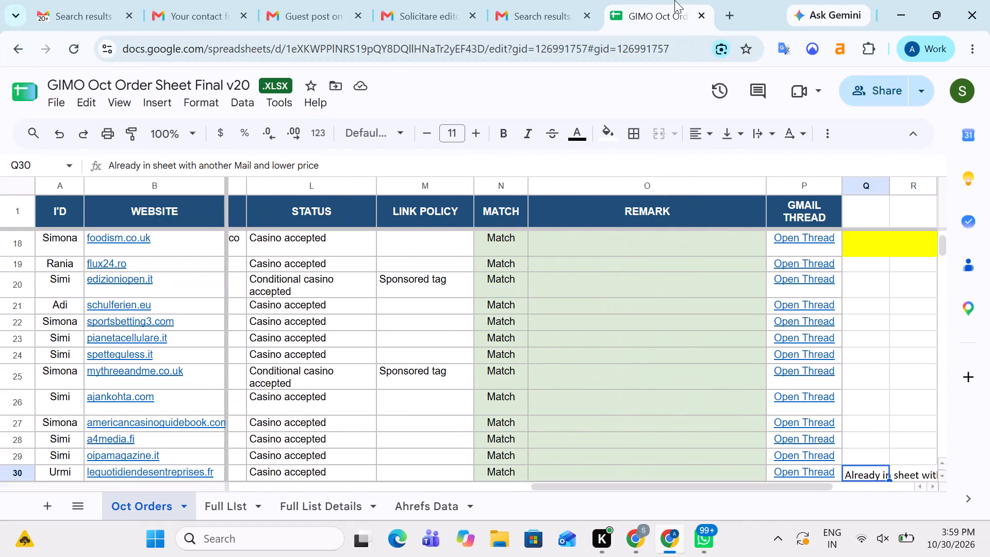
pyautogui.hotkey('ctrl', 'Up')
pyautogui.press('Up')
pyautogui.press('Down')
pyautogui.press('BackSpace')
pyautogui.press('Down')
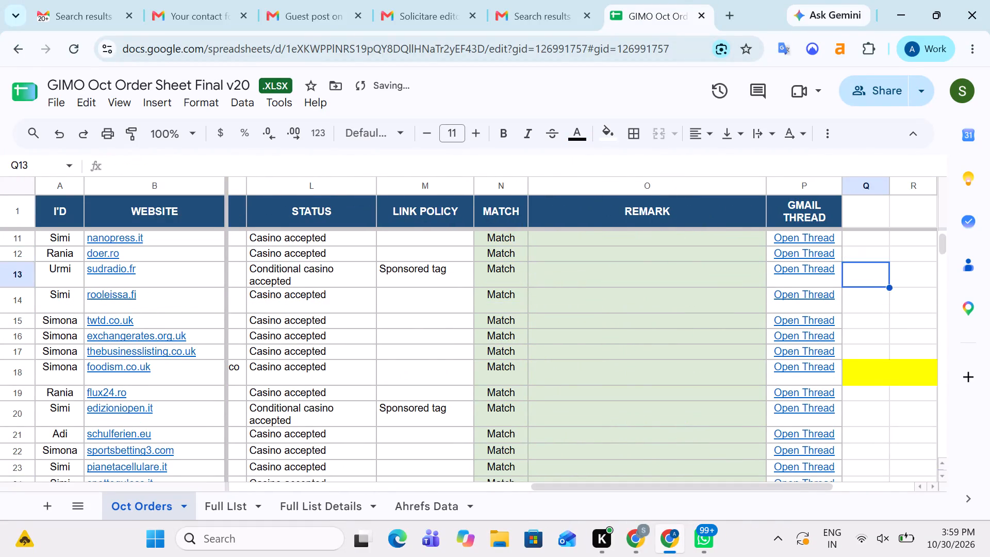
# Copy the website name lequotidiendesentreprises.fr from the next row that has a note beside Gmail Thread.
pyautogui.hotkey('ctrl', 'Down')
pyautogui.press('Down')
pyautogui.press('Down')
pyautogui.press('Up')
pyautogui.press('Up')
pyautogui.press('Right')
pyautogui.press('Right')
pyautogui.press('Left')
pyautogui.press('Left')
pyautogui.press('Left')
pyautogui.press('Left')
pyautogui.press('Left')
pyautogui.press('Left')
pyautogui.press('Left')
pyautogui.press('Left')
pyautogui.press('Left')
pyautogui.press('Left')
pyautogui.press('Left')
pyautogui.press('Left')
pyautogui.press('Left')
pyautogui.press('Left')
pyautogui.press('Left')
pyautogui.press('Left')
pyautogui.press('Left')
pyautogui.press('Left')
pyautogui.press('Left')
pyautogui.press('Left')
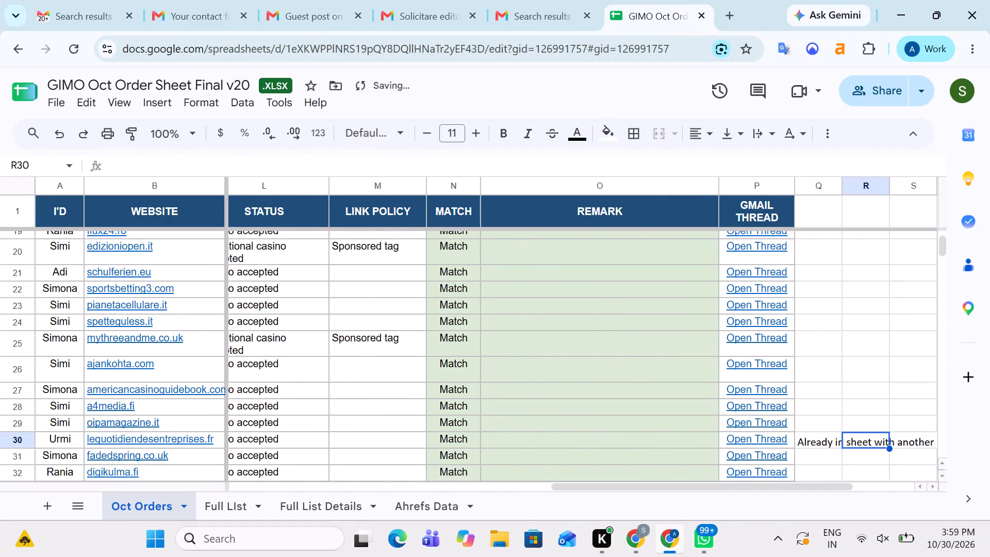
pyautogui.press('Right')
pyautogui.press('Right')
pyautogui.press('Left')
pyautogui.hotkey('ctrl', 'c')
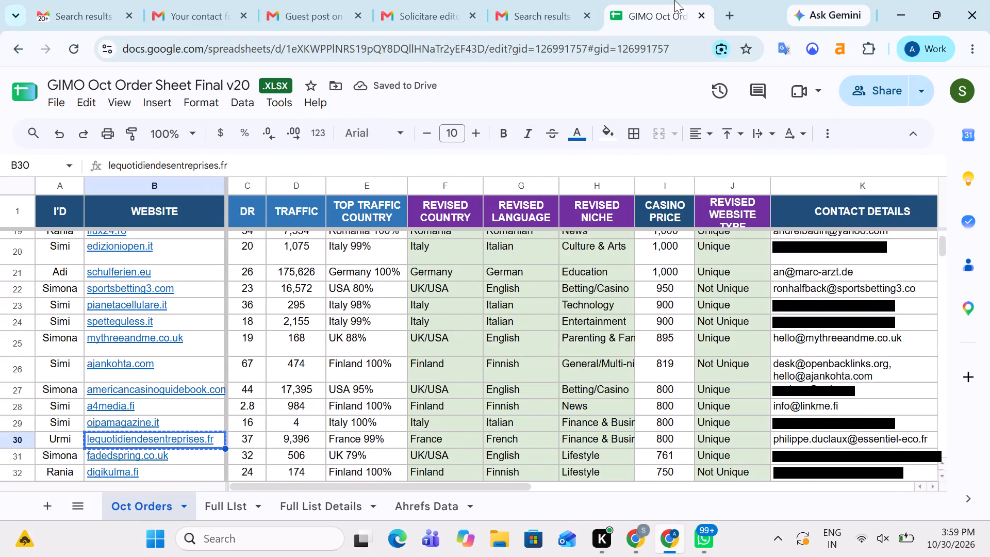
pyautogui.hotkey('alt', 'Tab')
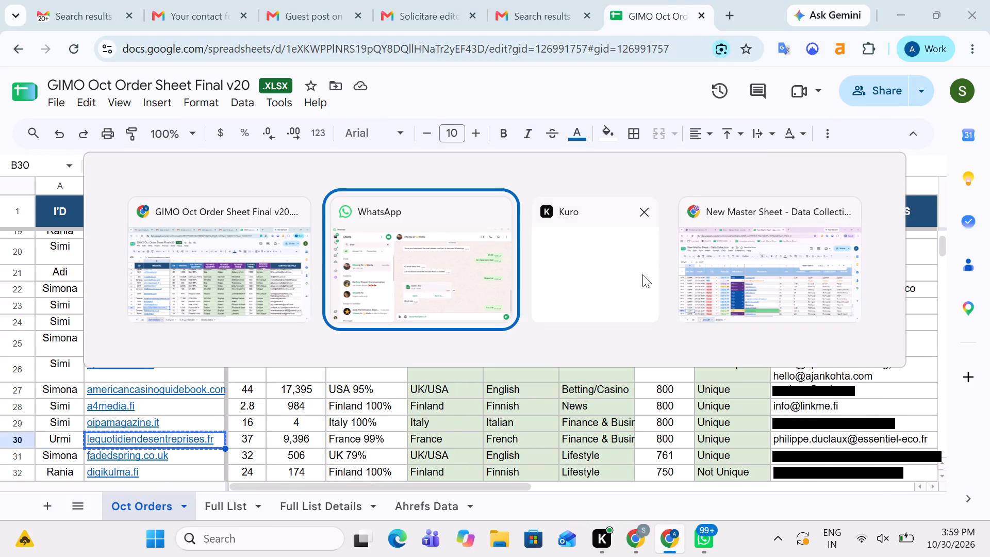
pyautogui.hotkey('alt', 'Tab')
pyautogui.hotkey('alt', 'Tab')
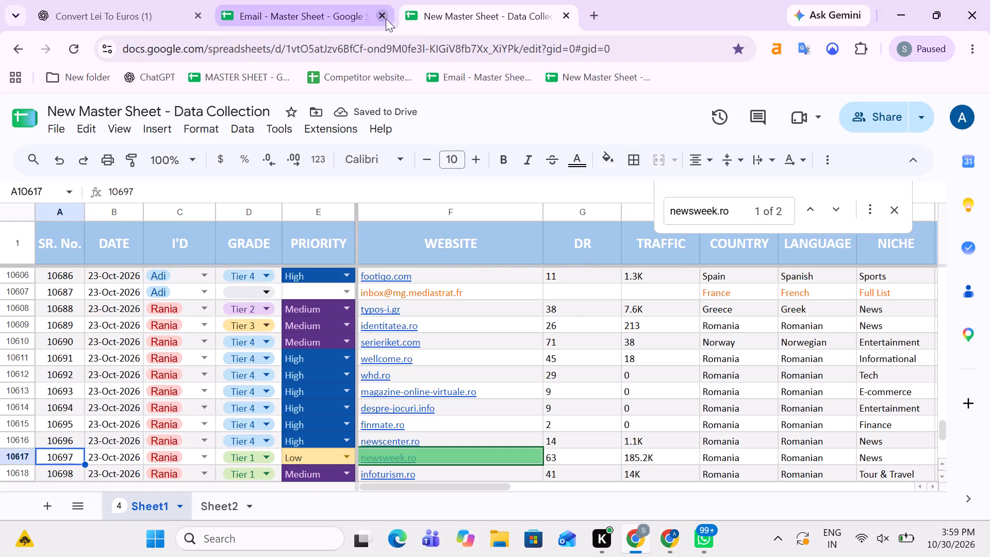
pyautogui.hotkey('alt', 'Tab')
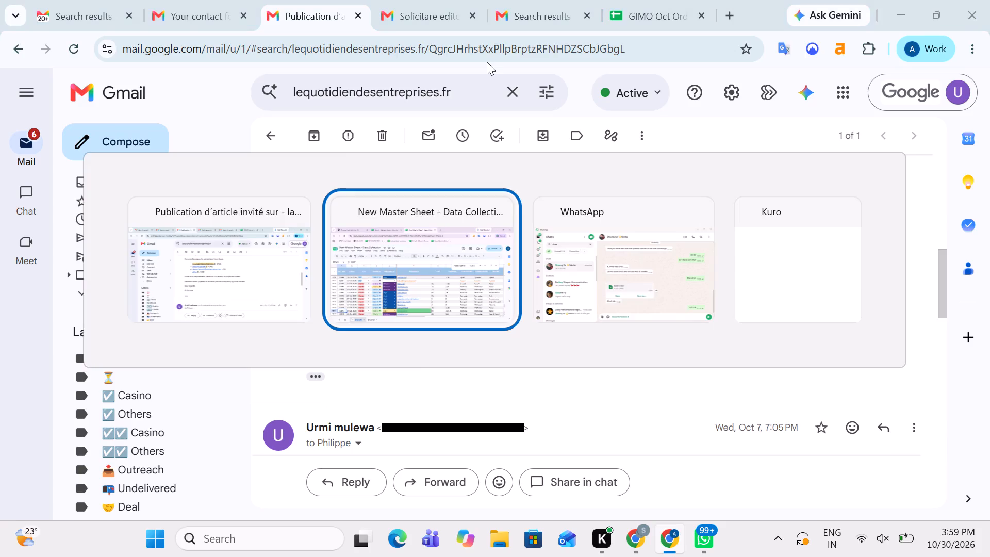
pyautogui.tripleClick(702, 214)
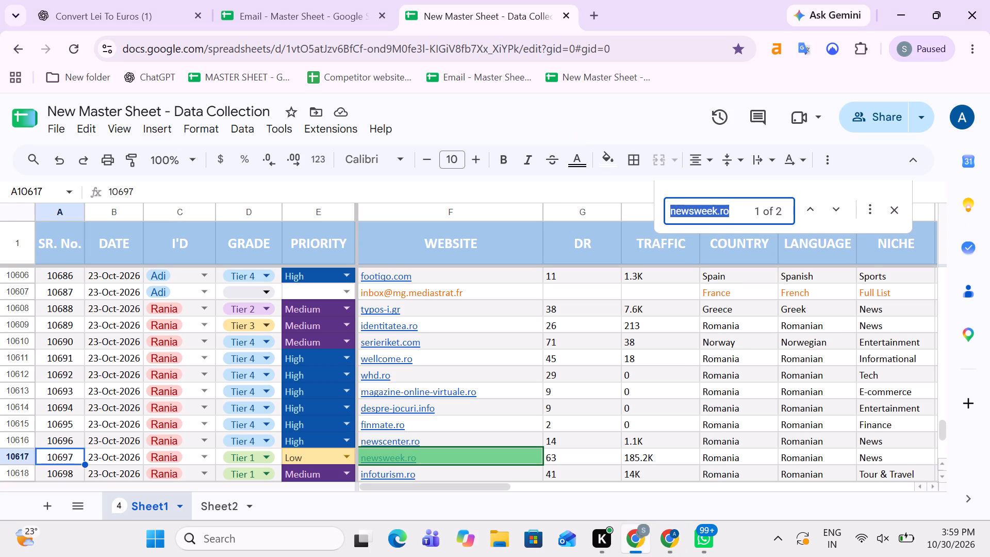
pyautogui.hotkey('ctrl', 'v')
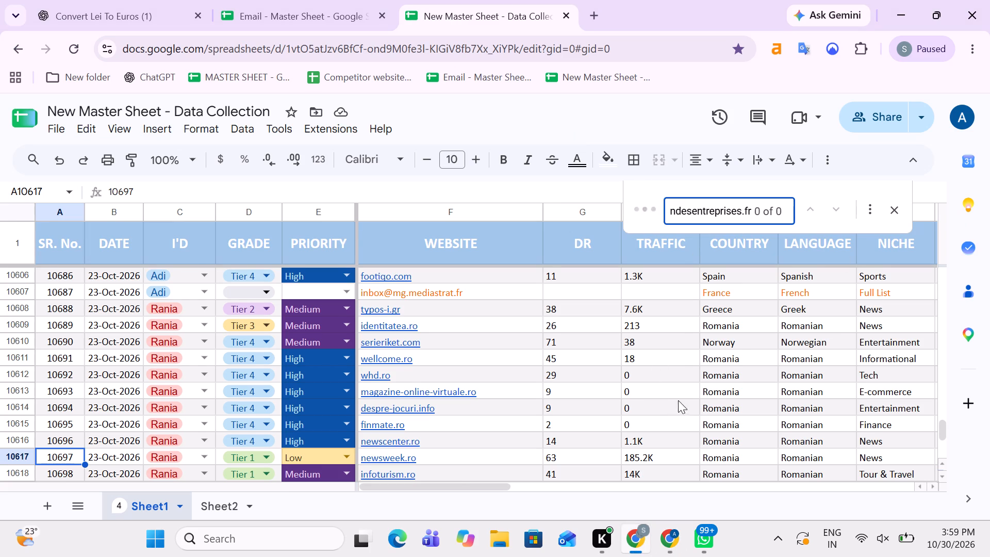
pyautogui.scroll(1, 628, 353)
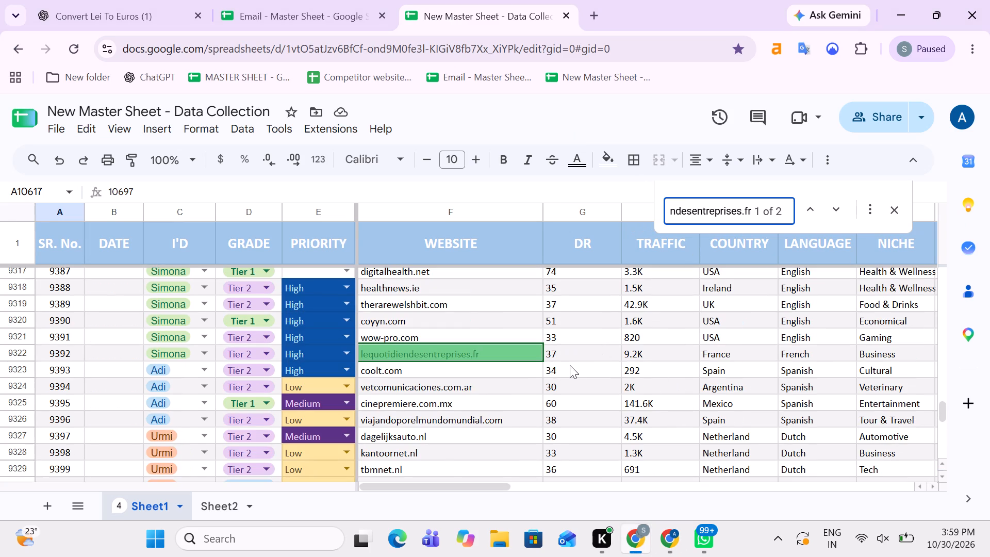
pyautogui.click(578, 350)
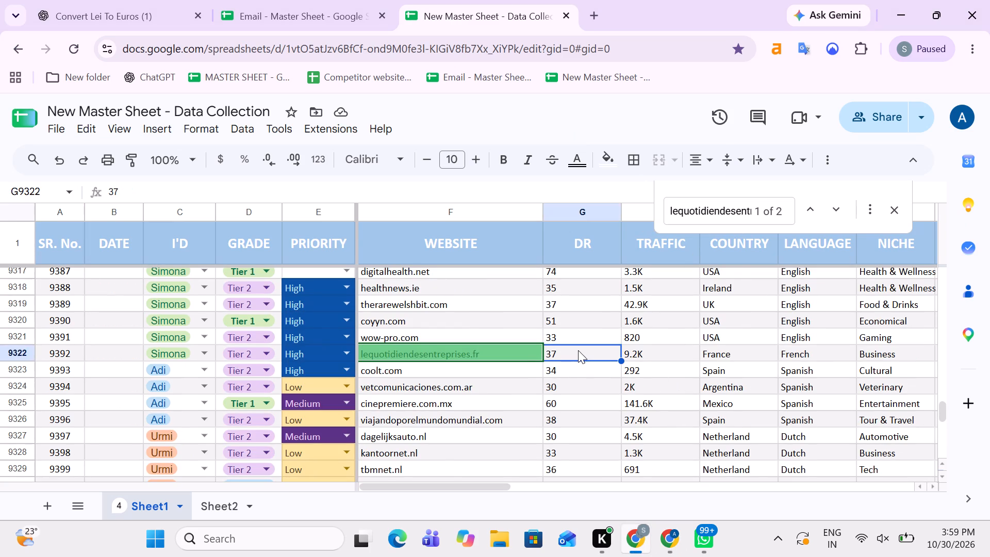
# Examine the casino price, status, link policy, website type and contact details in the lequotidiendesentreprises.fr row.
pyautogui.press('Right')
pyautogui.press('Right')
pyautogui.press('Right')
pyautogui.press('Right')
pyautogui.press('Right')
pyautogui.press('Right')
pyautogui.press('Right')
pyautogui.press('Right')
pyautogui.press('Right')
pyautogui.press('Right')
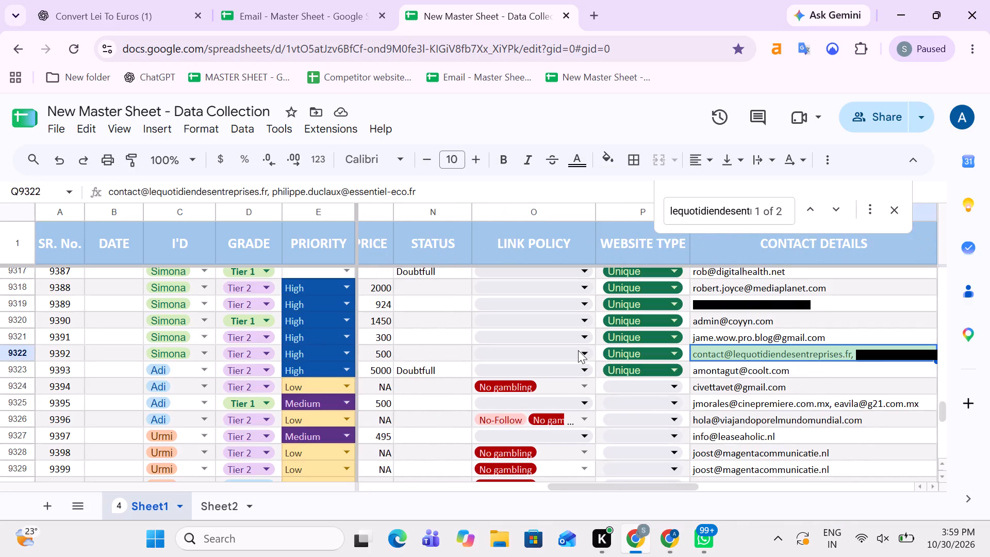
pyautogui.press('Left')
pyautogui.press('Left')
pyautogui.press('Left')
pyautogui.press('Left')
pyautogui.press('Left')
pyautogui.press('Left')
pyautogui.press('Left')
pyautogui.press('Left')
pyautogui.press('Left')
pyautogui.press('Left')
pyautogui.press('Left')
pyautogui.press('Left')
pyautogui.press('Left')
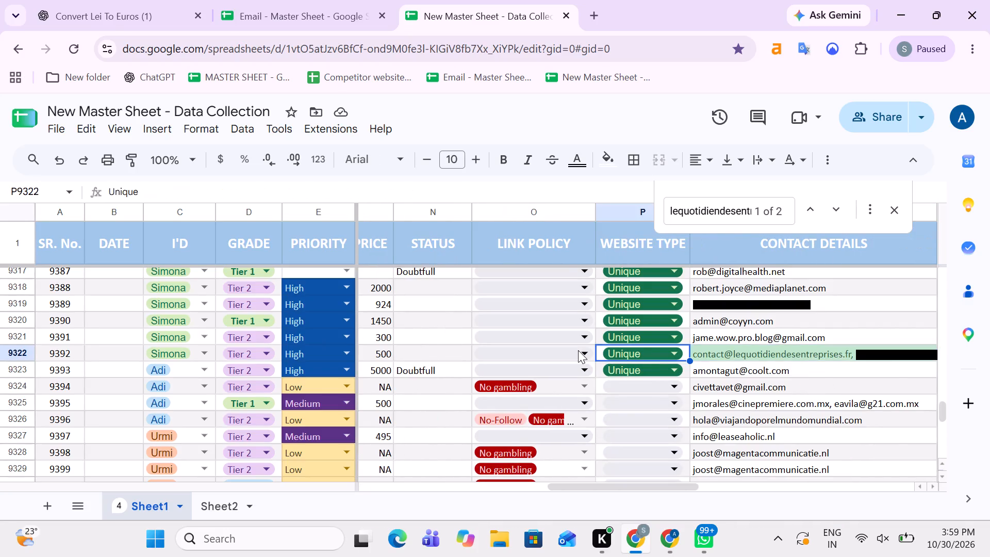
pyautogui.press('Right')
pyautogui.press('Right')
pyautogui.press('Right')
pyautogui.press('Right')
pyautogui.press('Right')
pyautogui.press('Right')
pyautogui.press('Right')
pyautogui.press('Right')
pyautogui.press('Right')
pyautogui.press('Right')
pyautogui.press('Right')
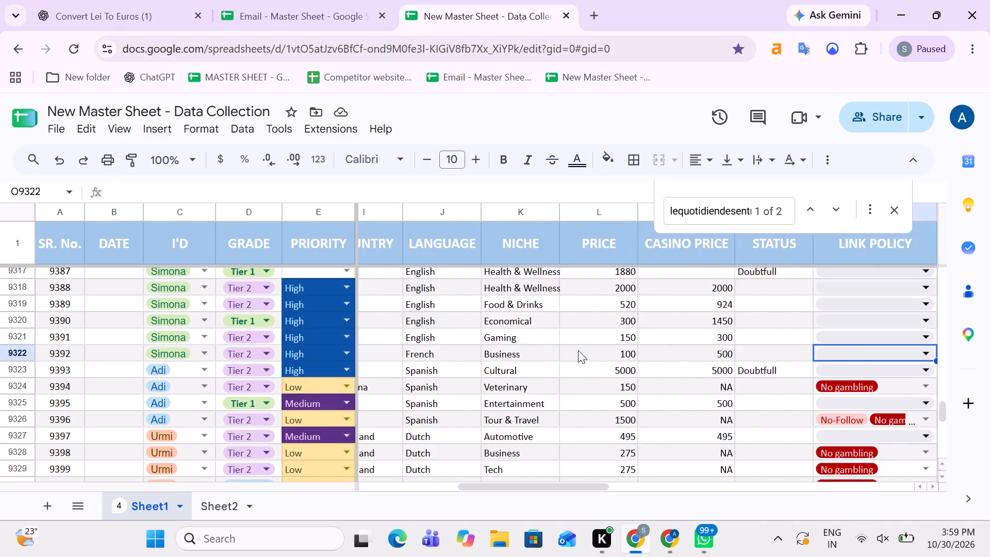
pyautogui.press('Right')
pyautogui.press('Right')
pyautogui.press('Right')
pyautogui.press('Right')
pyautogui.press('Left')
pyautogui.press('Left')
pyautogui.press('Left')
pyautogui.press('Left')
pyautogui.press('Left')
pyautogui.press('Left')
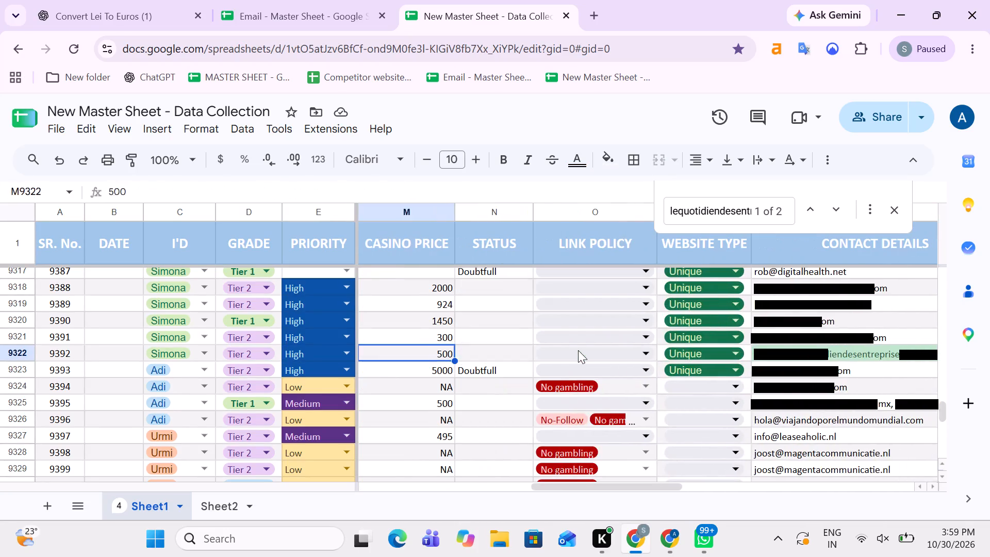
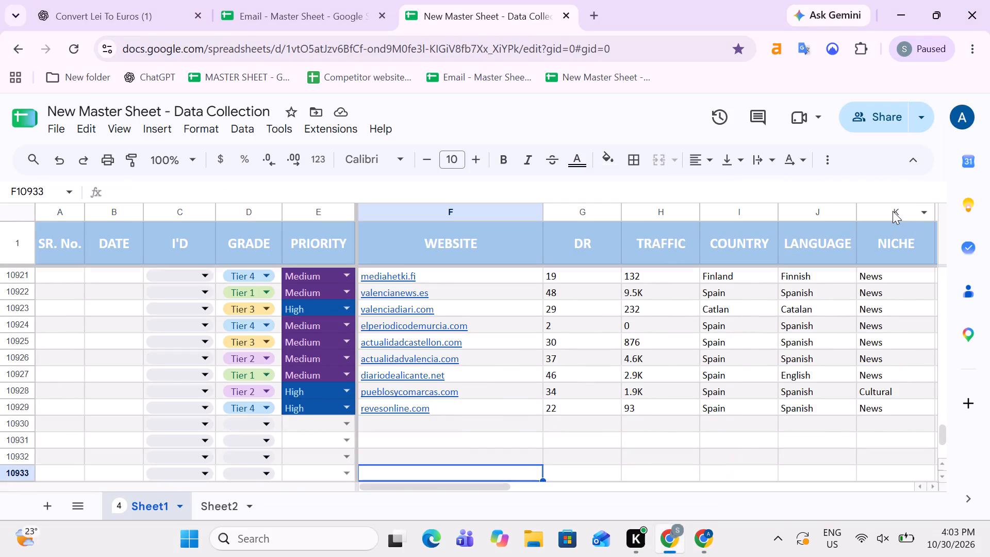
# Review the last filled rows of Sheet1, going across the revesonline.com row to its contact details and back to its website.
pyautogui.press('Up')
pyautogui.press('Up')
pyautogui.press('Up')
pyautogui.press('Up')
pyautogui.press('Up')
pyautogui.press('Left')
pyautogui.press('Left')
pyautogui.press('Left')
pyautogui.press('Left')
pyautogui.press('Left')
pyautogui.press('Left')
pyautogui.press('Left')
pyautogui.press('Left')
pyautogui.press('Left')
pyautogui.press('Left')
pyautogui.press('Left')
pyautogui.press('Left')
pyautogui.press('Left')
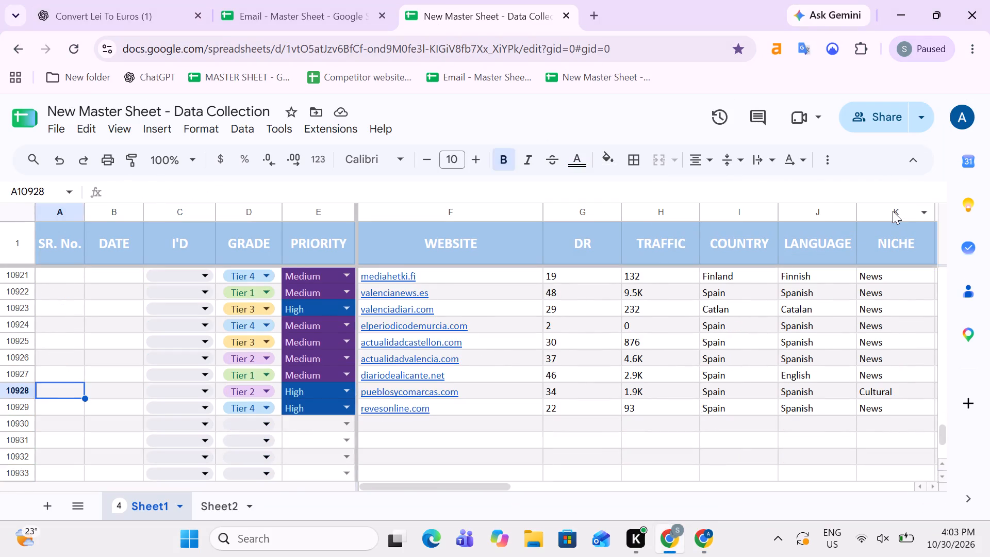
pyautogui.press('Right')
pyautogui.press('Right')
pyautogui.press('Right')
pyautogui.press('Down')
pyautogui.press('Right')
pyautogui.press('Right')
pyautogui.press('Right')
pyautogui.press('Right')
pyautogui.press('Right')
pyautogui.press('Right')
pyautogui.press('Right')
pyautogui.press('Right')
pyautogui.press('Right')
pyautogui.press('Right')
pyautogui.press('Right')
pyautogui.press('Right')
pyautogui.press('Right')
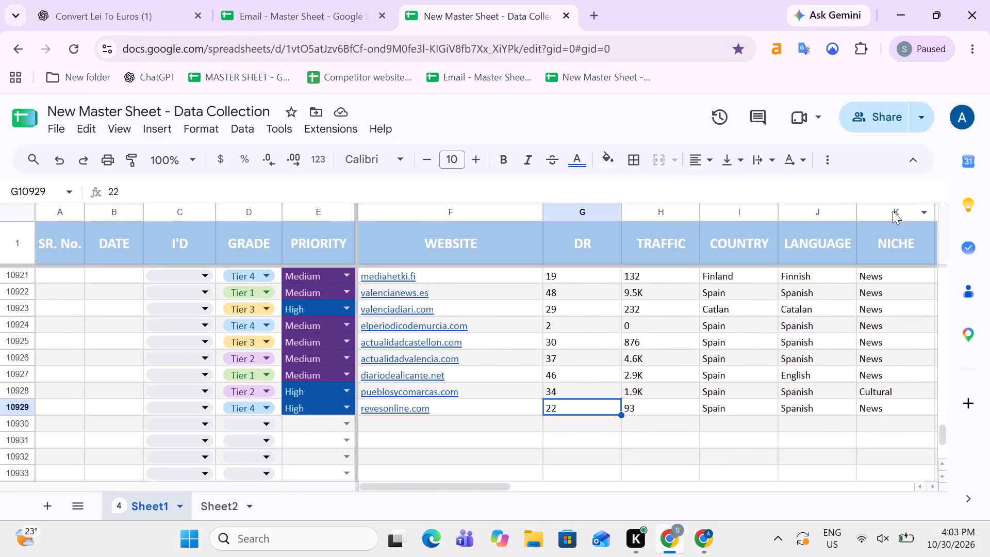
pyautogui.press('Right')
pyautogui.press('Left')
pyautogui.press('Left')
pyautogui.press('Left')
pyautogui.press('Left')
pyautogui.press('Left')
pyautogui.press('Left')
pyautogui.press('Left')
pyautogui.press('Left')
pyautogui.press('Left')
pyautogui.press('Left')
pyautogui.press('Left')
pyautogui.press('Left')
pyautogui.press('Left')
pyautogui.press('Left')
pyautogui.press('Left')
pyautogui.press('Left')
pyautogui.press('Left')
pyautogui.press('Left')
pyautogui.press('Left')
pyautogui.press('Left')
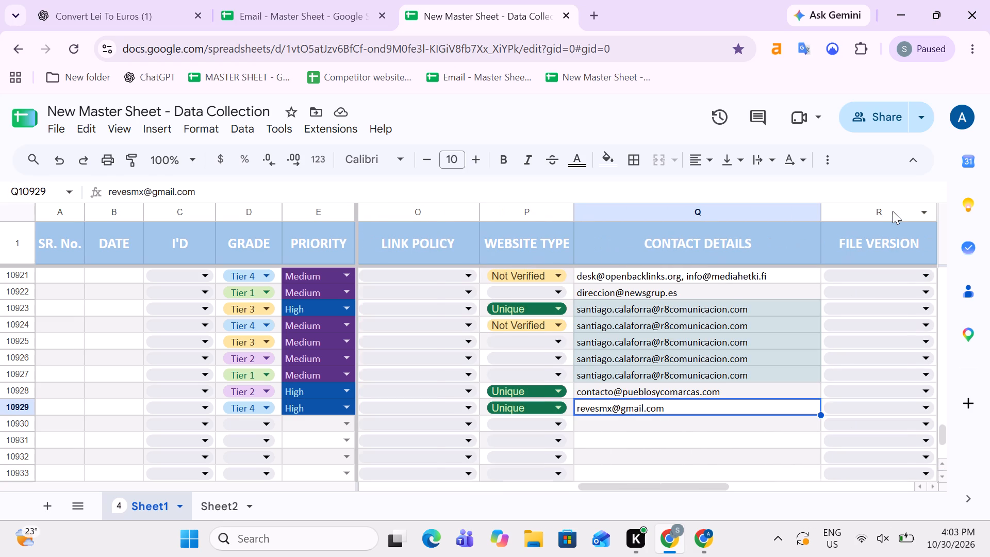
pyautogui.press('Right')
pyautogui.press('Right')
pyautogui.press('Right')
pyautogui.press('Right')
pyautogui.press('Right')
pyautogui.press('Right')
pyautogui.press('Left')
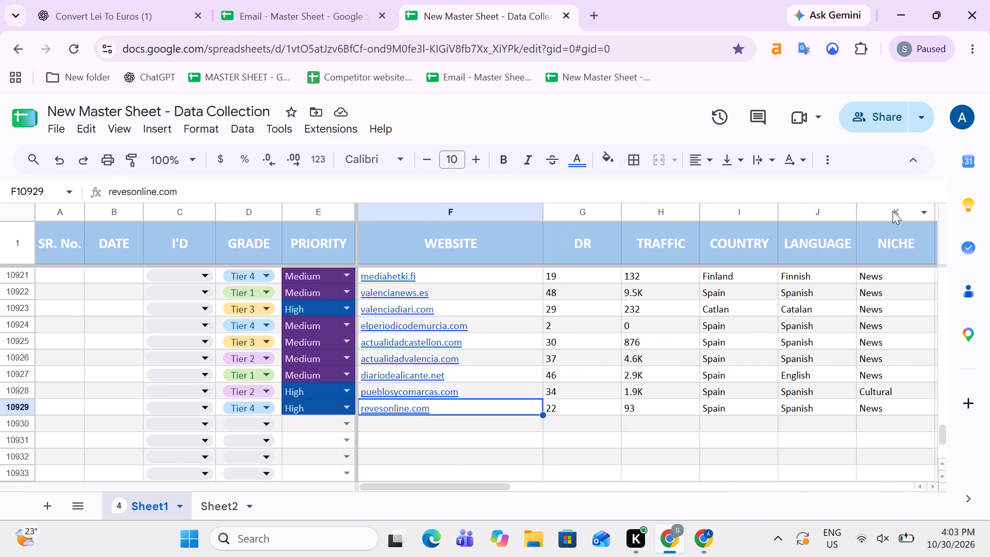
# Select the first empty Website cell below the revesonline.com row.
pyautogui.press('Down')
pyautogui.press('Down')
pyautogui.press('Down')
pyautogui.press('Down')
pyautogui.press('Down')
pyautogui.press('Down')
pyautogui.press('Down')
pyautogui.press('Down')
pyautogui.press('Down')
pyautogui.press('Down')
pyautogui.press('Down')
pyautogui.press('Down')
pyautogui.press('Down')
pyautogui.press('Up')
pyautogui.press('Up')
pyautogui.press('Up')
pyautogui.press('Up')
pyautogui.press('Up')
pyautogui.press('Up')
pyautogui.press('Up')
pyautogui.press('Up')
pyautogui.press('Up')
pyautogui.press('Up')
pyautogui.press('Up')
pyautogui.press('Up')
pyautogui.press('Up')
pyautogui.press('Up')
pyautogui.press('Up')
pyautogui.press('Up')
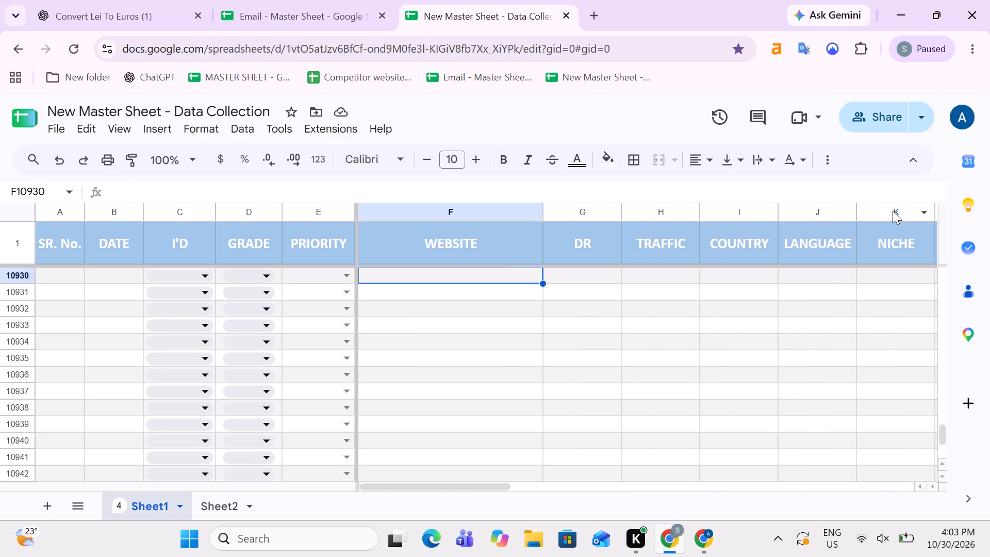
pyautogui.press('Up')
pyautogui.press('Down')
pyautogui.press('Down')
pyautogui.press('Down')
pyautogui.press('Down')
pyautogui.press('Down')
pyautogui.press('Up')
pyautogui.press('Down')
pyautogui.hotkey('alt', 'Tab')
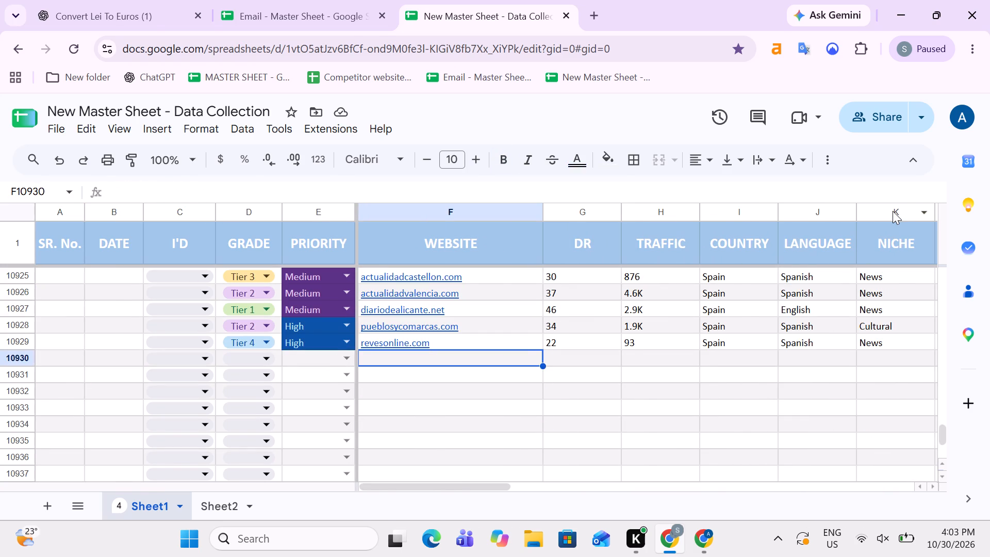
pyautogui.click(350, 203)
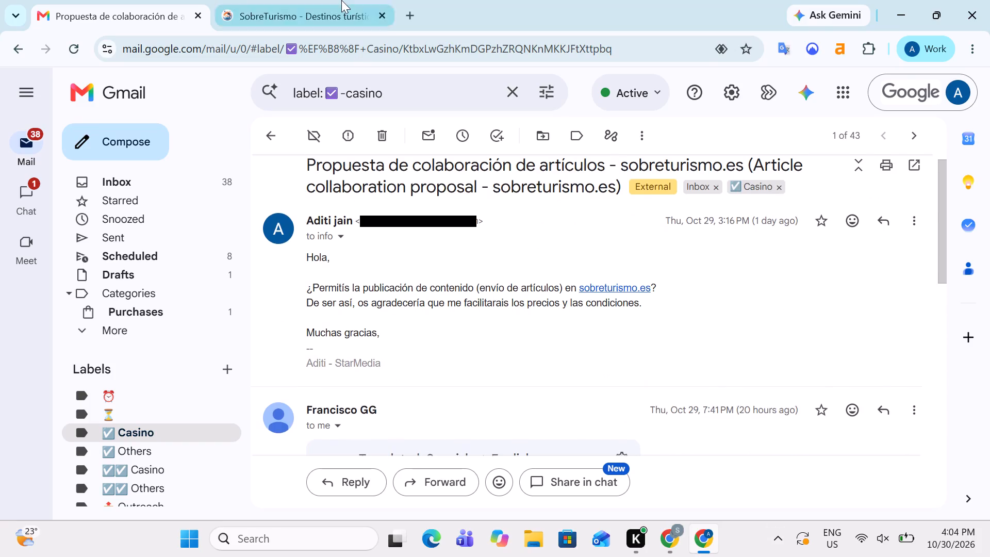
pyautogui.click(341, 0)
pyautogui.click(240, 43)
pyautogui.moveTo(241, 43); pyautogui.dragTo(206, 49)
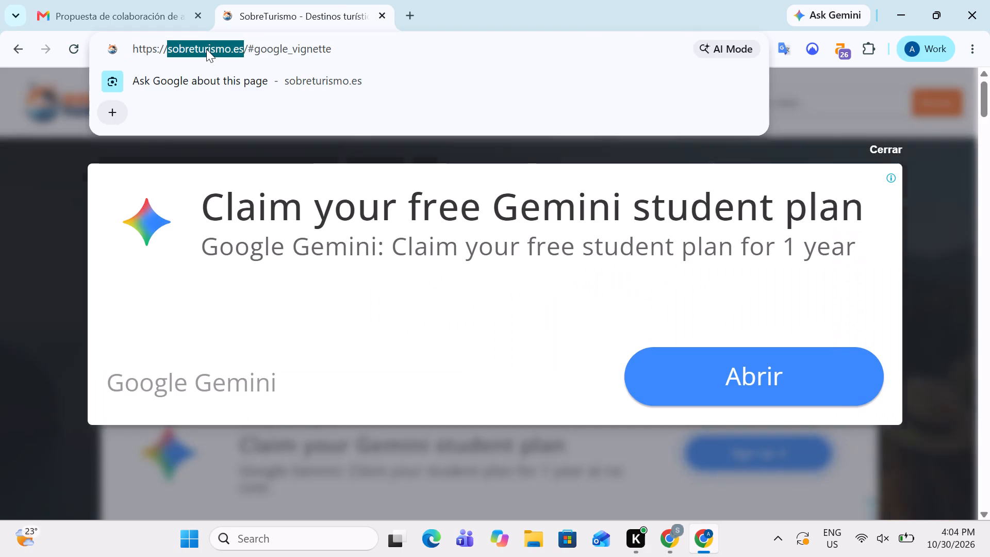
pyautogui.hotkey('ctrl', 'c')
pyautogui.hotkey('ctrl', 'c')
pyautogui.hotkey('ctrl', 'c')
pyautogui.hotkey('ctrl', 'c')
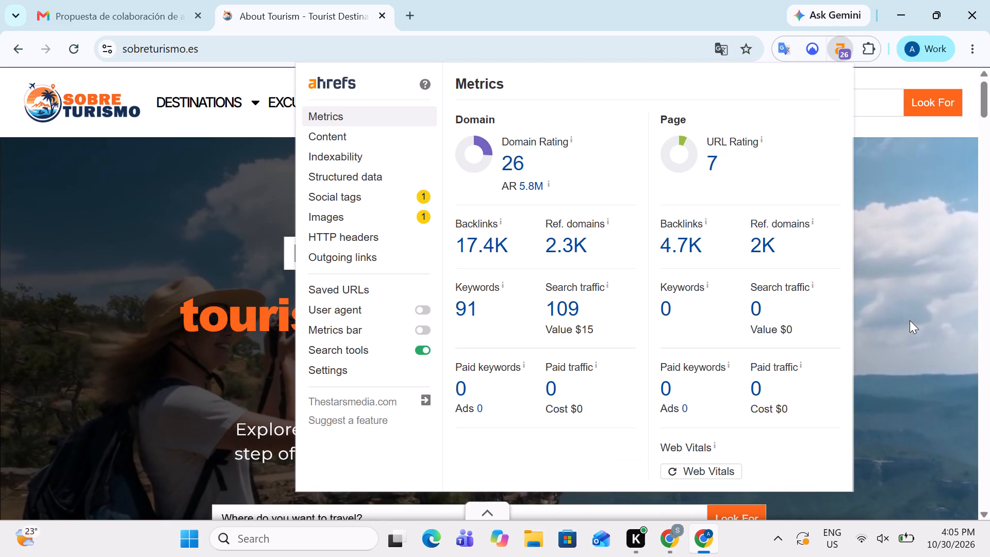
pyautogui.hotkey('alt', 'Tab')
pyautogui.write('26')
pyautogui.press('Right')
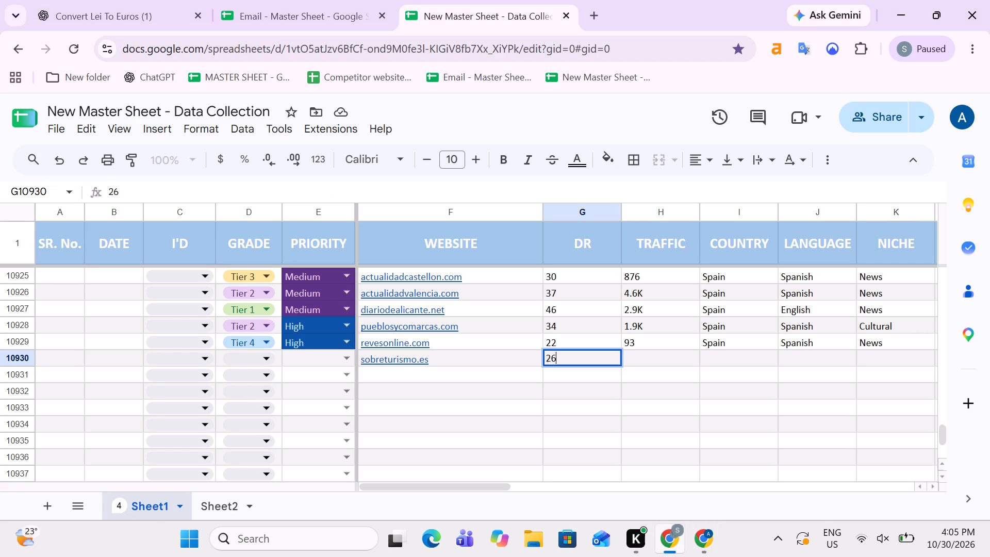
pyautogui.write('109')
pyautogui.press('Tab')
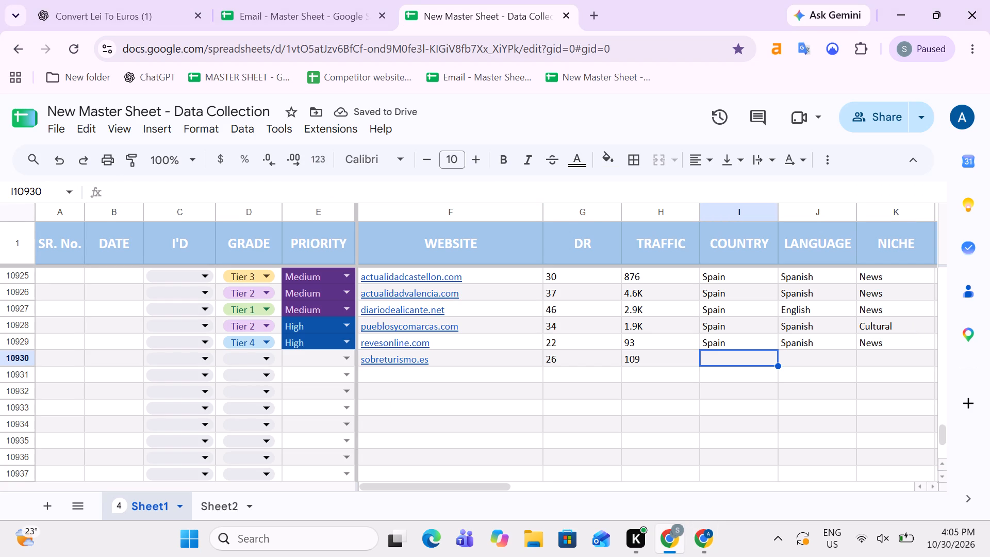
# Fill in Spain as the country and Spanish as the language for the sobreturismo.es row.
pyautogui.press('Right')
pyautogui.press('Left')
pyautogui.press('Right')
pyautogui.press('Left')
pyautogui.write('Sp')
pyautogui.press('Right')
pyautogui.write('SP')
pyautogui.press('Right')
pyautogui.press('Left')
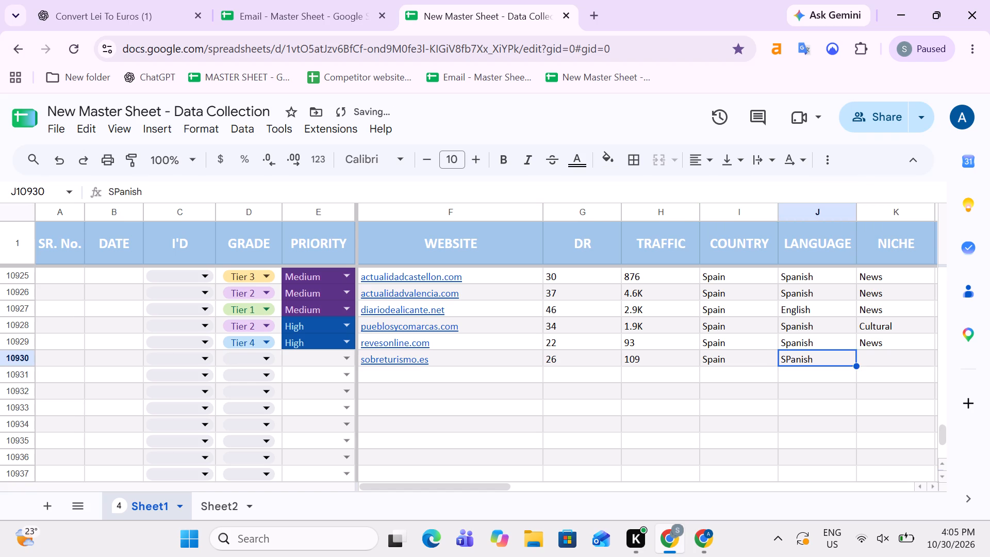
pyautogui.write('Sp')
pyautogui.press('Right')
pyautogui.press('Left')
pyautogui.press('Right')
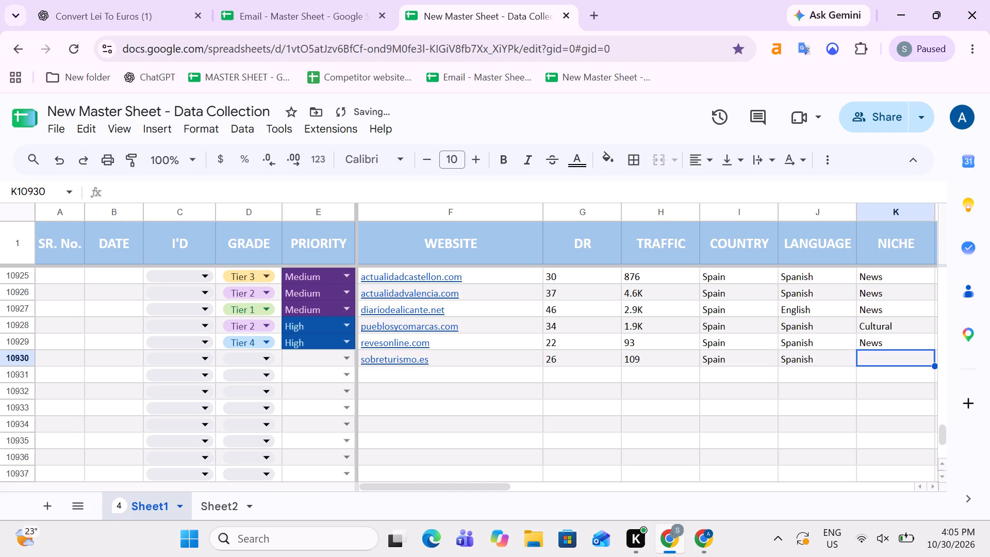
# Set the niche of the sobreturismo.es row to Tour & Travel and move on to its Casino Price cell.
pyautogui.hotkey('alt', 'Tab')
pyautogui.hotkey('alt', 'Tab')
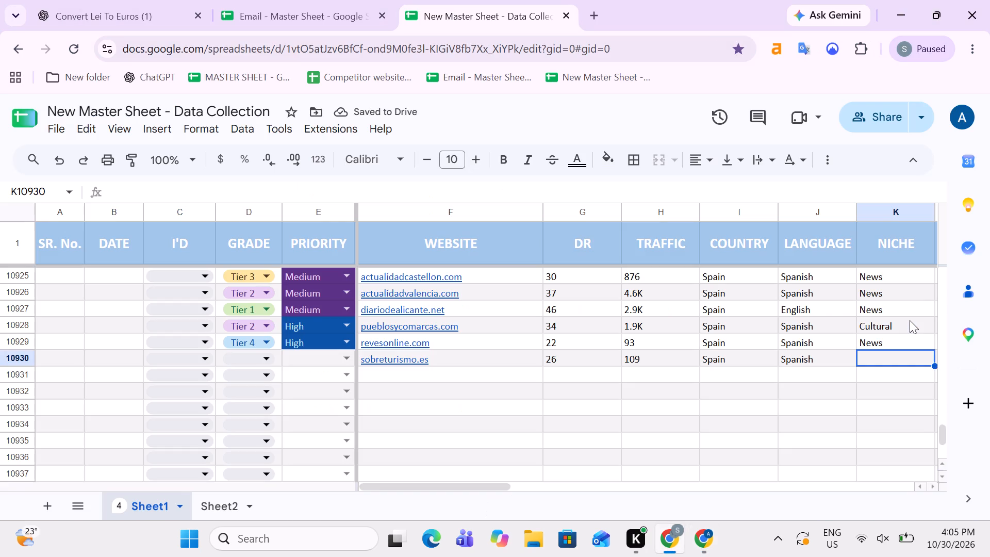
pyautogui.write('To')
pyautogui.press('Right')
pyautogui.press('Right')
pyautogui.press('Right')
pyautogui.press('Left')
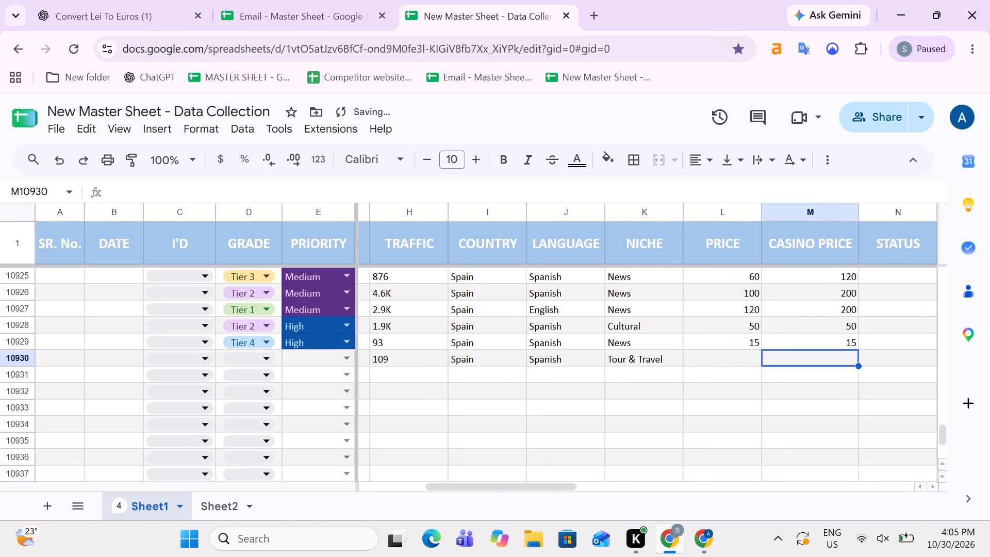
# Search the sobreturismo.es site for Casino777 and look through the results.
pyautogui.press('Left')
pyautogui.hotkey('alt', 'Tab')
pyautogui.click(0, 135)
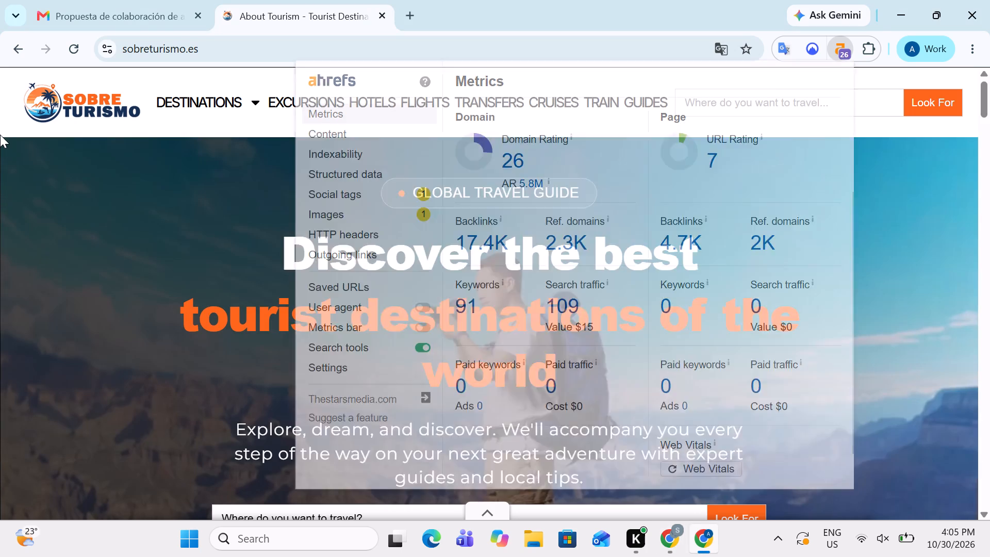
pyautogui.click(764, 114)
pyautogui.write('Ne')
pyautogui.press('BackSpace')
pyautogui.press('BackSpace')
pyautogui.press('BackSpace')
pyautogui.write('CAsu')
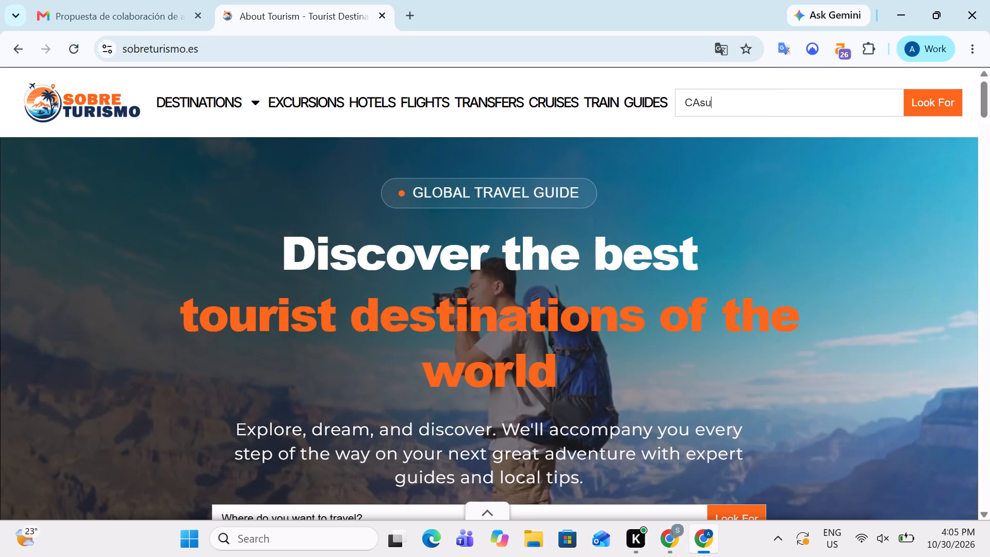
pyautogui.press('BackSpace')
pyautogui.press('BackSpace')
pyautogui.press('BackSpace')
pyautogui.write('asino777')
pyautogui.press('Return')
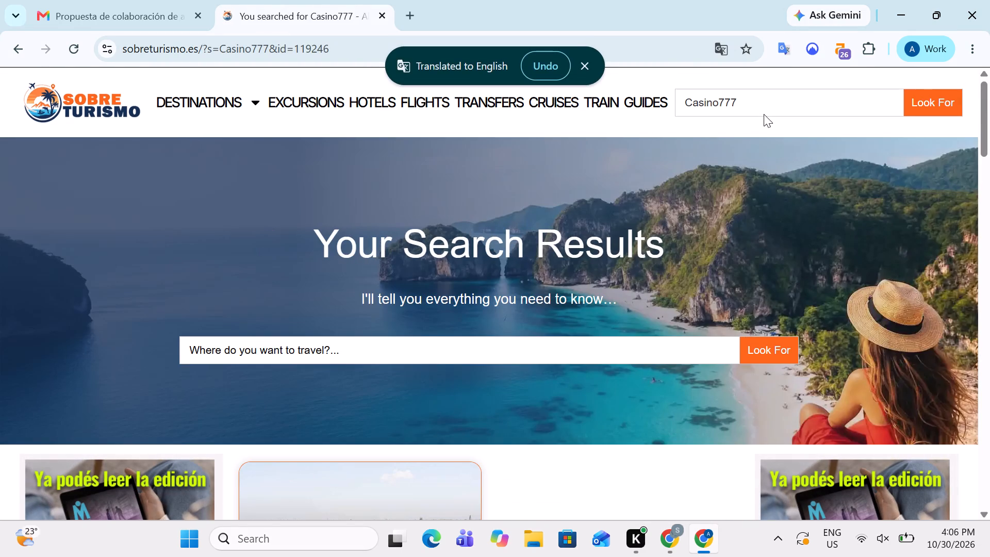
pyautogui.scroll(-6, 764, 114)
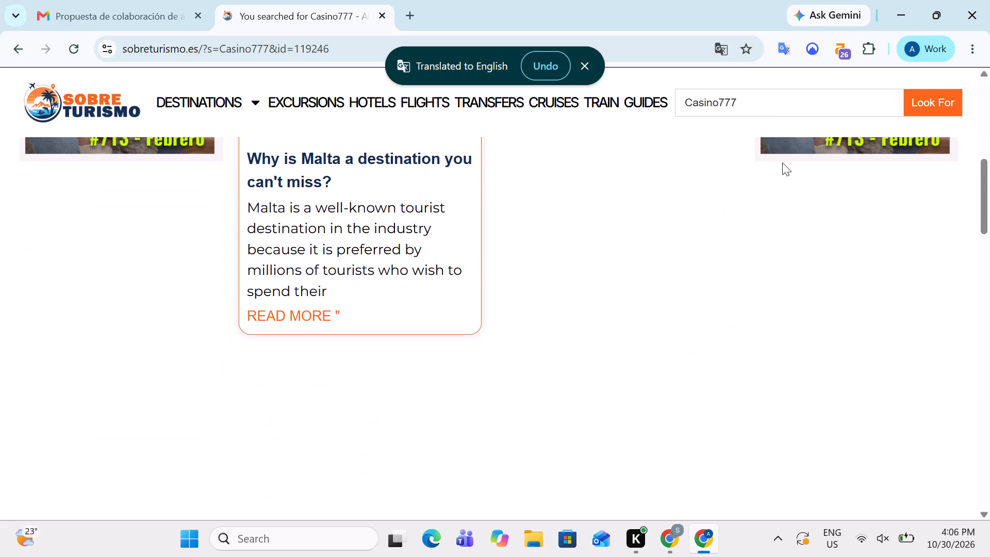
# Open the Malta destination article in the results, check its text for the Casino777 mention, and close the site.
pyautogui.click(379, 160)
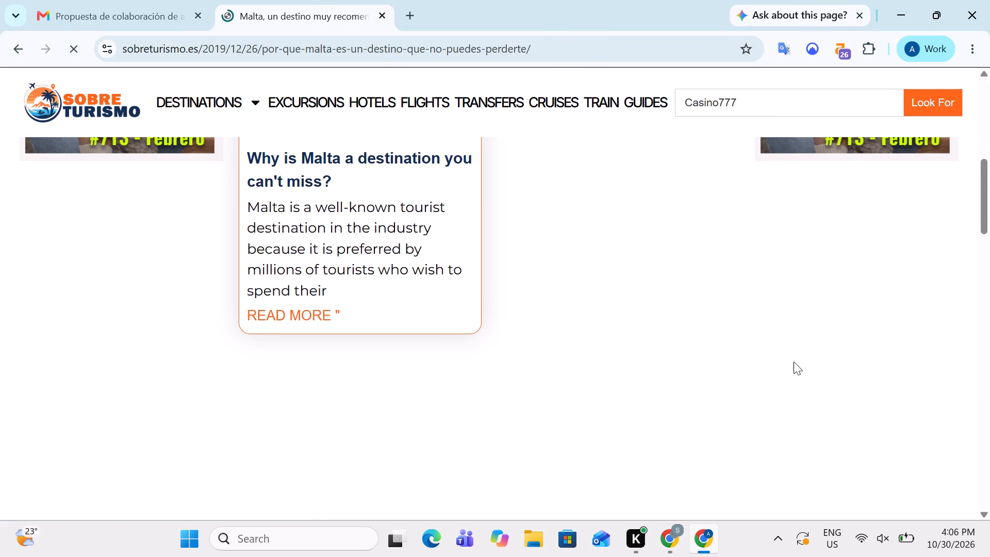
pyautogui.scroll(-2, 468, 425)
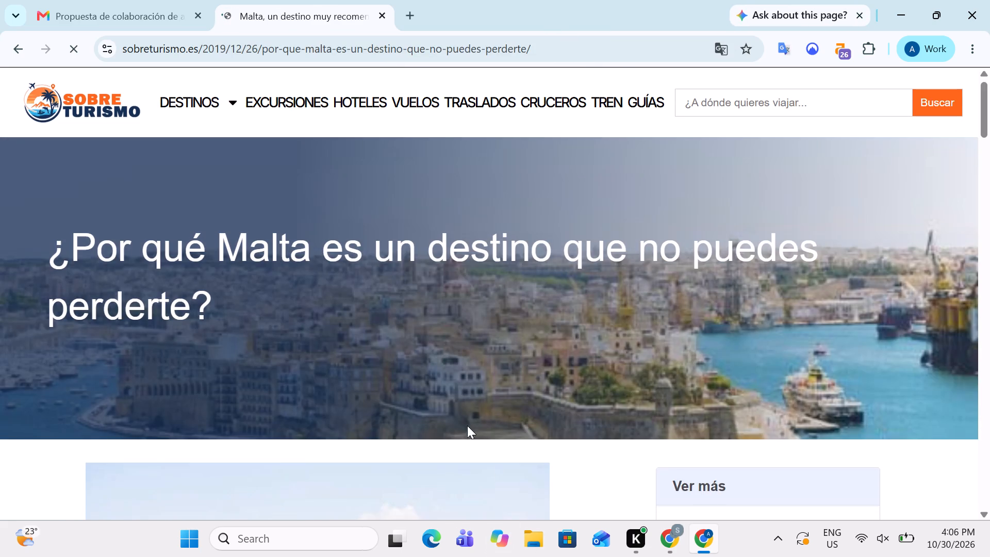
pyautogui.scroll(-3, 467, 425)
pyautogui.scroll(-8, 407, 356)
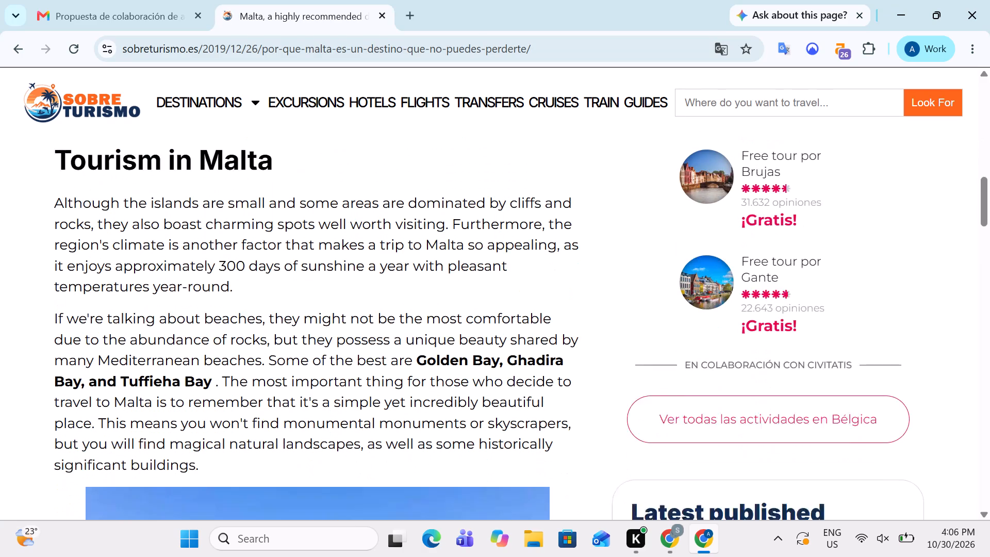
pyautogui.scroll(-3, 408, 368)
pyautogui.scroll(-8, 405, 409)
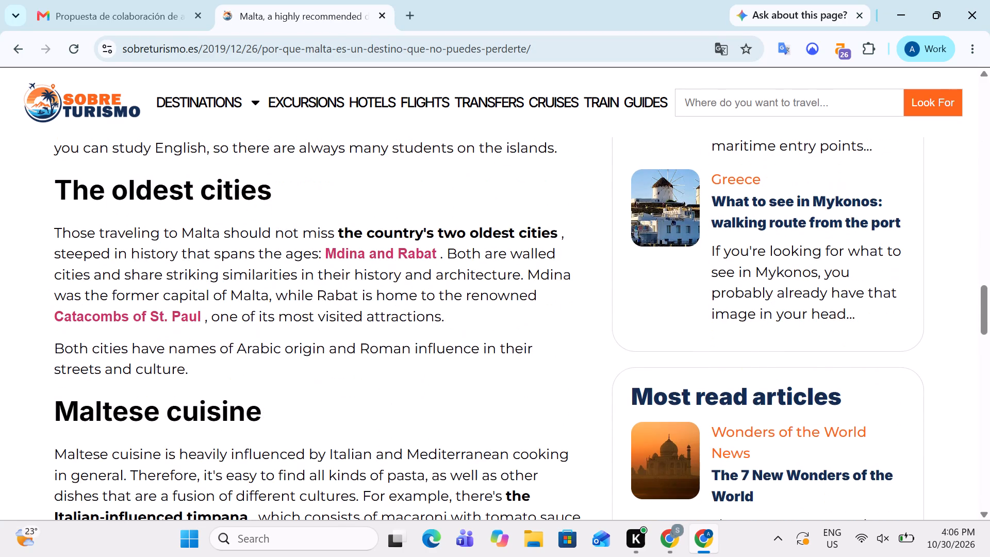
pyautogui.scroll(3, 386, 337)
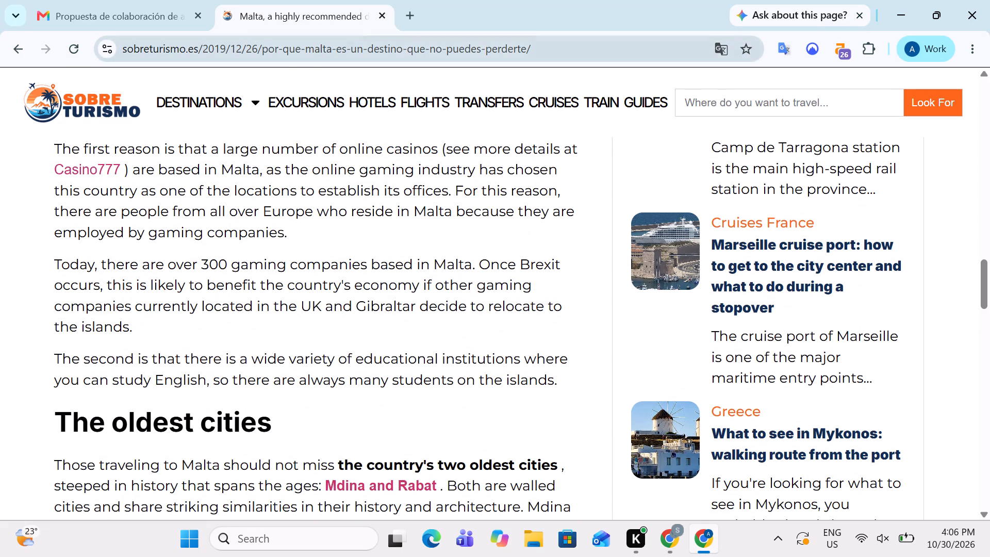
pyautogui.click(377, 19)
pyautogui.hotkey('alt', 'Tab')
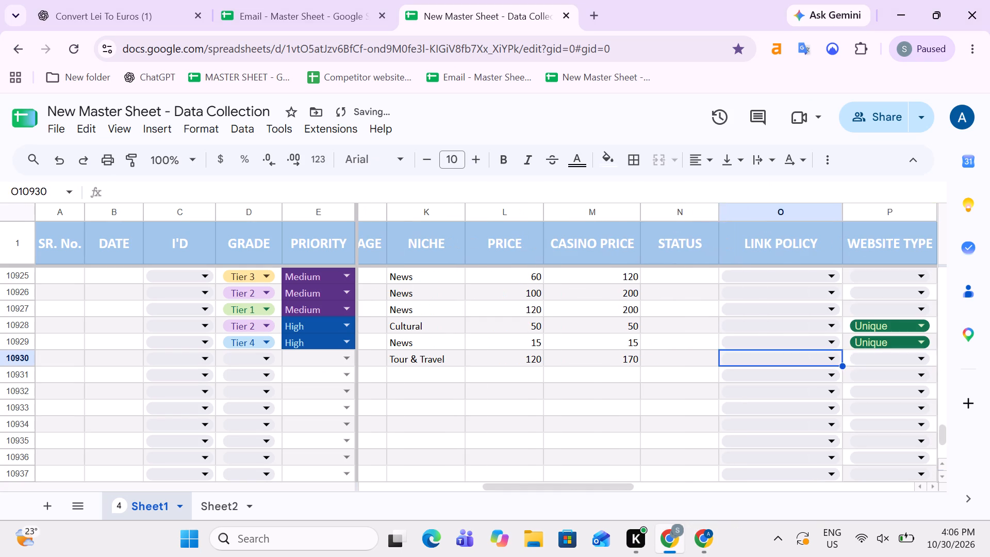
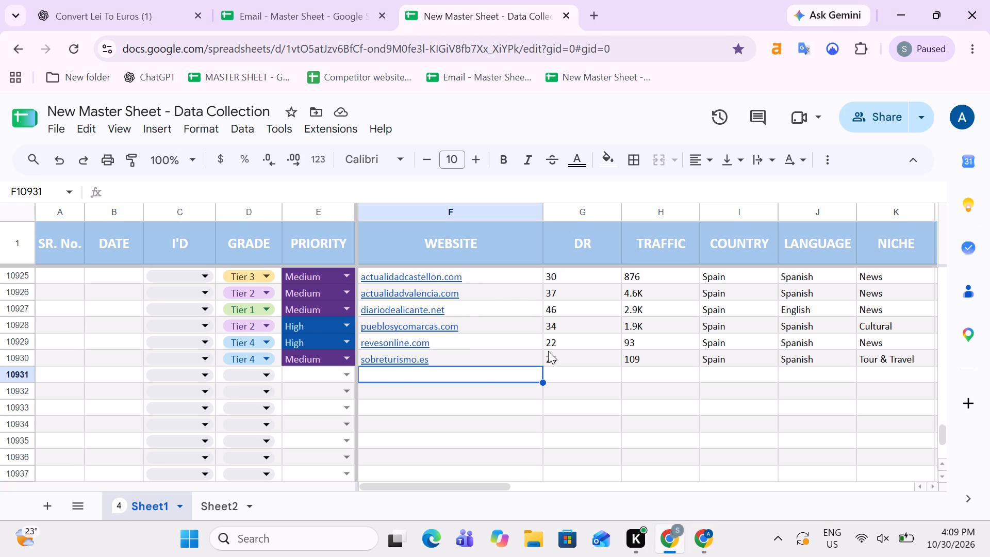
pyautogui.hotkey('alt', 'Tab')
pyautogui.click(304, 9)
pyautogui.click(261, 45)
pyautogui.moveTo(261, 45); pyautogui.dragTo(238, 43)
pyautogui.hotkey('ctrl', 'c')
pyautogui.hotkey('ctrl', 'c')
pyautogui.hotkey('alt', 'Tab')
pyautogui.press('Down')
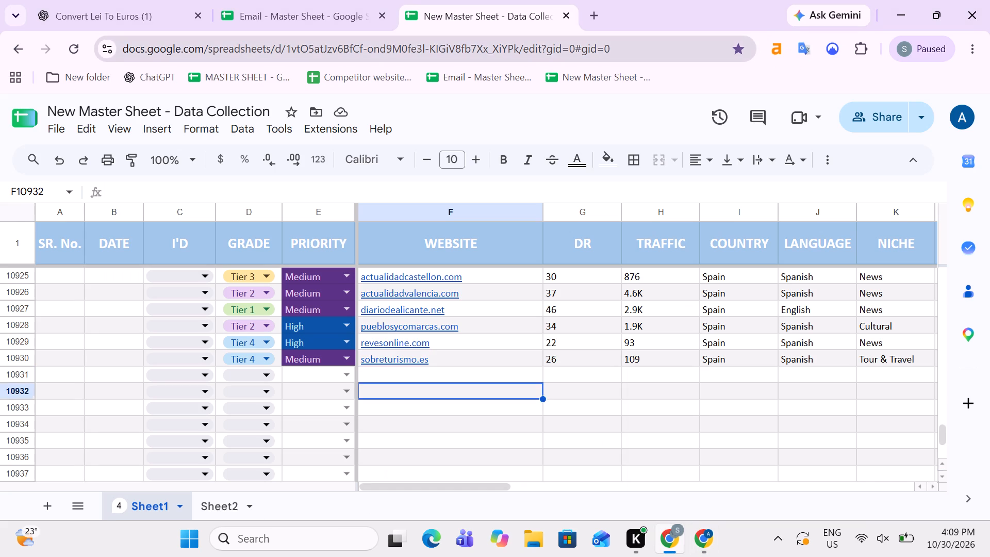
# Paste the maspalomasahora.com domain into the Website column of row 10931 in New Master Sheet.
pyautogui.press('Up')
pyautogui.press('Return')
pyautogui.hotkey('ctrl', 'v')
pyautogui.press('Tab')
# Switch to the maspalomasahora.com site, look over its homepage content and accept its cookies.
pyautogui.hotkey('alt', 'Tab')
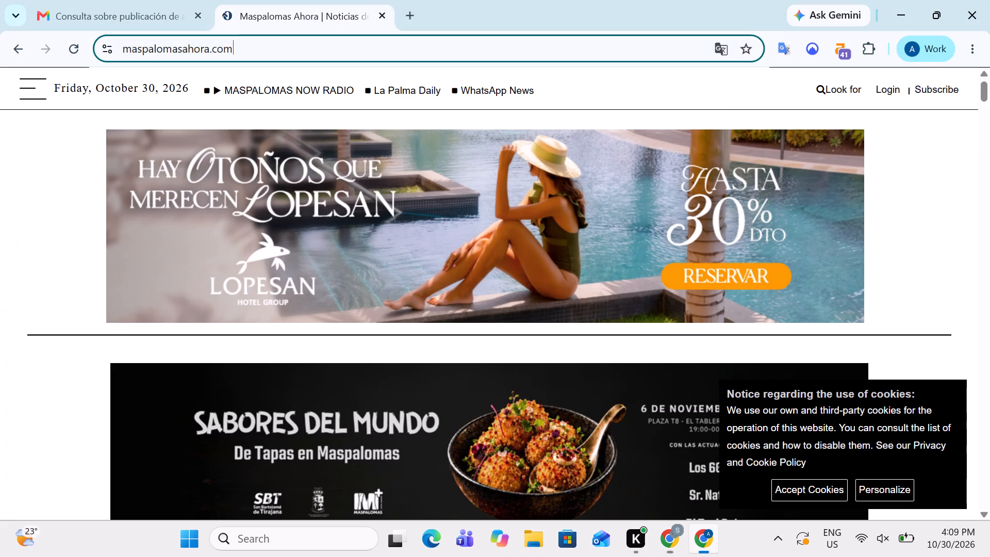
pyautogui.scroll(-8, 245, 85)
pyautogui.scroll(-15, 634, 244)
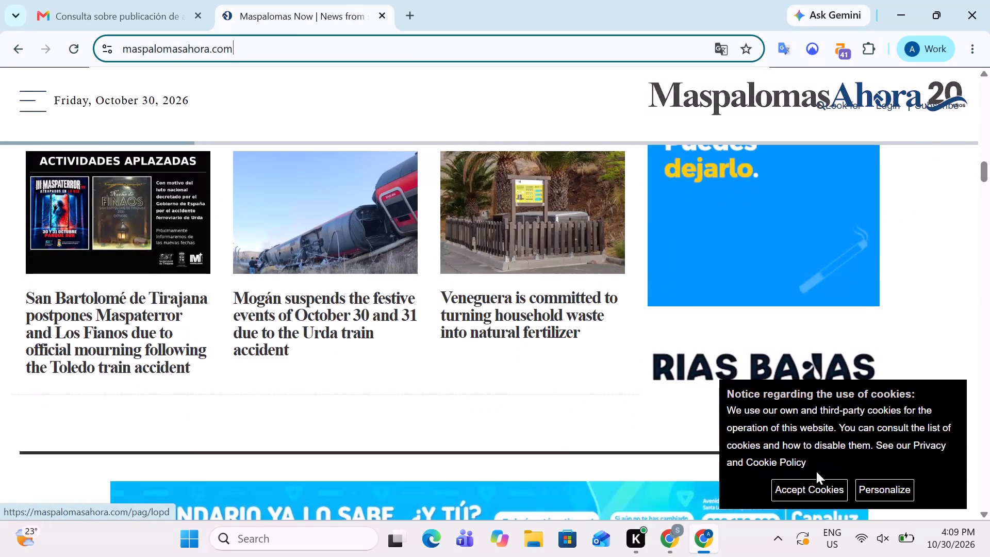
pyautogui.click(815, 493)
pyautogui.scroll(20, 623, 371)
pyautogui.scroll(5, 623, 371)
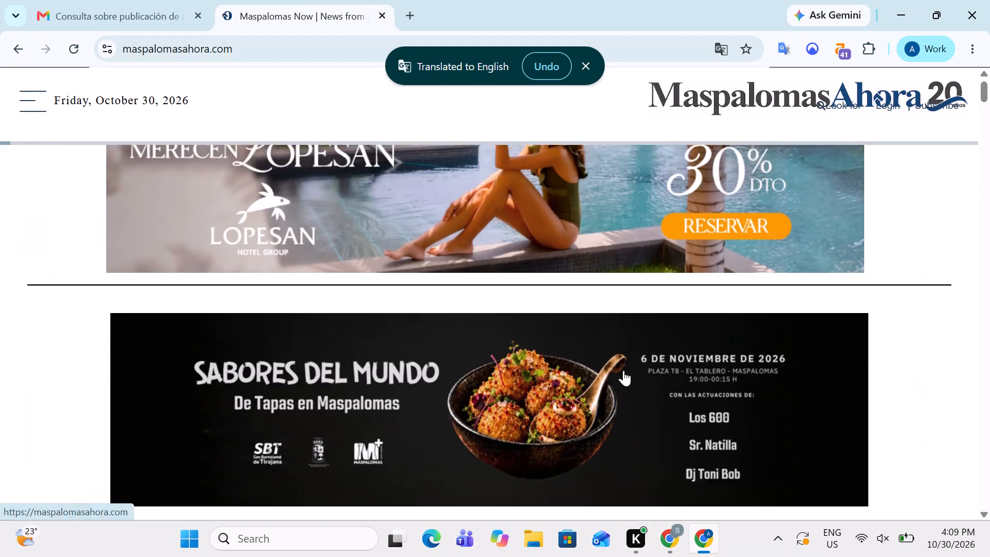
# Check the site's Ahrefs domain metrics and enter DR 41 and traffic 3.5K in the maspalomasahora.com row of New Master Sheet.
pyautogui.click(839, 44)
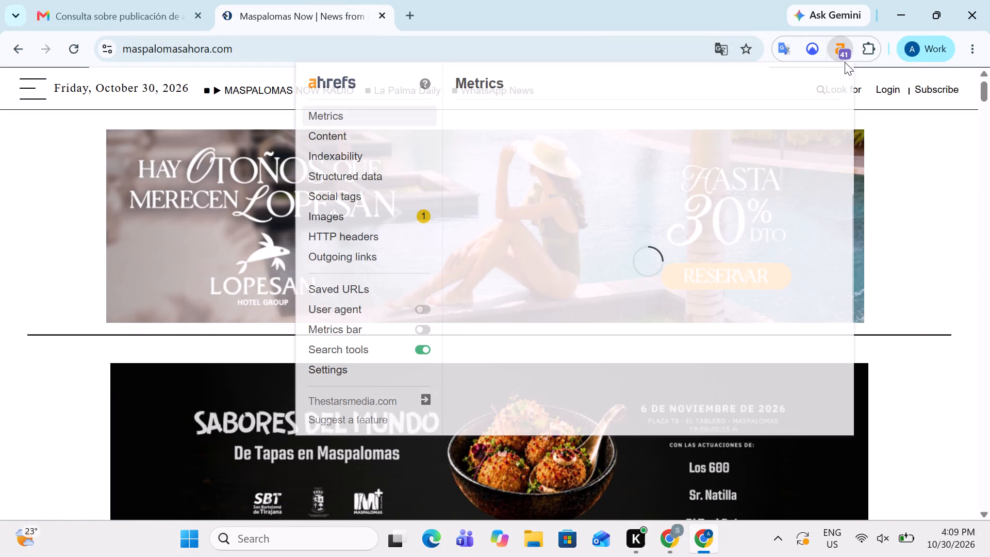
pyautogui.hotkey('alt', 'Tab')
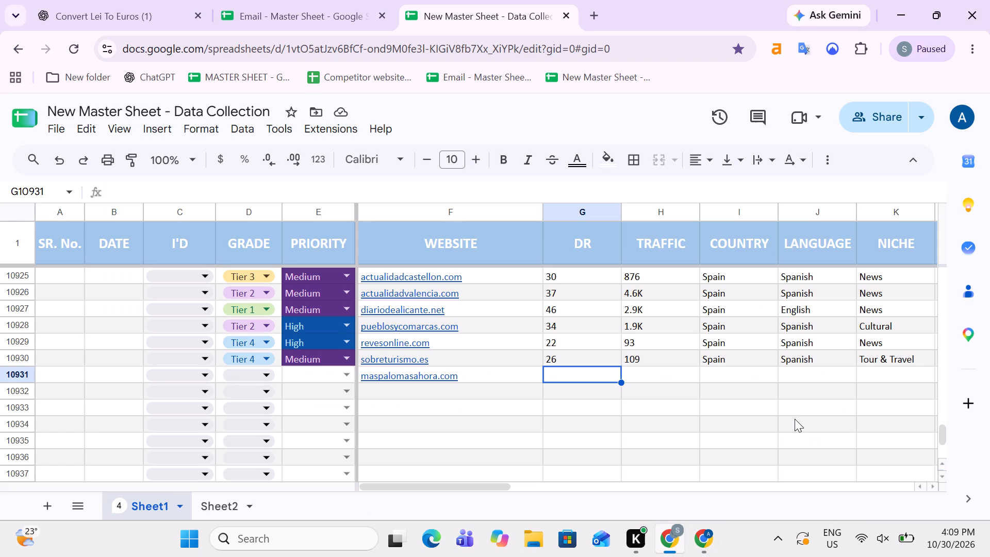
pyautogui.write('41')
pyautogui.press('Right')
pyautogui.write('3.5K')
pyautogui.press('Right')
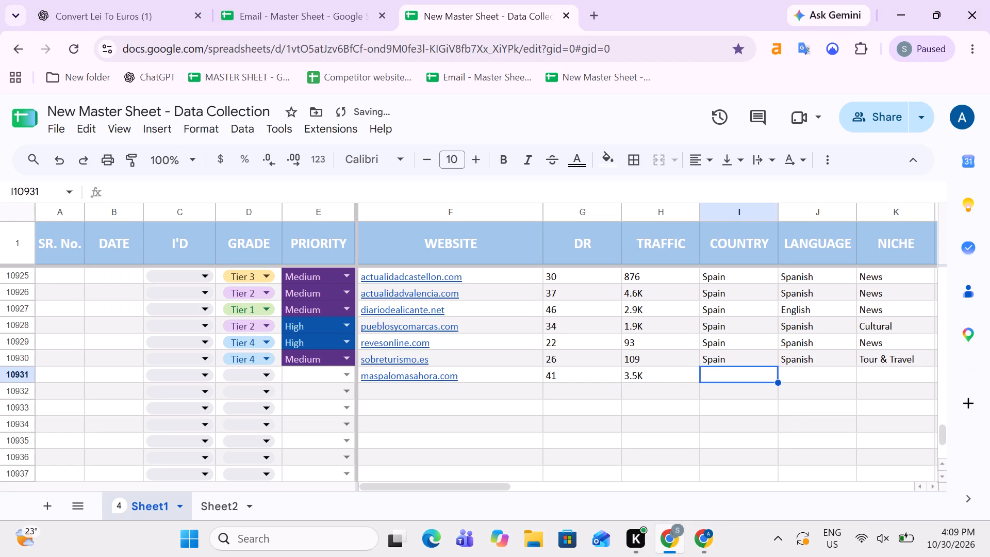
# Fill in Spain as the country, Spanish as the language and News as the niche for the maspalomasahora.com row.
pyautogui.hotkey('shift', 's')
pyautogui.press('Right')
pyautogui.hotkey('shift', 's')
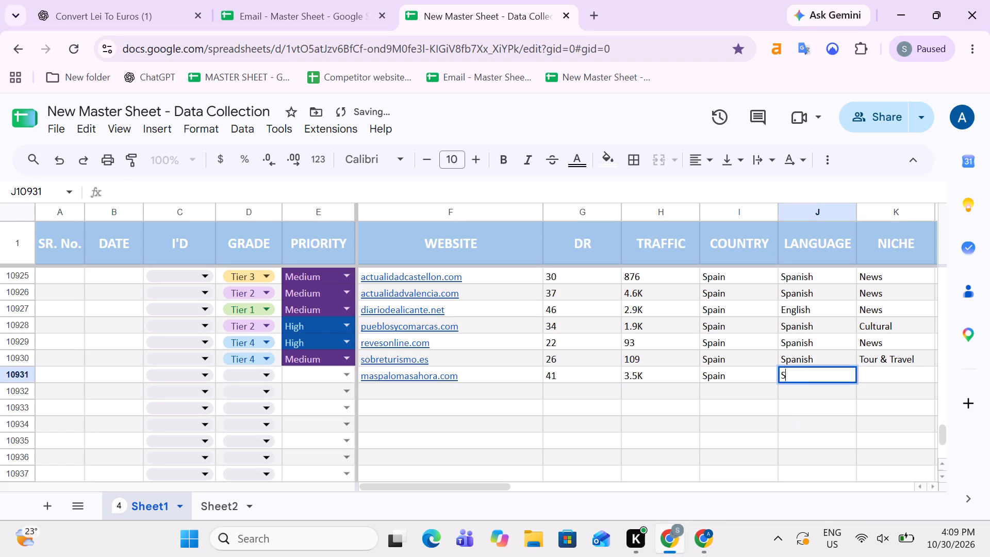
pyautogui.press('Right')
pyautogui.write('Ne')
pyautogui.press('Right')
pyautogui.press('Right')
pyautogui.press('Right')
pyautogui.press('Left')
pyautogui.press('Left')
# Switch back to the maspalomasahora.com homepage and look over its news content.
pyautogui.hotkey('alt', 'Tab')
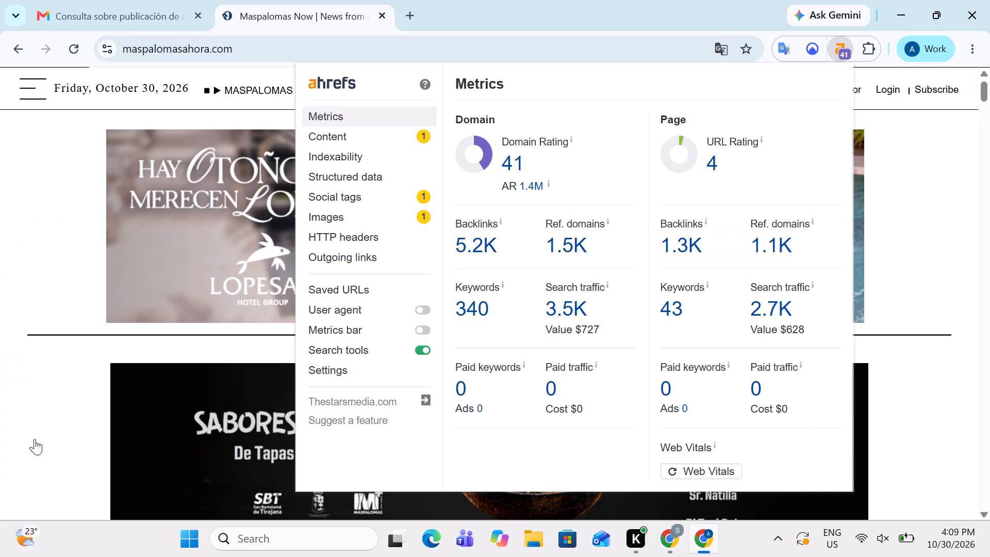
pyautogui.click(35, 438)
pyautogui.scroll(-14, 365, 339)
pyautogui.click(561, 19)
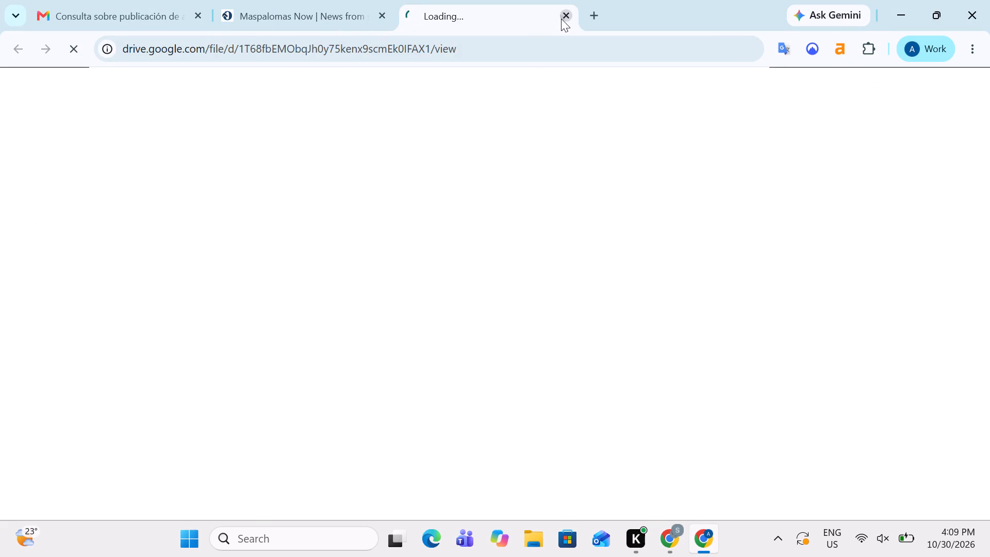
pyautogui.scroll(-20, 584, 304)
pyautogui.scroll(-1, 584, 304)
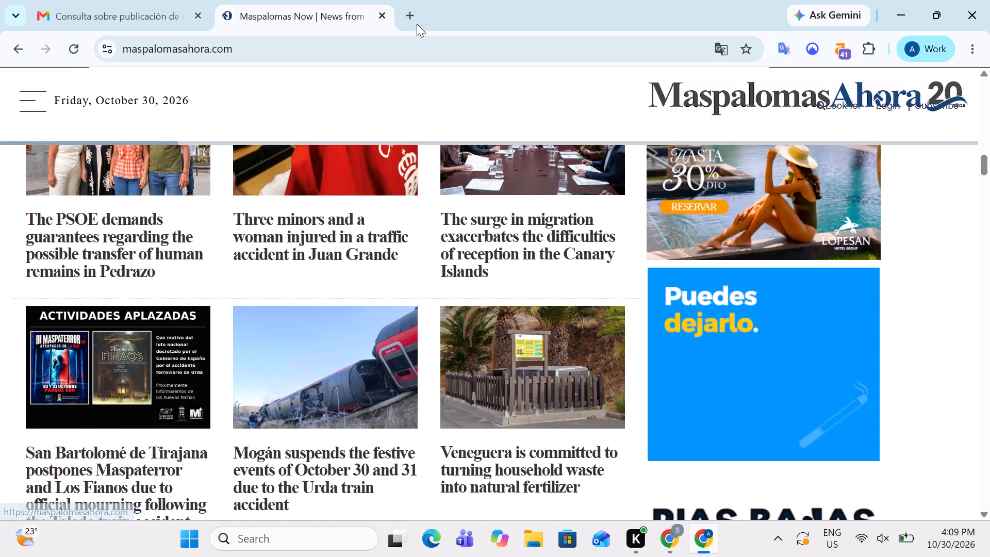
pyautogui.scroll(20, 888, 169)
pyautogui.scroll(16, 888, 169)
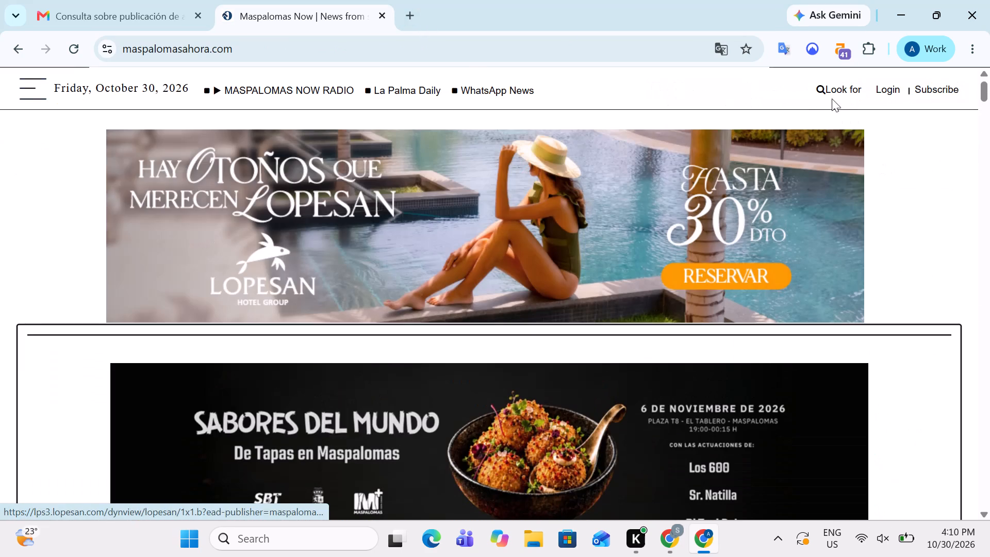
# Search maspalomasahora.com for Casino777, look through the archive page and close the site.
pyautogui.click(819, 90)
pyautogui.click(678, 79)
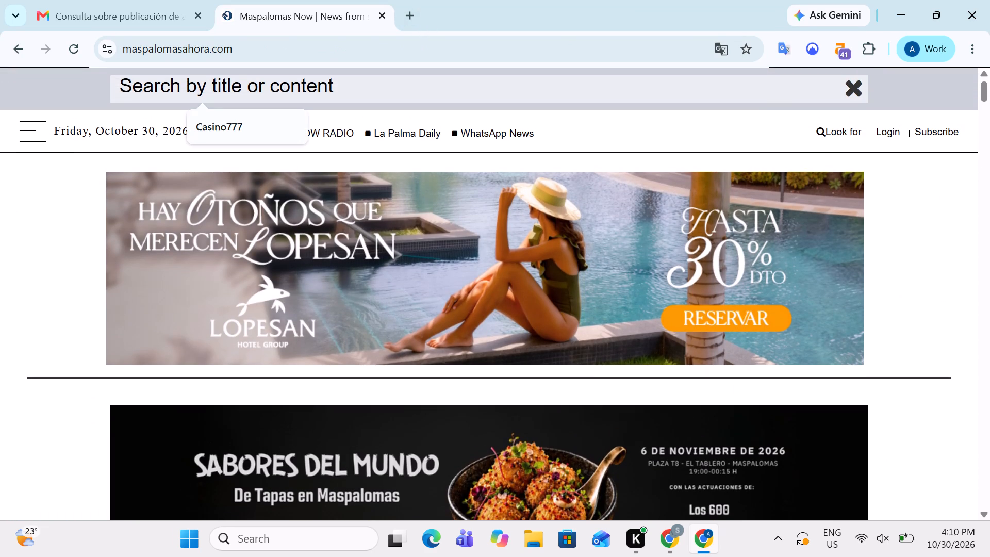
pyautogui.click(207, 119)
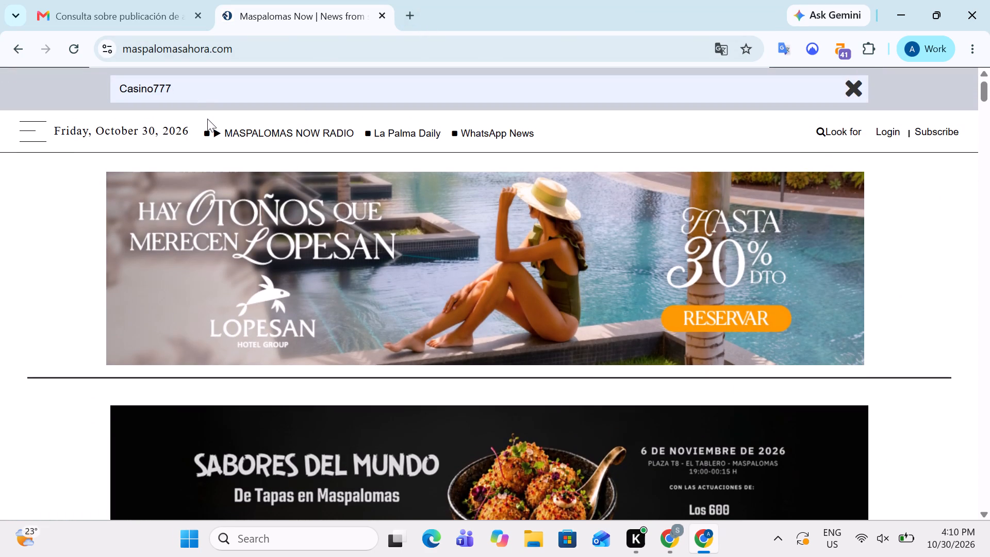
pyautogui.press('Return')
pyautogui.scroll(-5, 272, 245)
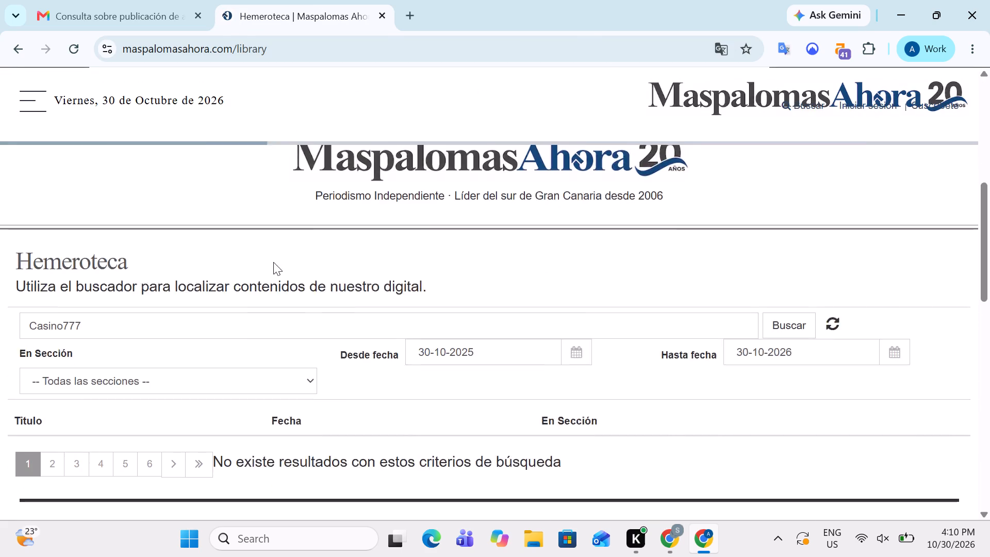
pyautogui.scroll(-5, 287, 283)
pyautogui.scroll(4, 331, 267)
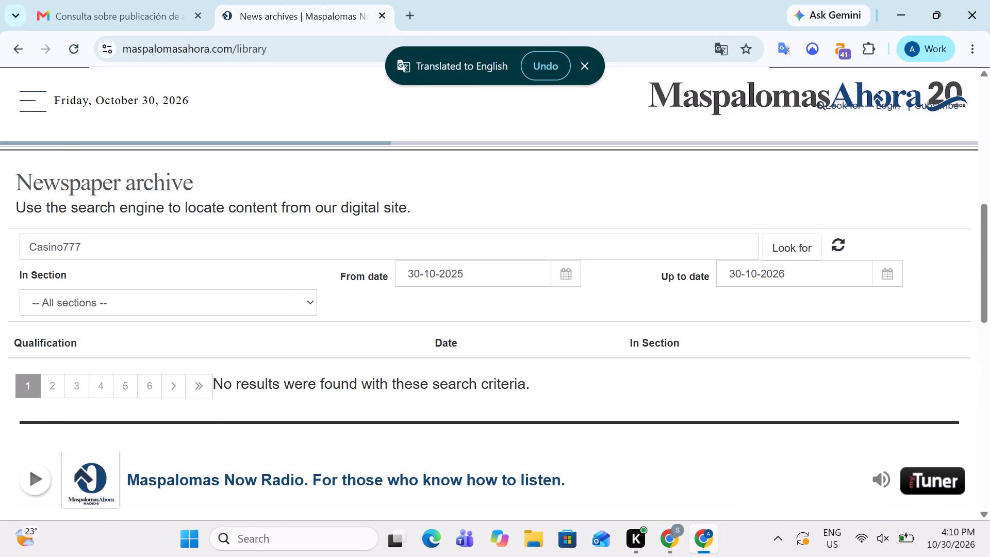
pyautogui.scroll(-2, 406, 316)
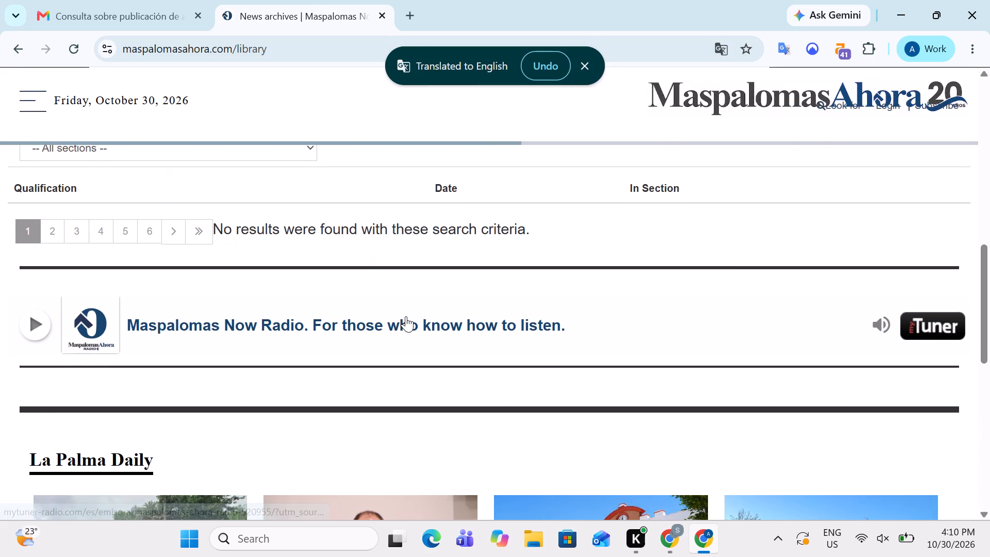
pyautogui.scroll(-3, 406, 316)
pyautogui.scroll(3, 400, 316)
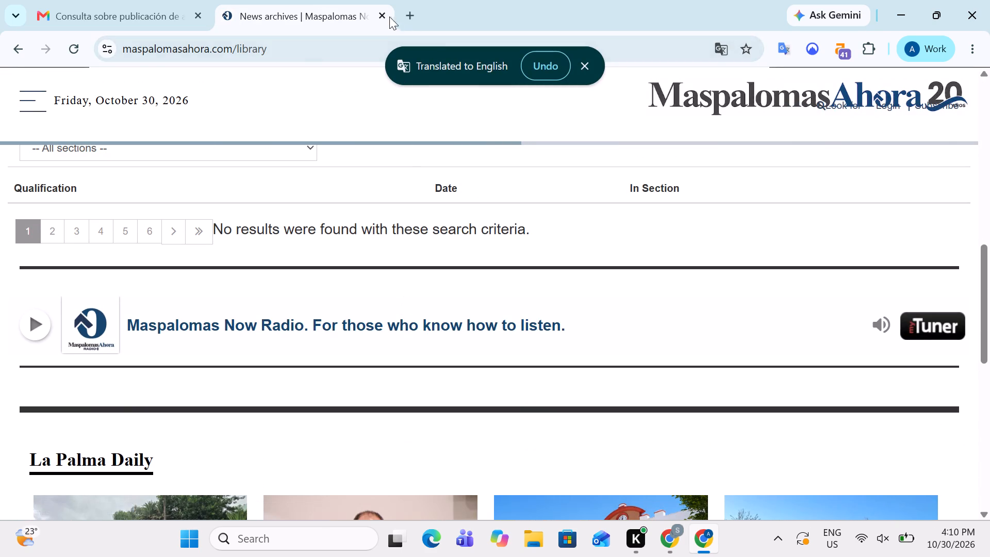
pyautogui.click(383, 14)
pyautogui.hotkey('alt', 'Tab')
pyautogui.press('Right')
pyautogui.press('Right')
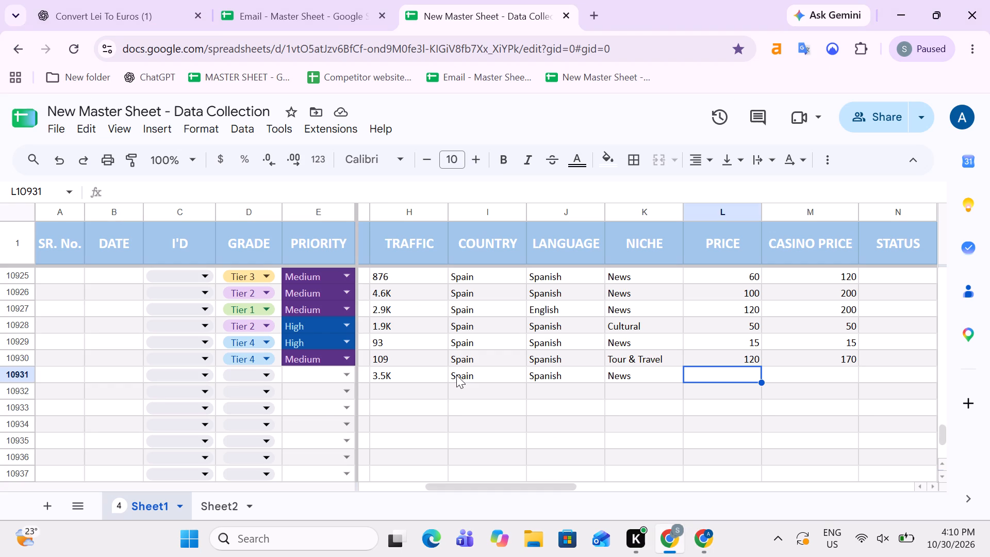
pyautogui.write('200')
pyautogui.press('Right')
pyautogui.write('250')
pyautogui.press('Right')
# Set the link policy of the maspalomasahora.com row to 12 month.
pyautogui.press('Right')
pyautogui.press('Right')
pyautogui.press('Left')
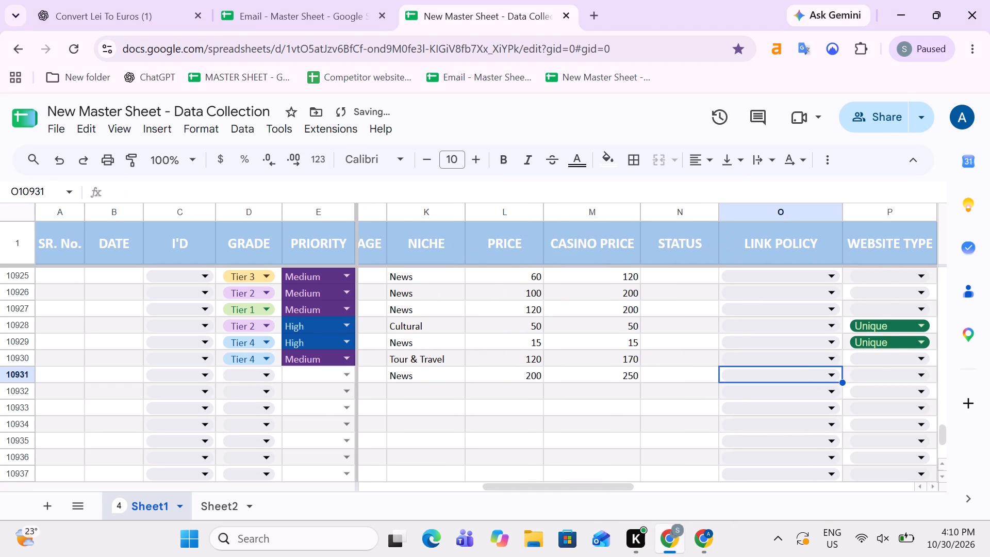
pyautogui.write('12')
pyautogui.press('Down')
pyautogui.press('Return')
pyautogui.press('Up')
# Set the website type of the maspalomasahora.com row to Unique.
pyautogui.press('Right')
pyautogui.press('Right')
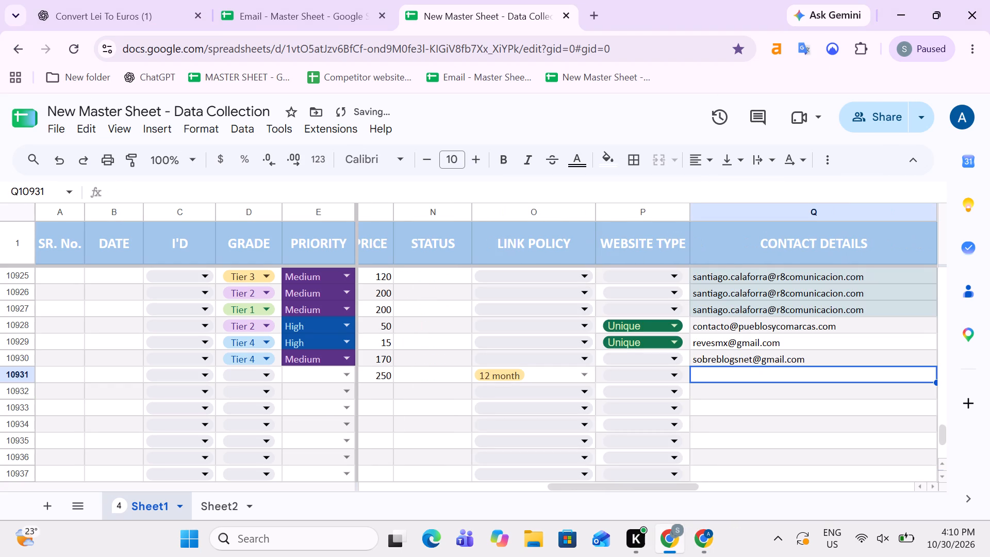
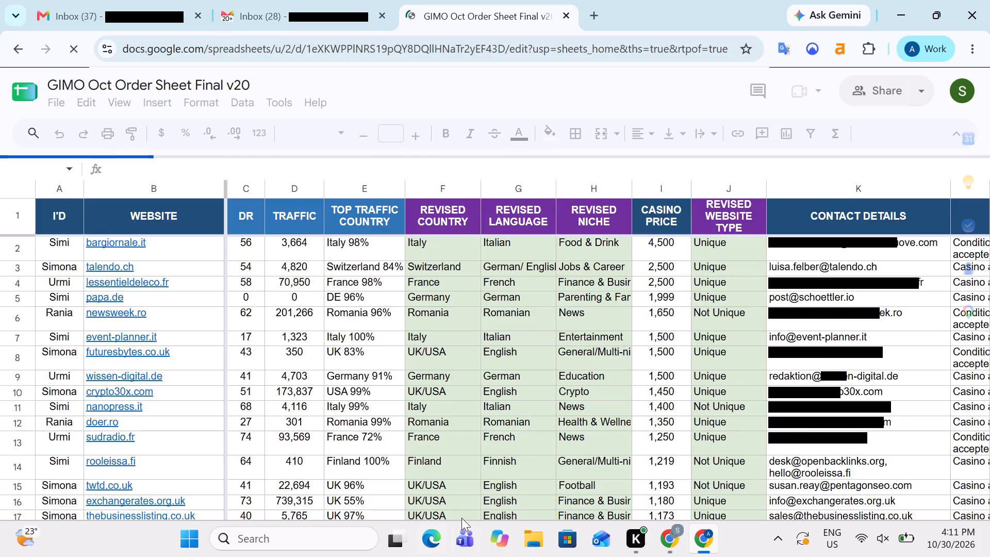
# Examine the price, website type, contact, status, link policy, match and remark columns of the Oct Orders sheet in GIMO Oct Order Sheet Final v20.
pyautogui.click(678, 318)
pyautogui.press('Right')
pyautogui.press('Right')
pyautogui.press('Right')
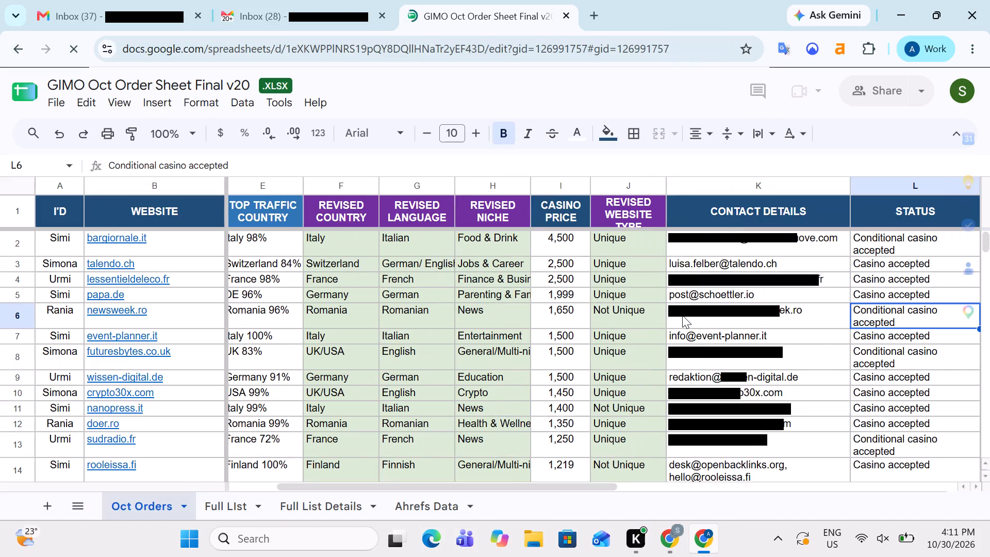
pyautogui.press('Right')
pyautogui.press('Right')
pyautogui.press('Left')
pyautogui.press('Left')
pyautogui.press('Left')
pyautogui.press('Left')
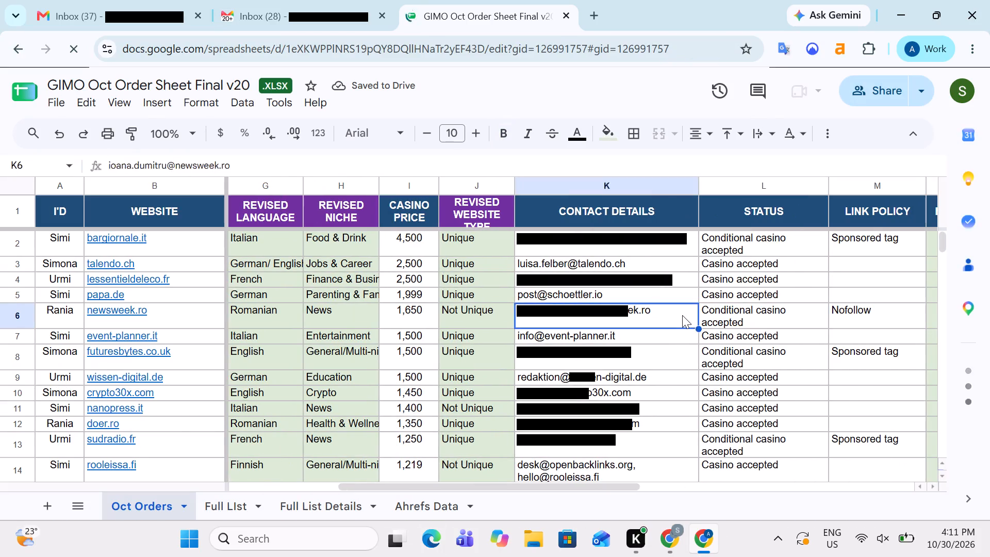
pyautogui.press('Down')
pyautogui.press('Right')
pyautogui.press('Right')
pyautogui.press('Right')
pyautogui.press('Right')
pyautogui.press('Right')
pyautogui.press('Left')
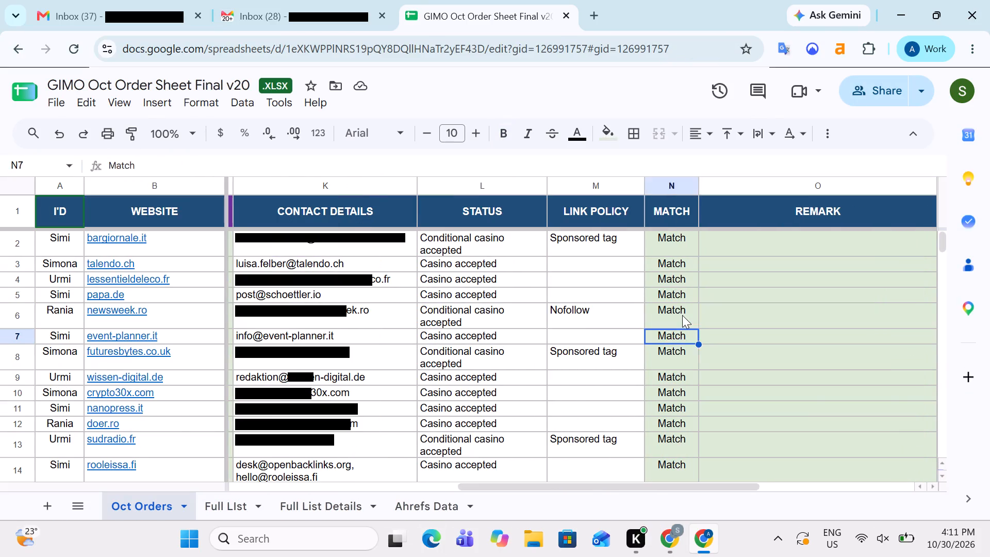
pyautogui.press('Left')
pyautogui.press('Right')
pyautogui.press('Right')
pyautogui.press('Left')
pyautogui.press('Left')
pyautogui.press('Left')
pyautogui.press('Left')
pyautogui.press('Left')
pyautogui.press('Left')
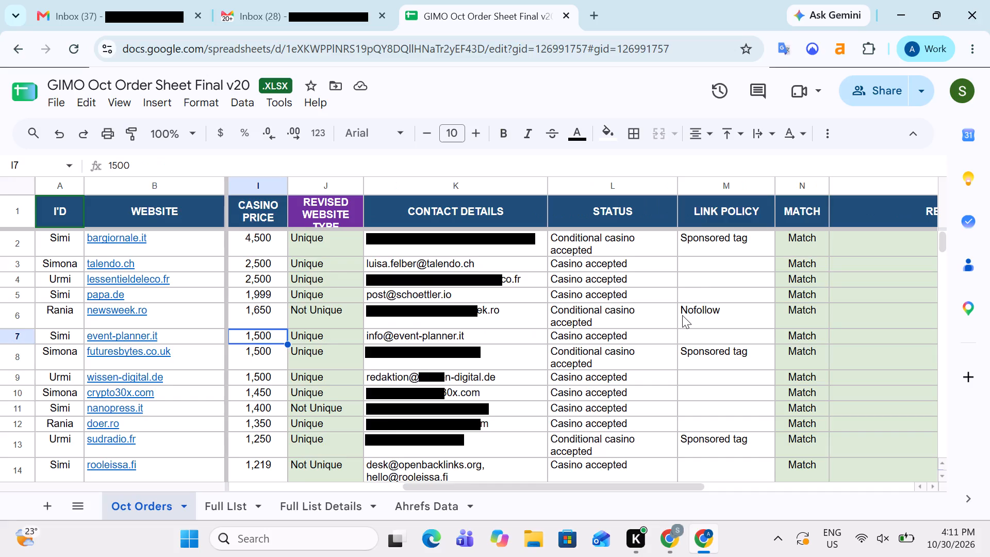
# Create a filter on the header row of the Oct Orders sheet.
pyautogui.click(0, 216)
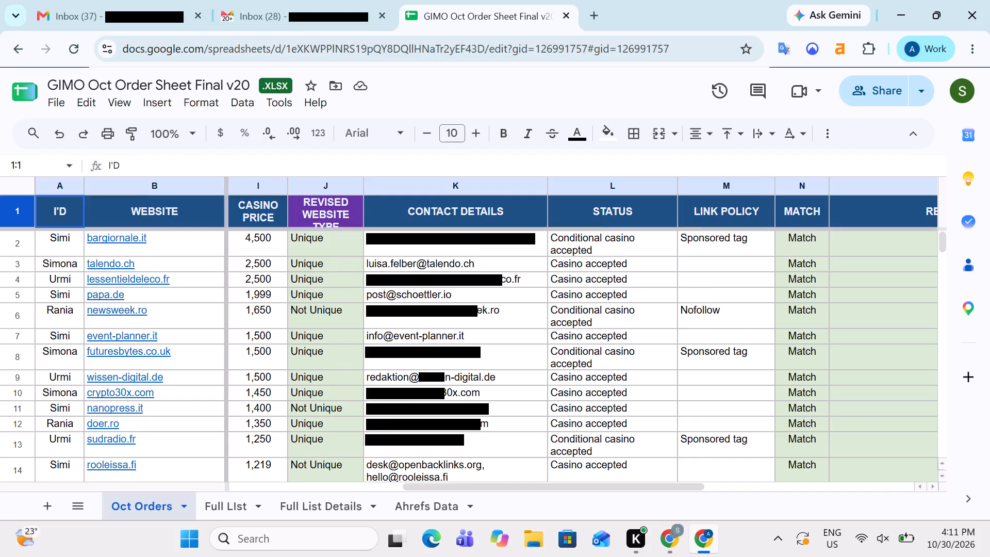
pyautogui.click(832, 136)
pyautogui.click(769, 159)
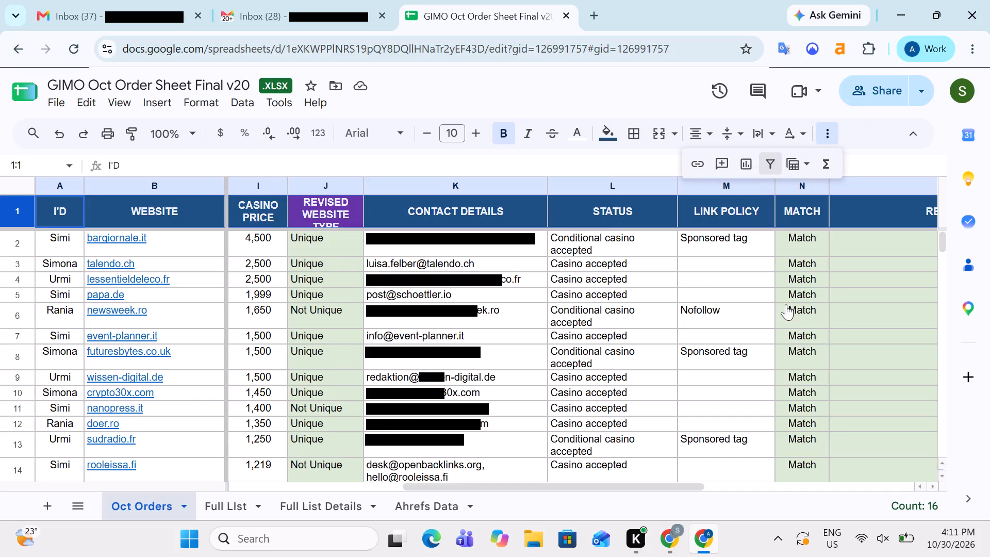
pyautogui.click(775, 263)
# Clear all the selected values in the STATUS column's filter.
pyautogui.click(675, 214)
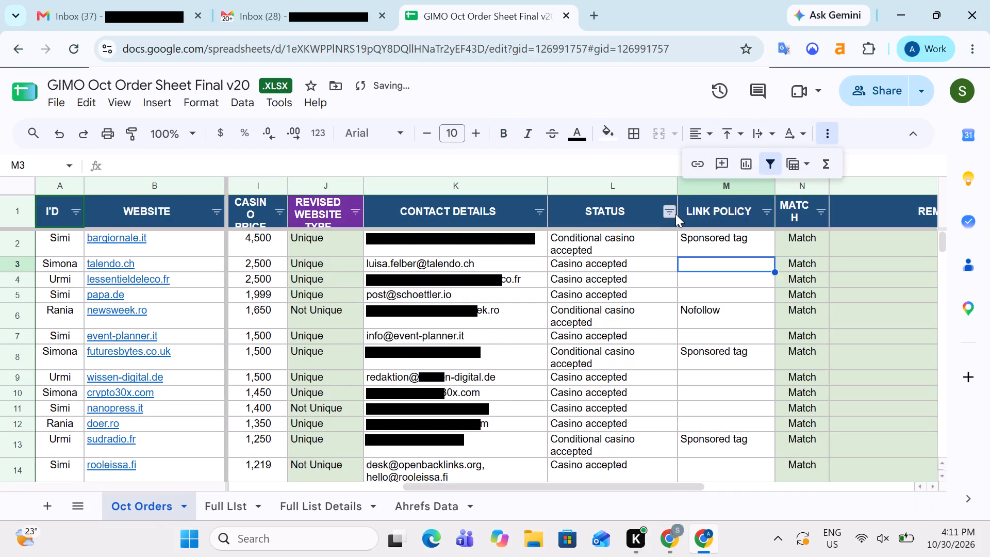
pyautogui.scroll(-3, 550, 366)
pyautogui.click(528, 302)
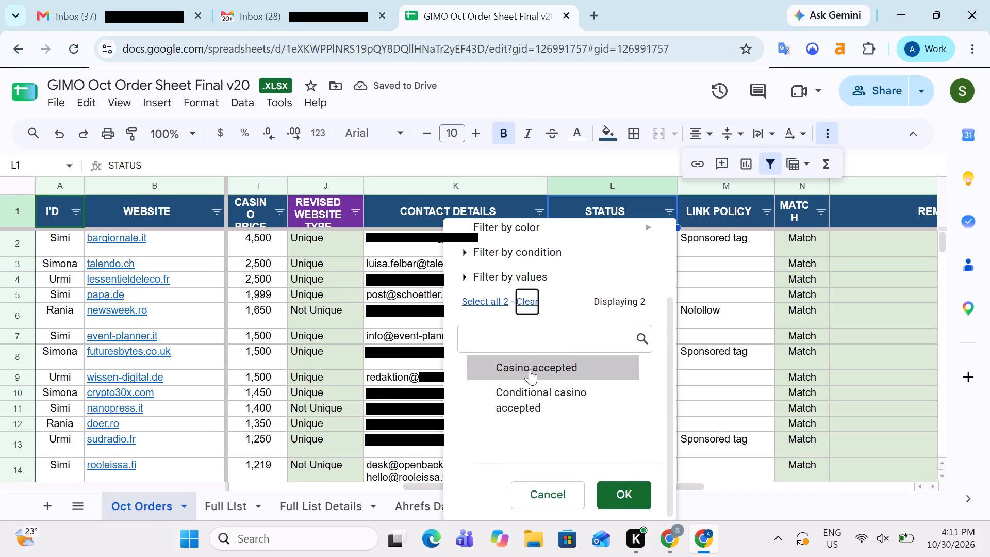
# Filter the STATUS column to show only rows with Conditional casino accepted.
pyautogui.click(529, 385)
pyautogui.click(614, 492)
# Look through the filtered Conditional casino accepted rows from the first row down to the end of the list and back.
pyautogui.press('Down')
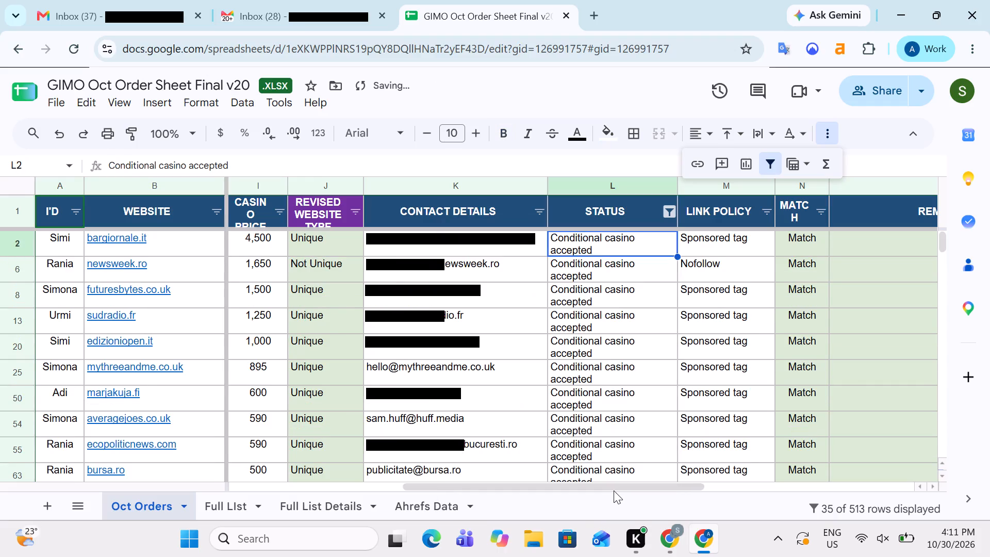
pyautogui.press('Down')
pyautogui.press('Down')
pyautogui.press('Down')
pyautogui.press('Down')
pyautogui.press('Down')
pyautogui.press('Down')
pyautogui.press('Down')
pyautogui.press('Down')
pyautogui.press('Down')
pyautogui.press('Down')
pyautogui.press('Down')
pyautogui.press('Down')
pyautogui.press('Down')
pyautogui.press('Down')
pyautogui.press('Down')
pyautogui.press('Down')
pyautogui.press('Down')
pyautogui.press('Down')
pyautogui.press('Down')
pyautogui.press('Down')
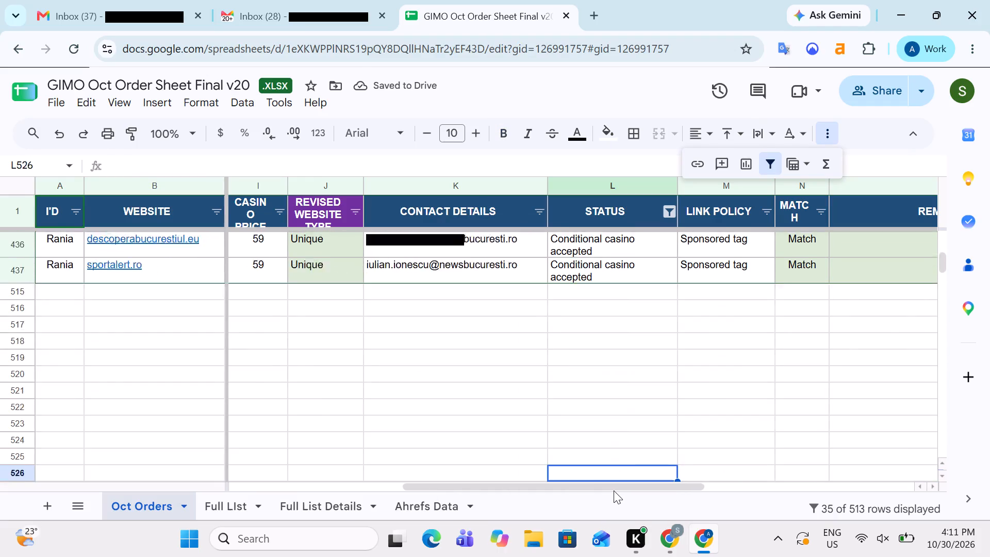
pyautogui.press('Up')
pyautogui.press('Up')
pyautogui.press('Up')
pyautogui.press('Up')
pyautogui.press('Up')
pyautogui.press('Up')
pyautogui.press('Up')
pyautogui.press('Up')
pyautogui.press('Up')
pyautogui.press('Up')
pyautogui.press('Up')
pyautogui.press('Up')
pyautogui.press('Up')
pyautogui.press('Up')
pyautogui.press('Up')
pyautogui.press('Up')
pyautogui.press('Up')
pyautogui.press('Up')
pyautogui.press('Up')
pyautogui.press('Up')
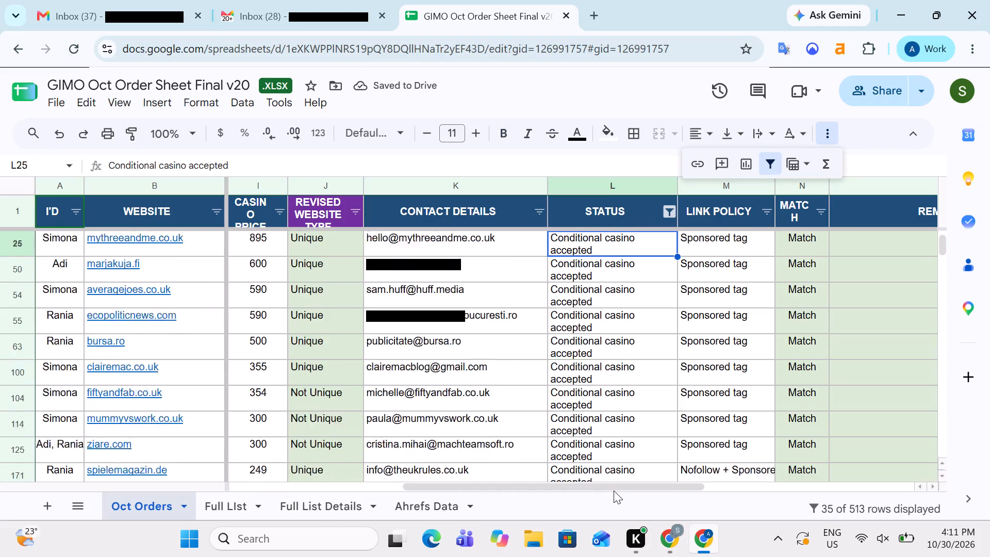
pyautogui.press('Down')
# Examine the filtered rows across their website, DR, traffic, country, language, niche, casino price, website type and contact columns.
pyautogui.press('Right')
pyautogui.press('Left')
pyautogui.press('Left')
pyautogui.press('Left')
pyautogui.press('Left')
pyautogui.press('Left')
pyautogui.press('Left')
pyautogui.press('Left')
pyautogui.press('Left')
pyautogui.press('Left')
pyautogui.press('Left')
pyautogui.press('Left')
pyautogui.press('Left')
pyautogui.press('Left')
pyautogui.press('Left')
pyautogui.press('Left')
pyautogui.press('Left')
pyautogui.press('Left')
pyautogui.press('Left')
pyautogui.press('Left')
pyautogui.press('Left')
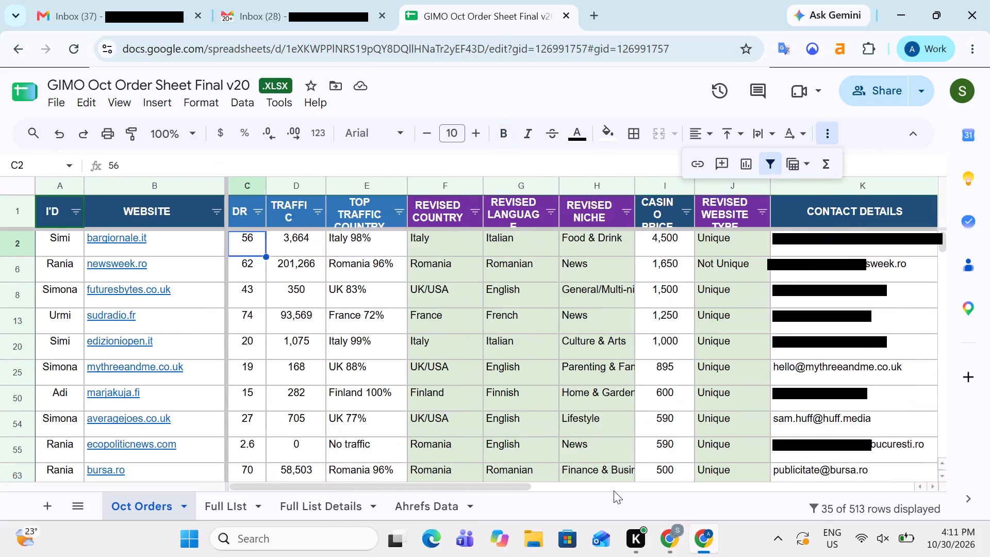
pyautogui.press('Right')
pyautogui.press('Right')
pyautogui.press('Right')
pyautogui.press('Right')
pyautogui.press('Right')
pyautogui.press('Right')
pyautogui.press('Right')
pyautogui.press('Right')
pyautogui.press('Right')
pyautogui.press('Right')
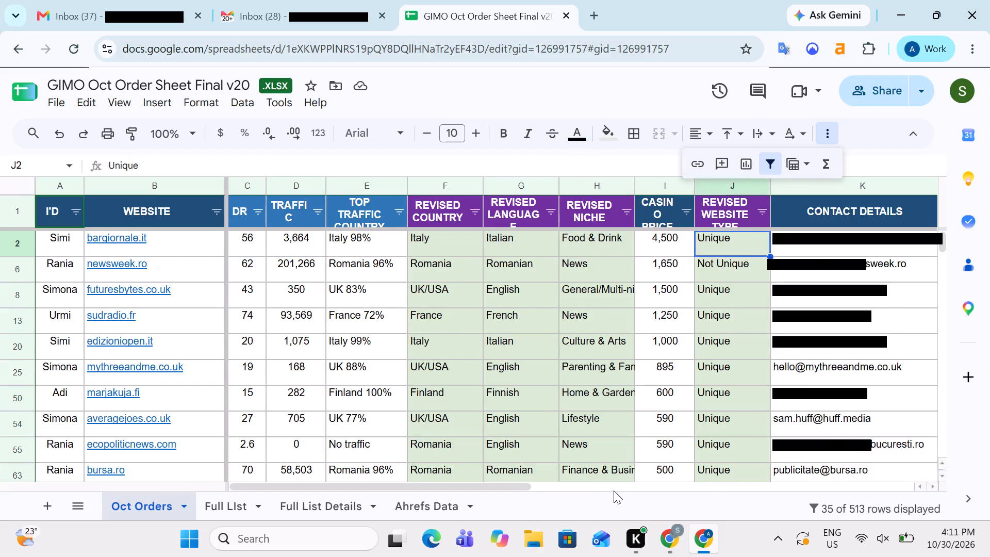
pyautogui.press('Right')
pyautogui.press('Left')
pyautogui.press('Left')
pyautogui.press('Left')
pyautogui.press('Left')
pyautogui.press('Left')
pyautogui.press('Left')
pyautogui.press('Left')
pyautogui.press('Left')
pyautogui.press('Left')
pyautogui.press('Left')
pyautogui.press('Left')
pyautogui.press('Left')
pyautogui.press('Left')
pyautogui.press('Left')
pyautogui.press('Left')
pyautogui.press('Left')
pyautogui.press('Left')
pyautogui.press('Left')
pyautogui.press('Right')
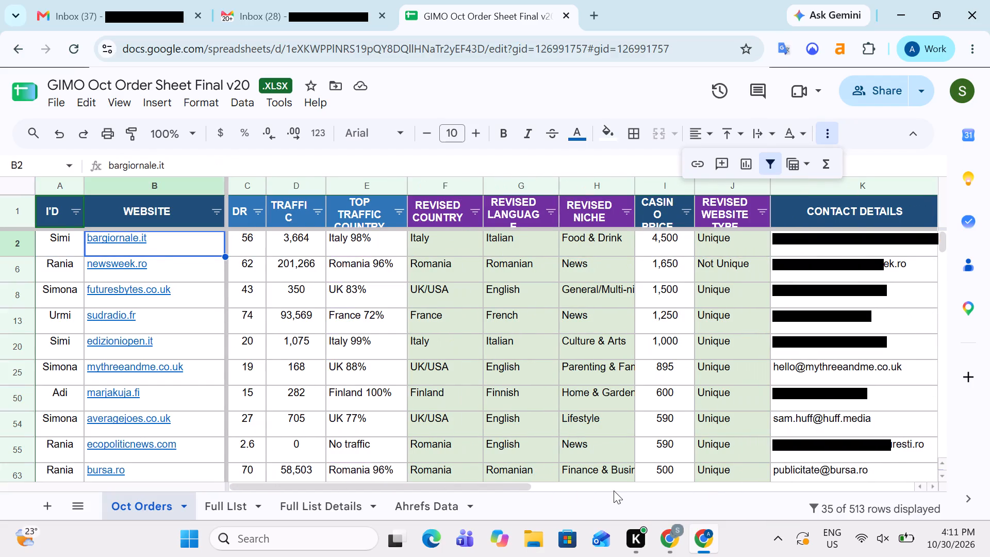
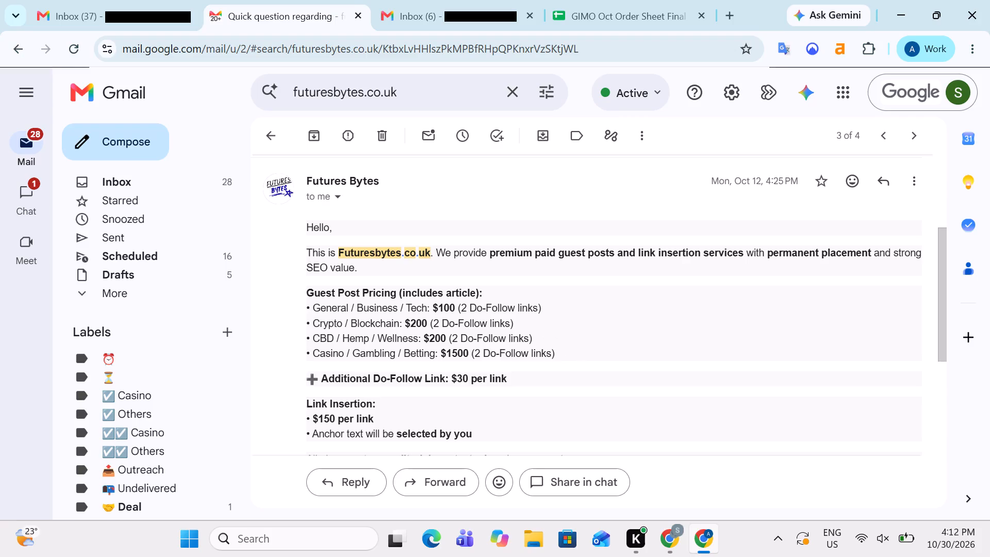
# Review the Futures Bytes pricing email and set the STATUS of futuresbytes.co.uk in the Oct Orders sheet to Casino accepted.
pyautogui.scroll(-2, 484, 321)
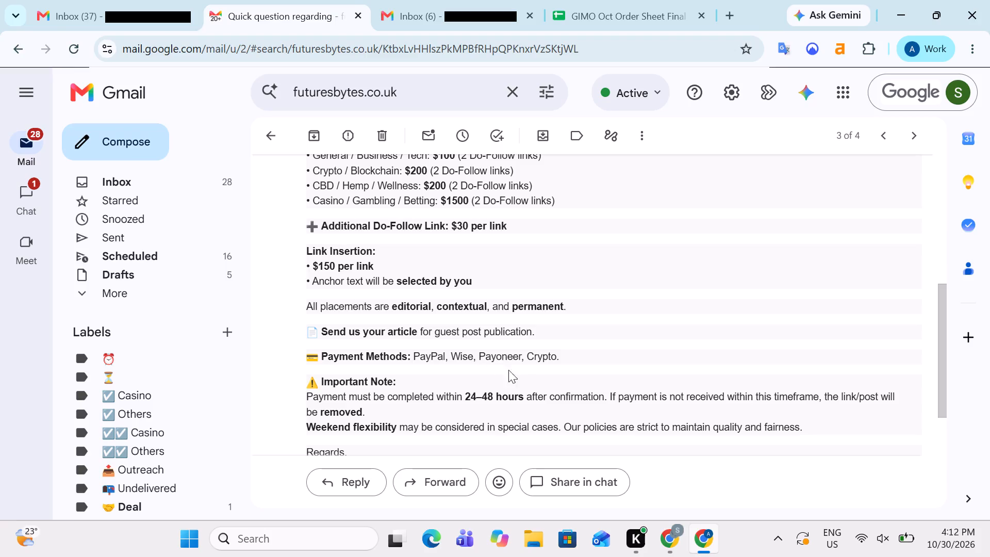
pyautogui.scroll(-1, 523, 363)
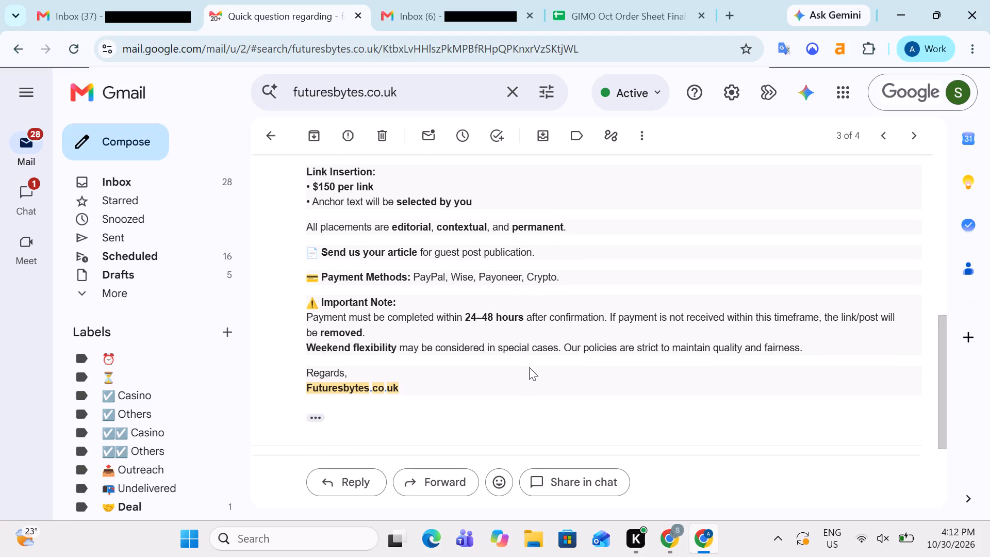
pyautogui.scroll(2, 475, 370)
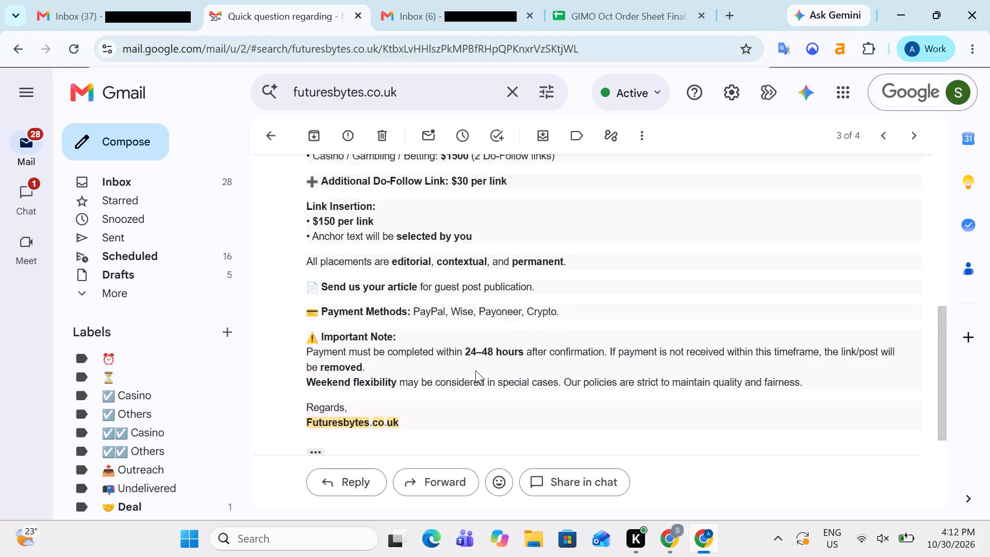
pyautogui.scroll(1, 475, 370)
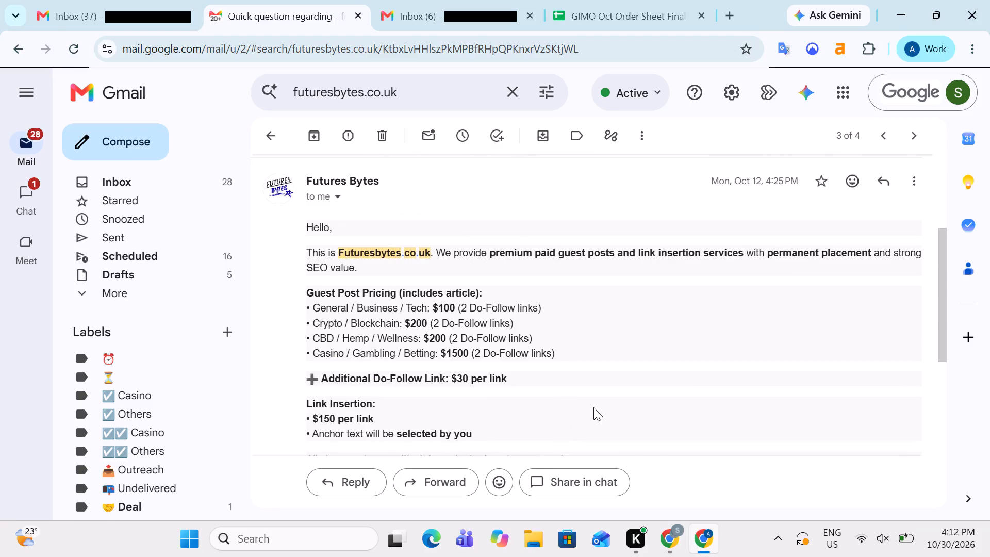
pyautogui.click(663, 0)
pyautogui.press('Right')
pyautogui.press('Right')
pyautogui.press('Right')
pyautogui.press('Right')
pyautogui.press('Right')
pyautogui.press('Right')
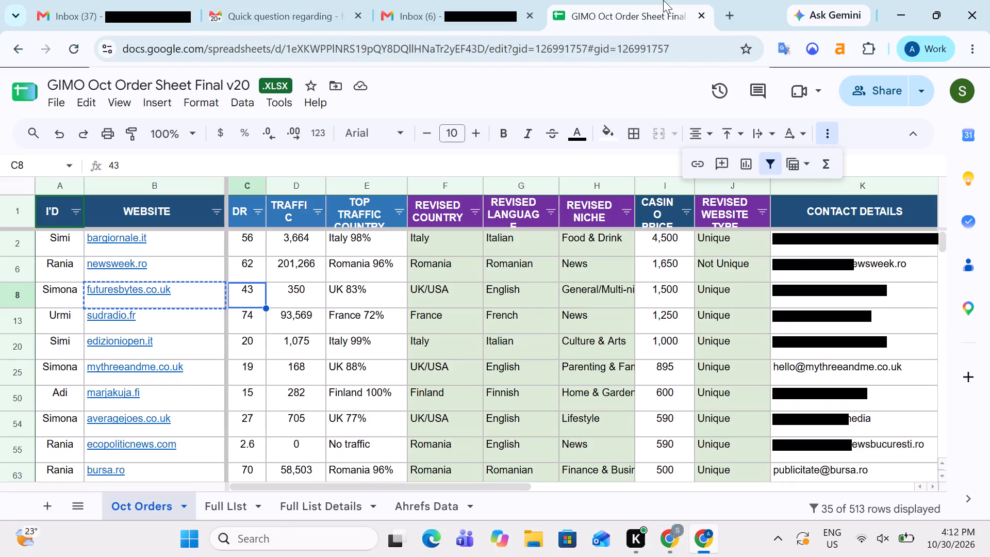
pyautogui.press('Right')
pyautogui.press('Right')
pyautogui.press('Right')
pyautogui.press('Right')
pyautogui.press('Right')
pyautogui.press('Right')
pyautogui.press('Left')
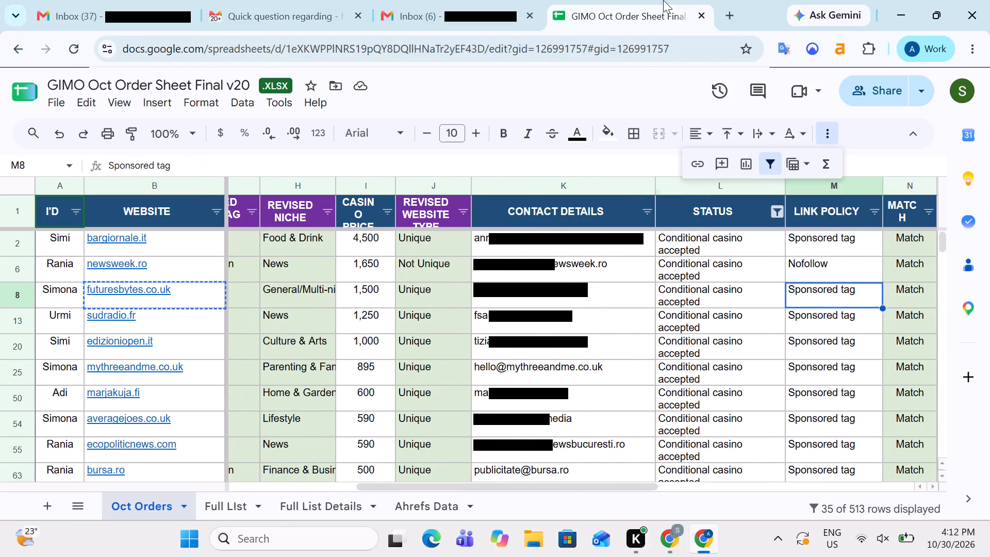
pyautogui.press('Left')
pyautogui.write('Cas')
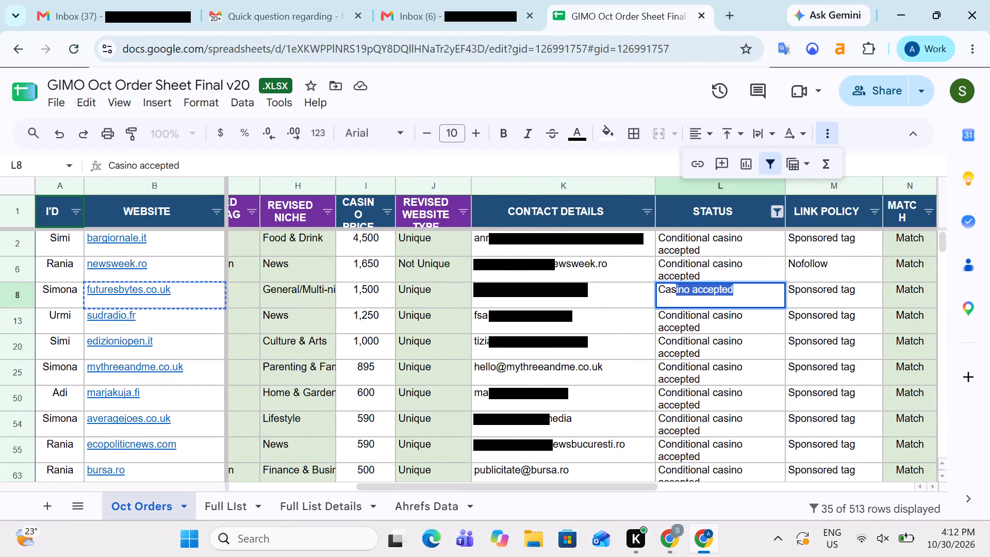
pyautogui.press('Right')
pyautogui.press('Left')
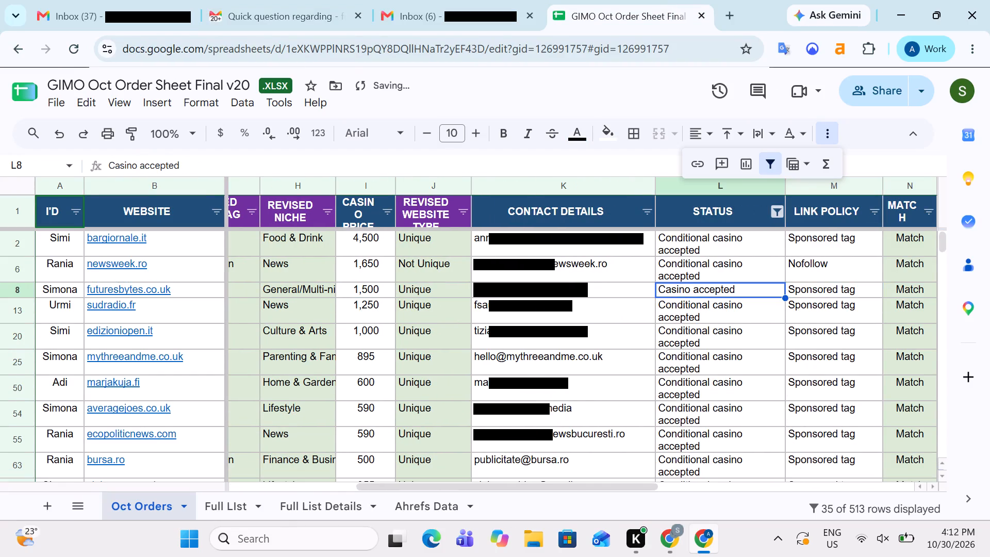
# Clear the LINK POLICY value in the futuresbytes.co.uk row.
pyautogui.press('Right')
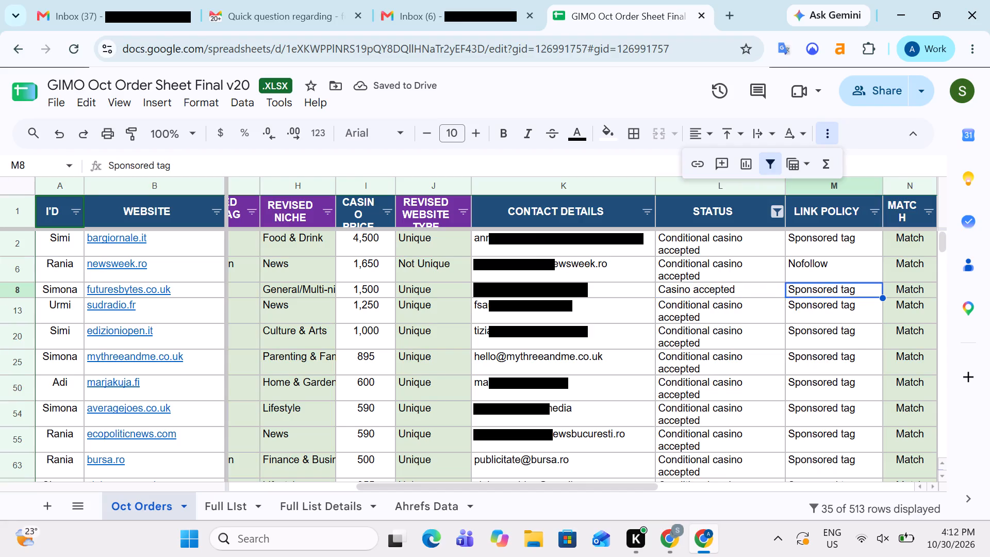
pyautogui.press('BackSpace')
pyautogui.press('Left')
pyautogui.press('Right')
pyautogui.press('Left')
# Copy the website bargiornale.it from the first data row of the Oct Orders sheet.
pyautogui.press('Up')
pyautogui.press('Up')
pyautogui.press('Up')
pyautogui.press('Up')
pyautogui.press('Up')
pyautogui.press('Up')
pyautogui.press('Up')
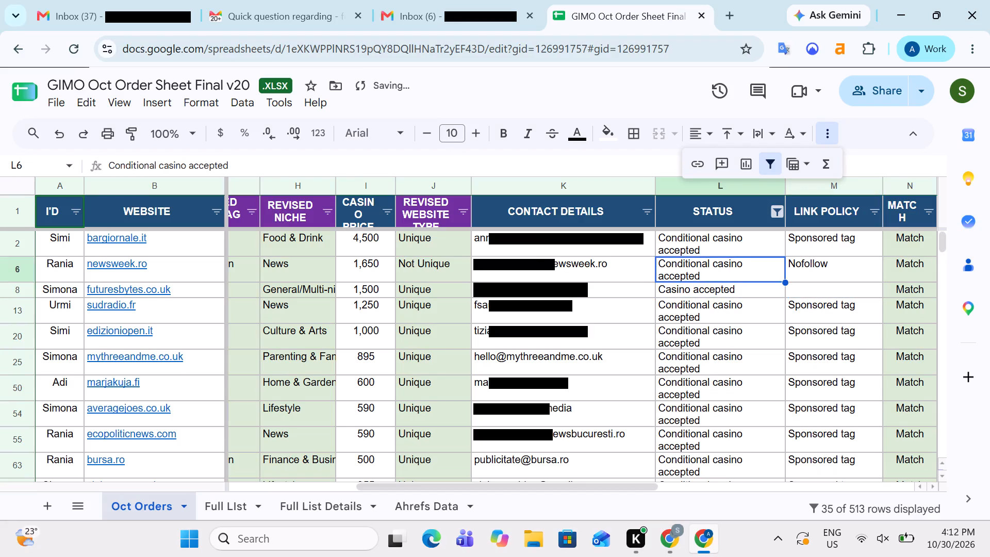
pyautogui.press('Down')
pyautogui.press('Right')
pyautogui.press('Left')
pyautogui.press('Left')
pyautogui.press('Left')
pyautogui.press('Left')
pyautogui.press('Left')
pyautogui.press('Left')
pyautogui.press('Left')
pyautogui.press('Left')
pyautogui.press('Left')
pyautogui.press('Left')
pyautogui.press('Left')
pyautogui.press('Left')
pyautogui.press('Left')
pyautogui.press('Left')
pyautogui.press('Left')
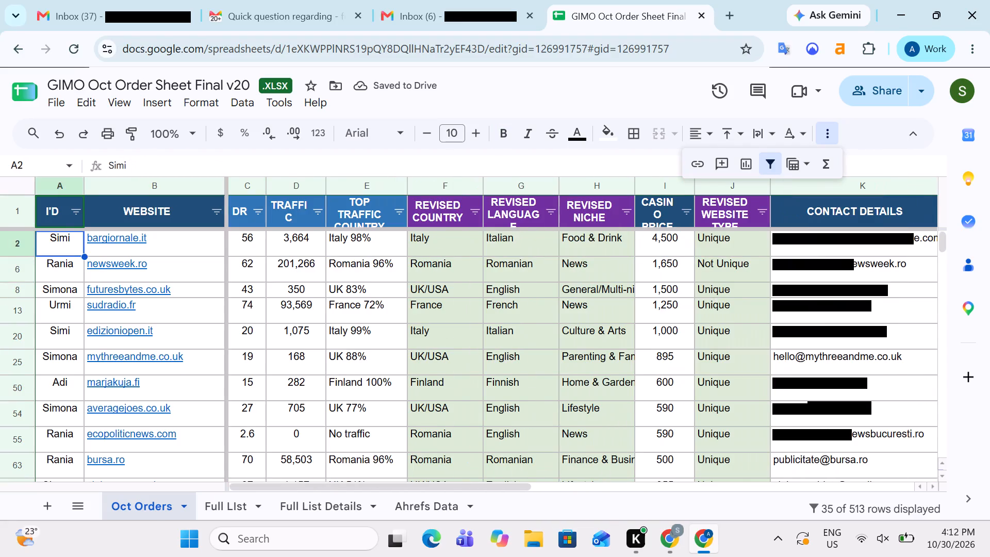
pyautogui.press('Right')
pyautogui.hotkey('ctrl', 'c')
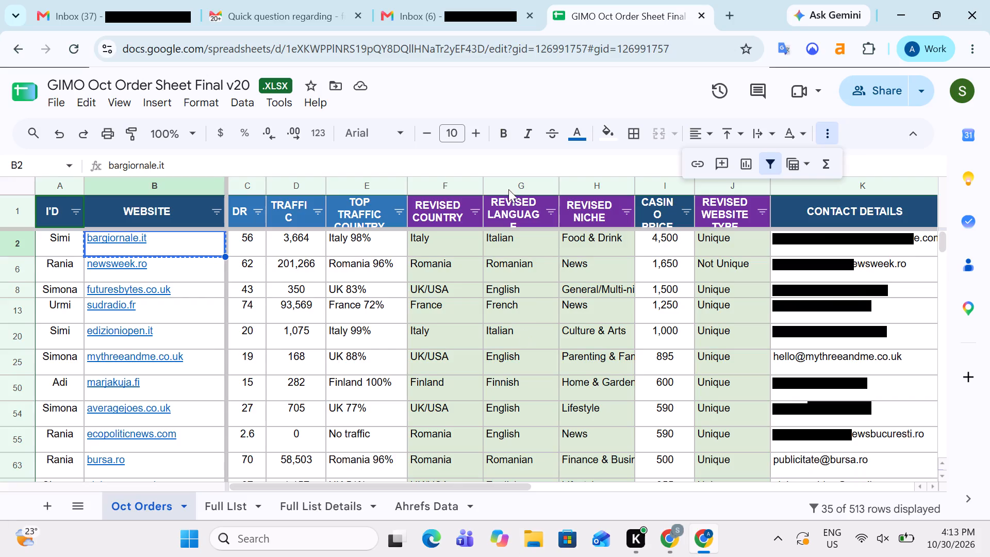
# Open the Windows search.
pyautogui.click(260, 544)
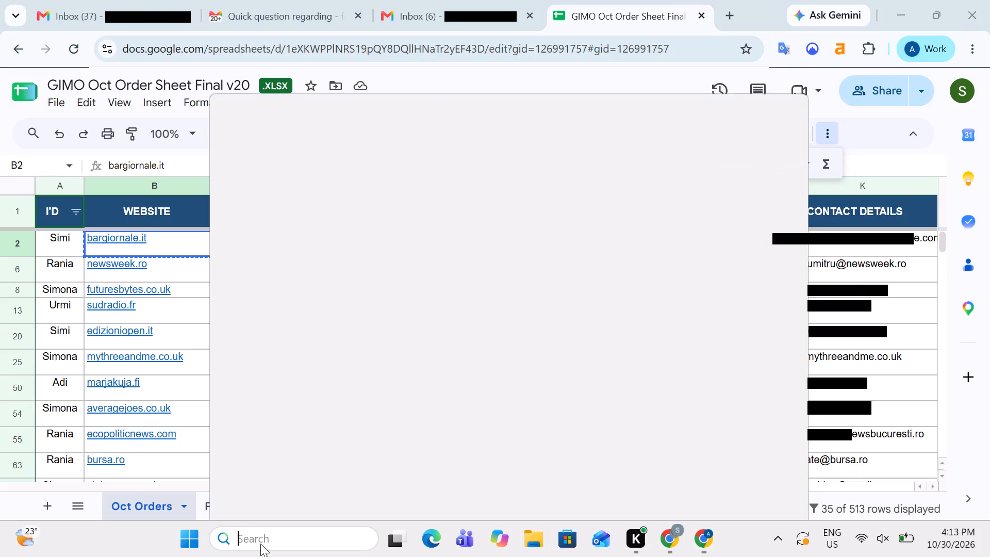
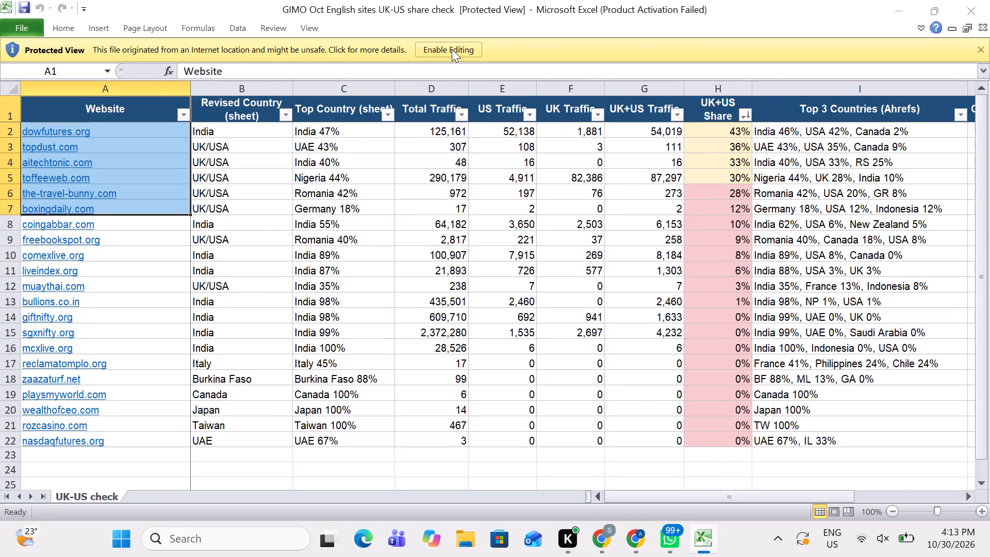
# Enable editing for the protected GIMO Oct English sites UK-US share check workbook.
pyautogui.click(452, 49)
pyautogui.click(680, 101)
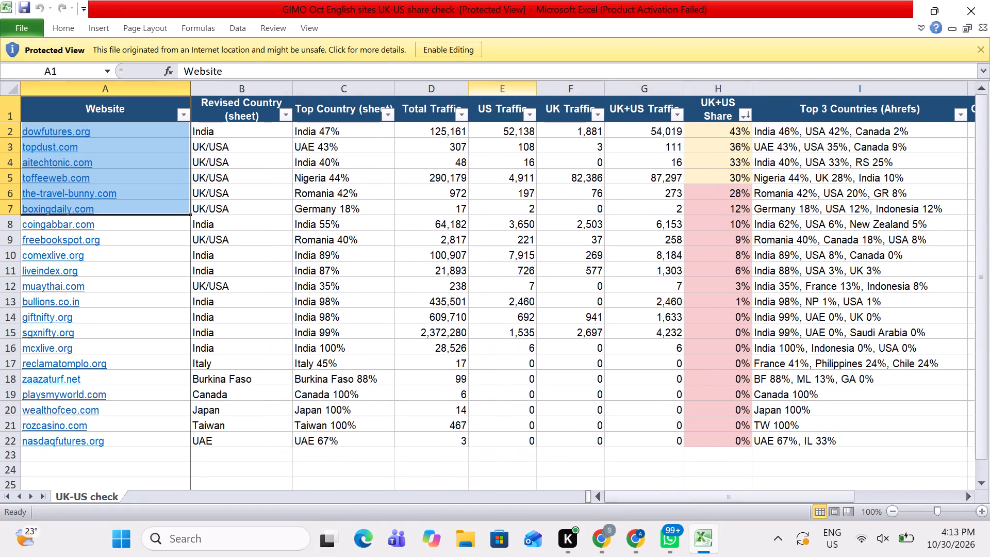
pyautogui.click(455, 45)
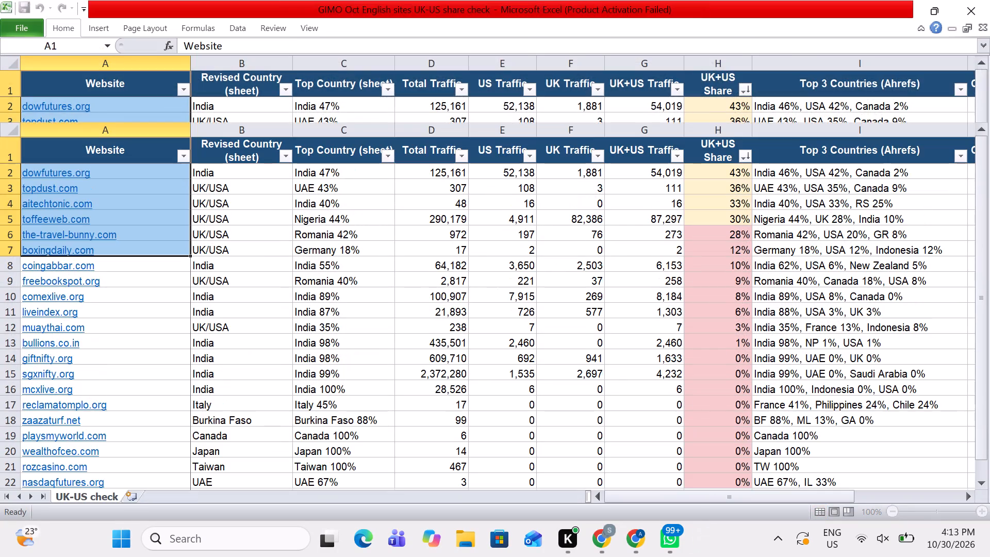
# Examine the listed websites' revised country, top country and UK+US traffic share in the UK-US check sheet.
pyautogui.press('Down')
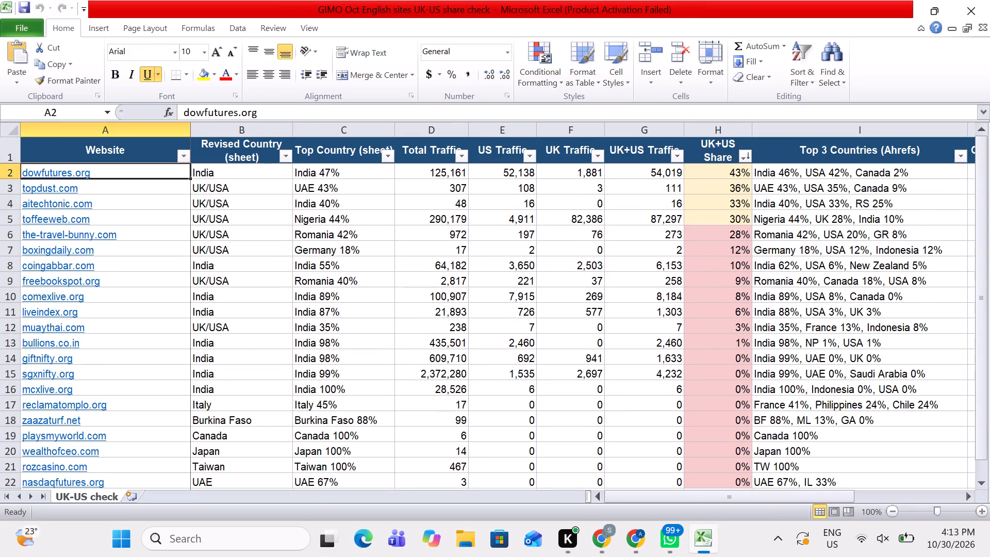
pyautogui.press('Right')
pyautogui.press('Down')
pyautogui.press('Down')
pyautogui.press('Down')
pyautogui.press('Down')
pyautogui.press('Down')
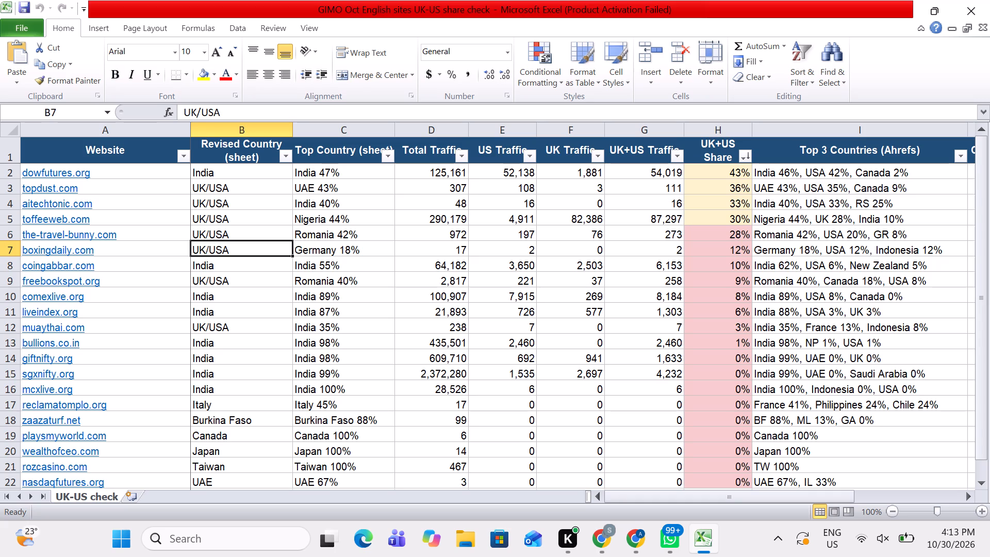
pyautogui.scroll(-2, 708, 345)
pyautogui.scroll(2, 709, 348)
pyautogui.click(359, 281)
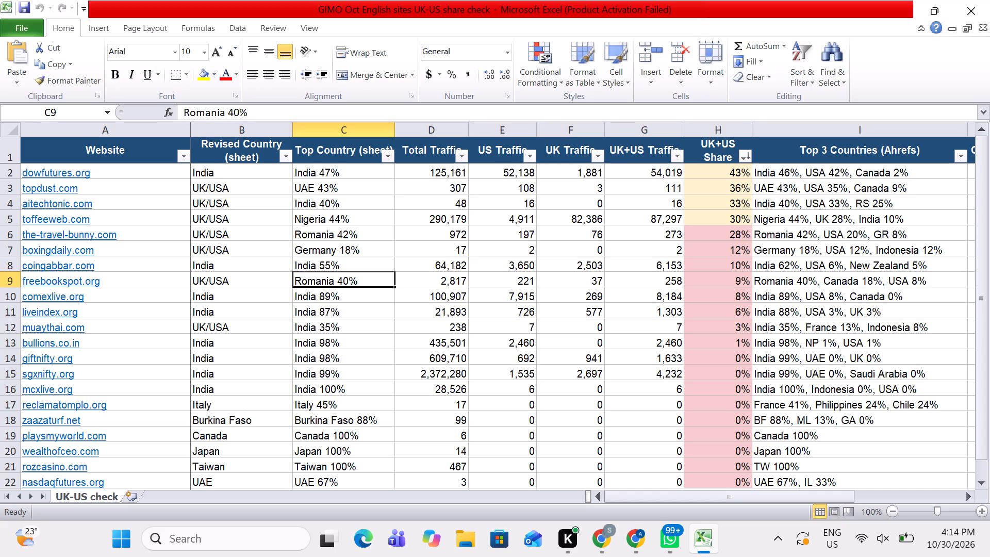
pyautogui.click(370, 407)
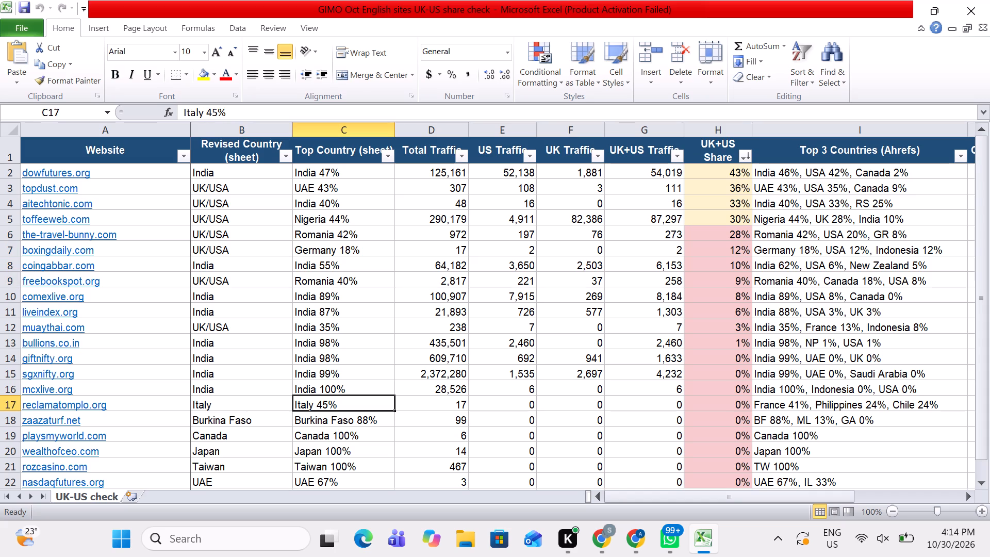
pyautogui.click(378, 417)
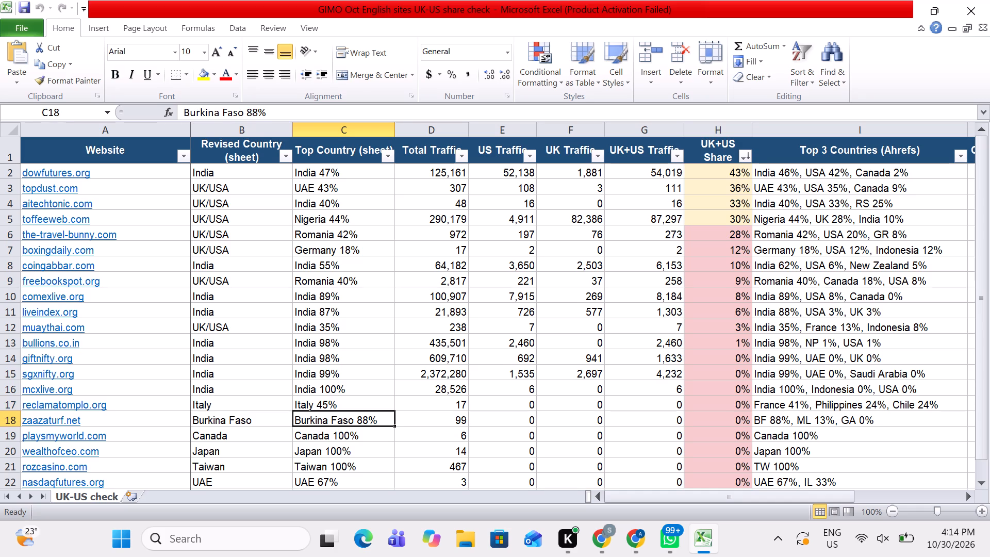
pyautogui.scroll(-1, 516, 415)
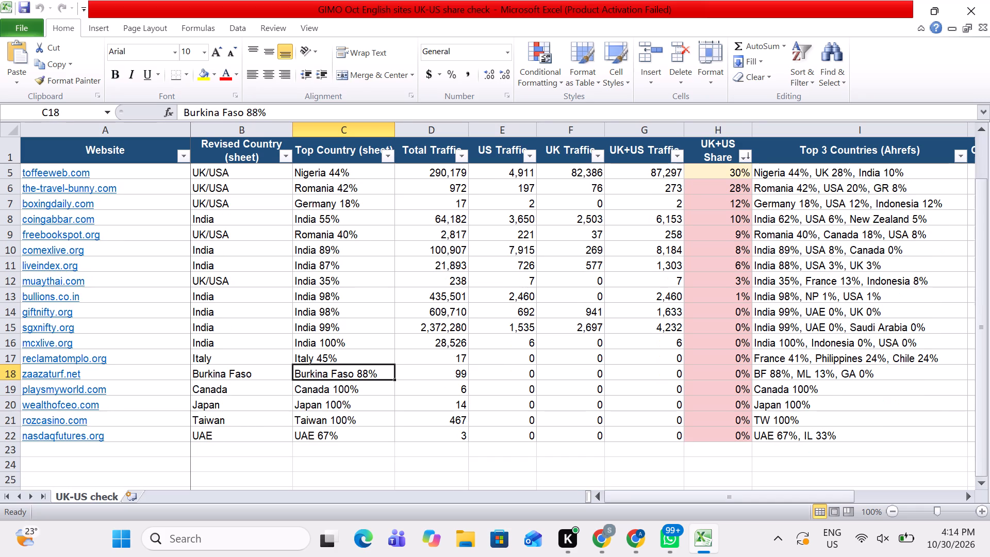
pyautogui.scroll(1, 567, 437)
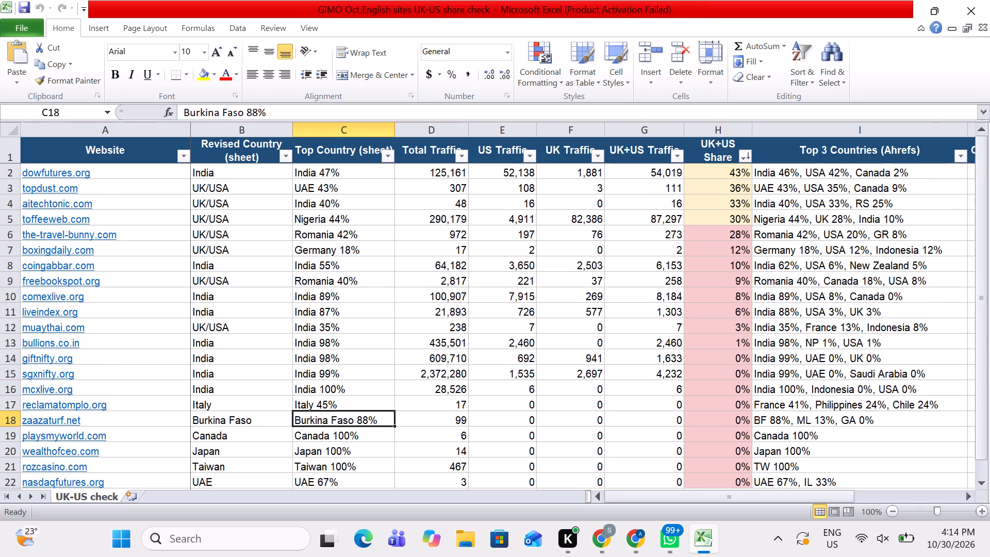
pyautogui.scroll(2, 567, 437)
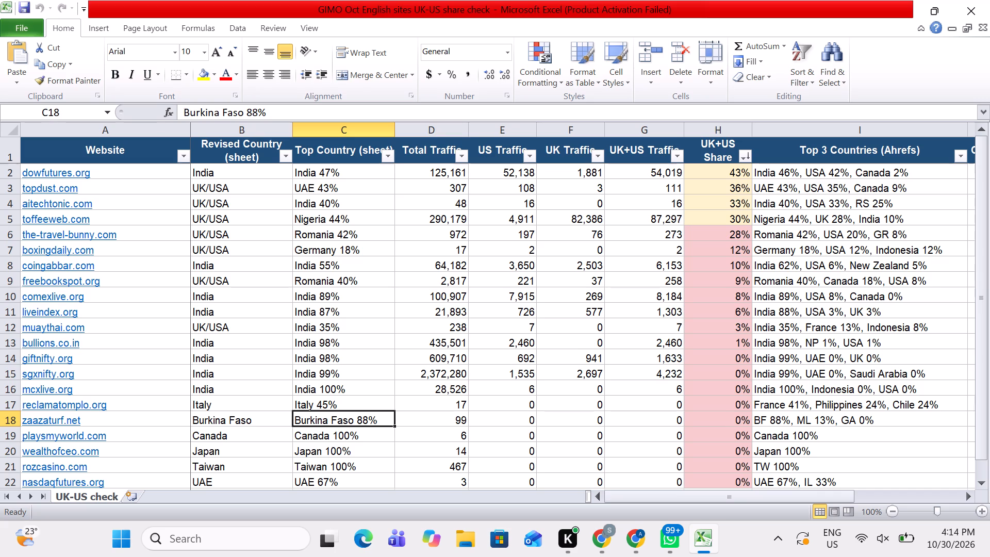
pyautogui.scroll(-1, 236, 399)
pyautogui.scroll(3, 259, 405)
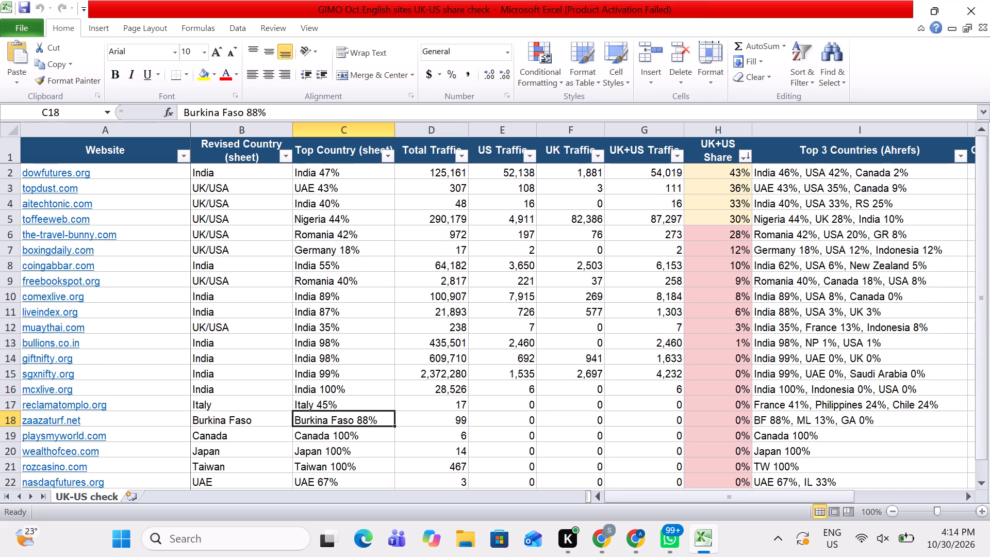
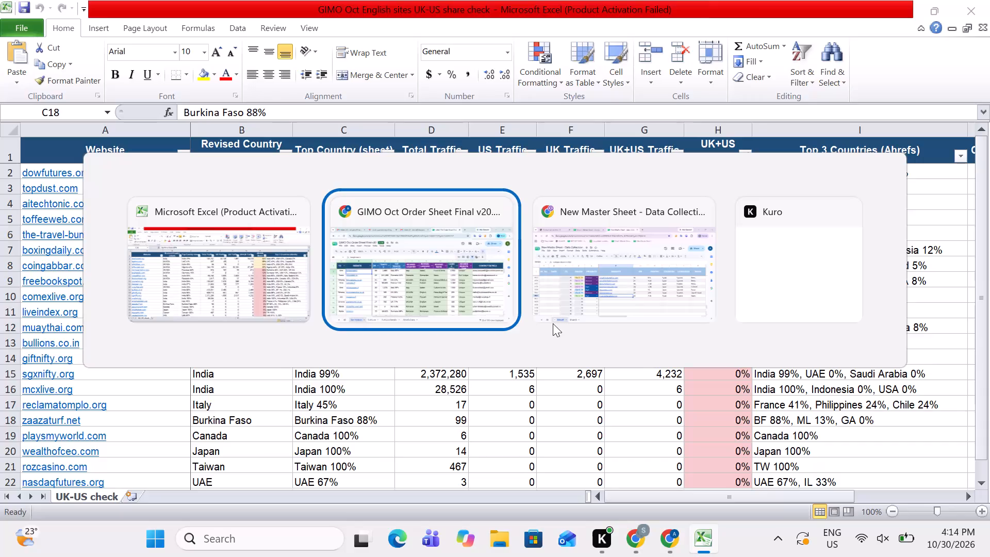
# Switch to the New Master Sheet and examine the maspalomasahora.com row from its website entry through link policy, website type, contact and file version.
pyautogui.hotkey('alt', 'Tab')
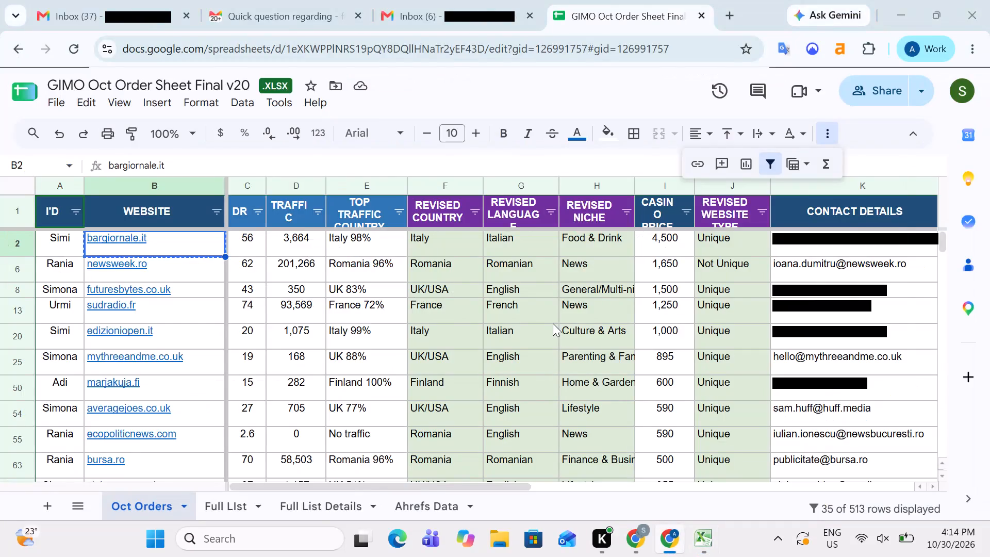
pyautogui.hotkey('alt', 'Tab')
pyautogui.press('Right')
pyautogui.press('Right')
pyautogui.press('Right')
pyautogui.press('Right')
pyautogui.press('Right')
pyautogui.press('Right')
pyautogui.press('Right')
pyautogui.press('Right')
pyautogui.press('Right')
pyautogui.press('Right')
pyautogui.press('Right')
pyautogui.press('Right')
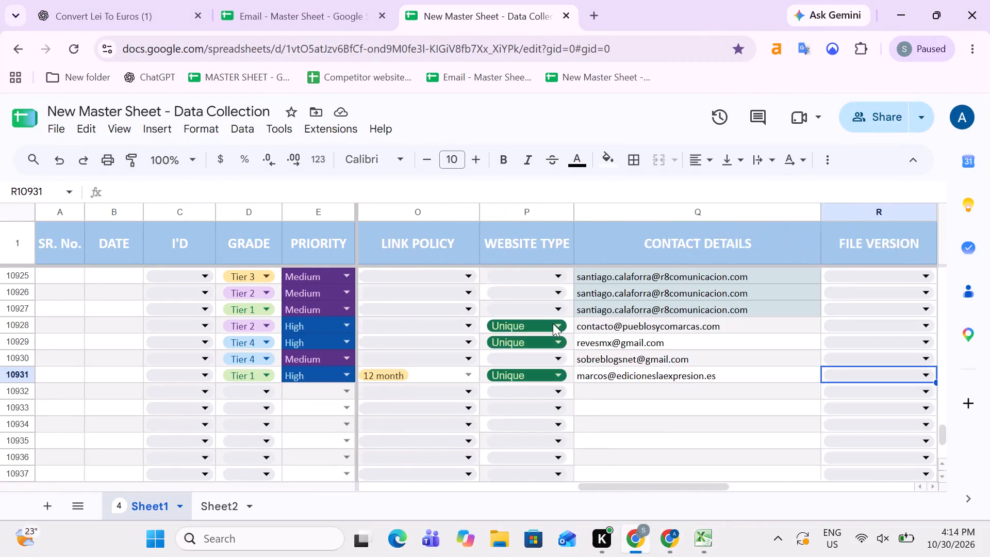
pyautogui.press('Right')
pyautogui.press('Left')
pyautogui.press('Left')
pyautogui.press('Left')
pyautogui.press('Left')
pyautogui.press('Left')
pyautogui.press('Right')
pyautogui.press('Right')
pyautogui.press('Right')
pyautogui.press('Left')
pyautogui.press('Left')
pyautogui.press('Left')
pyautogui.press('Left')
pyautogui.press('Left')
pyautogui.press('Left')
pyautogui.press('Left')
pyautogui.press('Left')
pyautogui.press('Left')
pyautogui.press('Left')
pyautogui.press('Left')
pyautogui.press('Left')
pyautogui.press('Left')
pyautogui.press('Left')
pyautogui.press('Left')
pyautogui.press('Left')
pyautogui.press('Left')
pyautogui.press('Left')
pyautogui.press('Left')
pyautogui.press('Left')
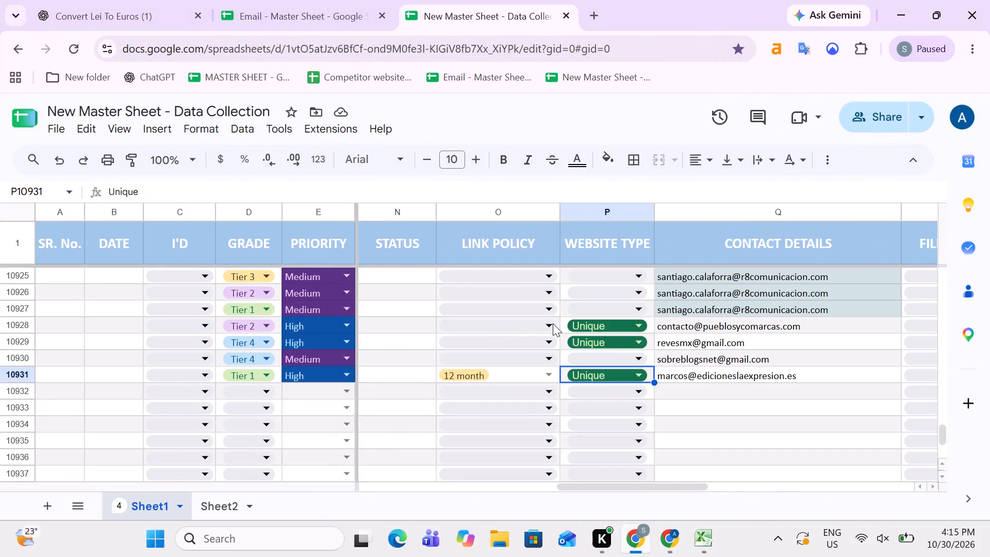
pyautogui.press('Right')
pyautogui.press('Right')
pyautogui.press('Right')
pyautogui.press('Right')
pyautogui.press('Right')
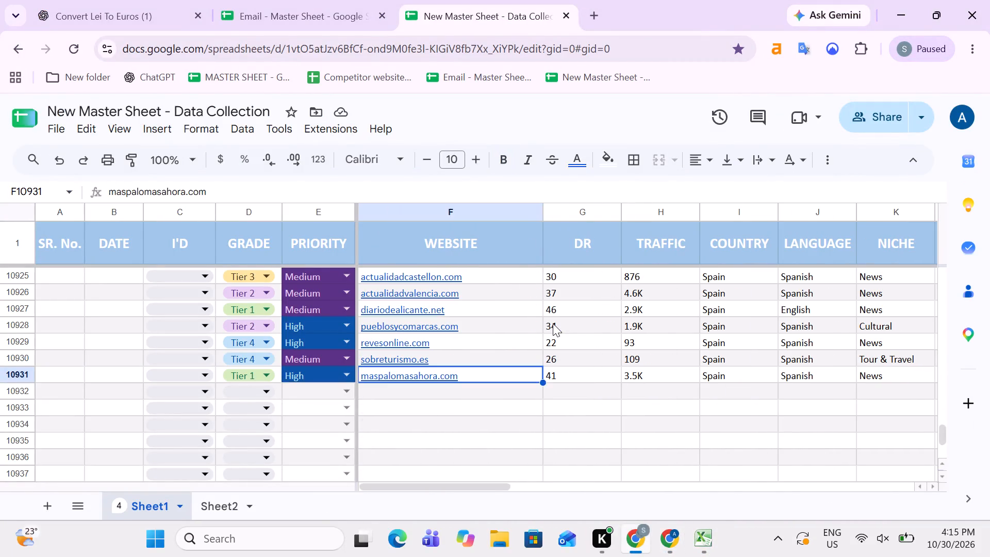
pyautogui.press('Right')
pyautogui.press('Left')
pyautogui.press('Left')
pyautogui.press('Right')
pyautogui.press('Right')
pyautogui.press('Left')
pyautogui.press('Left')
pyautogui.press('Right')
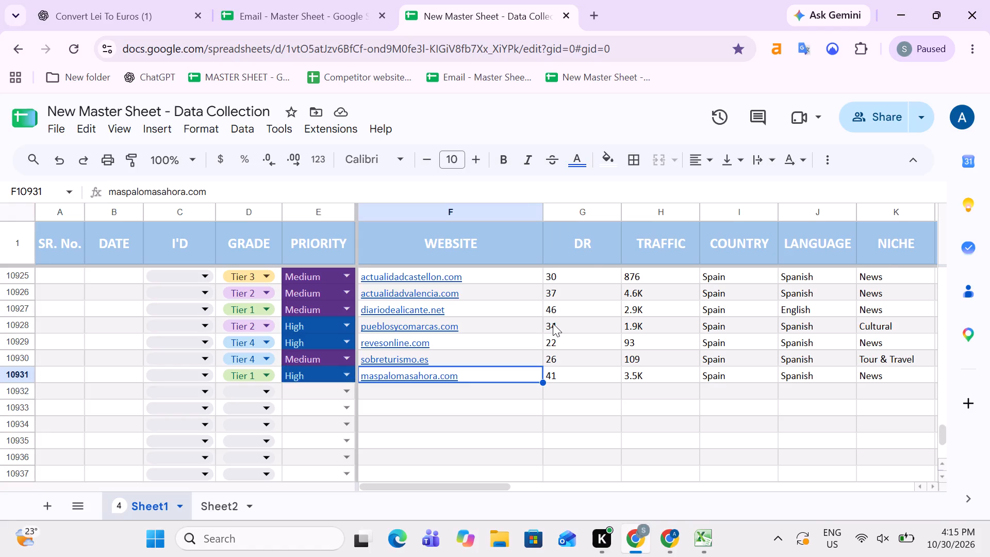
# Return to the GIMO Oct Order Sheet and examine bargiornale.it's row across its metrics, revised fields, casino price, status, link policy and match.
pyautogui.hotkey('alt', 'Tab')
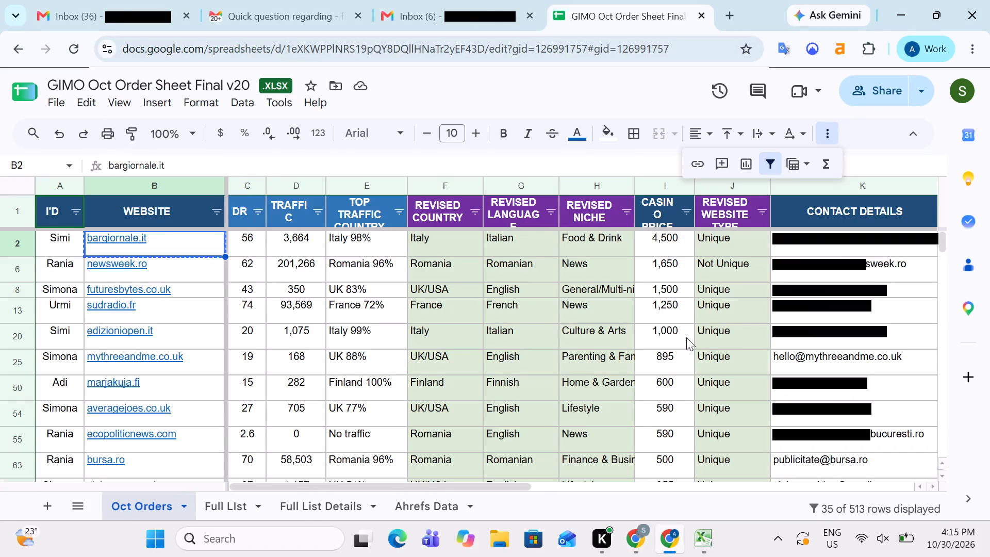
pyautogui.press('Right')
pyautogui.press('Right')
pyautogui.press('Right')
pyautogui.press('Right')
pyautogui.press('Right')
pyautogui.press('Right')
pyautogui.press('Right')
pyautogui.press('Right')
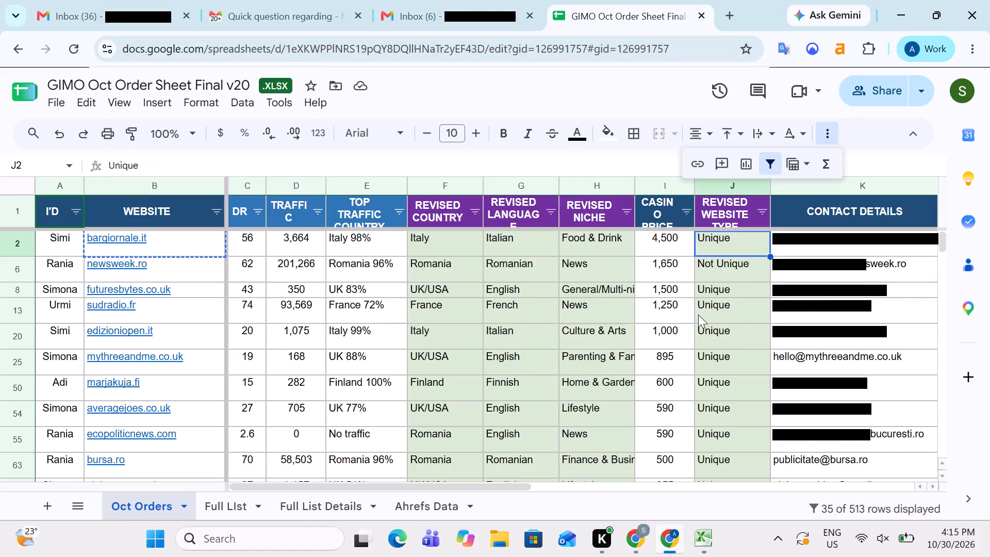
pyautogui.press('Right')
pyautogui.press('Right')
pyautogui.press('Right')
pyautogui.press('Right')
pyautogui.press('Right')
pyautogui.press('Right')
pyautogui.press('Left')
pyautogui.press('Left')
pyautogui.press('Left')
pyautogui.press('Left')
pyautogui.press('Left')
pyautogui.press('Left')
pyautogui.press('Left')
pyautogui.press('Left')
pyautogui.press('Left')
pyautogui.press('Left')
pyautogui.press('Left')
pyautogui.press('Left')
pyautogui.press('Left')
pyautogui.press('Left')
pyautogui.press('Left')
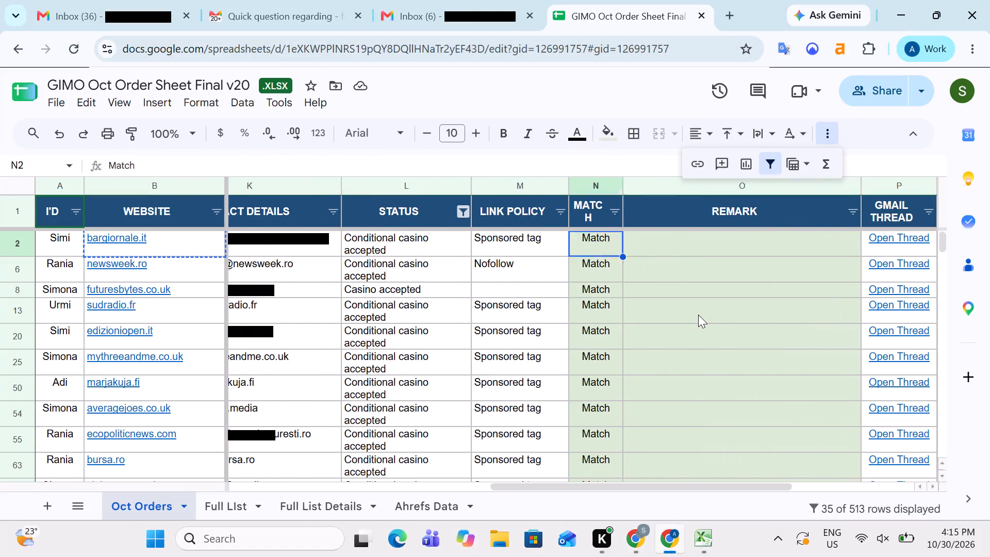
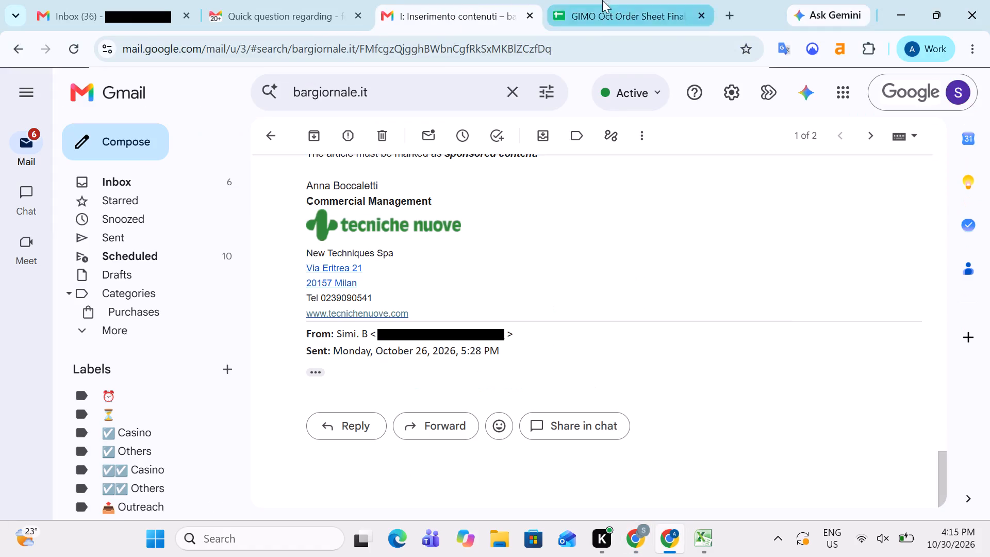
pyautogui.click(603, 0)
pyautogui.press('Right')
pyautogui.press('Right')
pyautogui.press('Right')
pyautogui.press('Right')
pyautogui.press('Right')
pyautogui.press('Right')
pyautogui.press('Right')
pyautogui.press('Right')
pyautogui.press('Right')
pyautogui.press('Right')
pyautogui.press('Right')
pyautogui.press('Right')
pyautogui.press('Right')
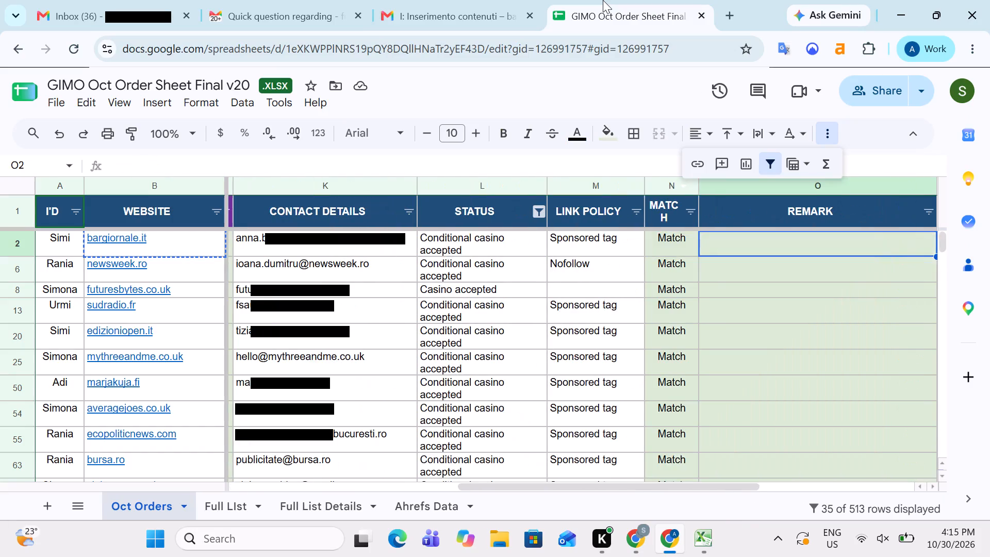
pyautogui.press('Left')
pyautogui.press('Left')
pyautogui.press('Left')
pyautogui.press('Left')
pyautogui.press('Right')
# Copy the website newsweek.ro from the row below bargiornale.it in the Oct Orders sheet.
pyautogui.press('Down')
pyautogui.press('Right')
pyautogui.press('Left')
pyautogui.press('Left')
pyautogui.press('Left')
pyautogui.press('Left')
pyautogui.press('Left')
pyautogui.press('Left')
pyautogui.press('Left')
pyautogui.press('Left')
pyautogui.press('Left')
pyautogui.press('Left')
pyautogui.press('Left')
pyautogui.press('Left')
pyautogui.press('Left')
pyautogui.press('Left')
pyautogui.press('Left')
pyautogui.press('Left')
pyautogui.press('Left')
pyautogui.press('Left')
pyautogui.press('Left')
pyautogui.press('Left')
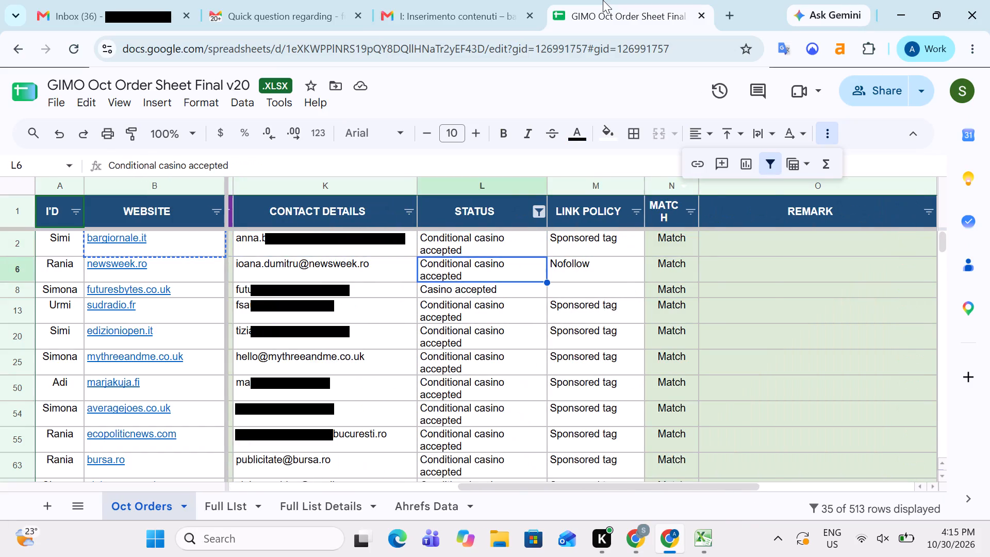
pyautogui.press('Right')
pyautogui.hotkey('ctrl', 'c')
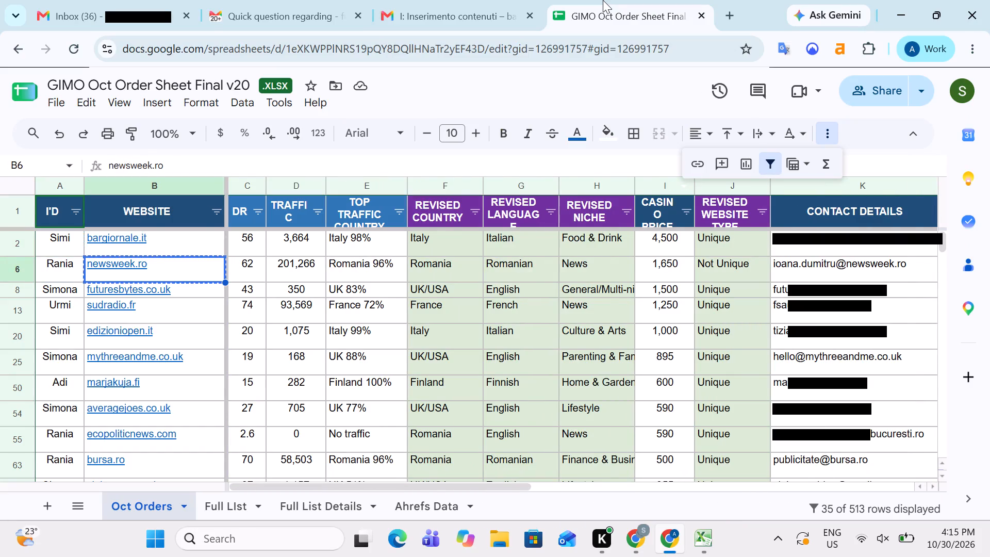
# Return to the mailbox holding the bargiornale.it thread and open its account list to switch to Rania's mailbox.
pyautogui.hotkey('alt', 'Tab')
pyautogui.hotkey('alt', 'Tab')
pyautogui.hotkey('alt', 'Tab')
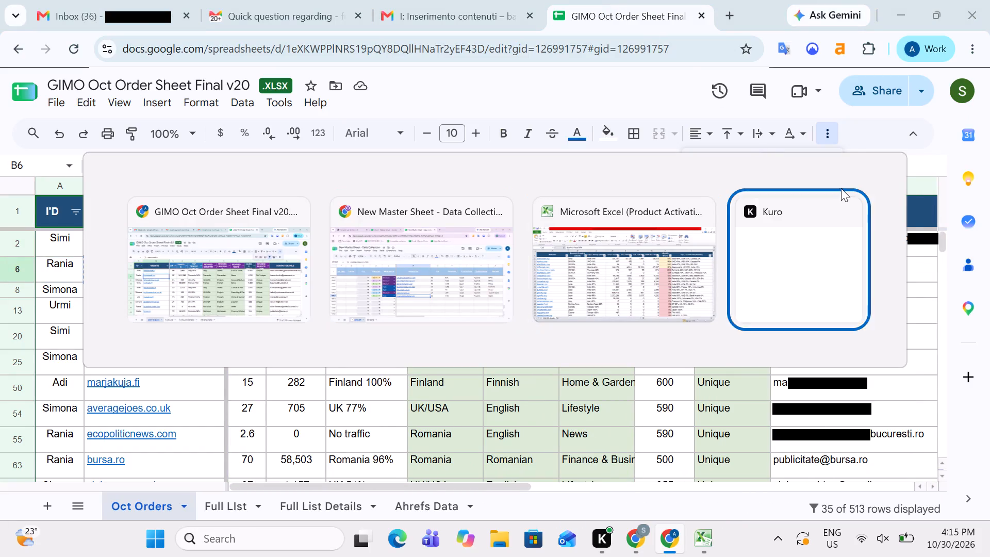
pyautogui.hotkey('alt', 'Tab')
pyautogui.click(455, 0)
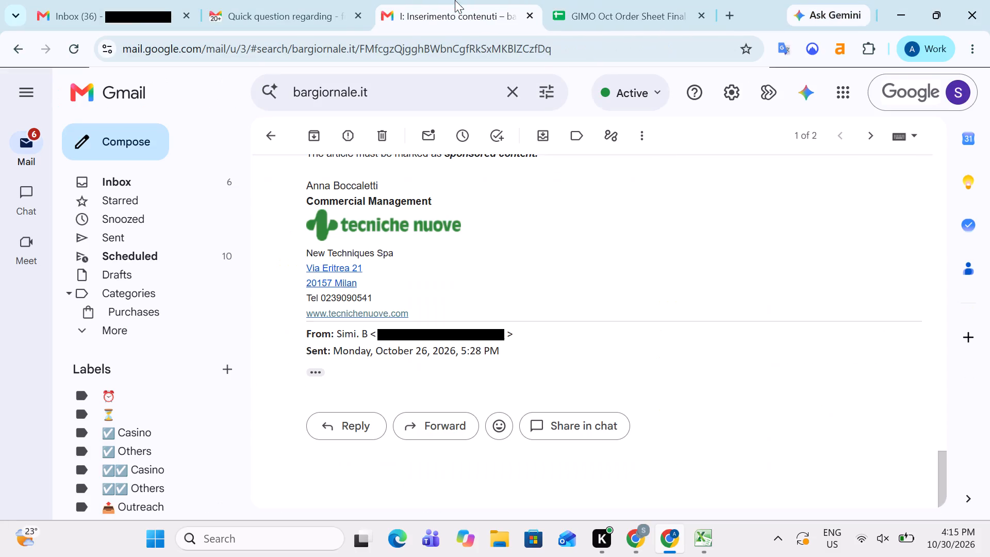
pyautogui.click(954, 90)
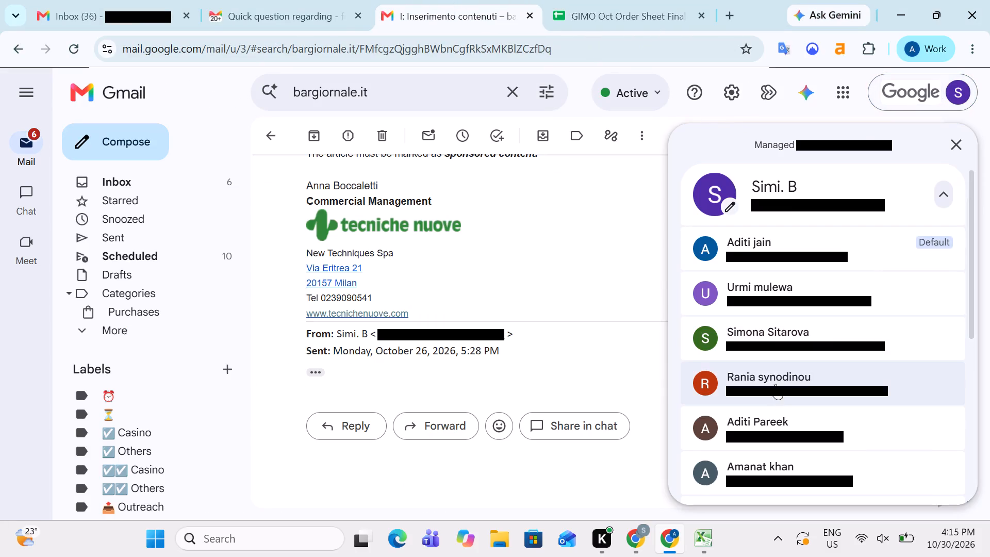
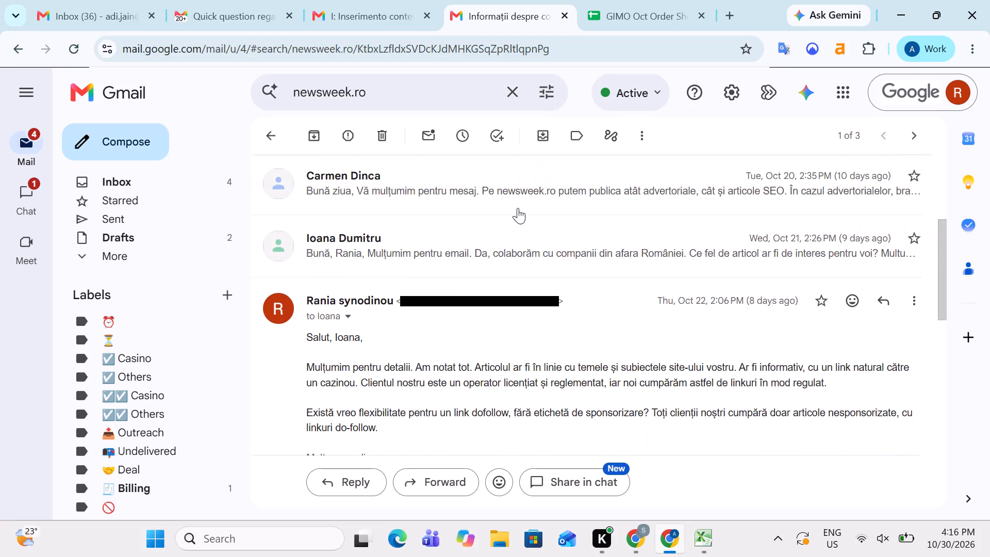
# Expand the publisher's Oct 20 reply in the newsweek.ro thread and read through to the final message for the link and casino policy.
pyautogui.click(514, 201)
pyautogui.scroll(-2, 428, 295)
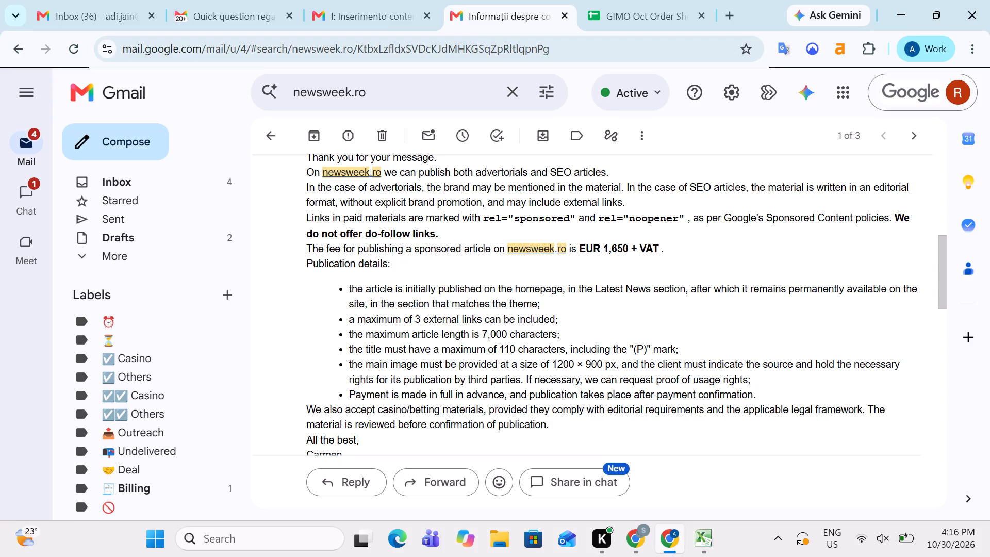
pyautogui.scroll(-6, 520, 318)
pyautogui.scroll(-2, 791, 247)
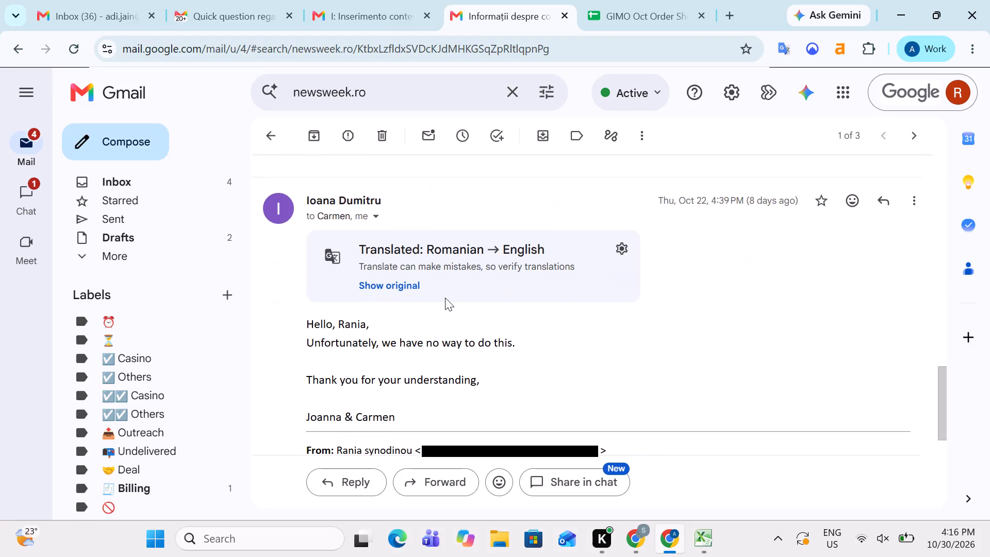
pyautogui.scroll(-5, 441, 355)
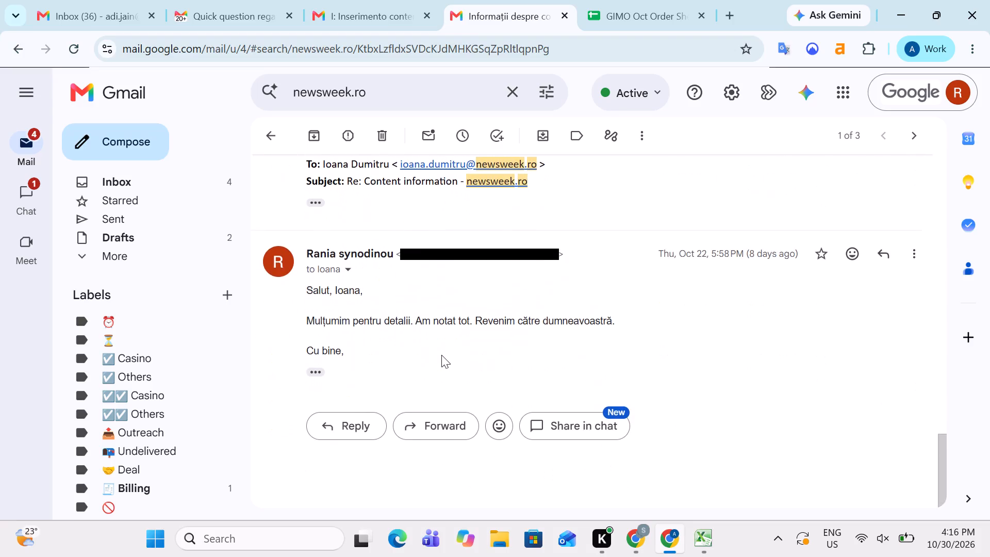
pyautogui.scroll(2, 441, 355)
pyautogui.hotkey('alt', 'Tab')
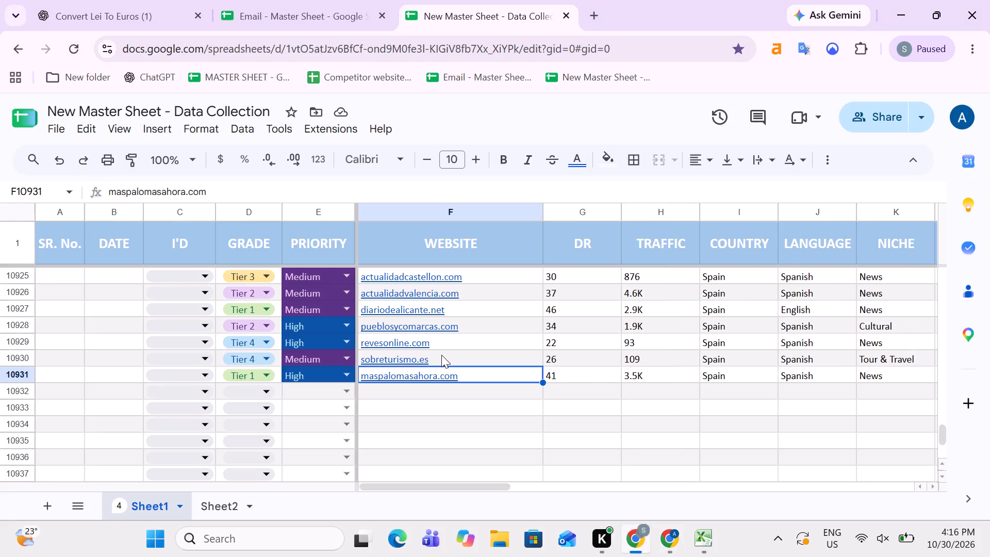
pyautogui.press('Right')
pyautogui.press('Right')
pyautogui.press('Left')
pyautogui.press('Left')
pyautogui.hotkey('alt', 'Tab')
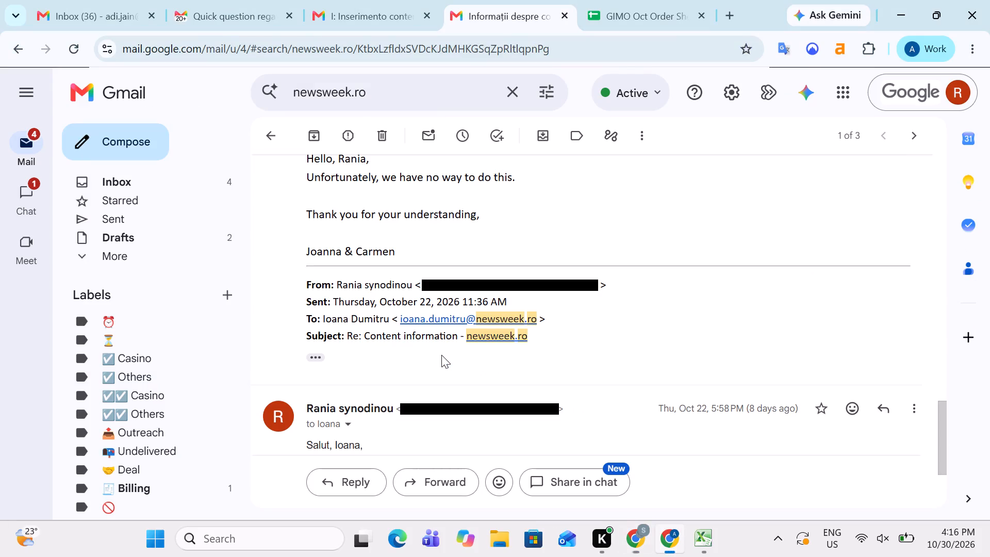
# Review the newsweek.ro order in the GIMO Oct order sheet, from its DR across to its status, link policy and match.
pyautogui.click(648, 0)
pyautogui.press('Right')
pyautogui.press('Right')
pyautogui.press('Right')
pyautogui.press('Right')
pyautogui.press('Right')
pyautogui.press('Right')
pyautogui.press('Right')
pyautogui.press('Right')
pyautogui.press('Right')
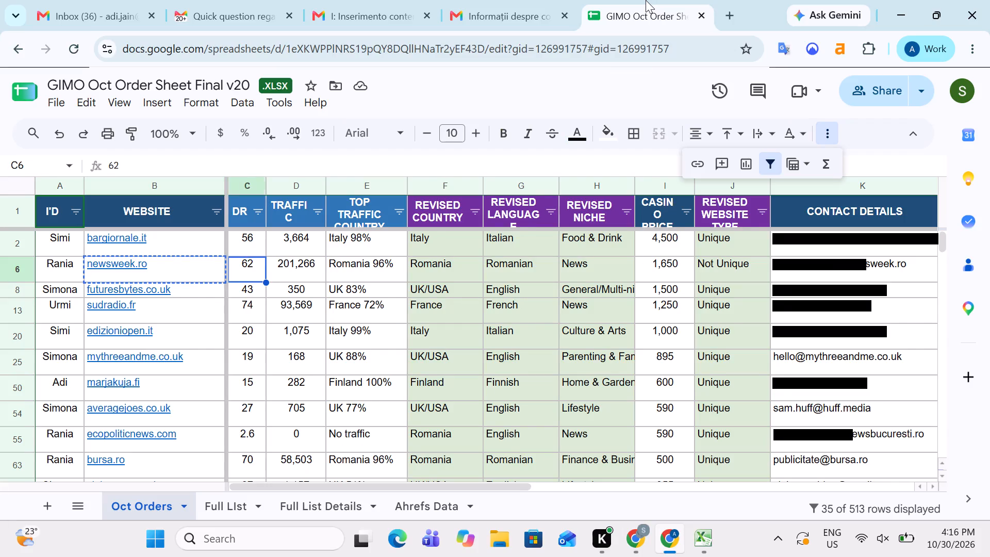
pyautogui.press('Right')
pyautogui.press('Right')
pyautogui.press('Right')
pyautogui.press('Left')
pyautogui.press('Right')
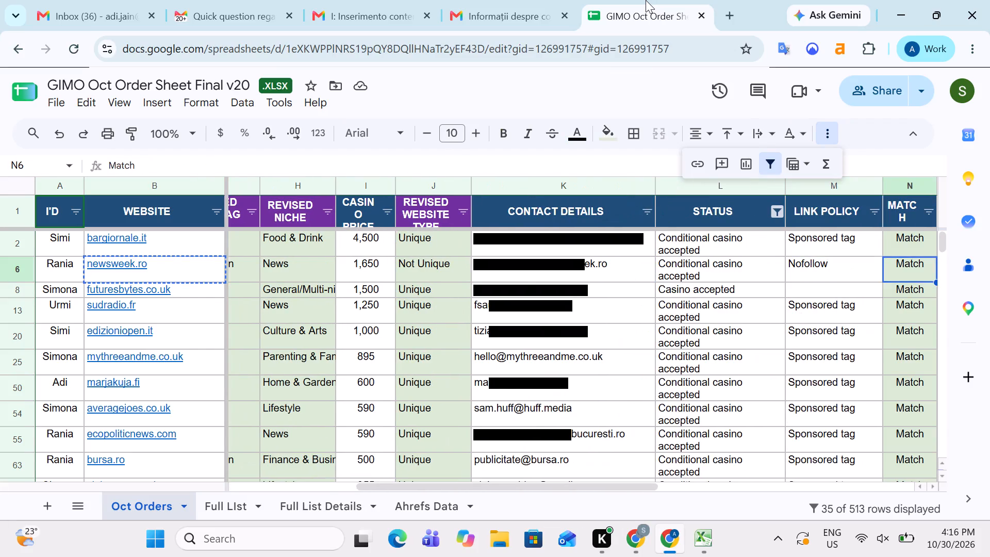
# Go to the sudradio.fr order in the GIMO sheet and copy its website name.
pyautogui.press('Down')
pyautogui.press('Left')
pyautogui.press('Left')
pyautogui.press('Right')
pyautogui.press('Down')
pyautogui.press('Right')
pyautogui.press('Left')
pyautogui.press('Left')
pyautogui.press('Left')
pyautogui.press('Left')
pyautogui.press('Left')
pyautogui.press('Left')
pyautogui.press('Left')
pyautogui.press('Left')
pyautogui.press('Left')
pyautogui.press('Left')
pyautogui.press('Left')
pyautogui.press('Left')
pyautogui.press('Left')
pyautogui.press('Left')
pyautogui.press('Left')
pyautogui.press('Left')
pyautogui.press('Left')
pyautogui.press('Left')
pyautogui.press('Left')
pyautogui.press('Left')
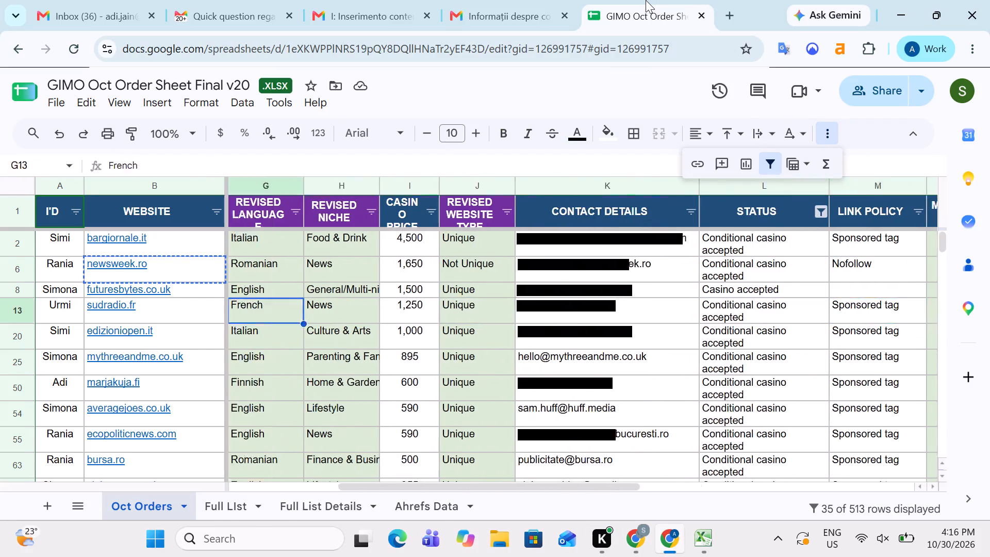
pyautogui.press('Right')
pyautogui.press('Right')
pyautogui.press('Left')
pyautogui.hotkey('ctrl', 'c')
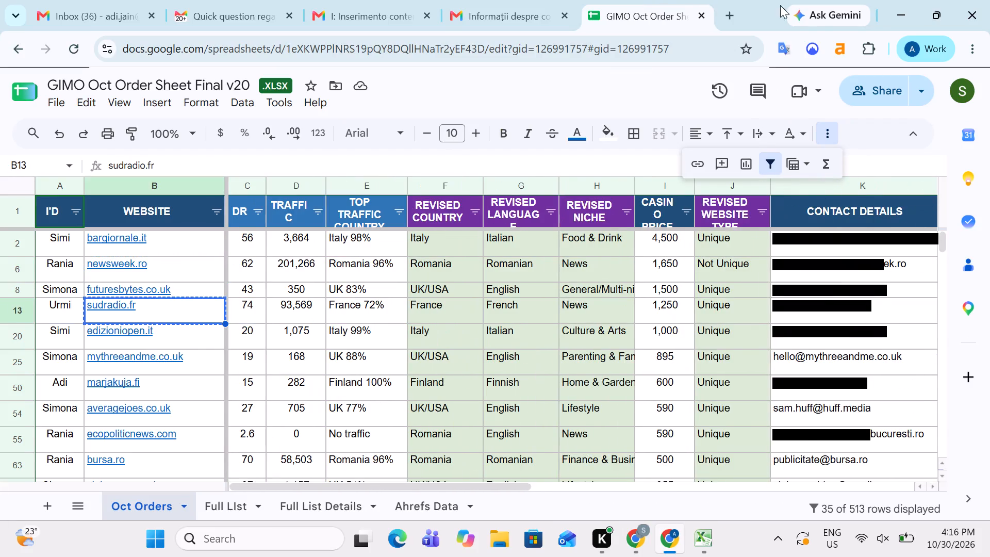
# Look through the open mailboxes for the one belonging to the colleague responsible for sudradio.fr.
pyautogui.hotkey('alt', 'Tab')
pyautogui.hotkey('alt', 'Tab')
pyautogui.click(325, 0)
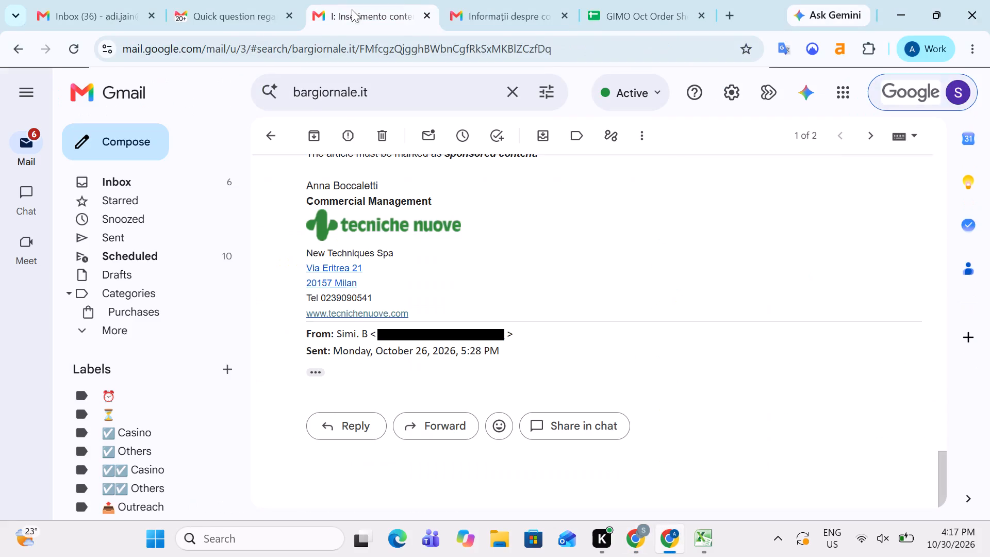
pyautogui.click(486, 0)
pyautogui.click(381, 0)
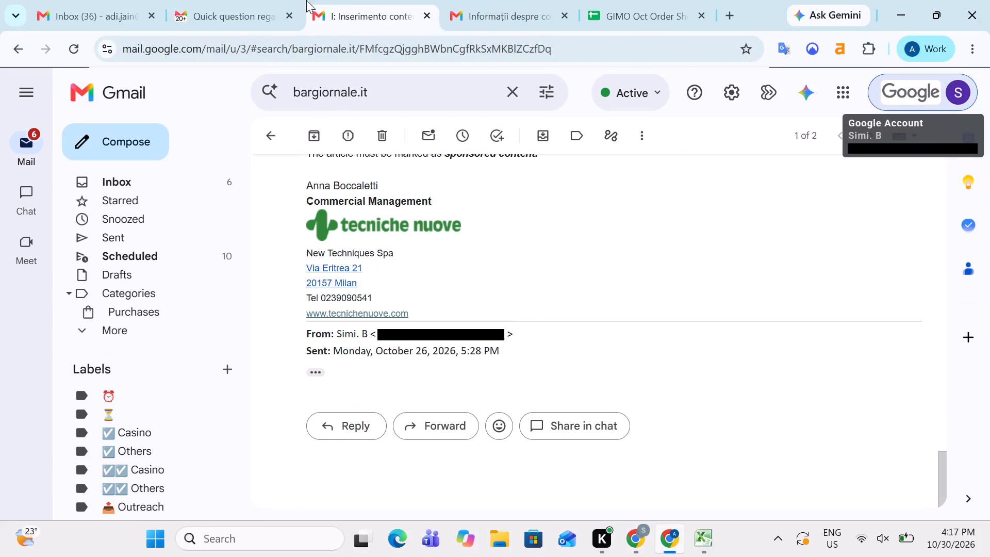
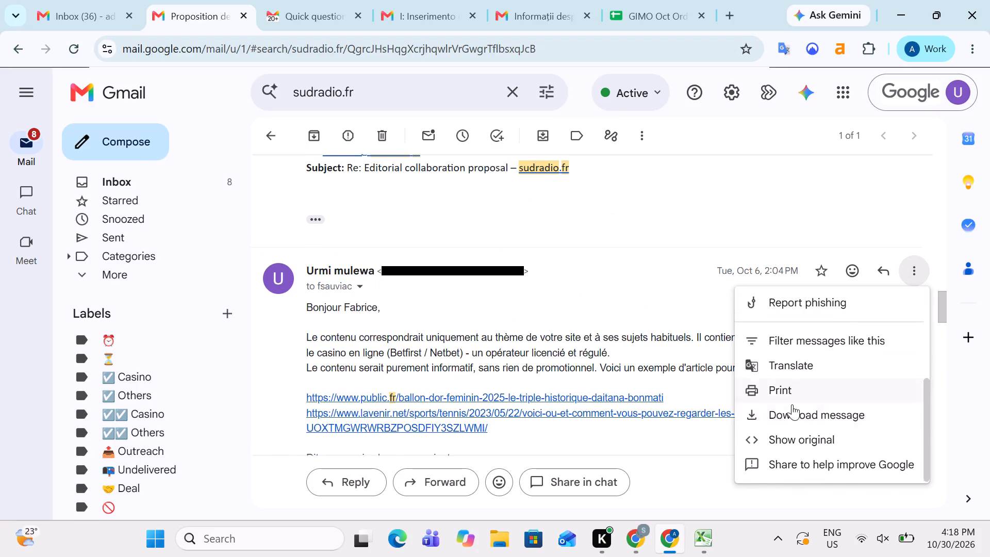
# Translate the Oct 6, 2:04 PM message in the sudradio.fr thread to English and read the publisher's 3:12 PM reply on casino content.
pyautogui.click(792, 358)
pyautogui.scroll(-1, 615, 387)
pyautogui.scroll(-1, 562, 375)
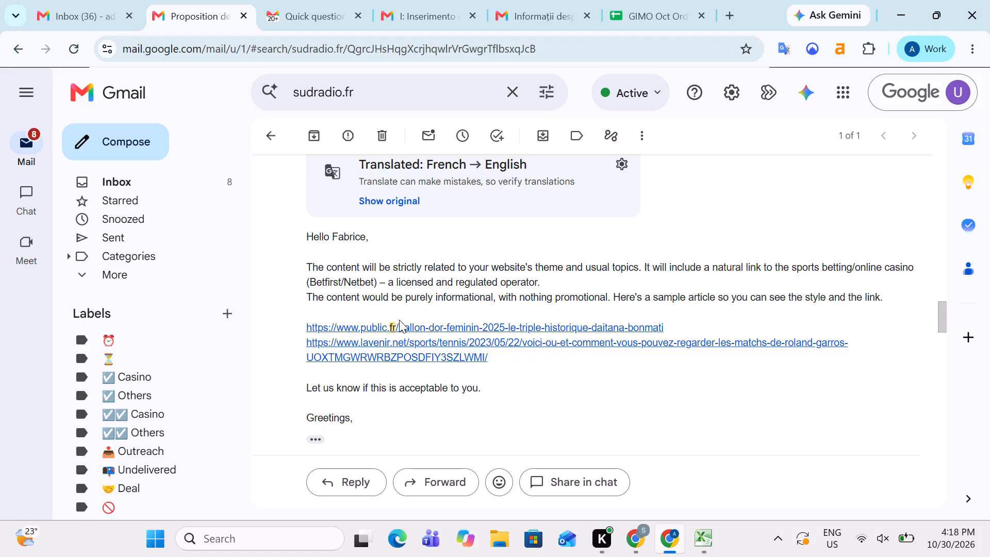
pyautogui.scroll(-4, 403, 307)
pyautogui.click(452, 206)
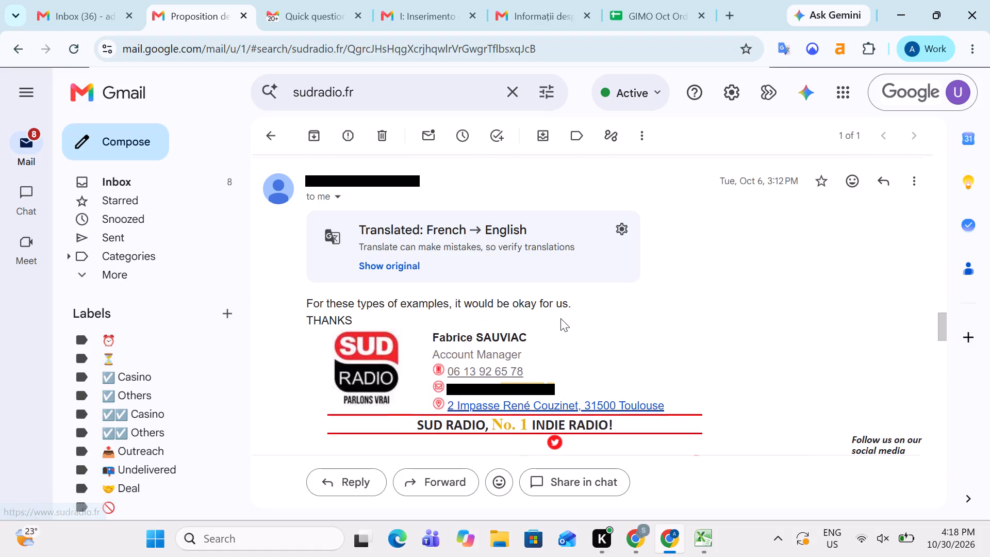
pyautogui.scroll(-4, 560, 318)
pyautogui.scroll(-1, 473, 296)
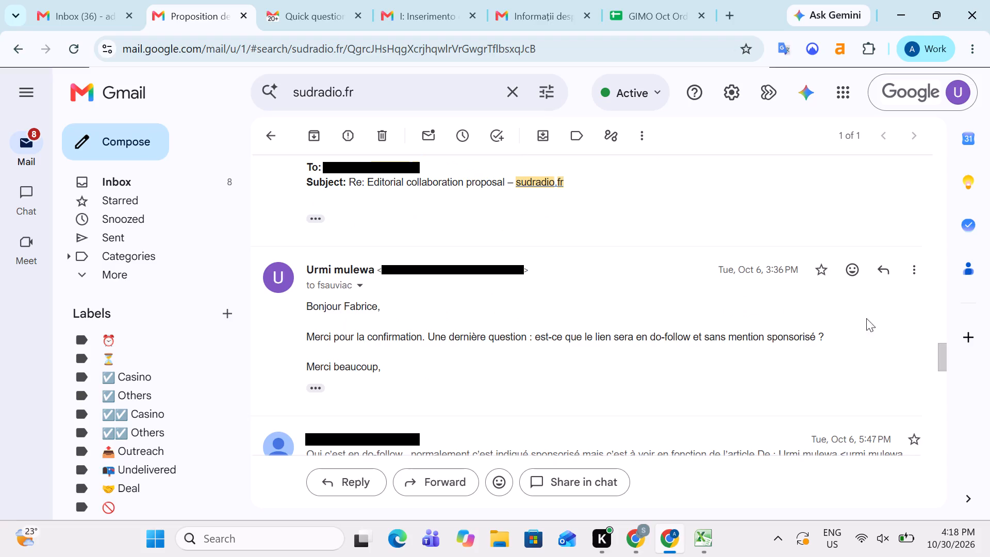
# Translate the Oct 6, 3:36 PM message and expand the publisher's 5:47 PM reply to check the do-follow and sponsored-label policy.
pyautogui.click(922, 271)
pyautogui.scroll(-3, 845, 330)
pyautogui.click(806, 363)
pyautogui.scroll(-1, 543, 353)
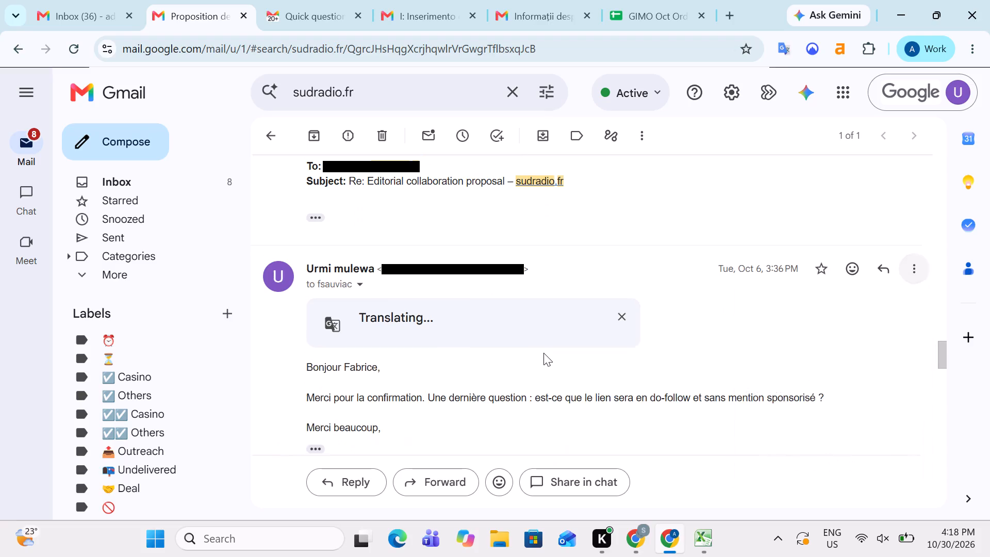
pyautogui.scroll(-1, 543, 353)
pyautogui.scroll(-1, 408, 346)
pyautogui.click(387, 310)
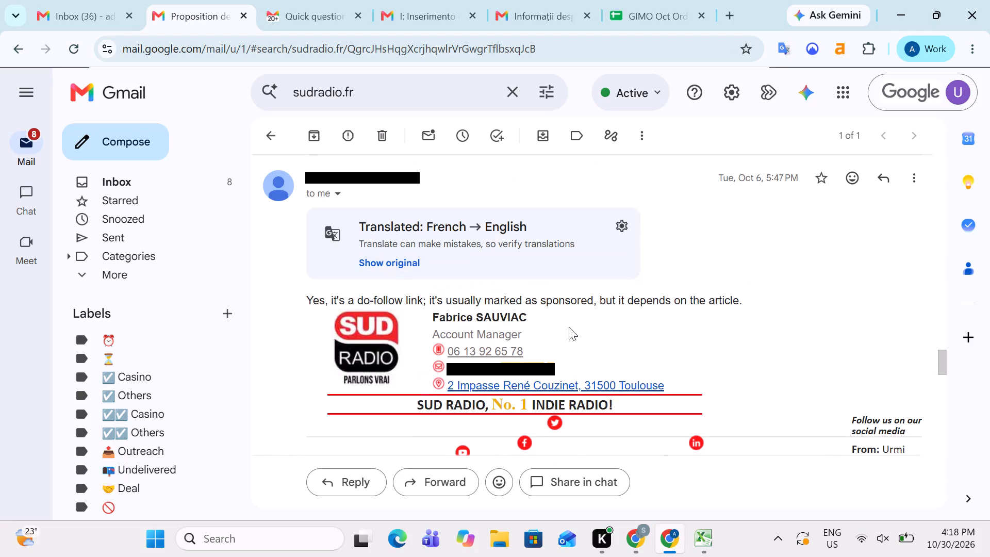
pyautogui.scroll(-5, 569, 327)
pyautogui.scroll(-1, 492, 302)
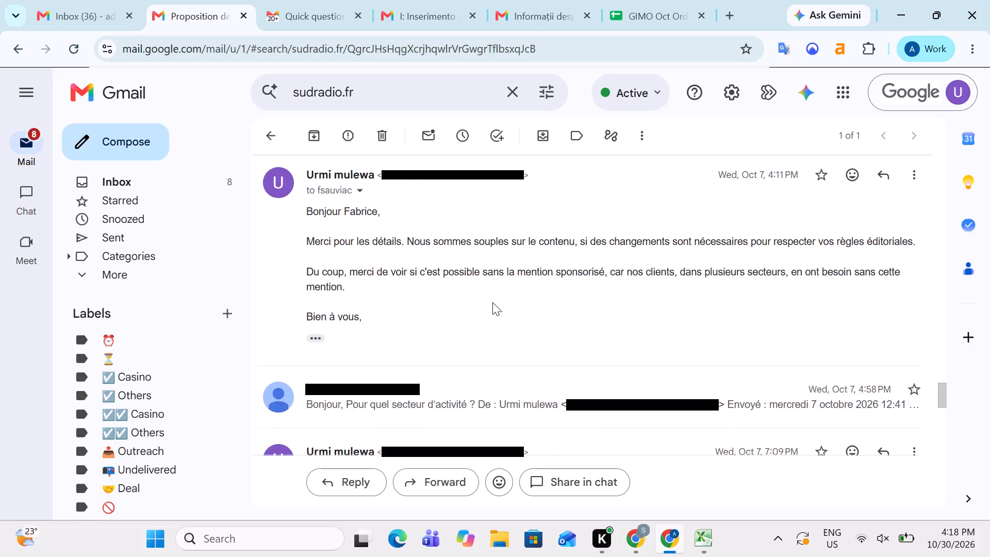
# Expand the publisher's Oct 7 replies from 4:58 PM and 9:00 PM and read to the thread's end for the sponsored-mention policy.
pyautogui.scroll(-2, 595, 302)
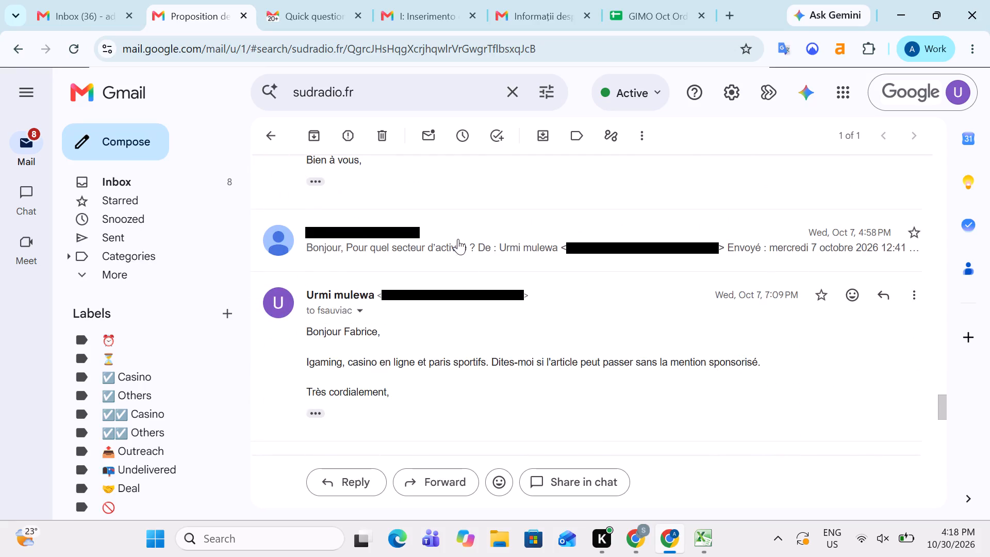
pyautogui.click(457, 239)
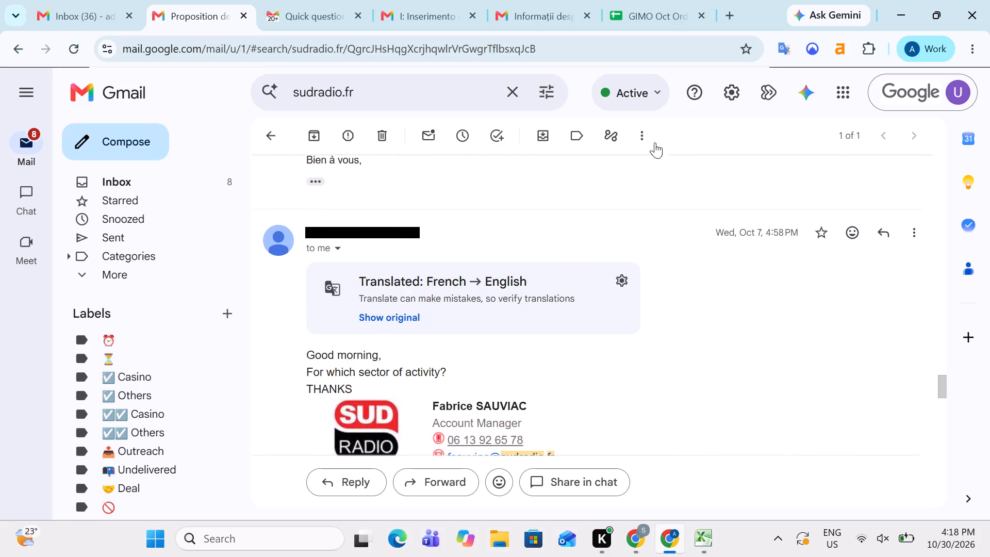
pyautogui.scroll(-4, 490, 354)
pyautogui.scroll(-3, 448, 309)
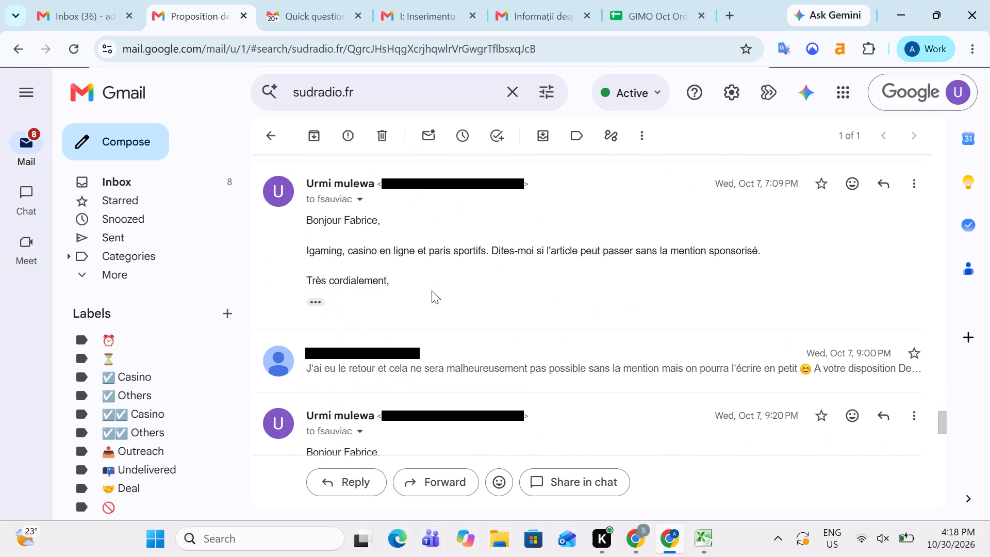
pyautogui.scroll(-2, 566, 312)
pyautogui.click(422, 210)
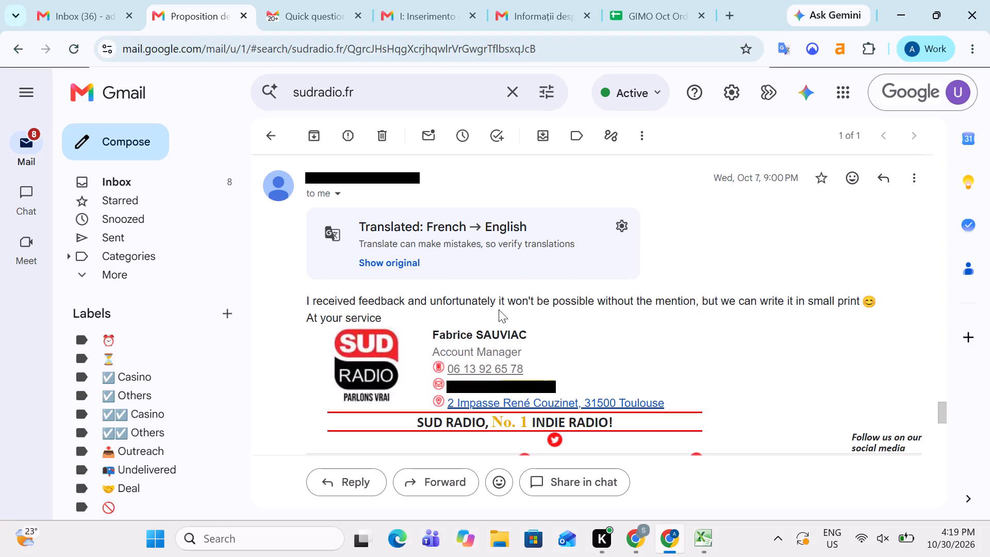
pyautogui.scroll(-2, 529, 305)
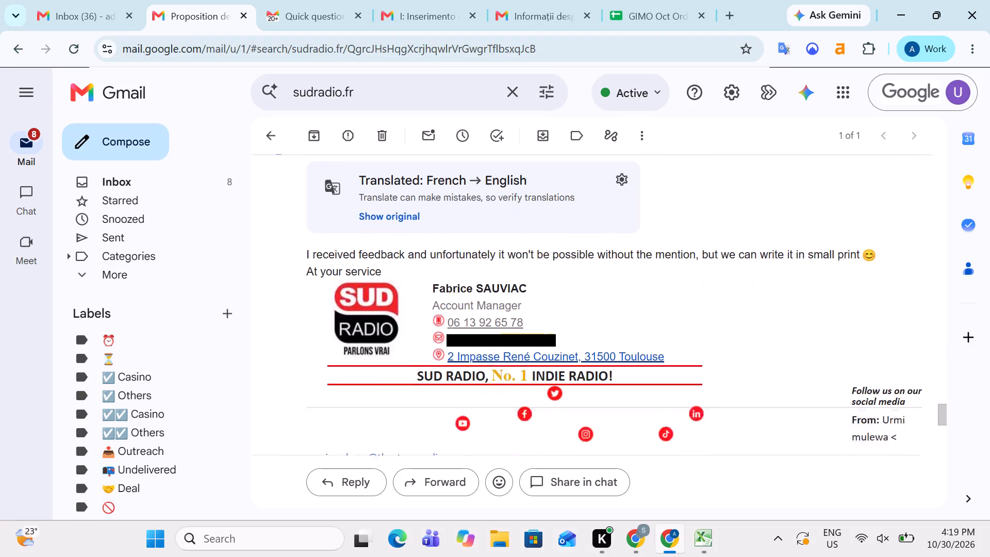
pyautogui.scroll(-20, 529, 305)
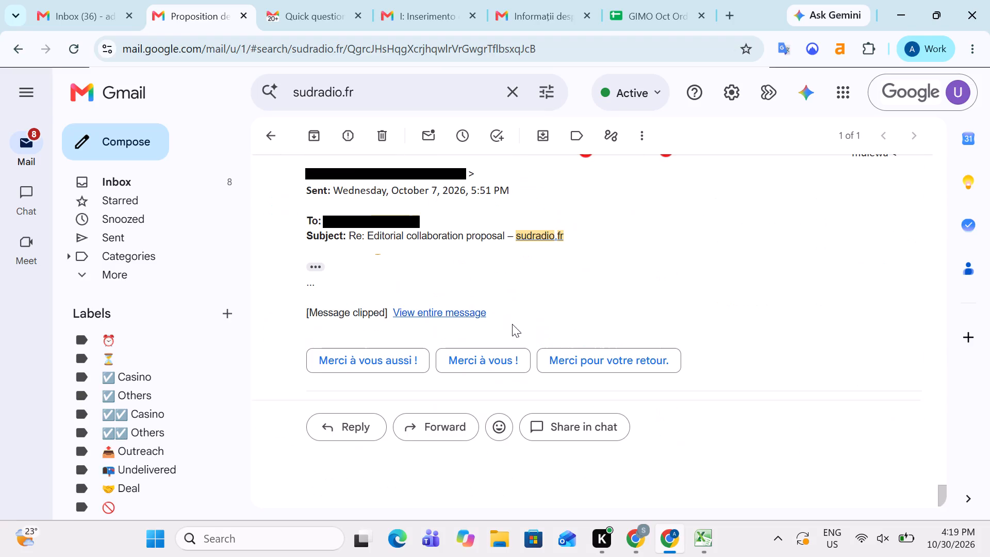
pyautogui.scroll(5, 512, 324)
# Switch to the Excel workbook GIMO Oct English sites UK-US share check.
pyautogui.hotkey('alt', 'Tab')
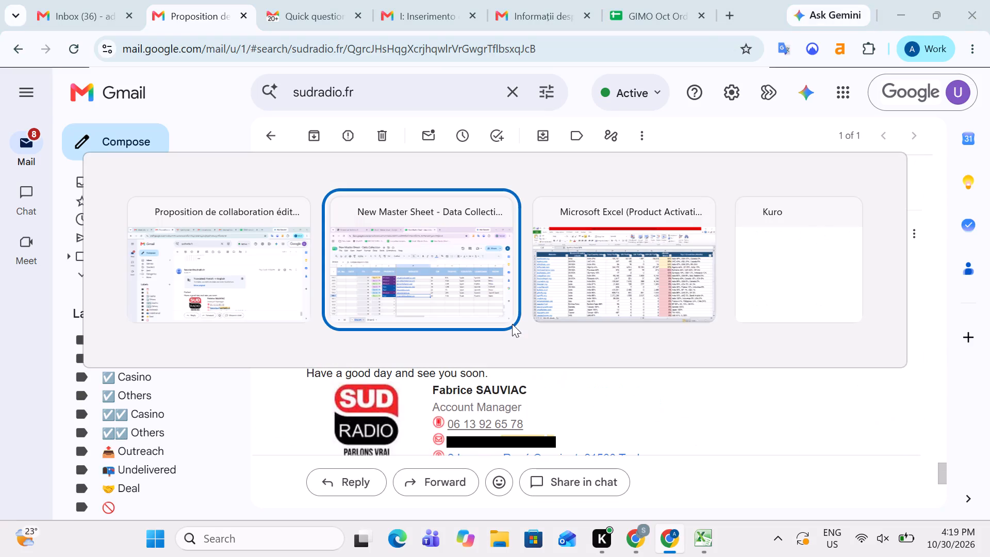
pyautogui.press('Right')
pyautogui.press('Return')
pyautogui.press('Right')
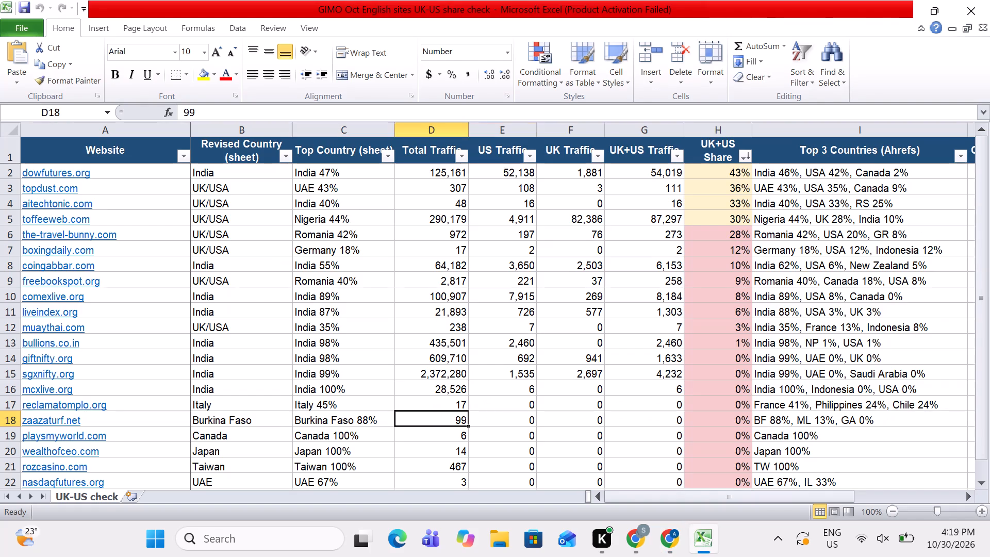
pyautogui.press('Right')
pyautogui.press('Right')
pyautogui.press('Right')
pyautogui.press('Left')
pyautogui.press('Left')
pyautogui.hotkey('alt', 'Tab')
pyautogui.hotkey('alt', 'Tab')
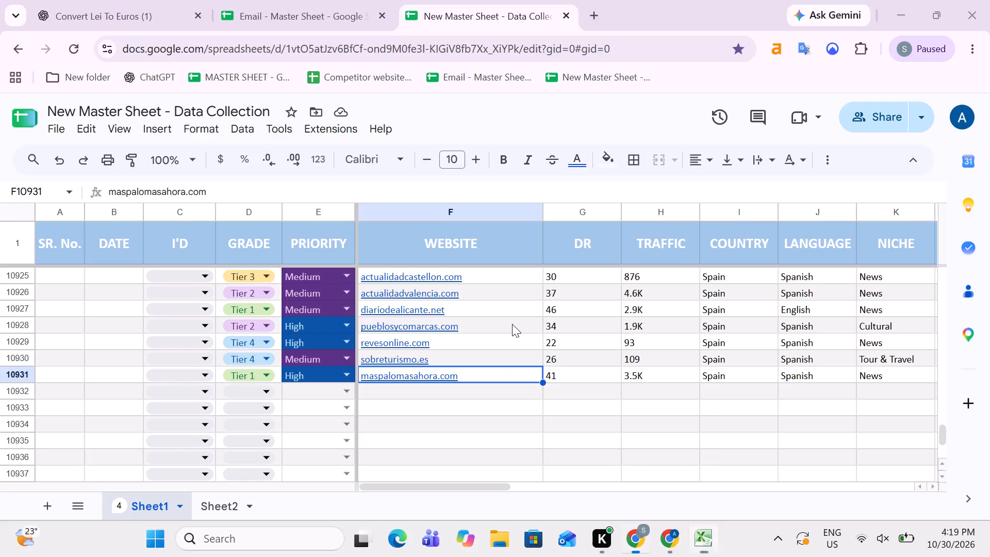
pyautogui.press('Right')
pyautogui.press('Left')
# Return to the GIMO Oct Orders sheet and review the sudradio.fr row across its casino price, status, link policy and remark columns.
pyautogui.hotkey('alt', 'Tab')
pyautogui.hotkey('alt', 'Tab')
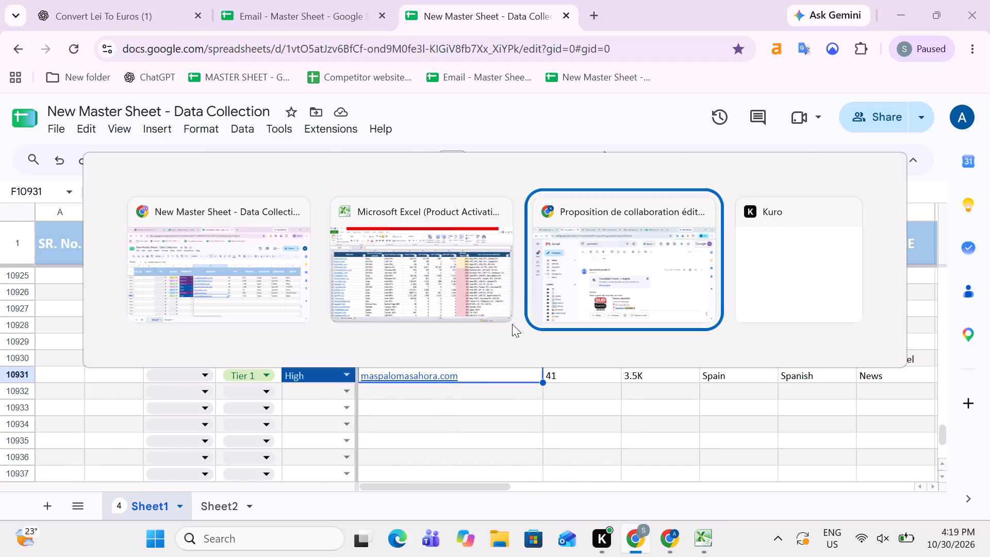
pyautogui.click(670, 0)
pyautogui.press('Right')
pyautogui.press('Right')
pyautogui.press('Right')
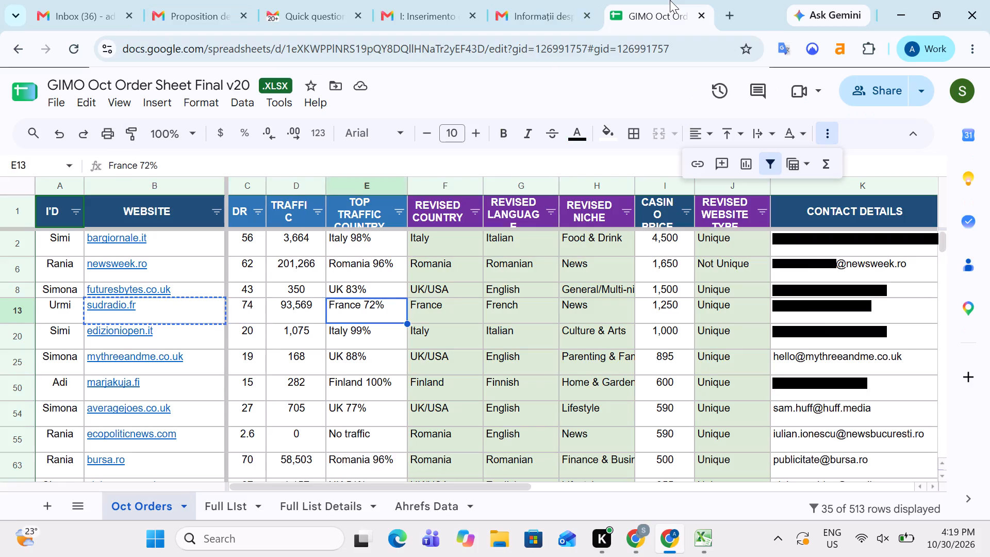
pyautogui.press('Right')
pyautogui.press('Right')
pyautogui.press('Right')
pyautogui.press('Right')
pyautogui.press('Right')
pyautogui.press('Right')
pyautogui.press('Right')
pyautogui.press('Right')
pyautogui.press('Right')
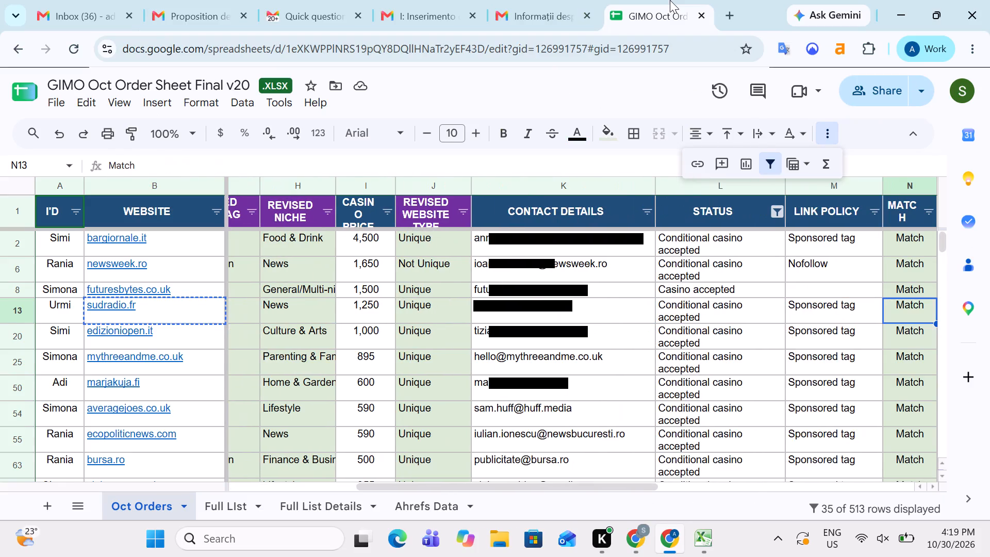
pyautogui.press('Right')
pyautogui.press('Left')
pyautogui.press('Left')
pyautogui.press('Left')
pyautogui.press('Left')
pyautogui.press('Right')
pyautogui.press('Right')
# Check the edizioniopen.it row's link policy, website and traffic details in the Oct Orders sheet.
pyautogui.press('Down')
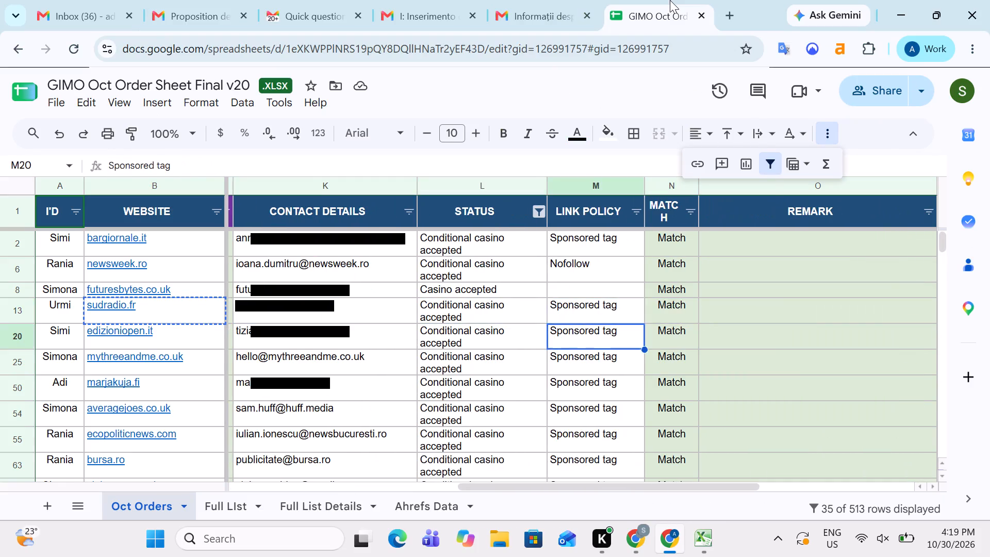
pyautogui.press('Left')
pyautogui.press('Left')
pyautogui.press('Left')
pyautogui.press('Left')
pyautogui.press('Left')
pyautogui.press('Left')
pyautogui.press('Left')
pyautogui.press('Left')
pyautogui.press('Left')
pyautogui.press('Left')
pyautogui.press('Left')
pyautogui.press('Left')
pyautogui.press('Left')
pyautogui.press('Left')
pyautogui.press('Left')
pyautogui.press('Left')
pyautogui.press('Left')
pyautogui.press('Left')
pyautogui.press('Left')
pyautogui.press('Left')
pyautogui.press('Right')
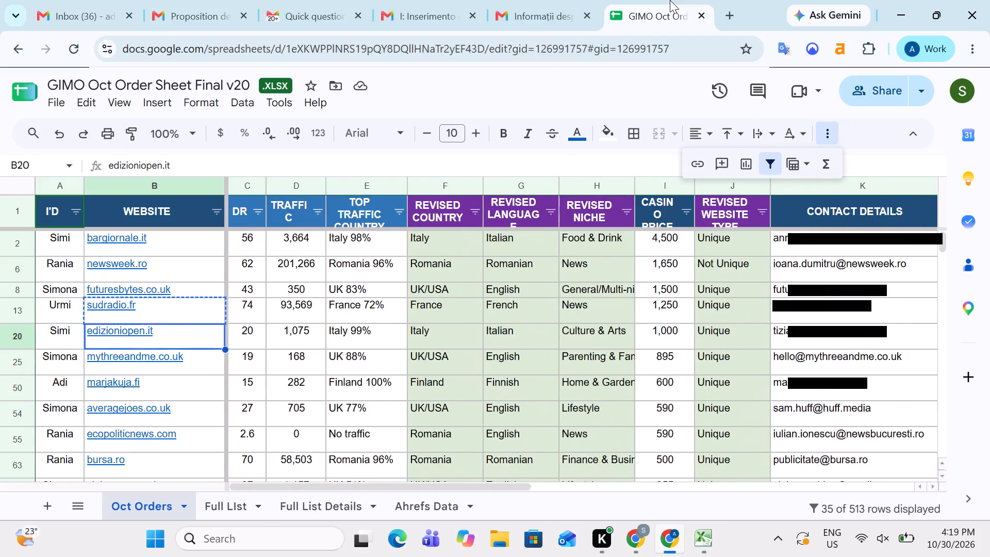
pyautogui.press('Right')
pyautogui.press('Right')
pyautogui.press('Right')
pyautogui.press('Left')
pyautogui.press('Left')
pyautogui.press('Left')
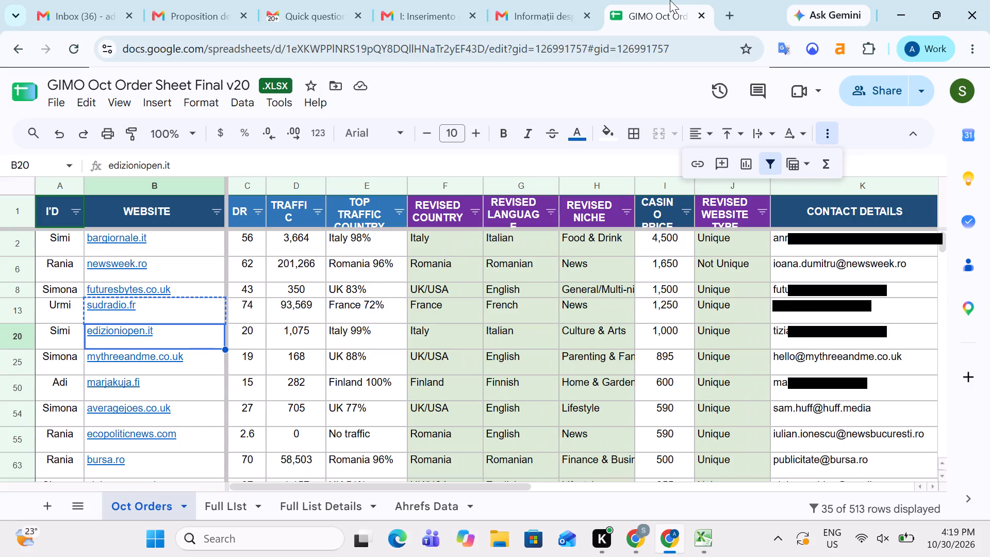
# Copy the website edizioniopen.it, search Simi's mailbox for it and open the matching thread.
pyautogui.hotkey('ctrl', 'c')
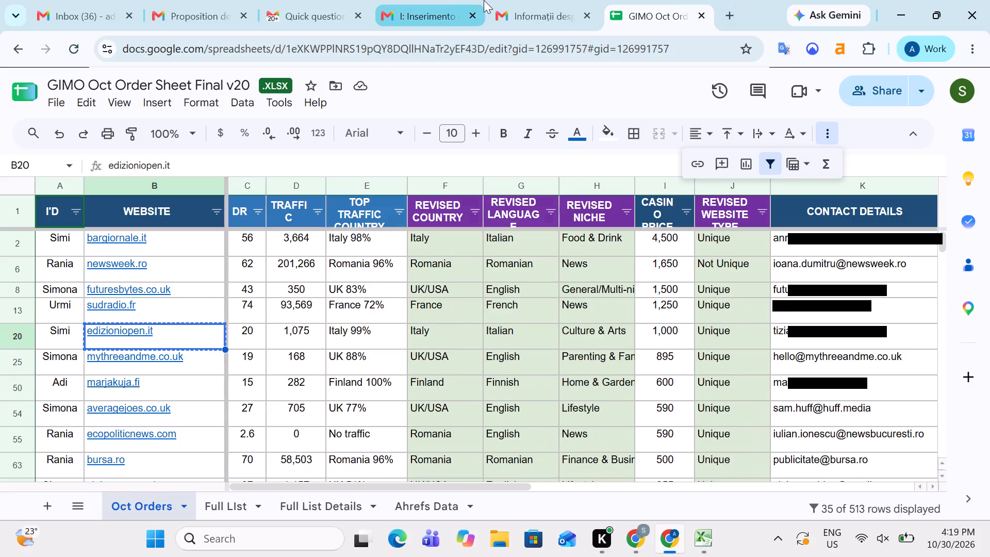
pyautogui.click(465, 0)
pyautogui.click(510, 96)
pyautogui.hotkey('ctrl', 'v')
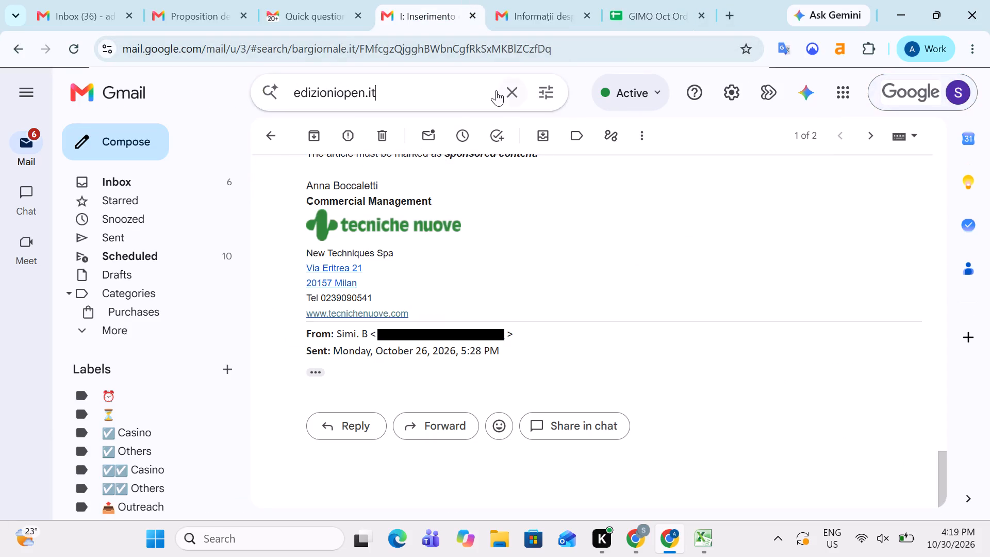
pyautogui.press('Return')
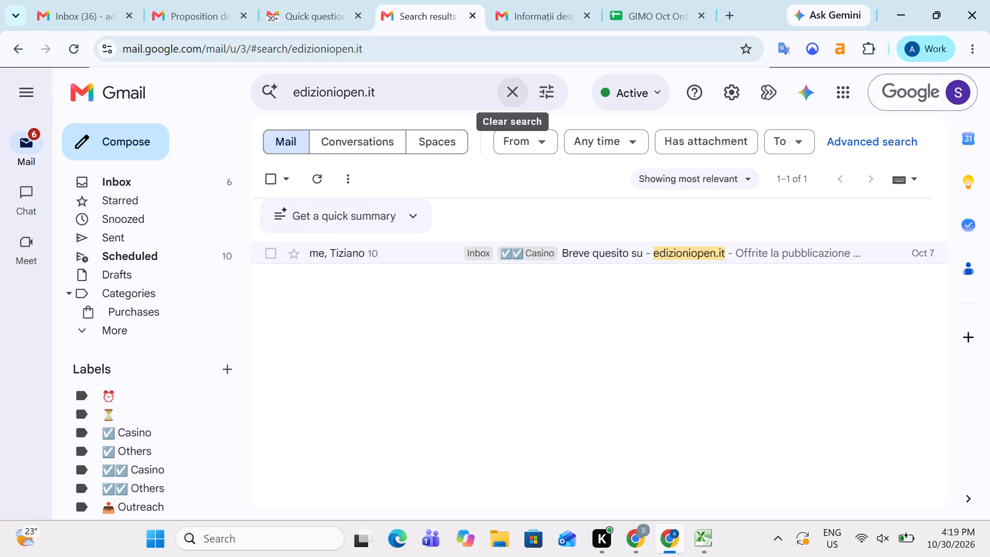
pyautogui.click(400, 265)
pyautogui.click(395, 252)
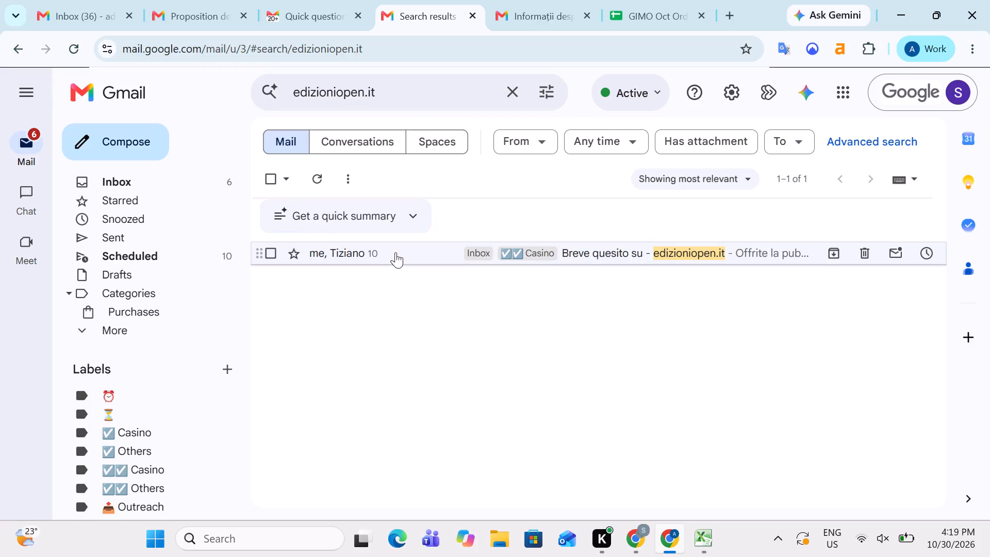
# Expand the publisher's Sep 21 reply, translate it to English and read the conditions for external articles.
pyautogui.scroll(-2, 379, 325)
pyautogui.click(442, 205)
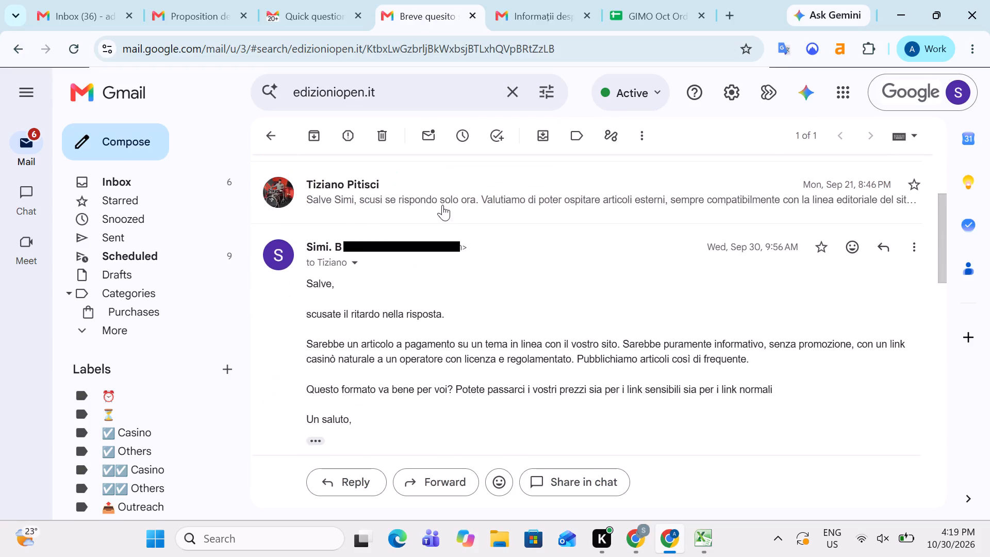
pyautogui.click(417, 264)
pyautogui.scroll(-1, 466, 355)
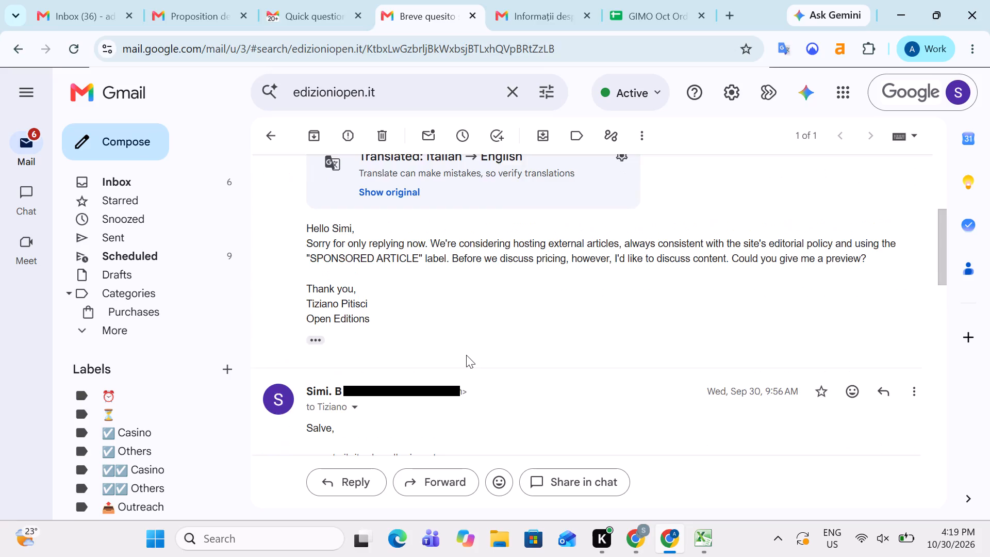
pyautogui.scroll(-5, 456, 337)
pyautogui.scroll(2, 456, 337)
# Expand the publisher's Sep 30 replies from 12:23 PM and 5:00 PM, translating both to English to read the questions about casino links.
pyautogui.scroll(-1, 466, 348)
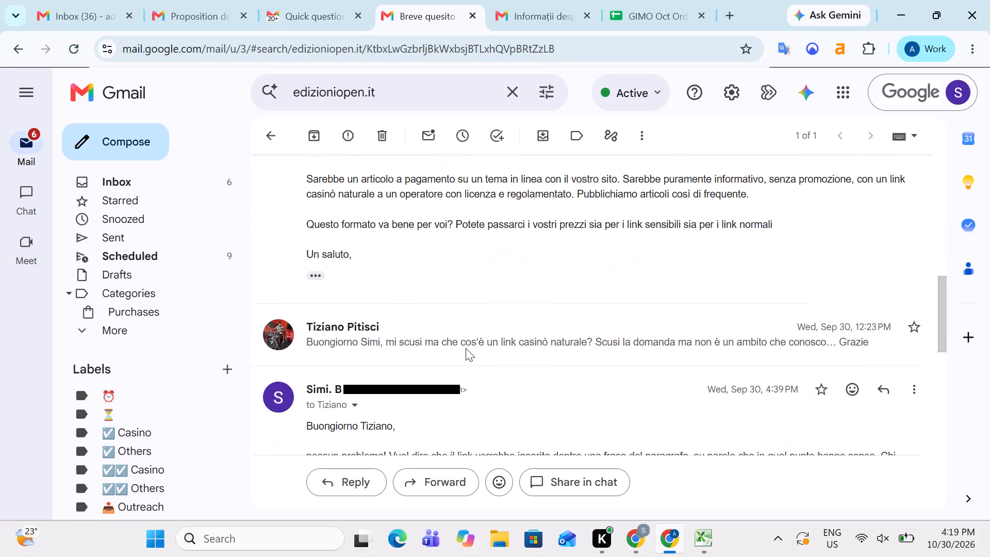
pyautogui.click(394, 352)
pyautogui.click(373, 391)
pyautogui.scroll(-2, 405, 354)
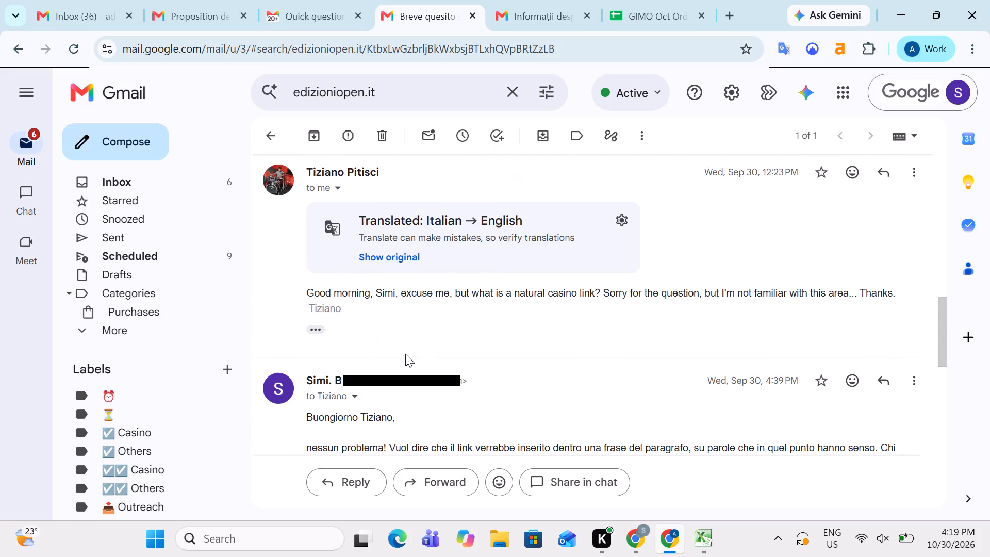
pyautogui.scroll(-2, 595, 320)
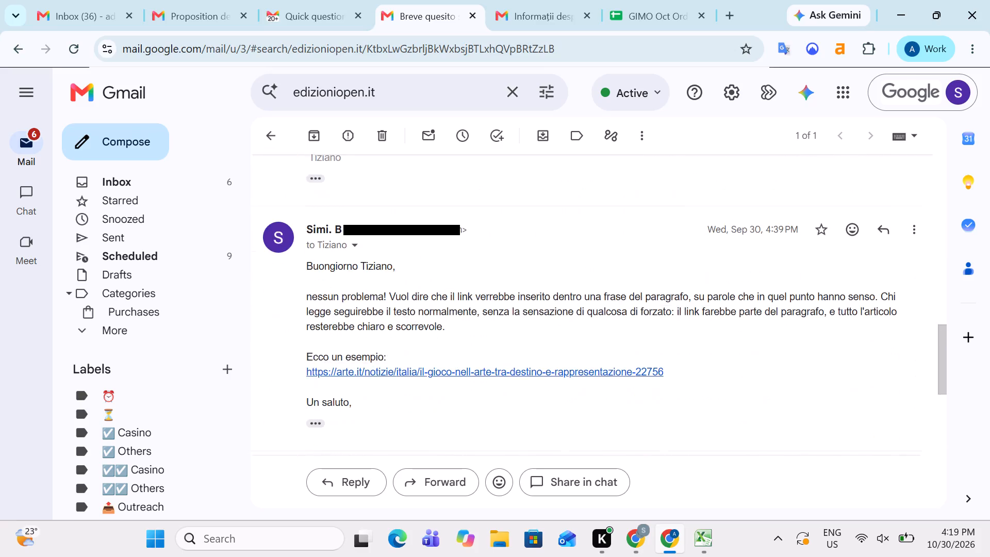
pyautogui.scroll(-3, 522, 282)
pyautogui.click(456, 260)
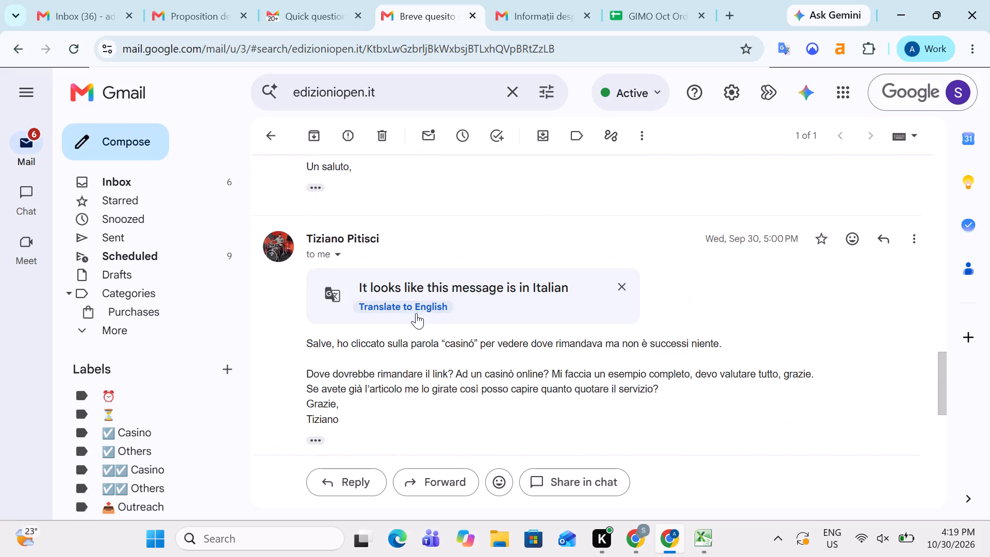
pyautogui.click(415, 312)
pyautogui.scroll(-2, 421, 314)
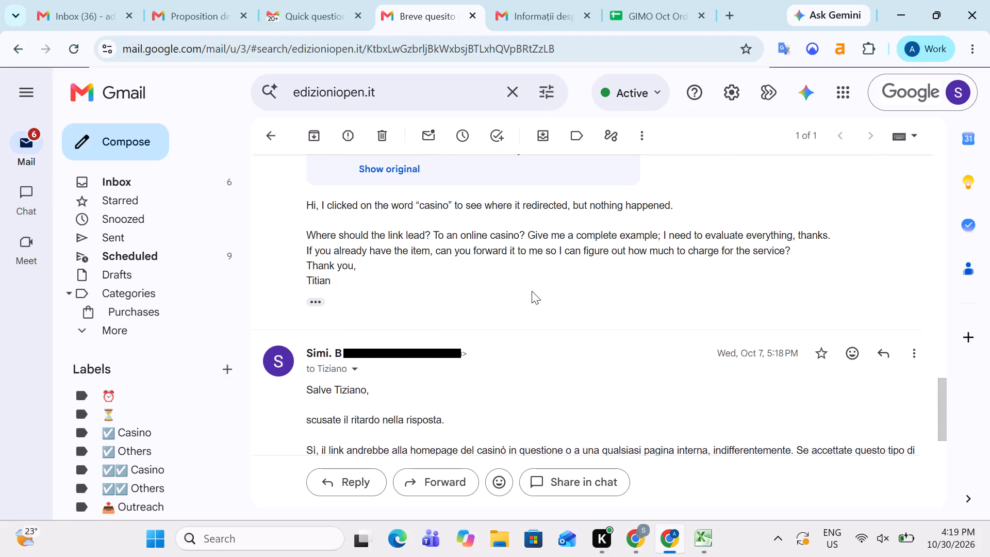
# Translate Simi's Oct 7, 5:18 PM message to English and read what is proposed for the link.
pyautogui.scroll(-2, 532, 291)
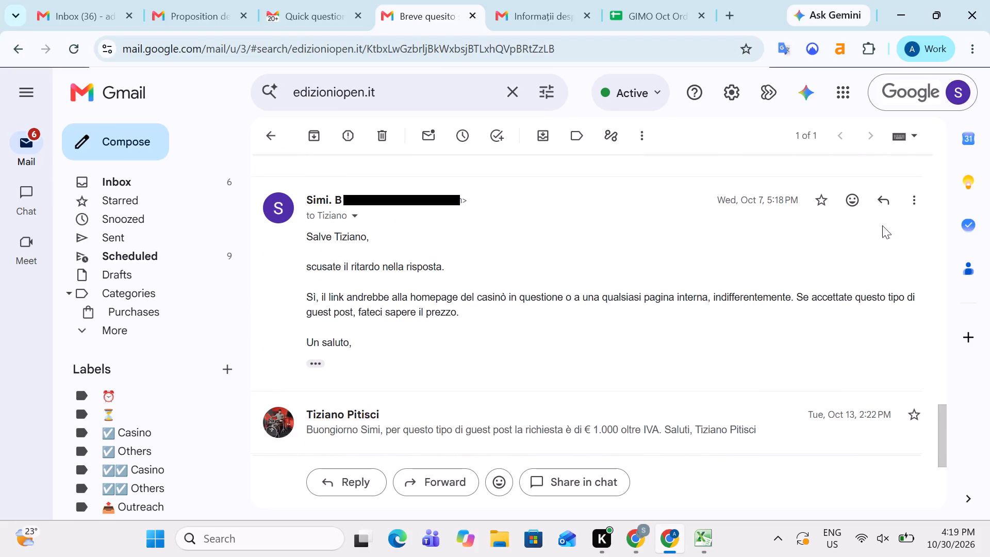
pyautogui.click(913, 200)
pyautogui.scroll(-3, 854, 257)
pyautogui.click(847, 356)
pyautogui.scroll(-1, 652, 306)
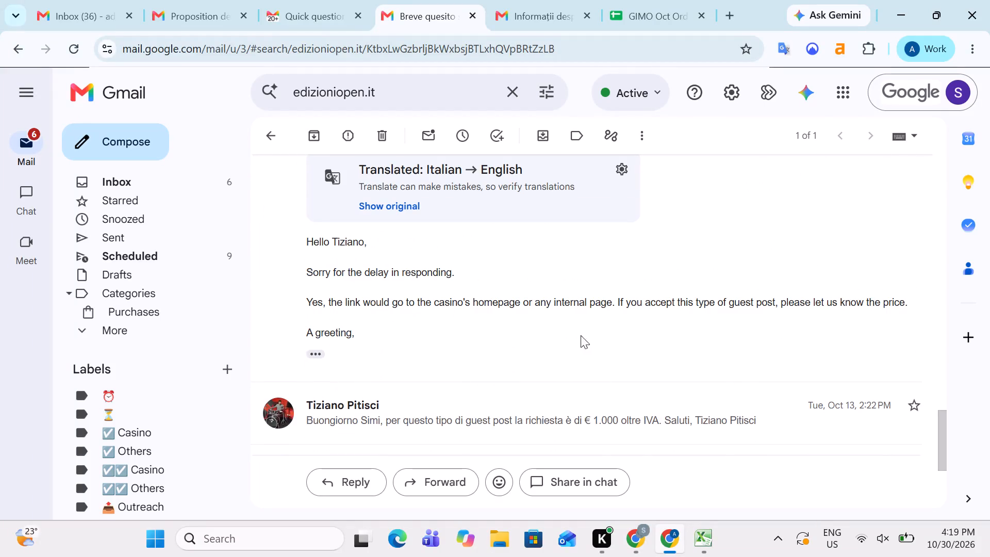
# Expand the publisher's Oct 13, 2:22 PM reply, translate it to English and read the price terms.
pyautogui.scroll(-2, 597, 331)
pyautogui.click(493, 280)
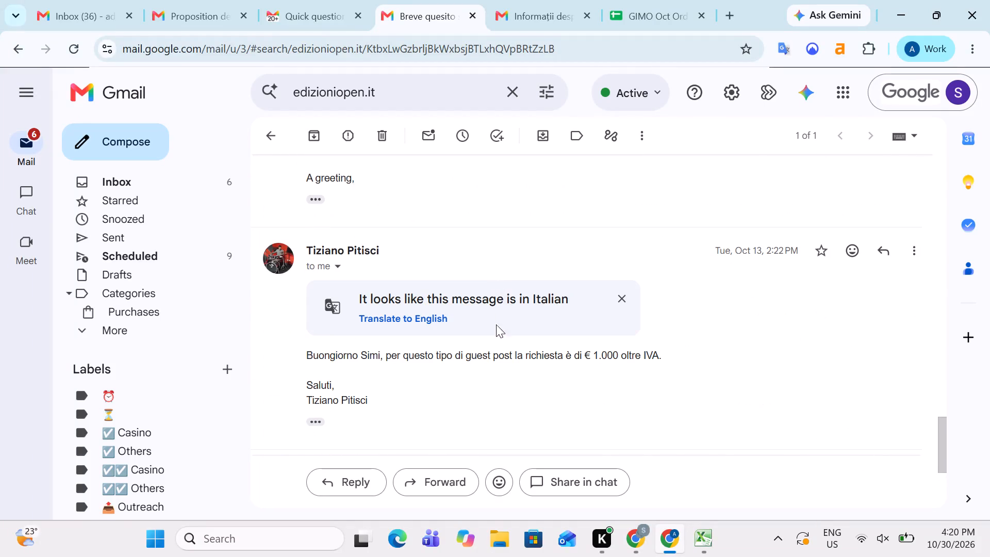
pyautogui.click(389, 314)
pyautogui.scroll(-2, 440, 342)
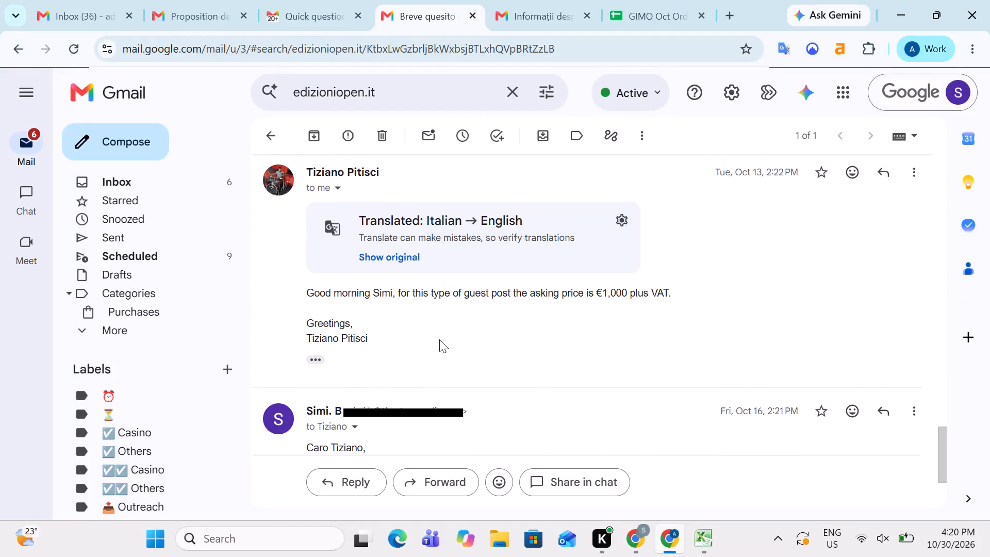
pyautogui.scroll(-2, 439, 339)
# Go back to Simi's Sep 30, 9:56 AM message and translate it to English to read the casino-link offer.
pyautogui.scroll(12, 453, 375)
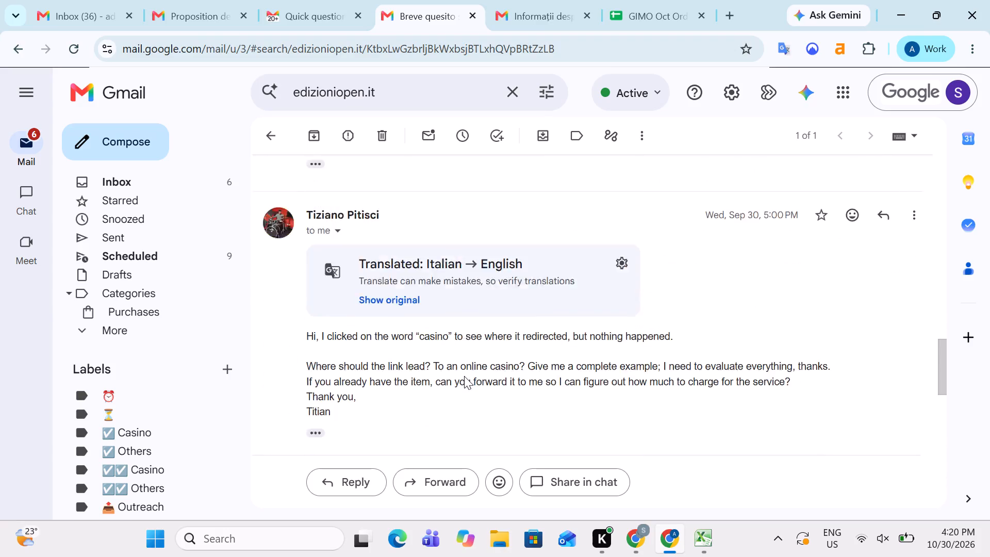
pyautogui.scroll(1, 464, 376)
pyautogui.scroll(3, 703, 285)
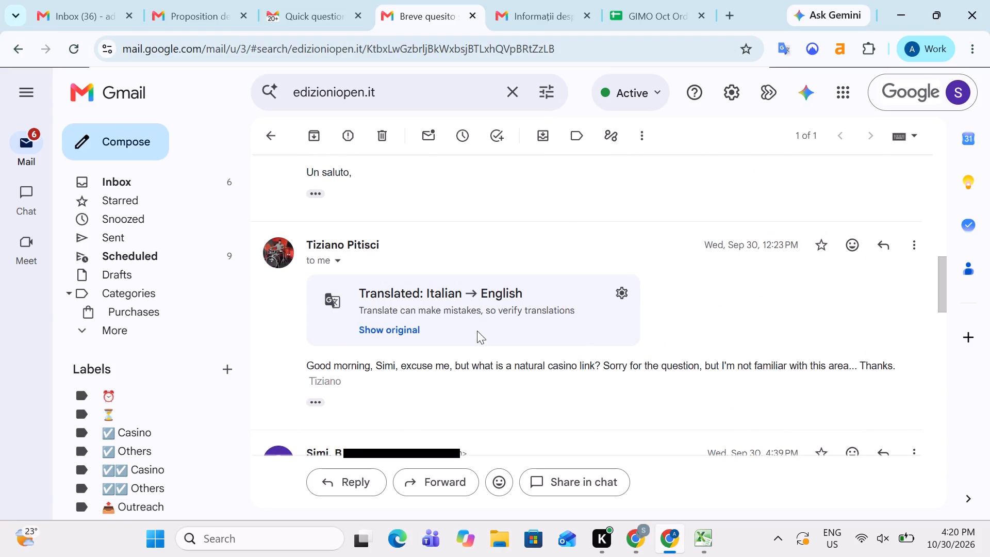
pyautogui.scroll(2, 448, 334)
pyautogui.click(912, 169)
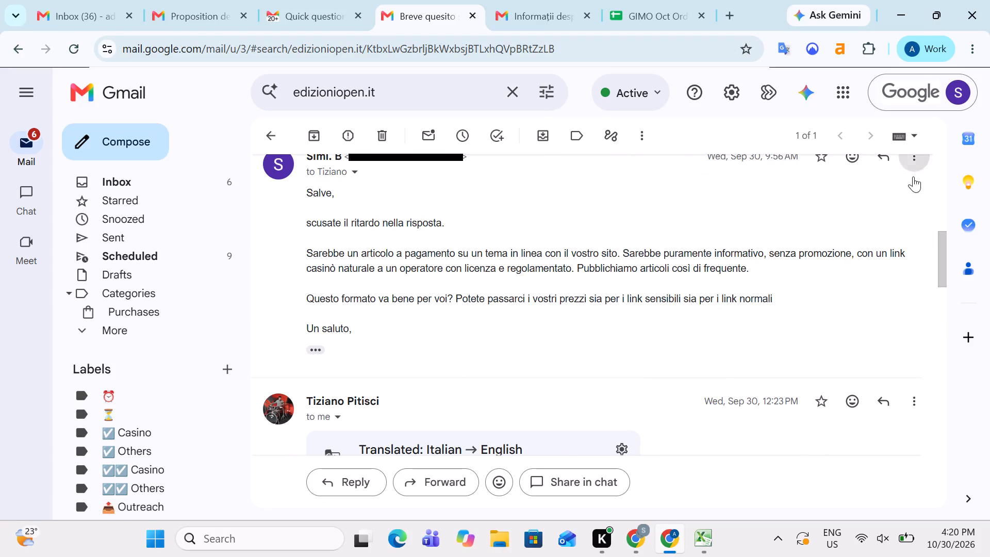
pyautogui.scroll(-2, 897, 285)
pyautogui.click(805, 357)
pyautogui.scroll(-1, 646, 319)
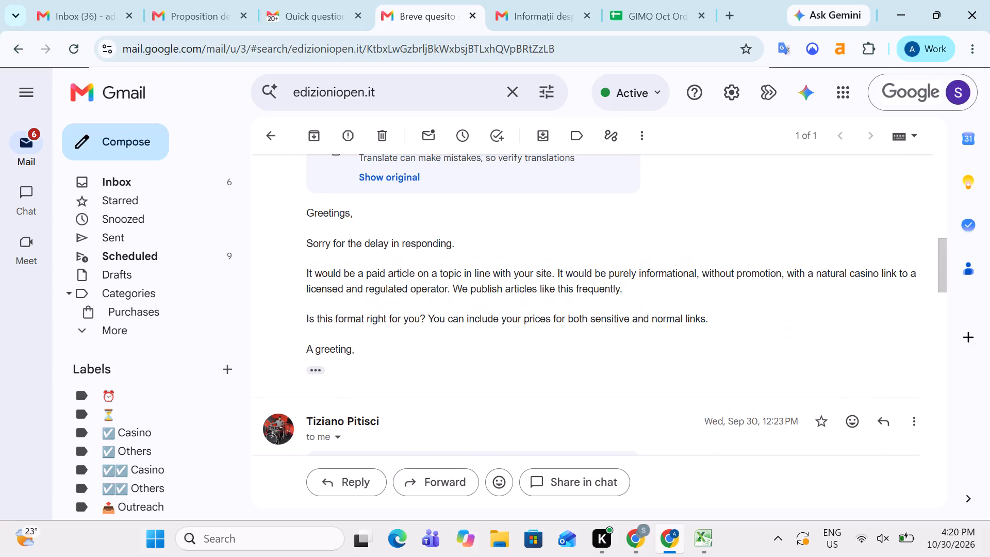
pyautogui.scroll(-2, 646, 319)
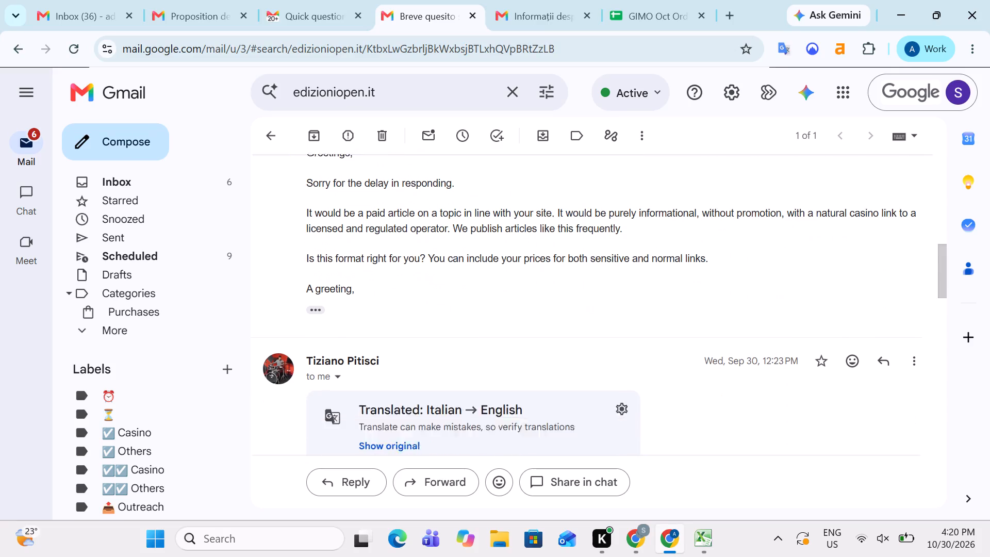
# Translate Simi's Sep 30, 4:39 PM message to English and reread the exchange through the Oct 13 price reply.
pyautogui.scroll(-3, 607, 313)
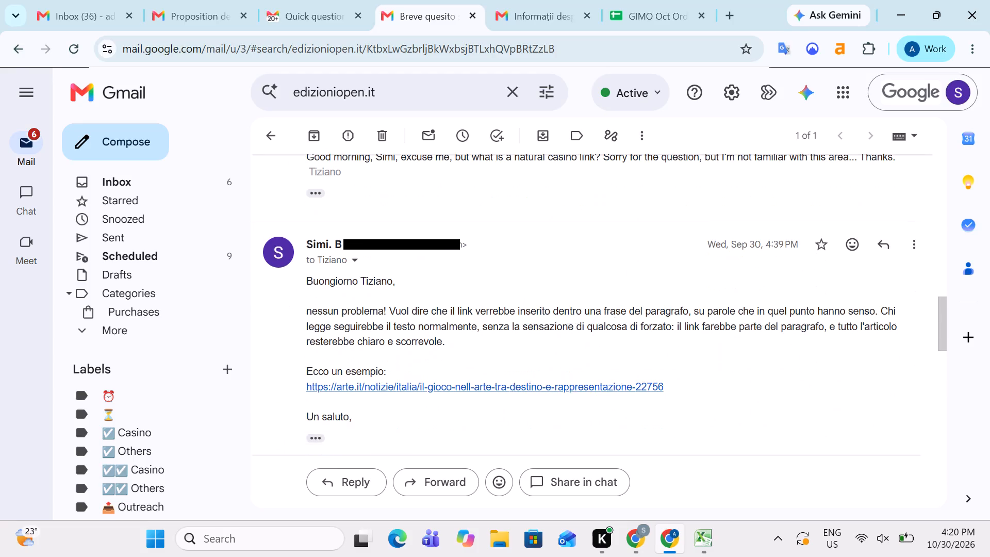
pyautogui.click(914, 246)
pyautogui.scroll(-3, 875, 336)
pyautogui.click(800, 365)
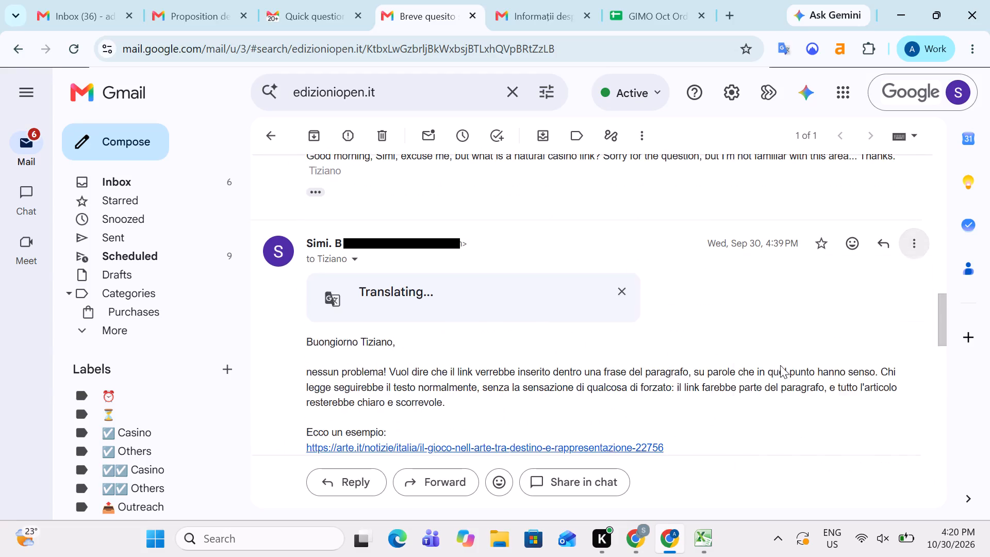
pyautogui.scroll(-2, 773, 362)
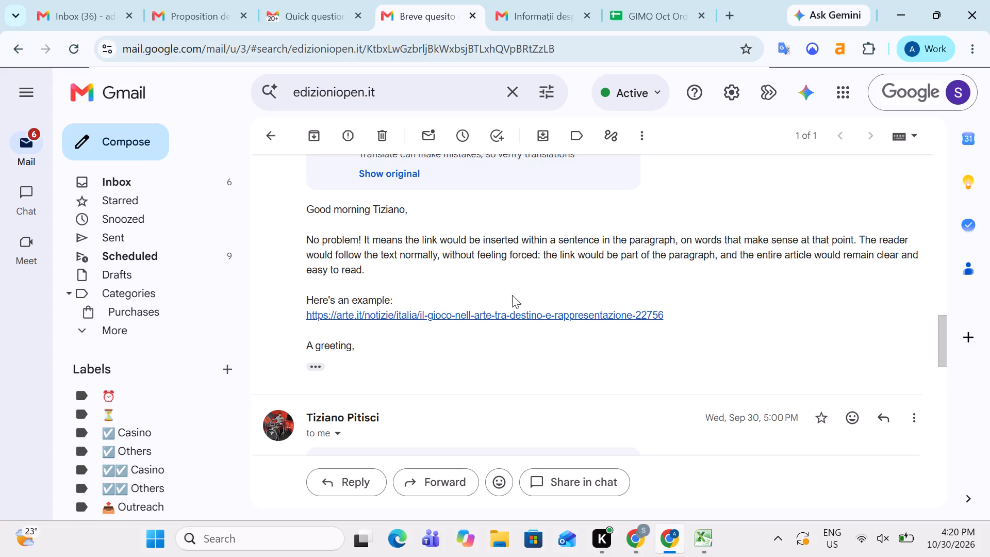
pyautogui.scroll(-3, 511, 292)
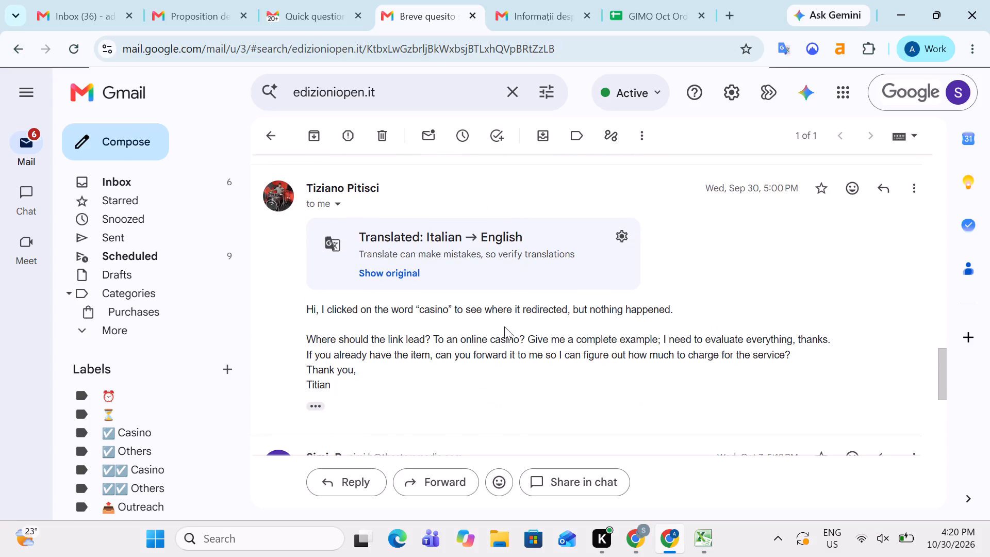
pyautogui.scroll(-5, 646, 348)
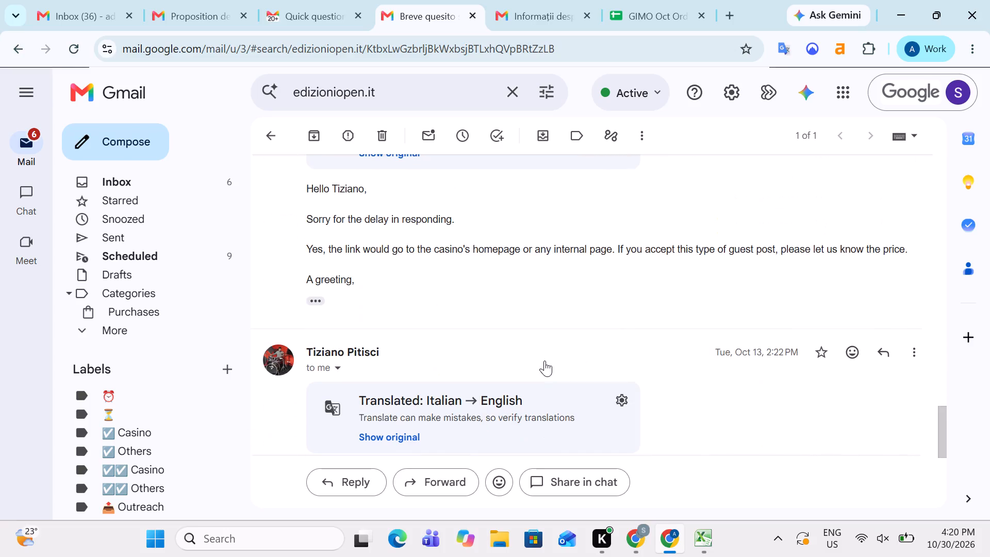
pyautogui.scroll(-1, 636, 325)
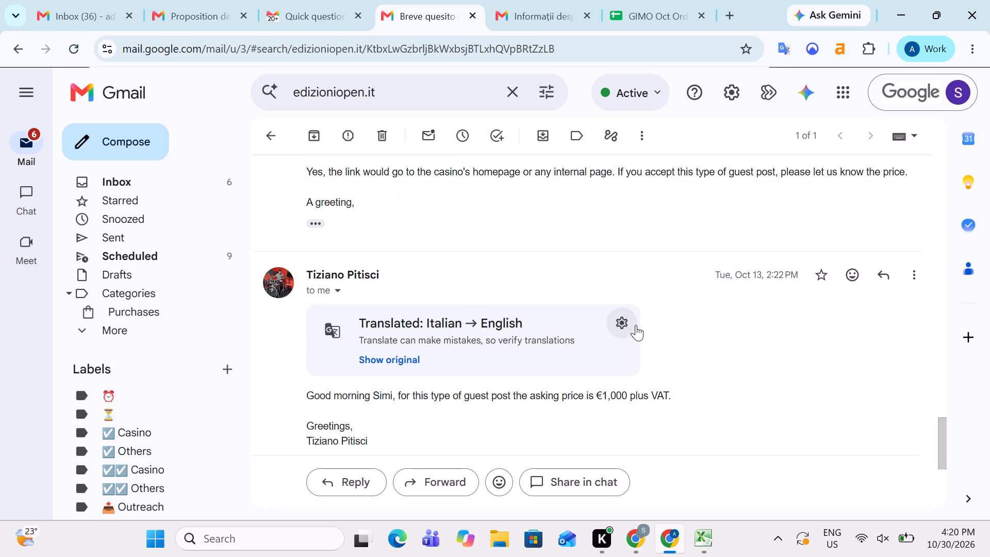
pyautogui.scroll(1, 636, 325)
pyautogui.hotkey('alt', 'Tab')
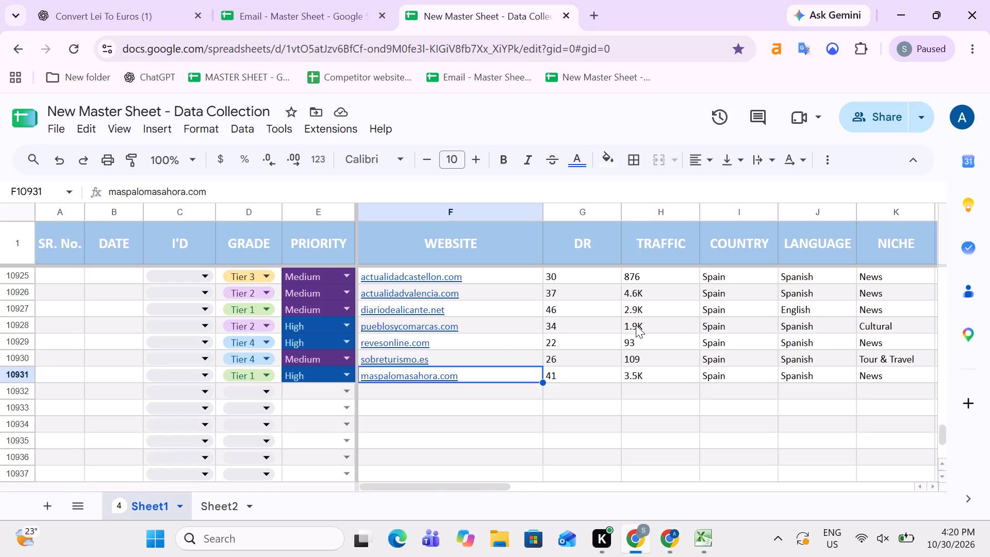
pyautogui.hotkey('alt', 'Tab')
pyautogui.click(658, 0)
pyautogui.press('Right')
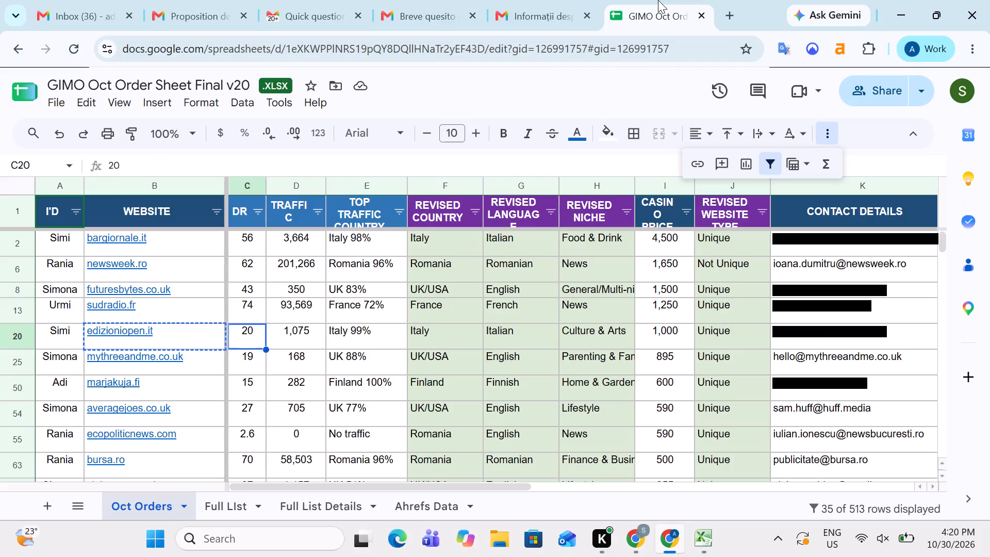
pyautogui.press('Right')
pyautogui.press('Down')
pyautogui.press('Left')
pyautogui.press('Left')
pyautogui.hotkey('ctrl', 'c')
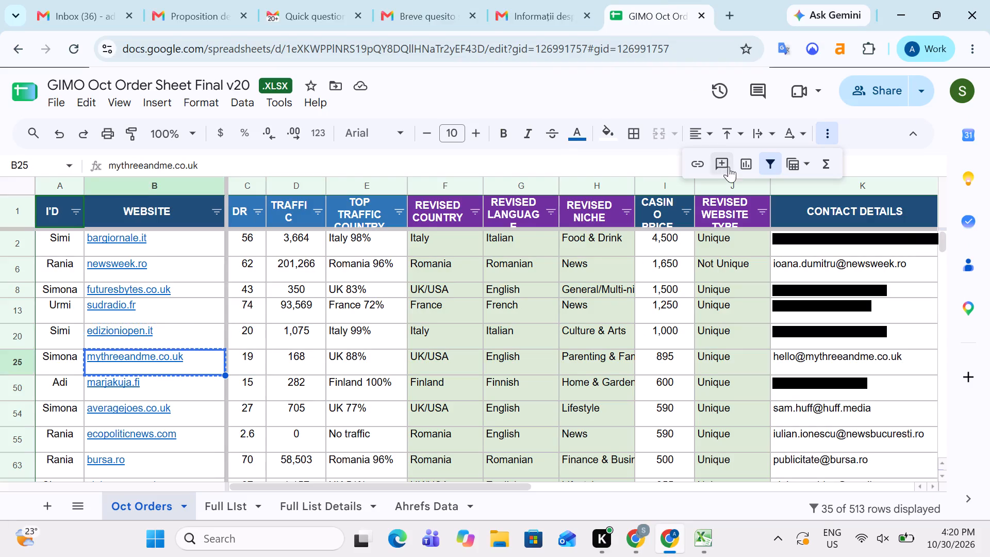
pyautogui.hotkey('alt', 'Tab')
pyautogui.hotkey('alt', 'Tab')
pyautogui.click(160, 0)
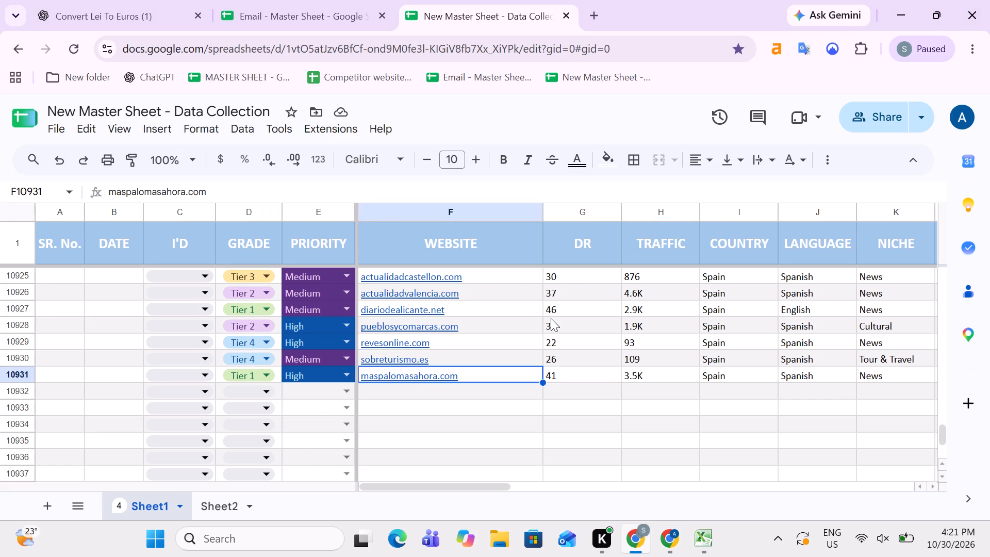
pyautogui.hotkey('alt', 'Tab')
pyautogui.click(629, 0)
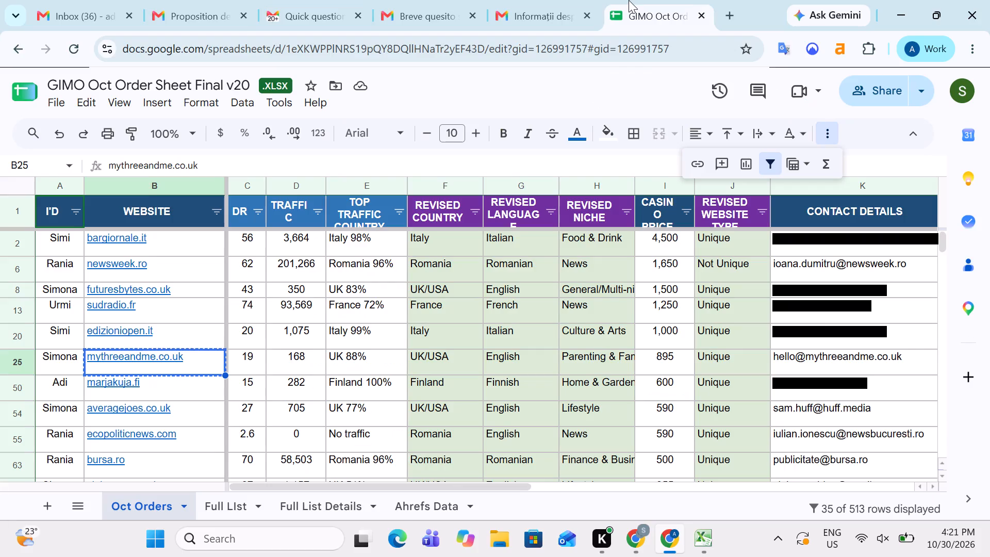
pyautogui.press('Right')
pyautogui.press('Right')
pyautogui.press('Right')
pyautogui.press('Right')
pyautogui.press('Right')
pyautogui.press('Right')
pyautogui.press('Right')
pyautogui.press('Right')
pyautogui.press('Right')
pyautogui.press('Right')
pyautogui.press('Right')
pyautogui.press('Right')
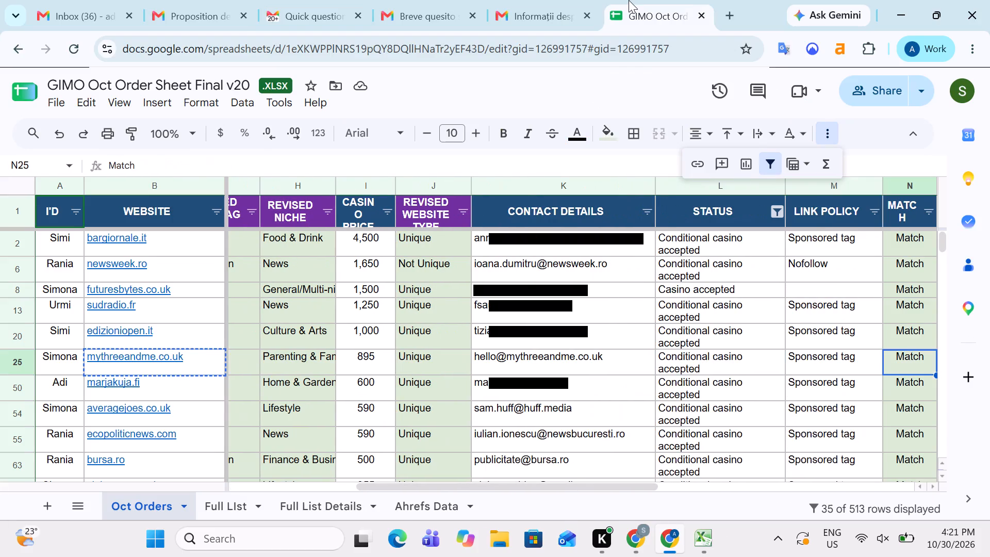
# Copy the next website, marjakuja.fi, from the GIMO order sheet for looking up its email thread.
pyautogui.press('Down')
pyautogui.press('Left')
pyautogui.press('Left')
pyautogui.press('Left')
pyautogui.press('Left')
pyautogui.press('Left')
pyautogui.press('Left')
pyautogui.press('Left')
pyautogui.press('Left')
pyautogui.press('Left')
pyautogui.press('Left')
pyautogui.press('Left')
pyautogui.press('Left')
pyautogui.press('Left')
pyautogui.press('Left')
pyautogui.press('Left')
pyautogui.press('Left')
pyautogui.press('Left')
pyautogui.press('Left')
pyautogui.press('Left')
pyautogui.press('Right')
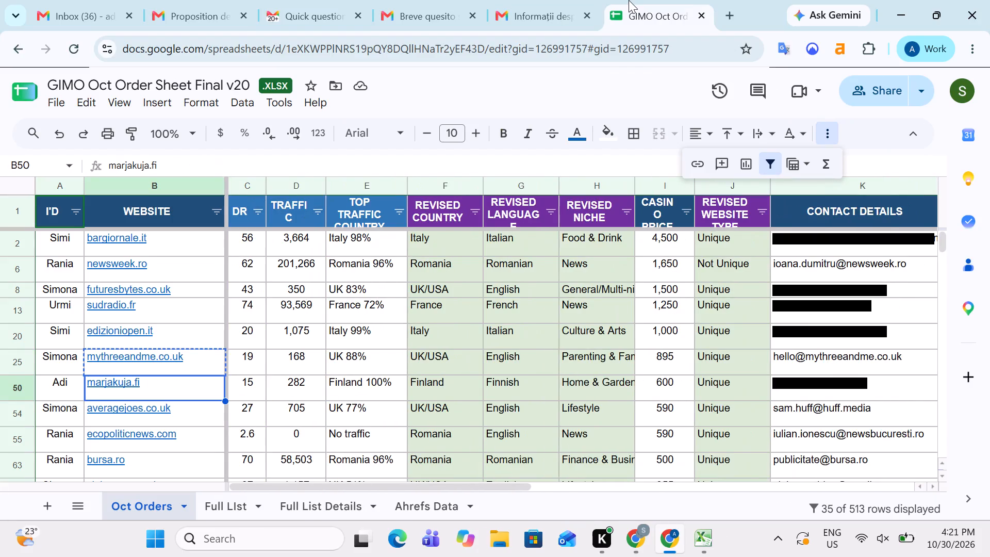
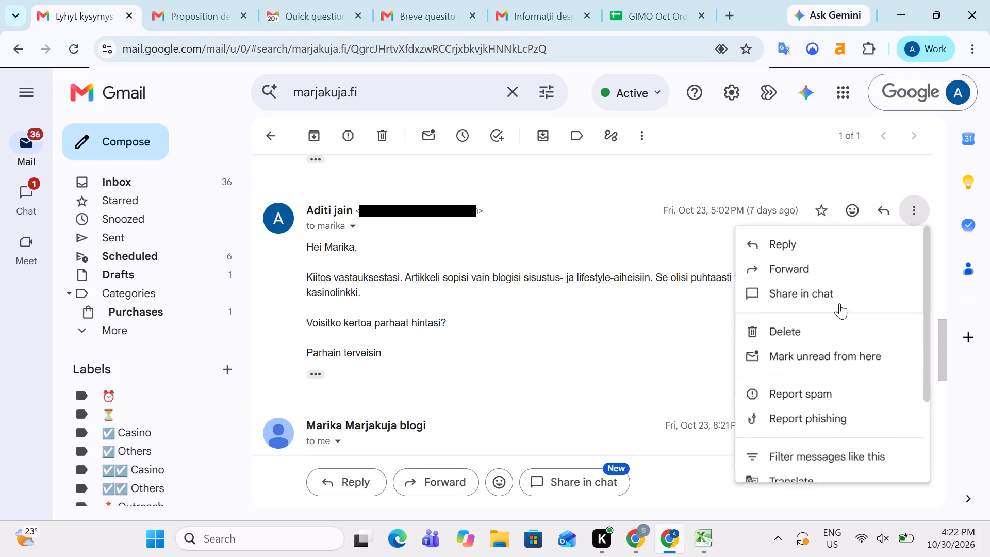
# Translate the Oct 23, 5:02 PM message in the marjakuja.fi thread to English and read the publisher's 8:21 PM reply on casino link terms.
pyautogui.scroll(-3, 839, 307)
pyautogui.click(823, 369)
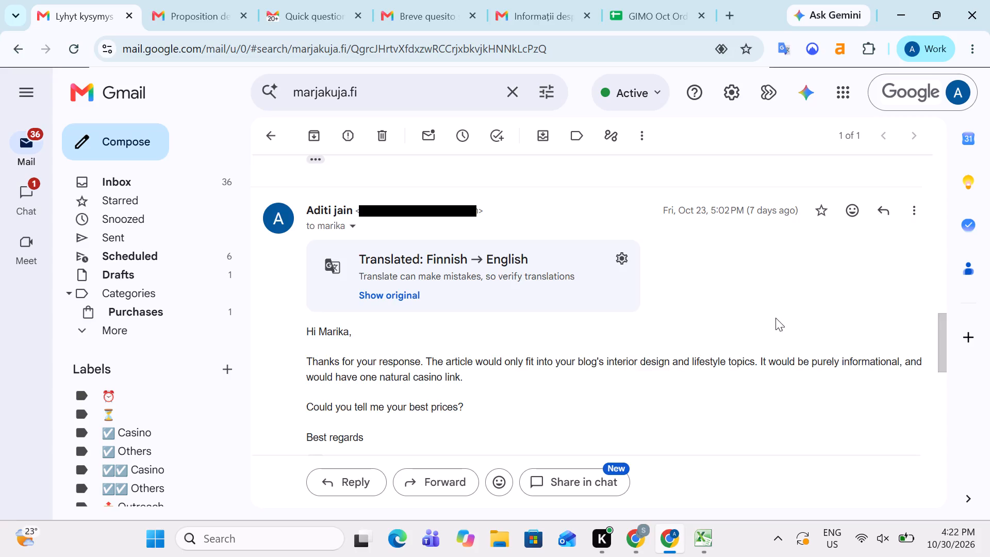
pyautogui.scroll(-6, 774, 309)
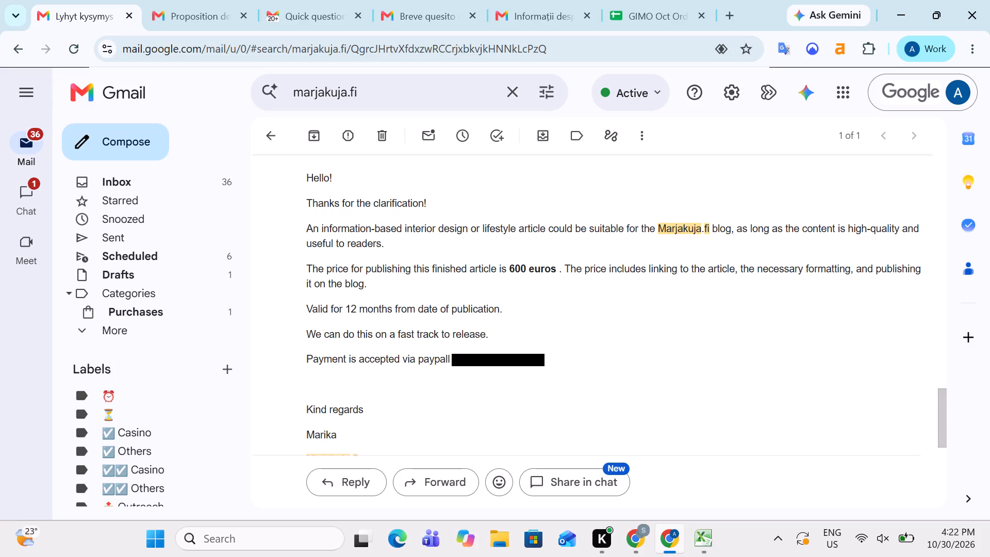
pyautogui.scroll(-4, 548, 305)
pyautogui.scroll(-3, 515, 331)
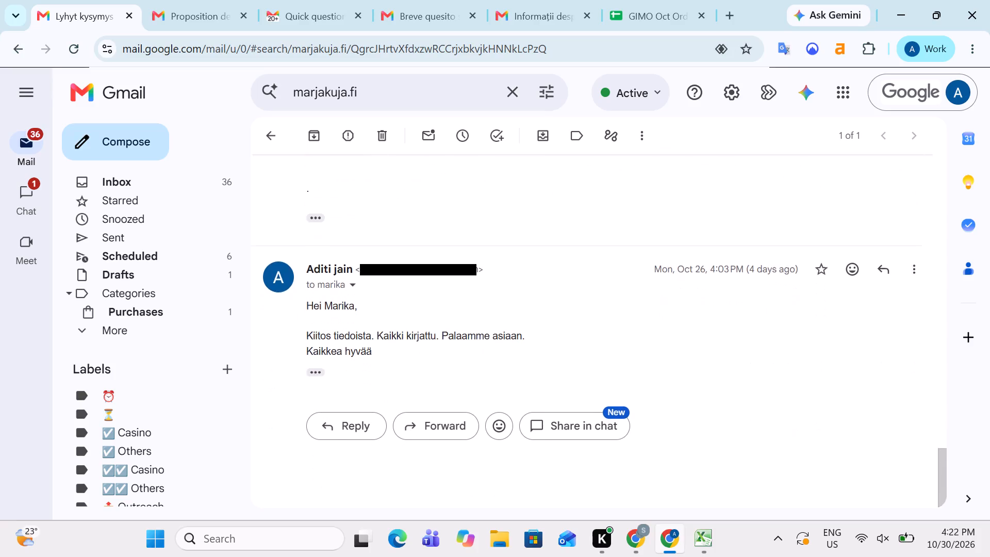
pyautogui.scroll(5, 519, 341)
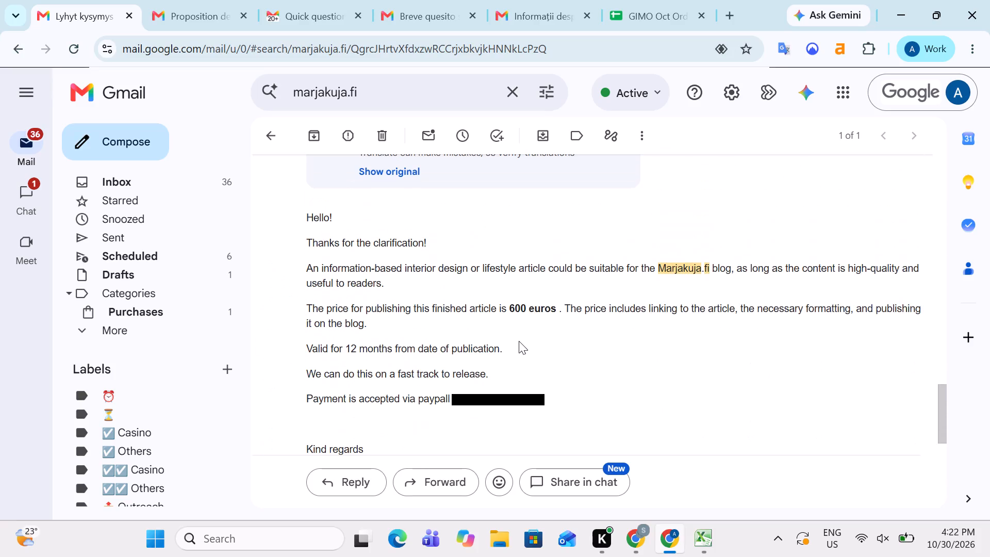
# Reread the marjakuja.fi publisher's earlier reply, examining the blog topics, article price, publication principles and gambling dofollow link terms.
pyautogui.scroll(8, 539, 358)
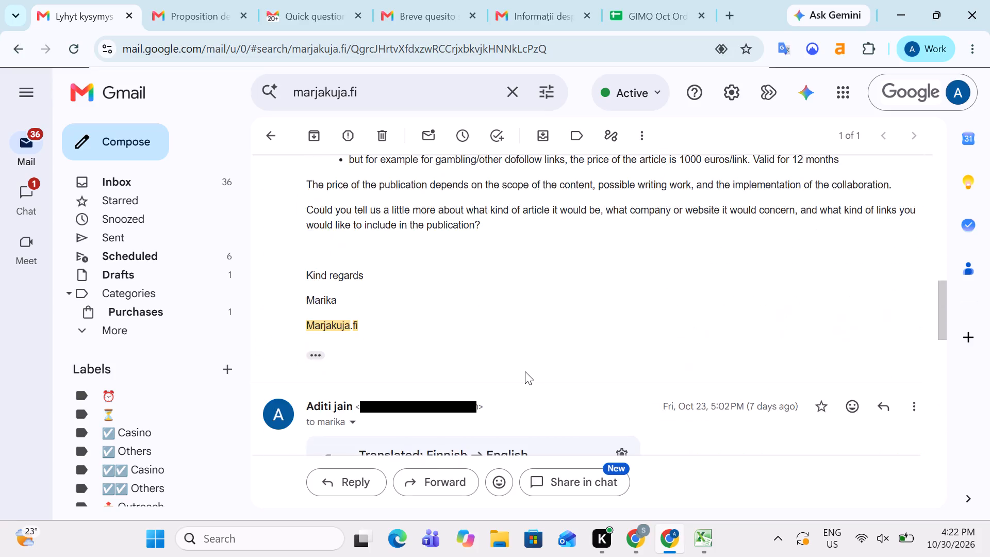
pyautogui.scroll(4, 525, 371)
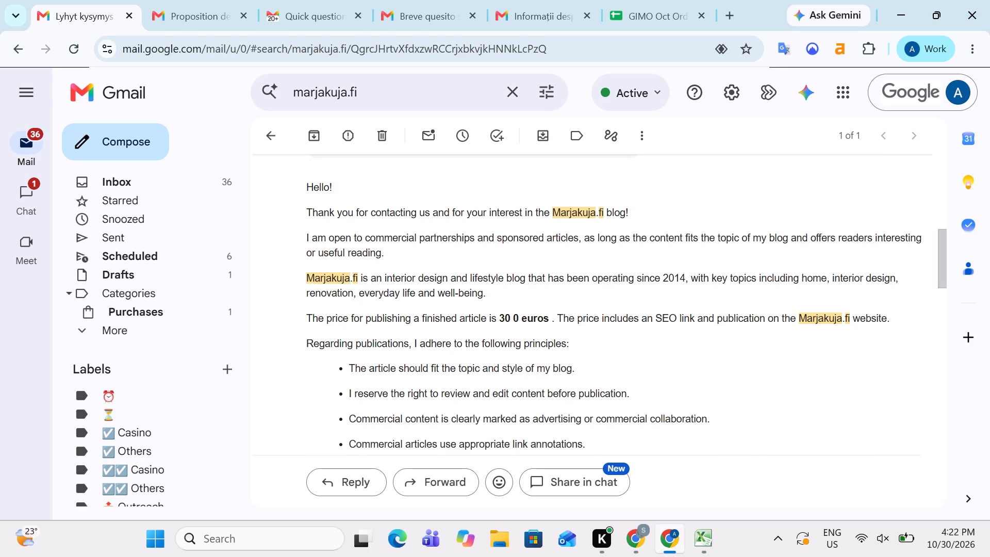
pyautogui.moveTo(364, 276); pyautogui.dragTo(796, 275)
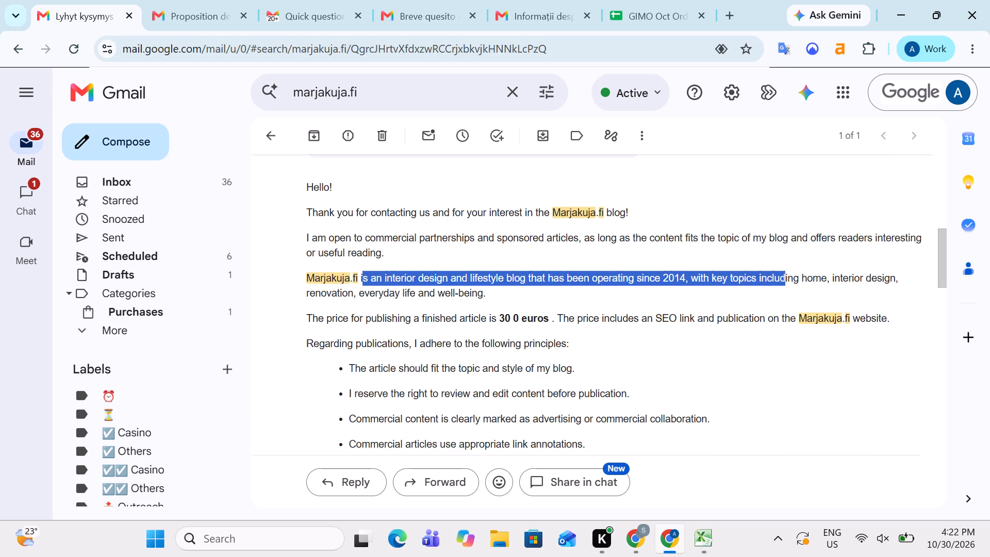
pyautogui.moveTo(796, 275); pyautogui.dragTo(679, 292)
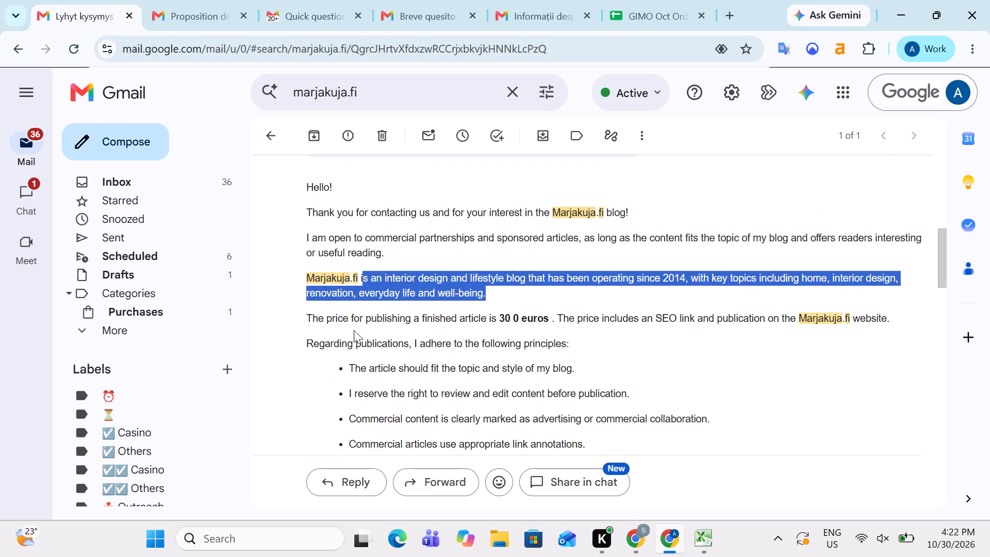
pyautogui.click(341, 318)
pyautogui.moveTo(341, 318); pyautogui.dragTo(835, 321)
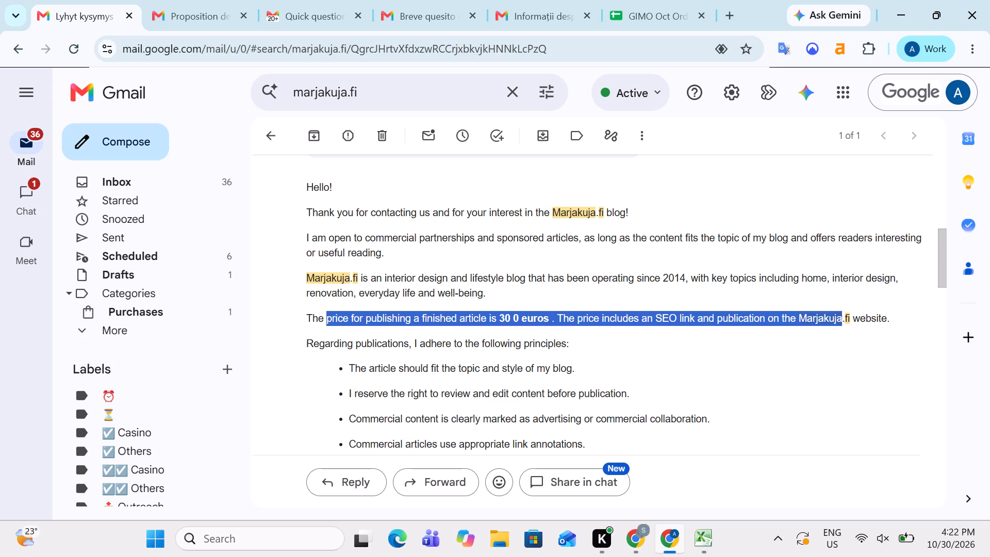
pyautogui.moveTo(835, 321); pyautogui.dragTo(860, 320)
pyautogui.click(736, 333)
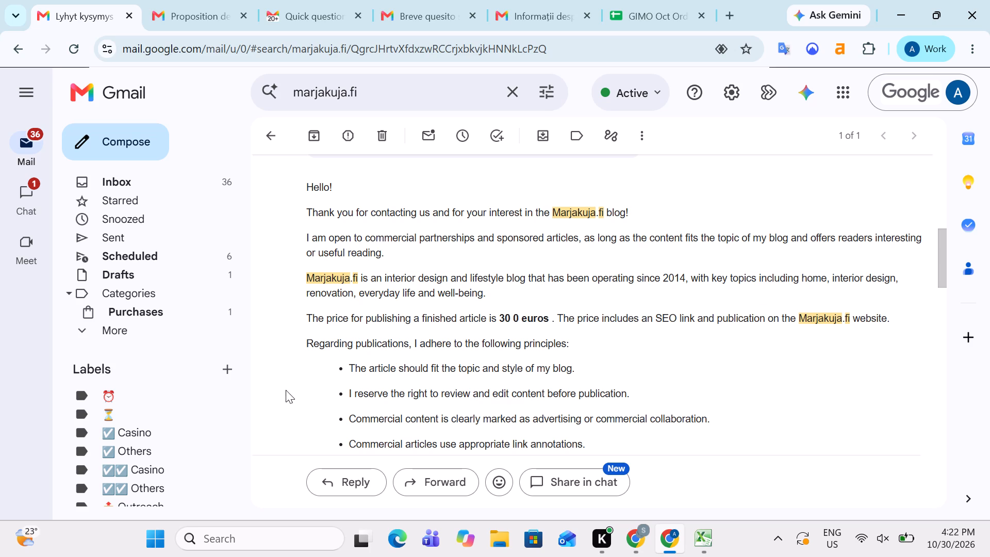
pyautogui.moveTo(315, 348); pyautogui.dragTo(474, 345)
pyautogui.click(390, 371)
pyautogui.scroll(-1, 549, 353)
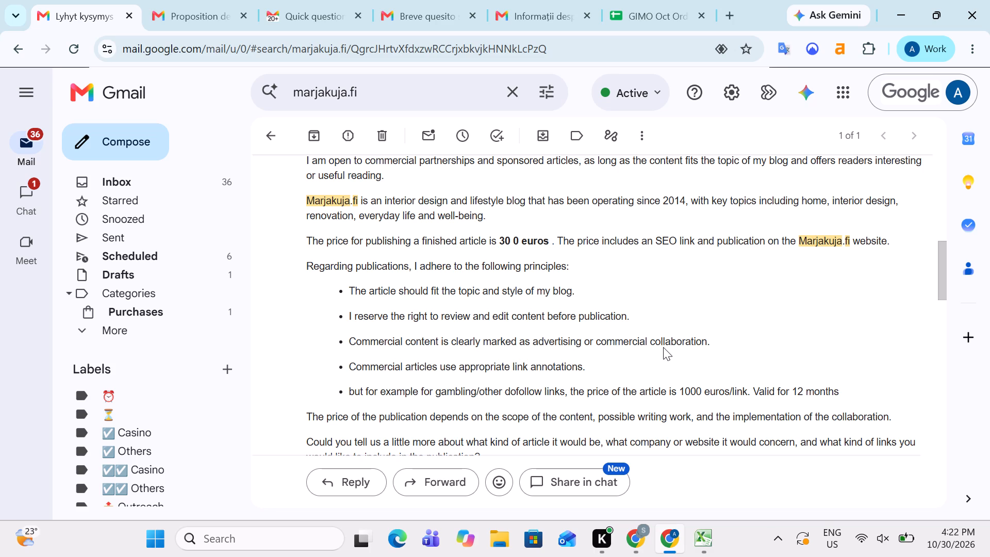
# Switch from the marjakuja.fi thread to another open window.
pyautogui.hotkey('alt', 'Tab')
pyautogui.press('Right')
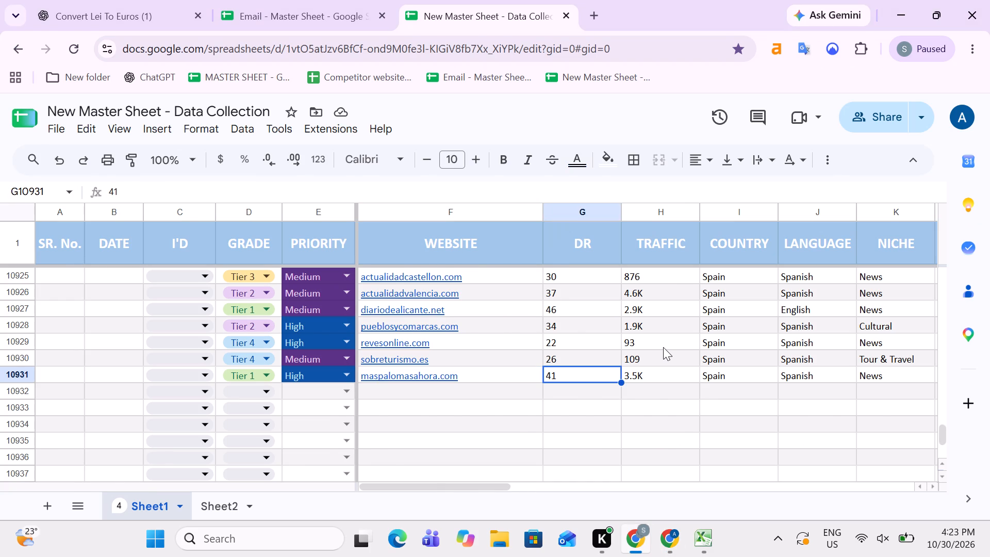
# Look over the marjakuja.fi row in the GIMO Oct order sheet and copy the averagejoes.co.uk website name below it.
pyautogui.hotkey('alt', 'Tab')
pyautogui.click(628, 0)
pyautogui.press('Right')
pyautogui.press('Right')
pyautogui.press('Right')
pyautogui.press('Right')
pyautogui.press('Right')
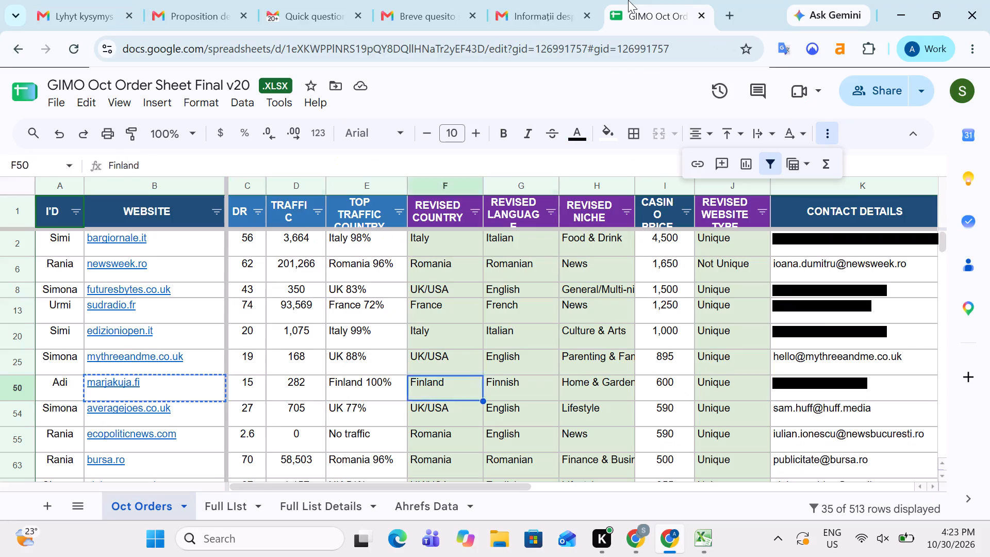
pyautogui.press('Down')
pyautogui.press('Left')
pyautogui.press('Left')
pyautogui.press('Left')
pyautogui.press('Left')
pyautogui.press('Left')
pyautogui.press('Left')
pyautogui.press('Left')
pyautogui.press('Left')
pyautogui.press('Left')
pyautogui.press('Right')
pyautogui.hotkey('ctrl', 'c')
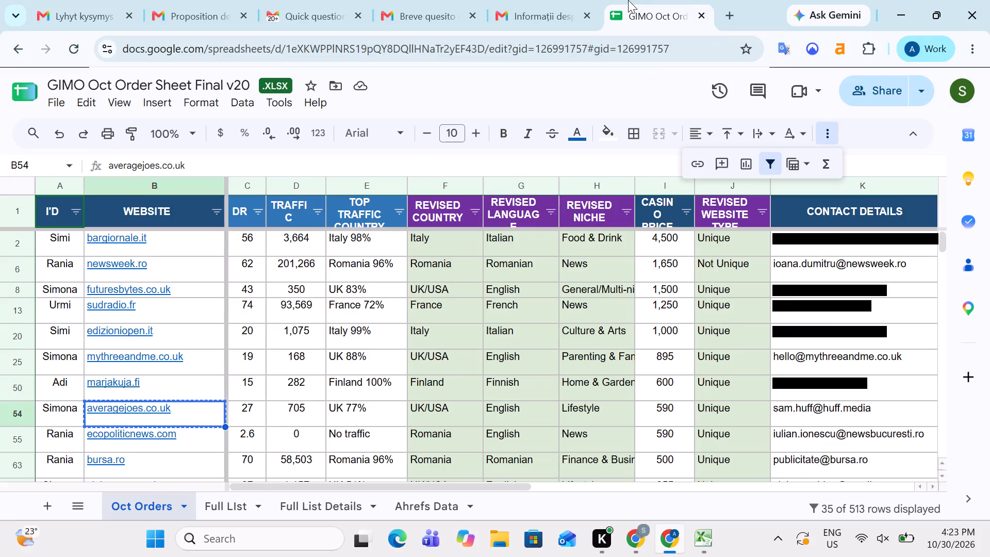
pyautogui.hotkey('alt', 'Tab')
pyautogui.hotkey('alt', 'Tab')
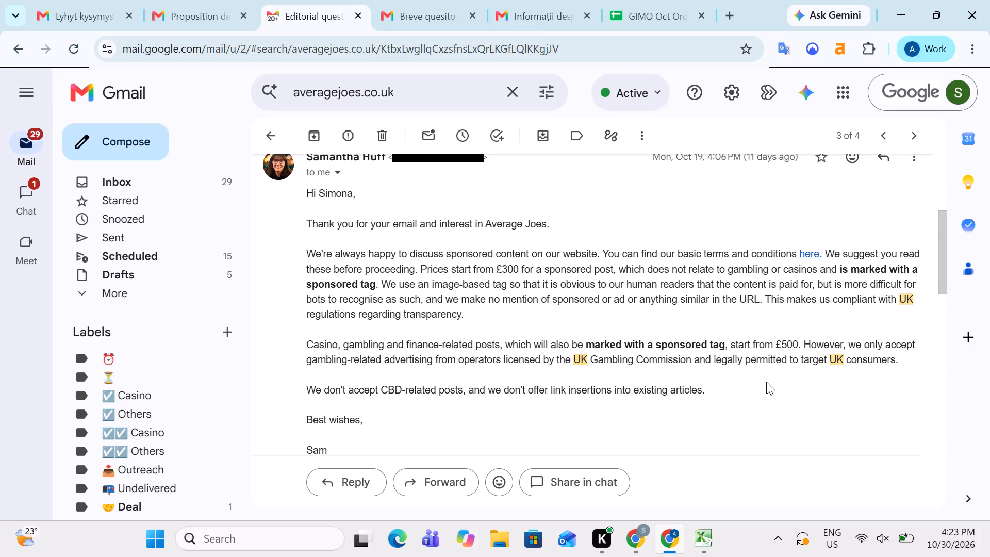
pyautogui.scroll(-6, 720, 357)
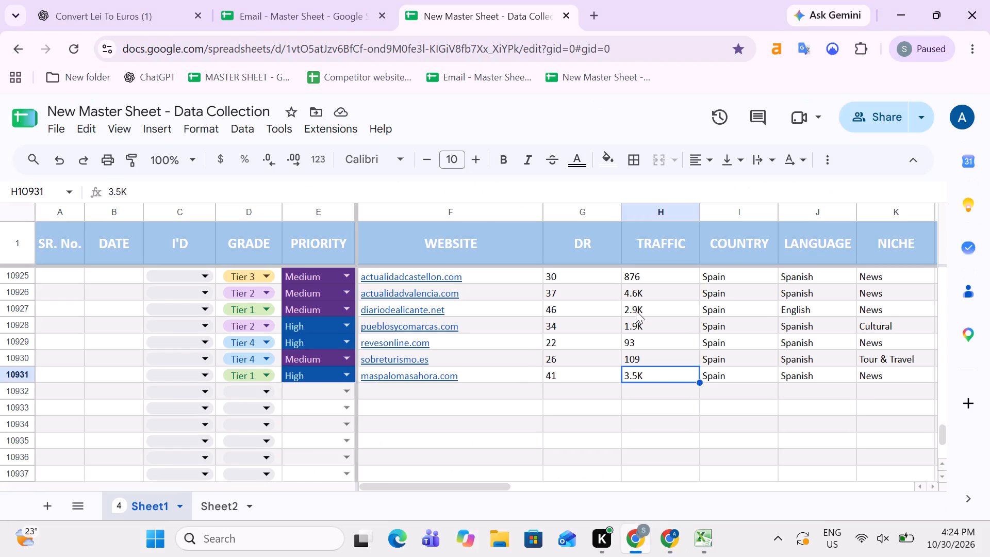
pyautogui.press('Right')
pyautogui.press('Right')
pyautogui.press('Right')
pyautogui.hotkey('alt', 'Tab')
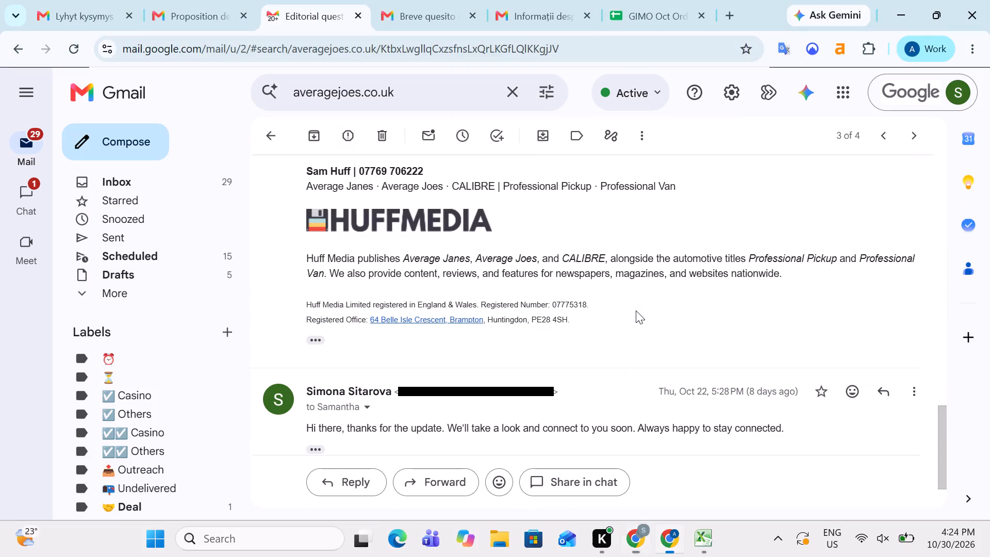
# Copy ecopoliticnews.com from the GIMO Oct order sheet and search Rania's mailbox for it.
pyautogui.click(637, 0)
pyautogui.press('Down')
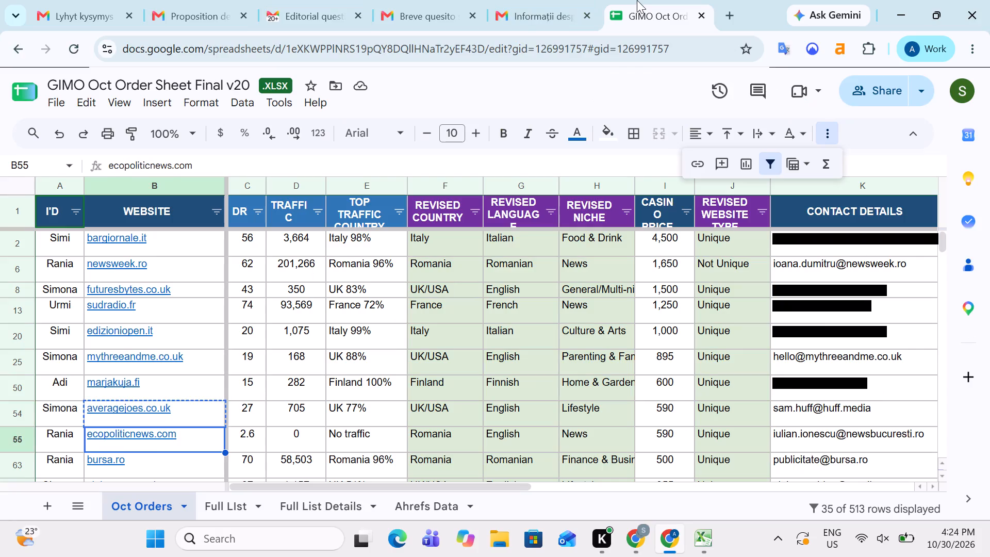
pyautogui.hotkey('ctrl', 'c')
pyautogui.hotkey('alt', 'Tab')
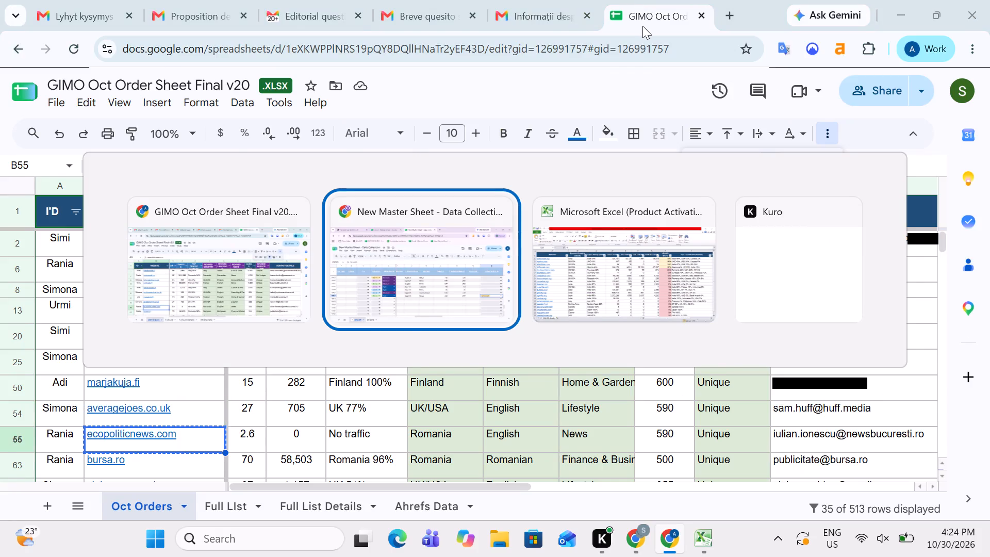
pyautogui.hotkey('alt', 'Tab')
pyautogui.click(534, 0)
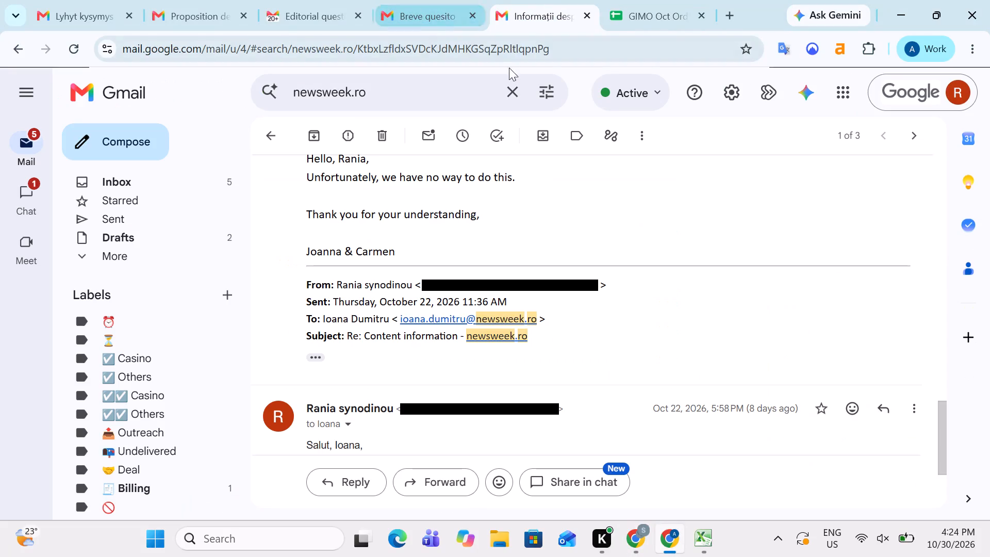
pyautogui.click(517, 82)
pyautogui.hotkey('ctrl', 'v')
pyautogui.press('Return')
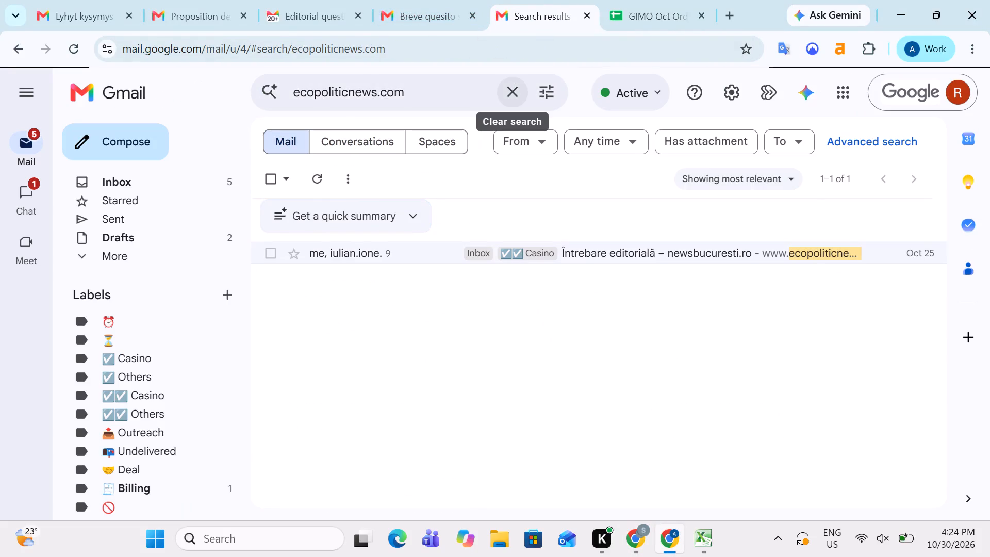
# Open the newsbucuresti.ro editorial question thread and look through its messages for ecopoliticnews.com and casino link terms.
pyautogui.click(419, 248)
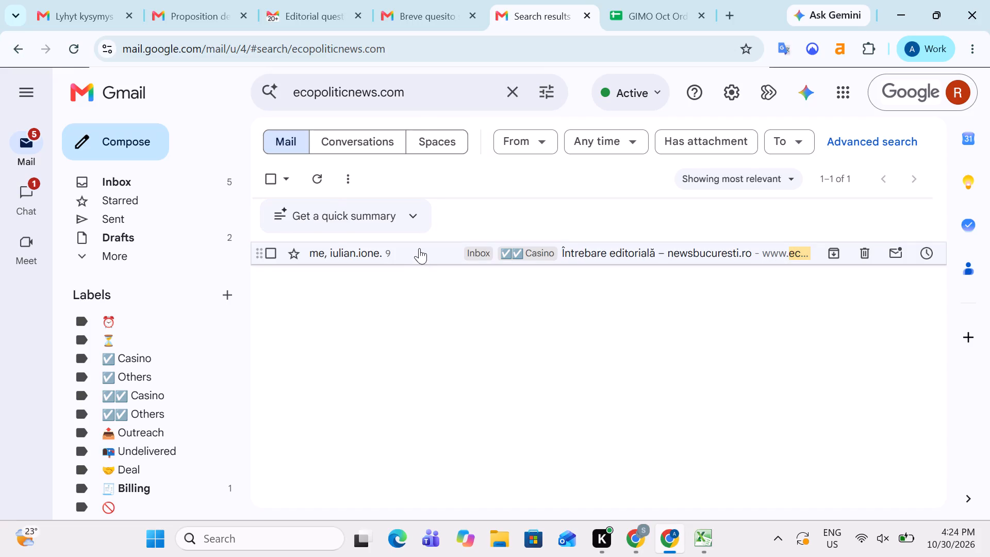
pyautogui.scroll(-3, 450, 297)
pyautogui.scroll(1, 462, 332)
pyautogui.scroll(-7, 462, 332)
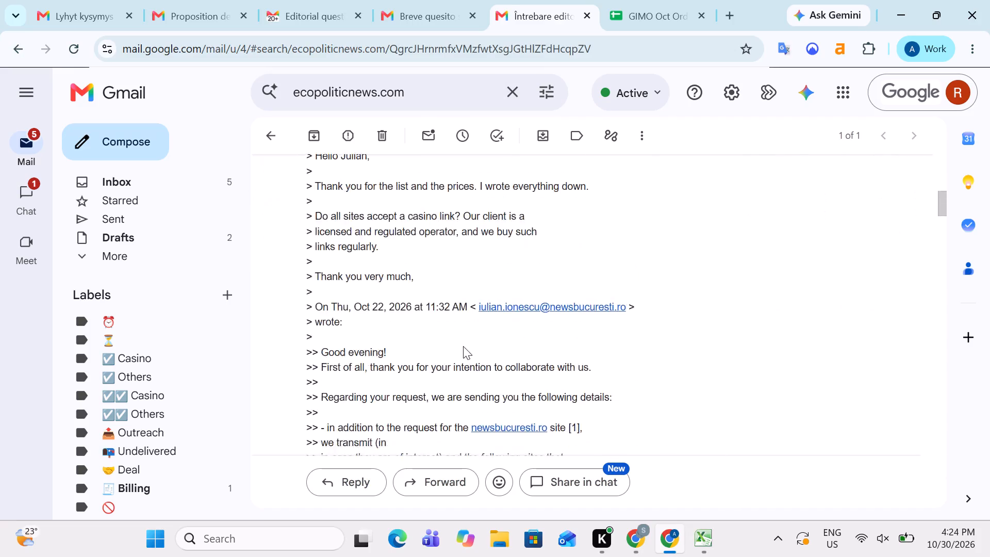
pyautogui.scroll(-18, 463, 346)
pyautogui.scroll(-5, 463, 346)
pyautogui.scroll(1, 463, 346)
pyautogui.scroll(-9, 463, 346)
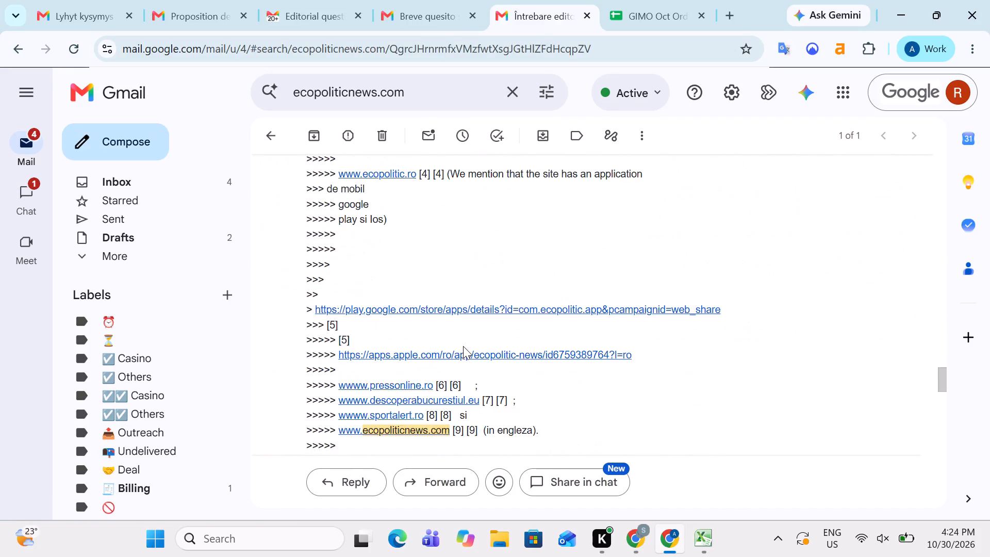
pyautogui.scroll(-17, 463, 346)
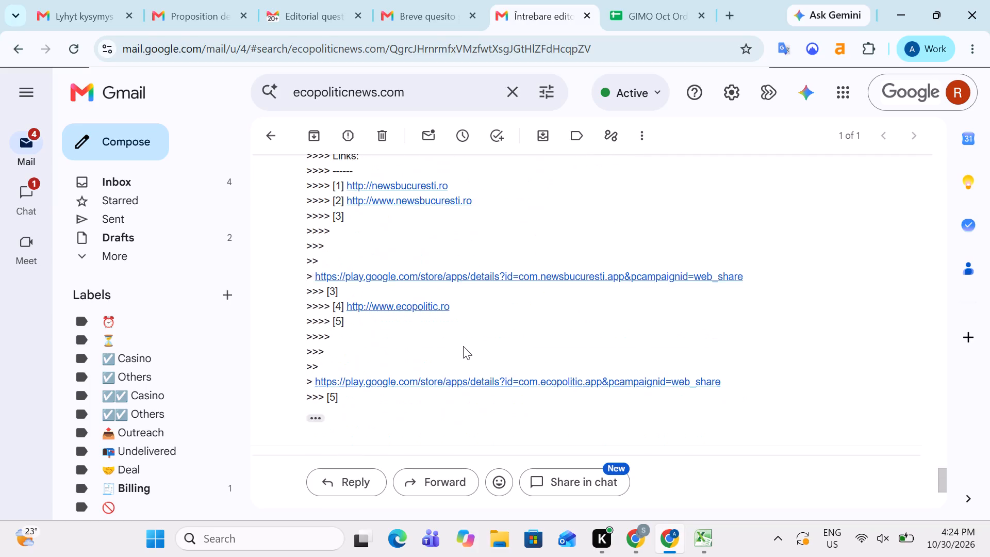
pyautogui.scroll(-6, 463, 346)
pyautogui.scroll(20, 463, 346)
pyautogui.scroll(12, 463, 346)
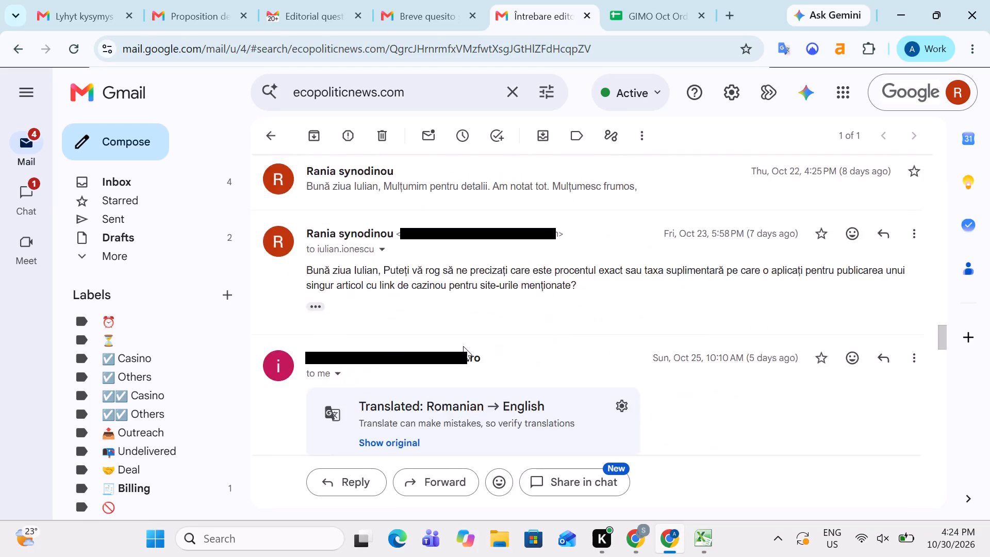
pyautogui.scroll(20, 463, 346)
pyautogui.scroll(15, 463, 346)
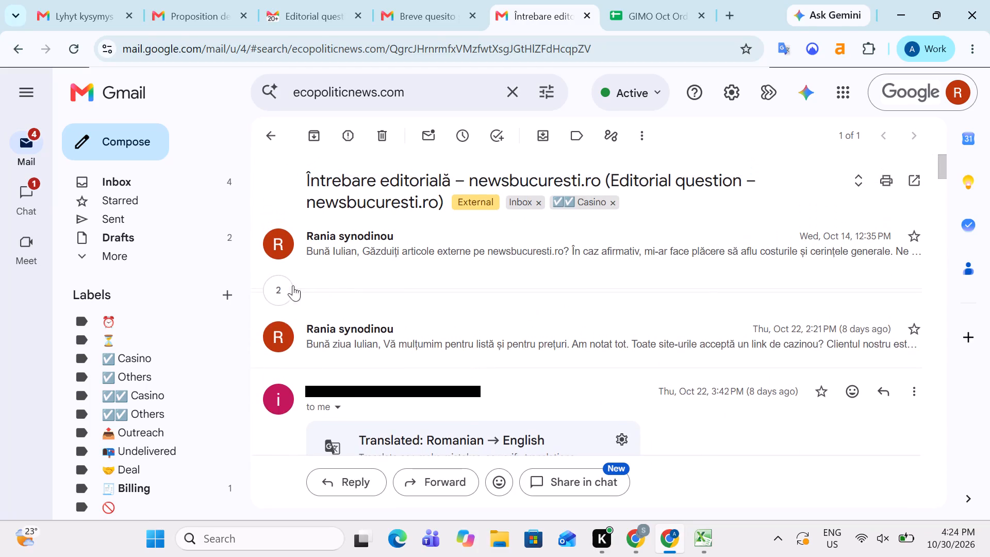
# Expand the thread's collapsed messages, translate the publisher's portfolio reply to English, and read the ecopoliticnews.com price and link conditions.
pyautogui.click(271, 285)
pyautogui.scroll(-1, 387, 325)
pyautogui.click(427, 290)
pyautogui.scroll(-2, 436, 331)
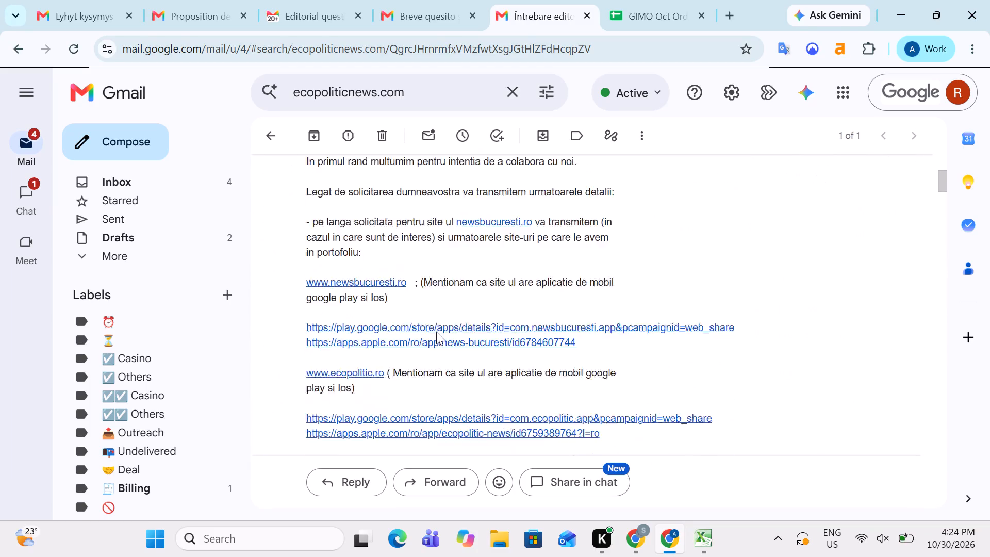
pyautogui.scroll(1, 426, 322)
pyautogui.click(377, 166)
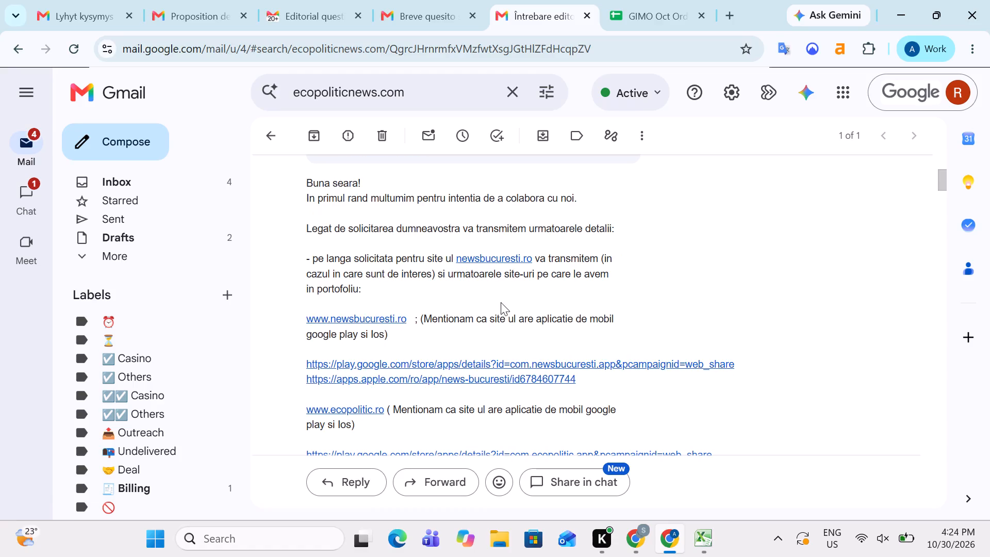
pyautogui.scroll(1, 384, 231)
pyautogui.click(377, 228)
pyautogui.scroll(-1, 458, 296)
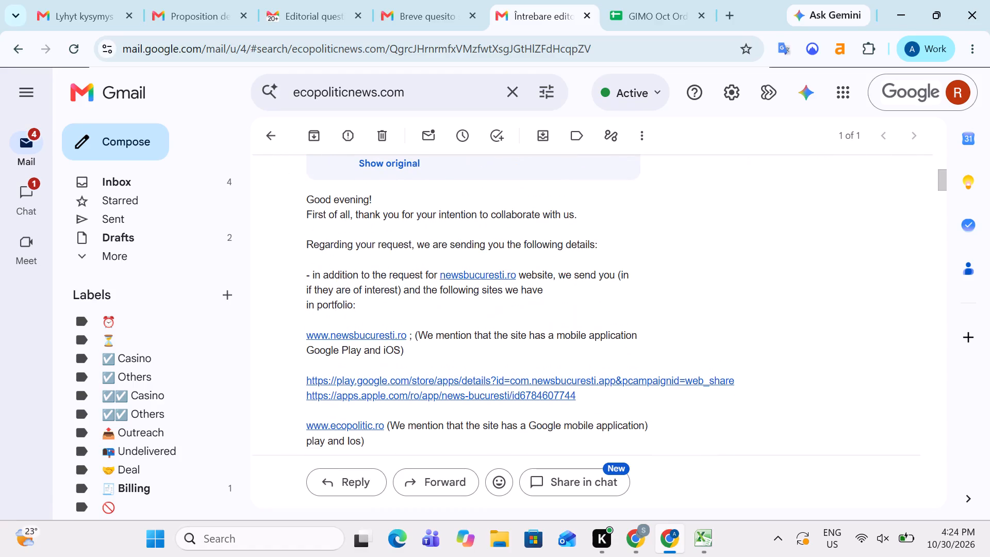
pyautogui.scroll(-2, 569, 312)
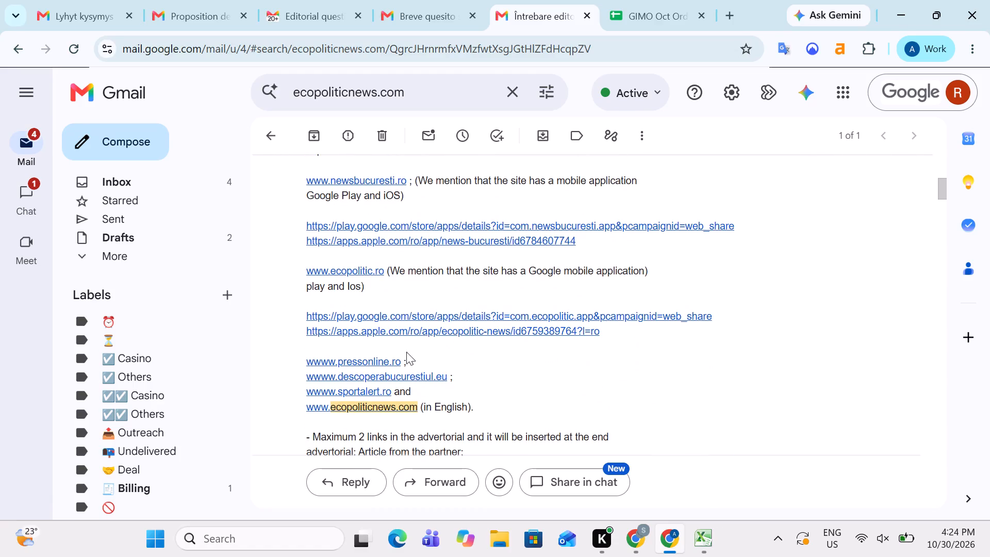
pyautogui.scroll(-2, 533, 295)
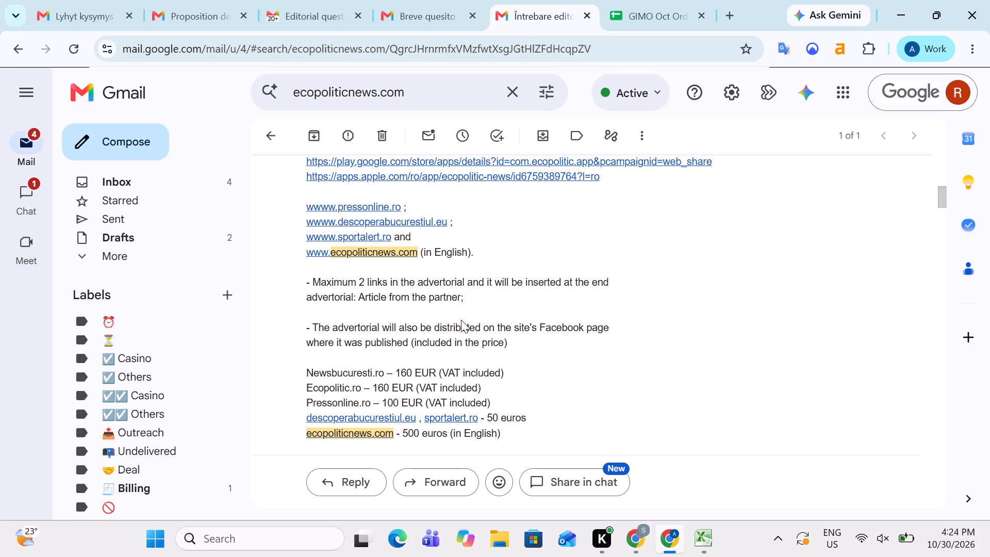
pyautogui.scroll(-7, 461, 320)
pyautogui.scroll(3, 461, 320)
pyautogui.scroll(-8, 461, 320)
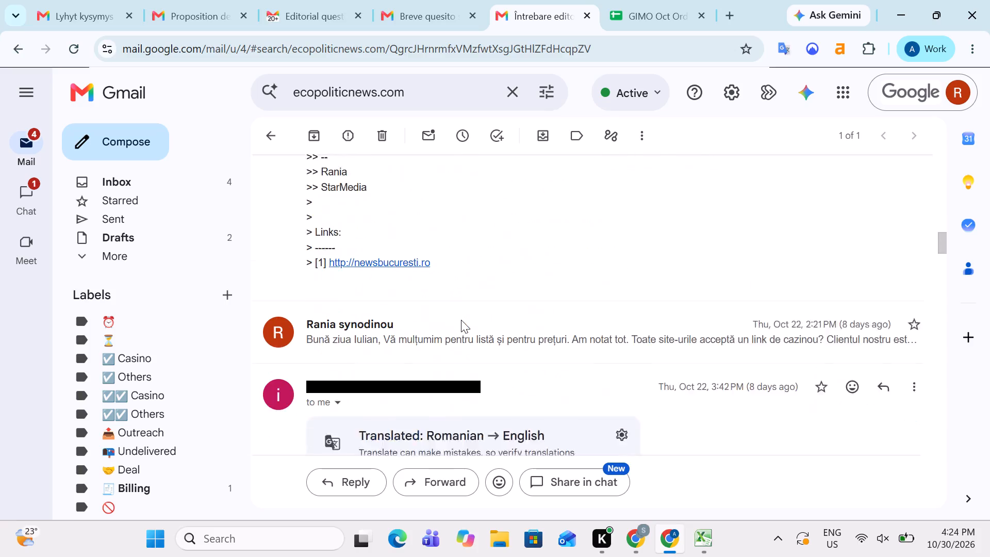
# Expand Rania's Oct 22, 2:21 PM message in the thread and translate it to English to read the casino link question.
pyautogui.click(446, 268)
pyautogui.scroll(-1, 461, 318)
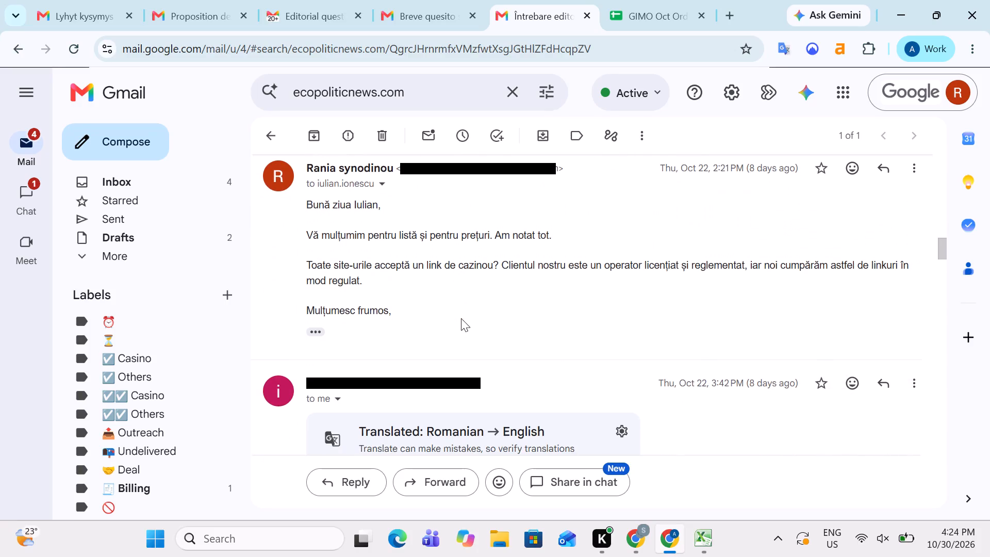
pyautogui.click(915, 180)
pyautogui.scroll(-3, 871, 247)
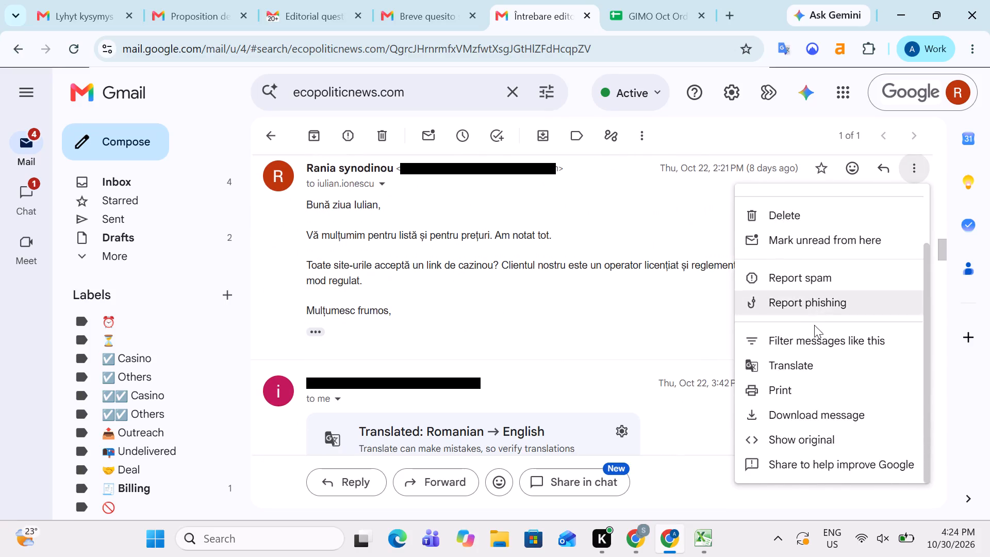
pyautogui.click(775, 358)
pyautogui.scroll(-1, 663, 282)
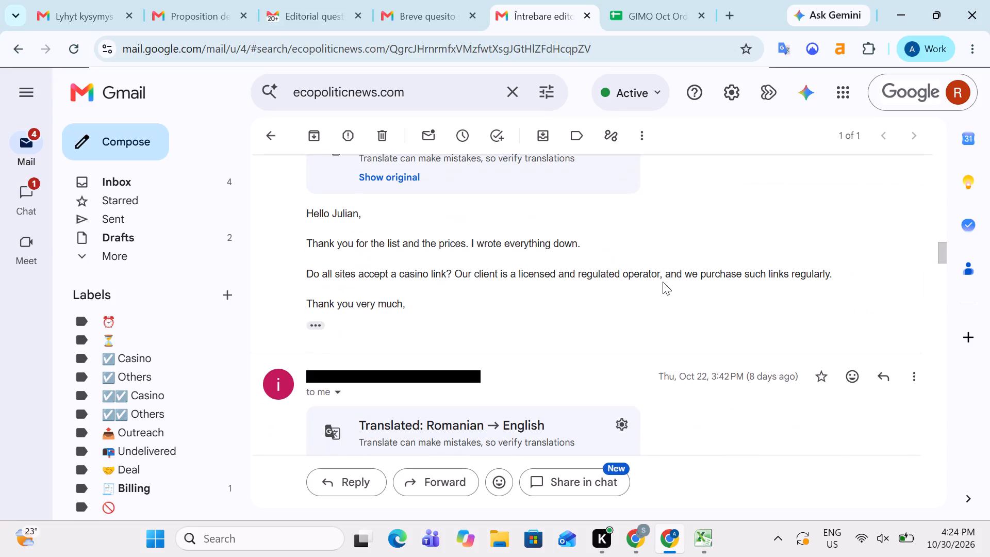
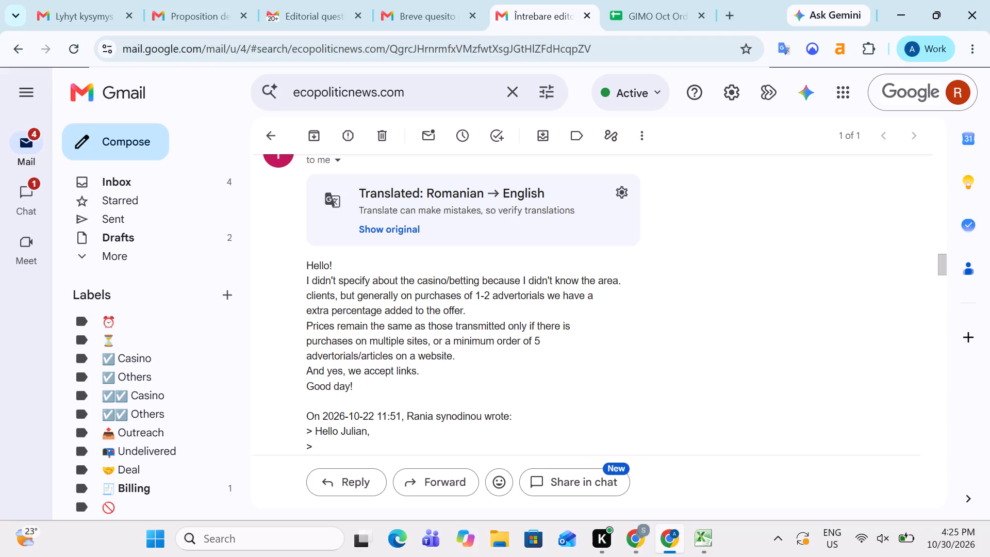
# Read through the ecopoliticnews.com publisher's reply on casino article terms, including the quoted earlier messages.
pyautogui.scroll(-5, 457, 312)
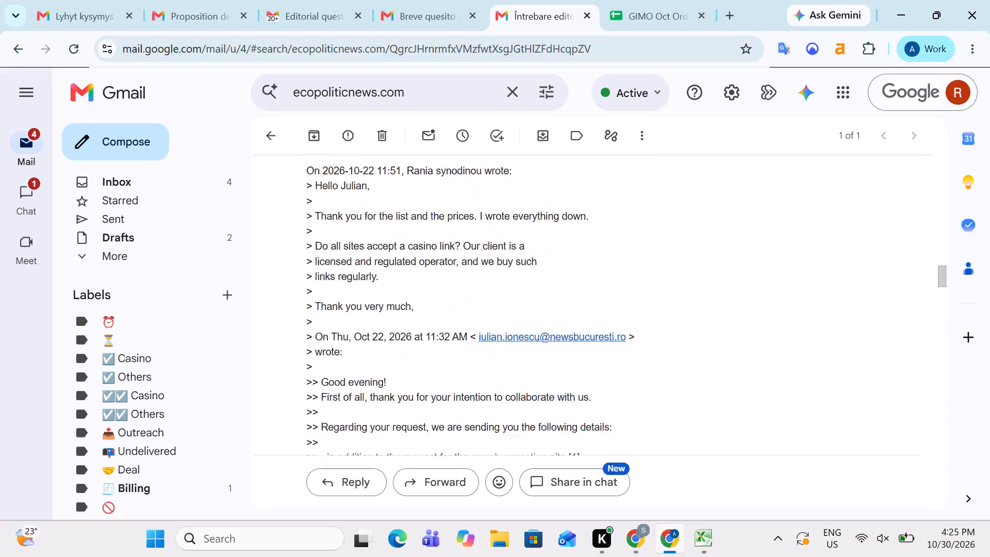
pyautogui.scroll(-17, 457, 312)
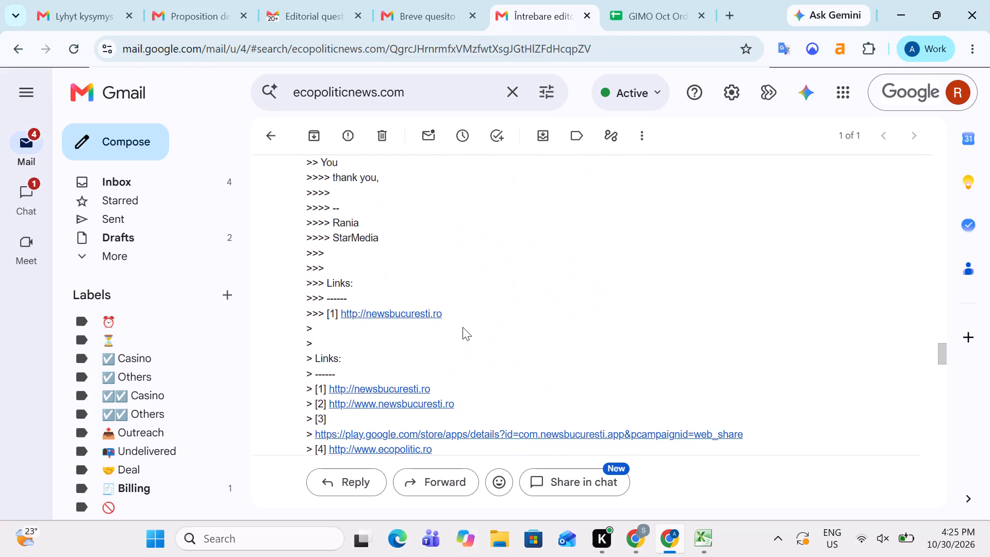
pyautogui.scroll(-7, 463, 327)
pyautogui.scroll(3, 463, 327)
pyautogui.scroll(-2, 407, 367)
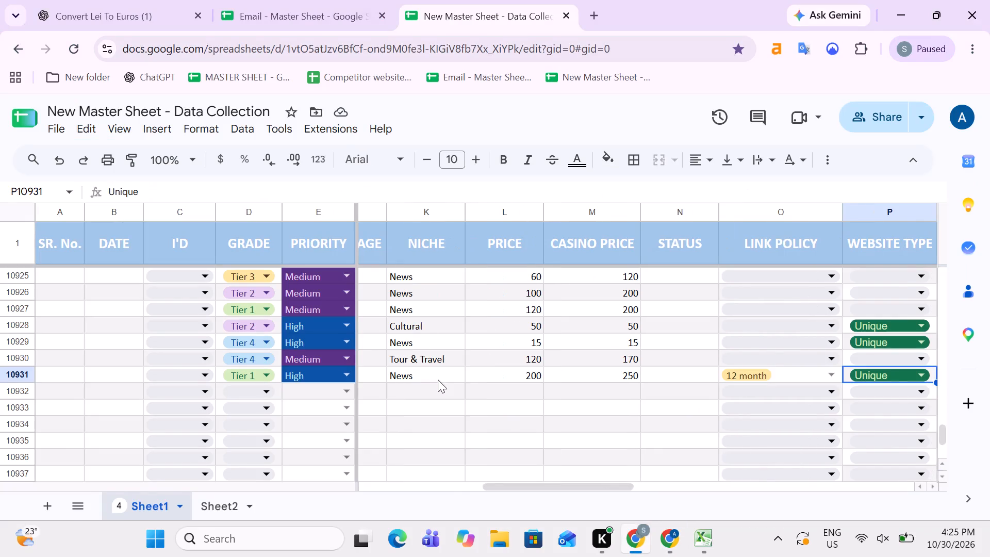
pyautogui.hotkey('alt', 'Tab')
# Check the ecopoliticnews.com row in the GIMO Oct order sheet, from casino price and contact through status, link policy and match.
pyautogui.click(679, 0)
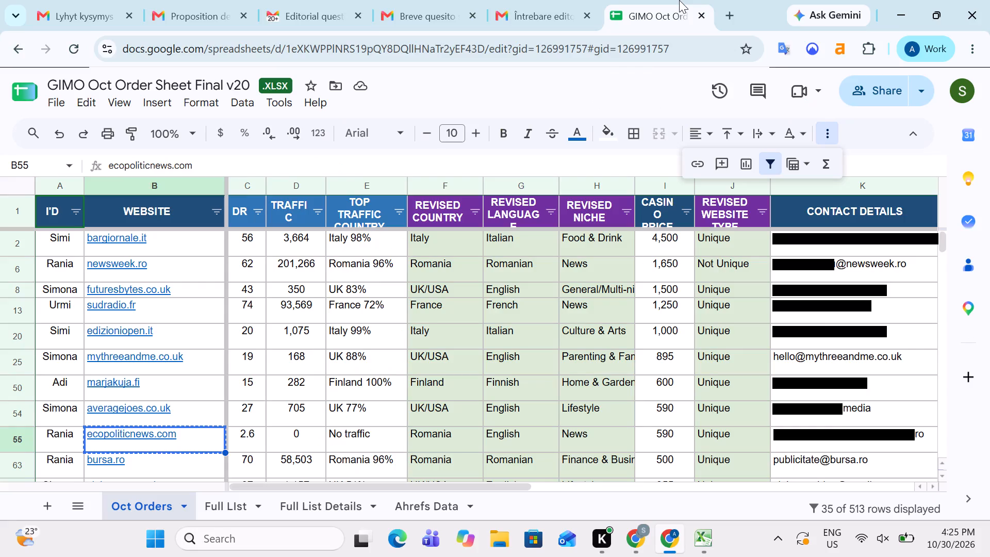
pyautogui.press('Right')
pyautogui.press('Right')
pyautogui.press('Right')
pyautogui.press('Right')
pyautogui.press('Right')
pyautogui.press('Right')
pyautogui.press('Right')
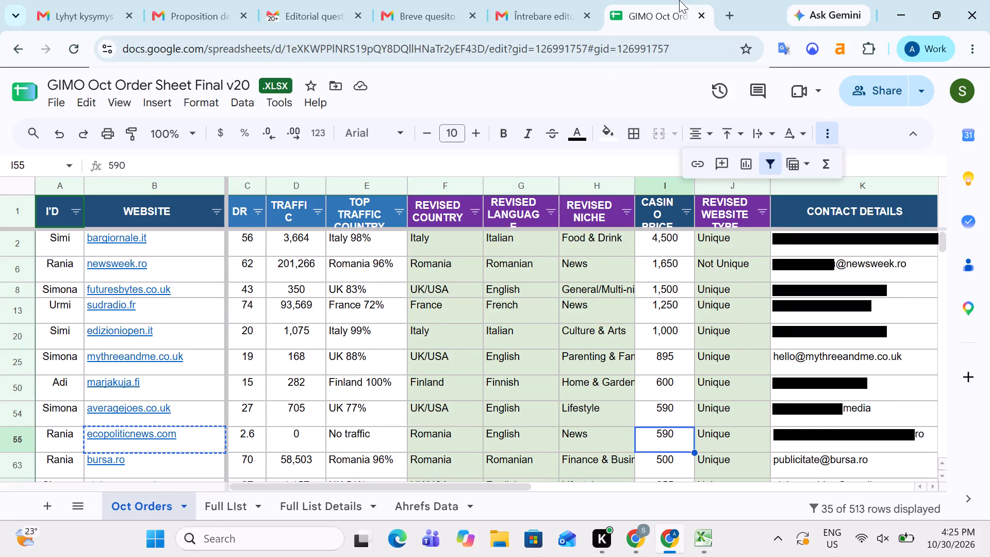
pyautogui.press('Right')
pyautogui.press('Right')
pyautogui.press('Right')
pyautogui.press('Left')
pyautogui.press('Right')
pyautogui.press('Right')
pyautogui.press('Right')
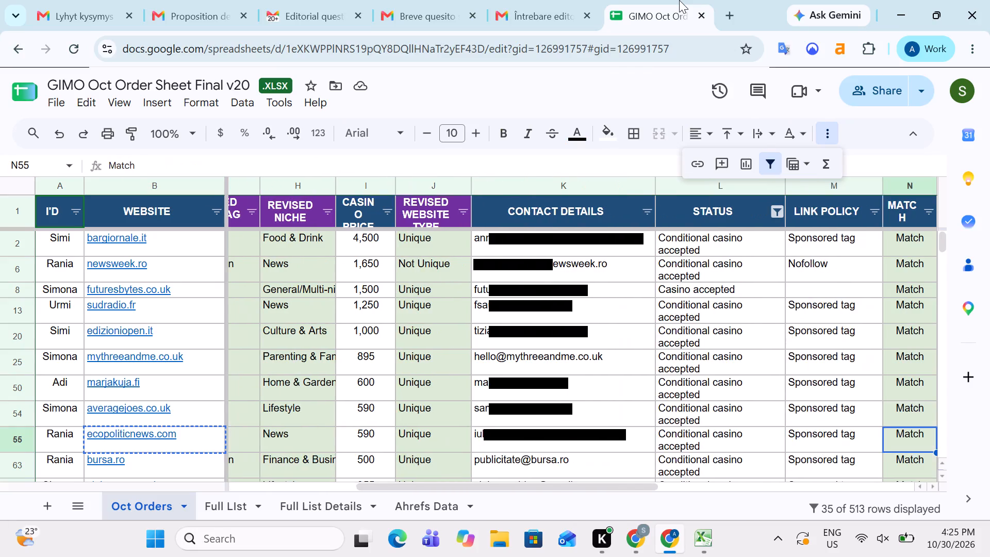
pyautogui.press('Right')
pyautogui.press('Left')
pyautogui.press('Left')
pyautogui.press('Left')
pyautogui.press('Left')
pyautogui.press('Left')
pyautogui.press('Left')
pyautogui.press('Left')
pyautogui.press('Left')
pyautogui.press('Left')
pyautogui.press('Left')
pyautogui.press('Left')
pyautogui.press('Left')
pyautogui.press('Left')
pyautogui.press('Left')
pyautogui.press('Left')
pyautogui.press('Left')
pyautogui.press('Left')
pyautogui.press('Left')
pyautogui.press('Left')
pyautogui.press('Left')
pyautogui.press('Left')
pyautogui.press('Left')
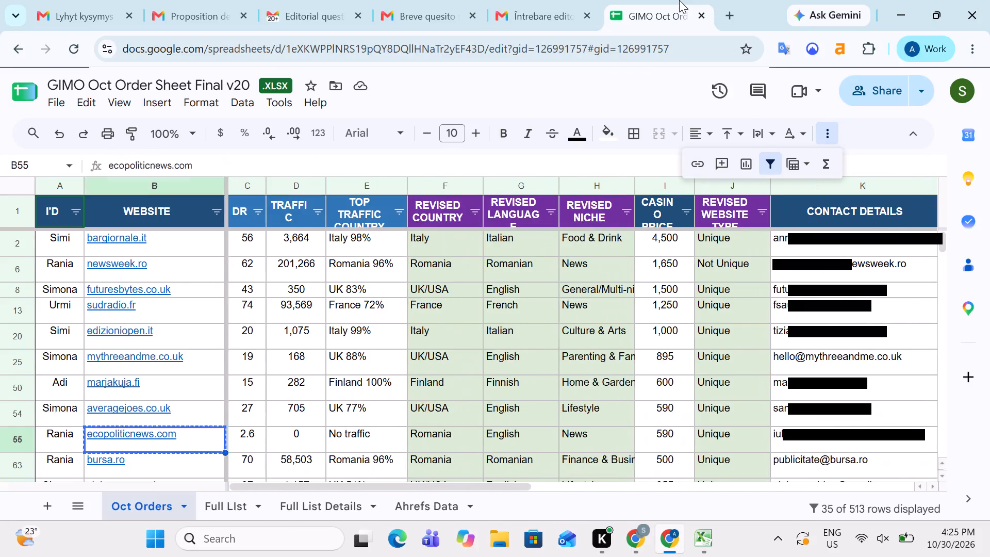
pyautogui.press('Right')
pyautogui.press('Down')
pyautogui.hotkey('ctrl', 'c')
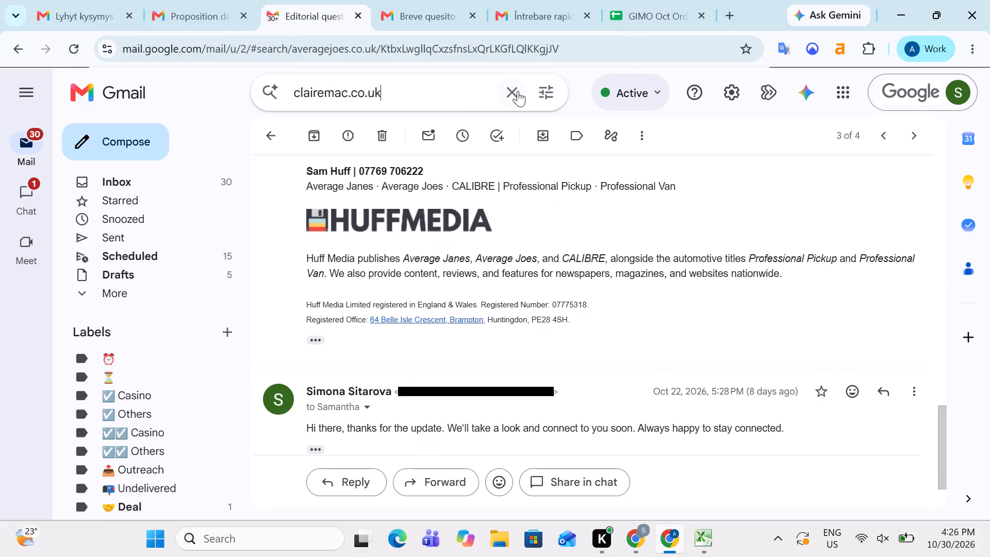
pyautogui.press('Return')
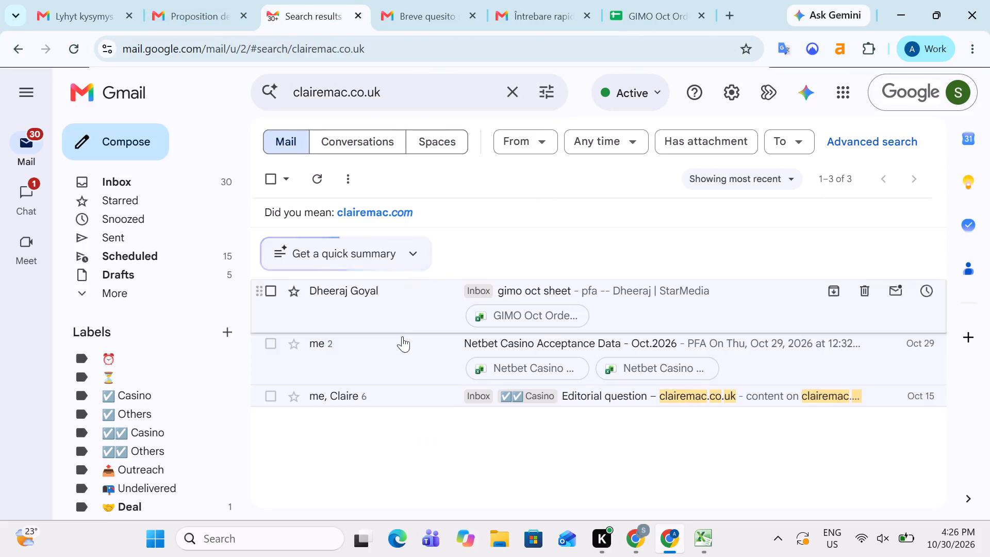
pyautogui.click(401, 404)
# Read the clairemac.co.uk thread, examining the guest post fees, AD marking and the publisher's casino link terms.
pyautogui.scroll(-3, 465, 322)
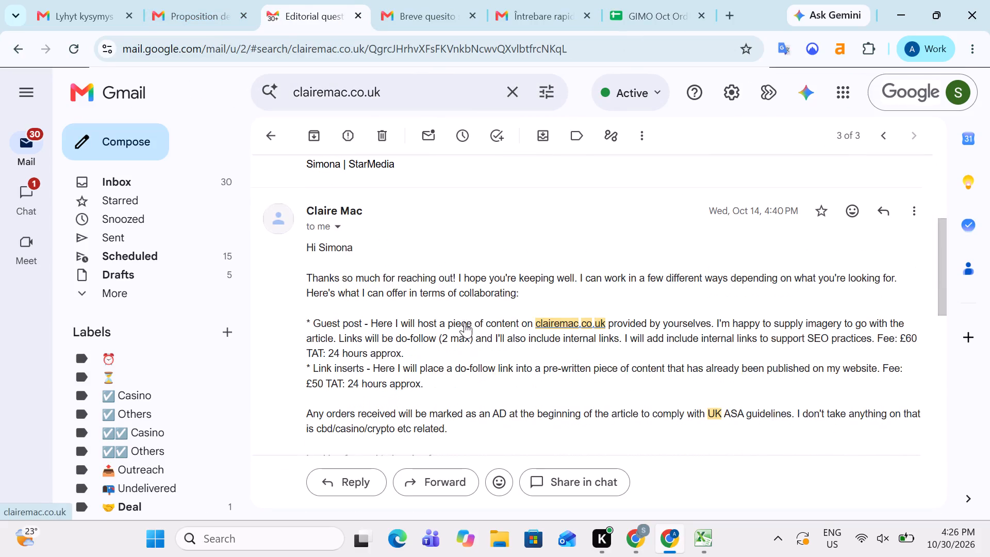
pyautogui.scroll(-2, 465, 314)
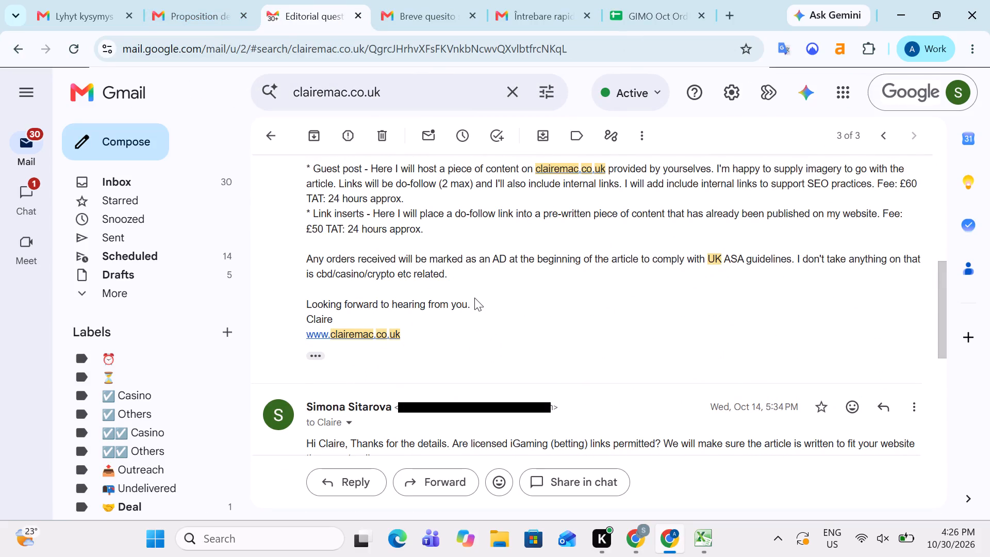
pyautogui.scroll(1, 475, 298)
pyautogui.scroll(-6, 513, 345)
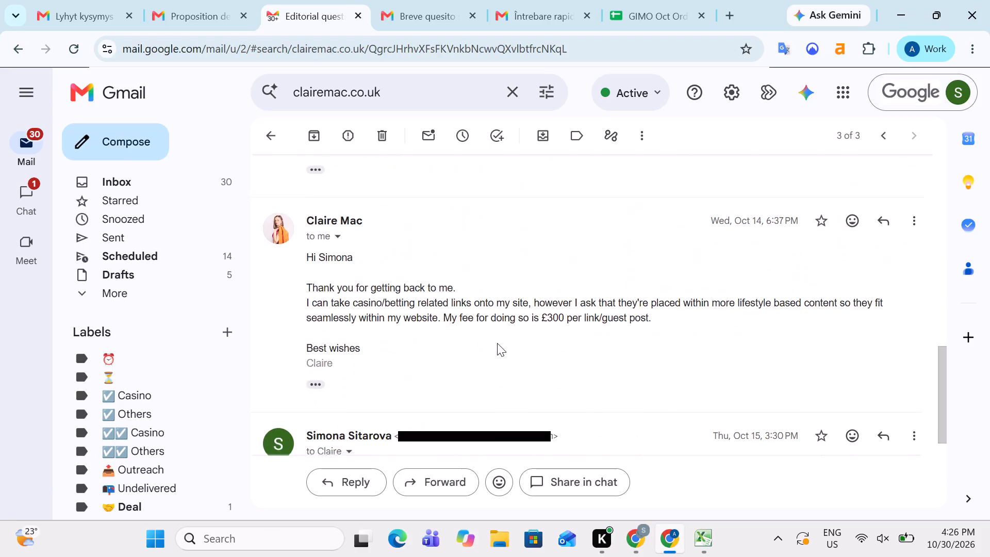
pyautogui.scroll(-2, 497, 343)
pyautogui.click(654, 0)
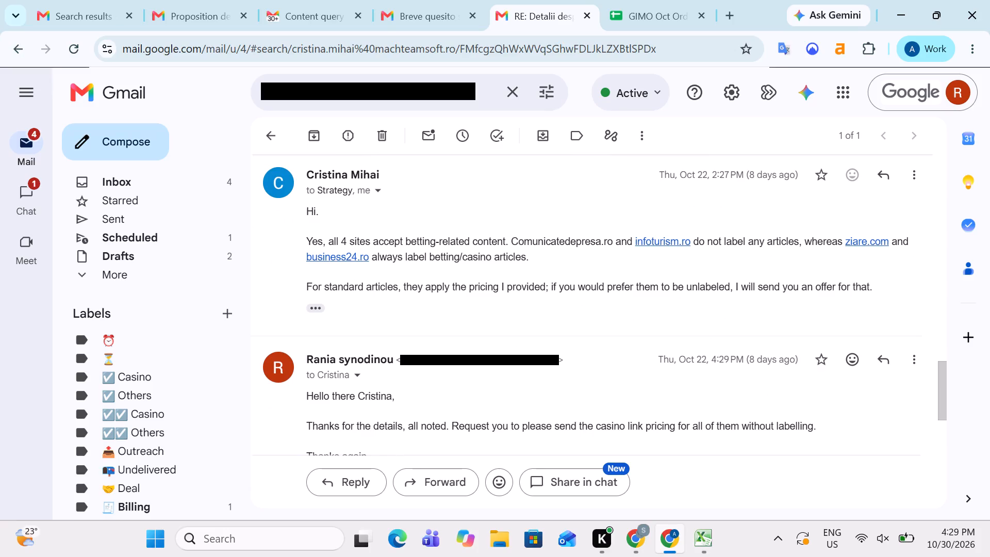
# Read the publisher's replies on betting labels and casino link pricing for ziare.com, business24.ro, comunicatedepresa.ro and infoturism.ro.
pyautogui.scroll(-2, 498, 284)
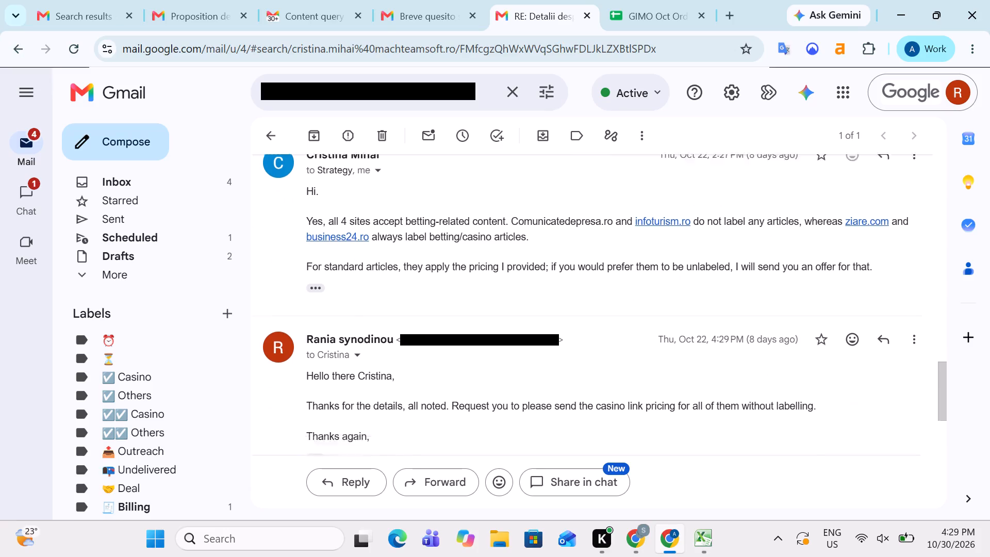
pyautogui.scroll(-3, 498, 284)
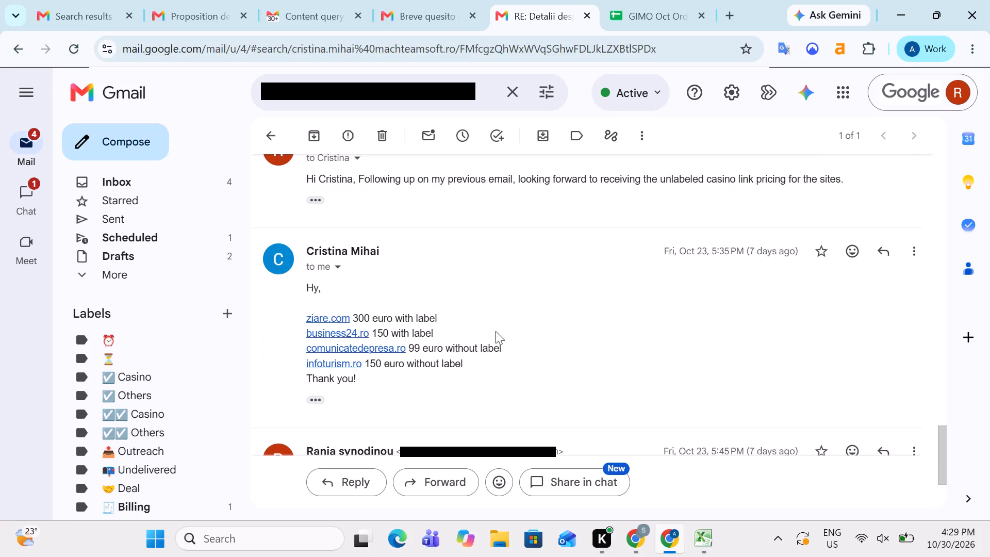
pyautogui.scroll(-1, 494, 355)
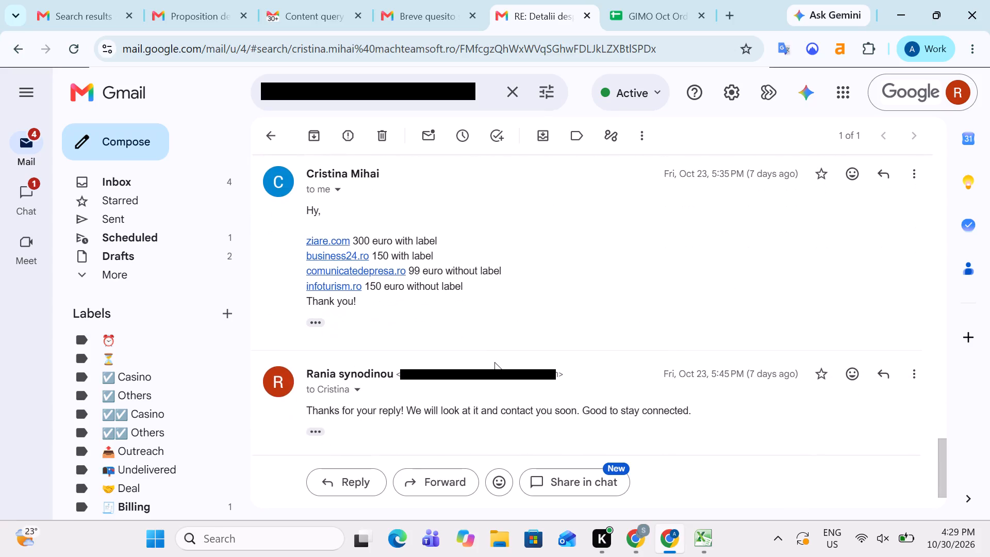
pyautogui.hotkey('alt', 'Tab')
pyautogui.hotkey('alt', 'Tab')
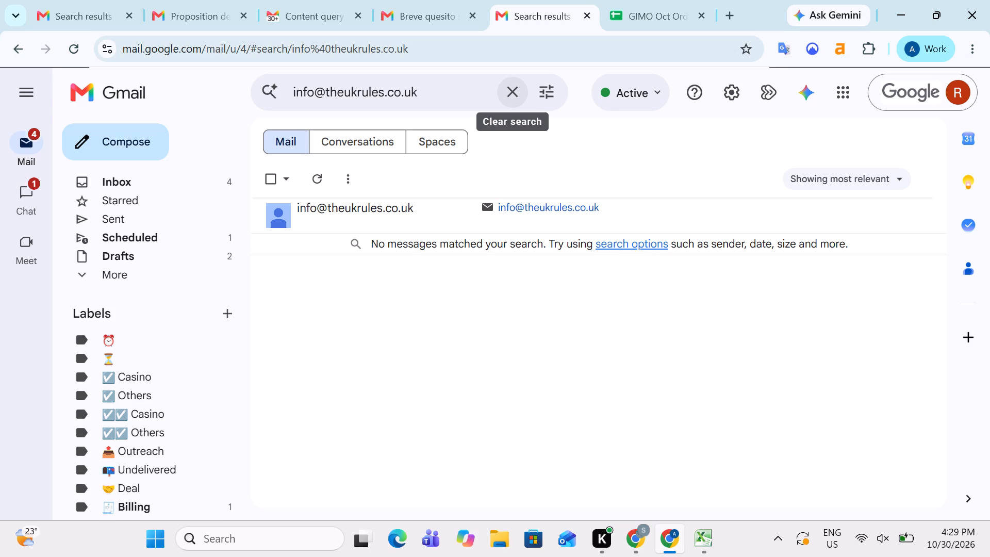
pyautogui.click(629, 0)
pyautogui.press('Left')
pyautogui.press('Left')
pyautogui.press('Left')
pyautogui.press('Left')
pyautogui.press('Left')
pyautogui.press('Left')
pyautogui.press('Left')
pyautogui.press('Left')
pyautogui.press('Left')
pyautogui.press('Left')
pyautogui.press('Left')
pyautogui.press('Left')
pyautogui.press('Left')
pyautogui.press('Left')
pyautogui.press('Left')
pyautogui.press('Left')
pyautogui.press('Left')
pyautogui.press('Left')
pyautogui.press('Left')
pyautogui.press('Left')
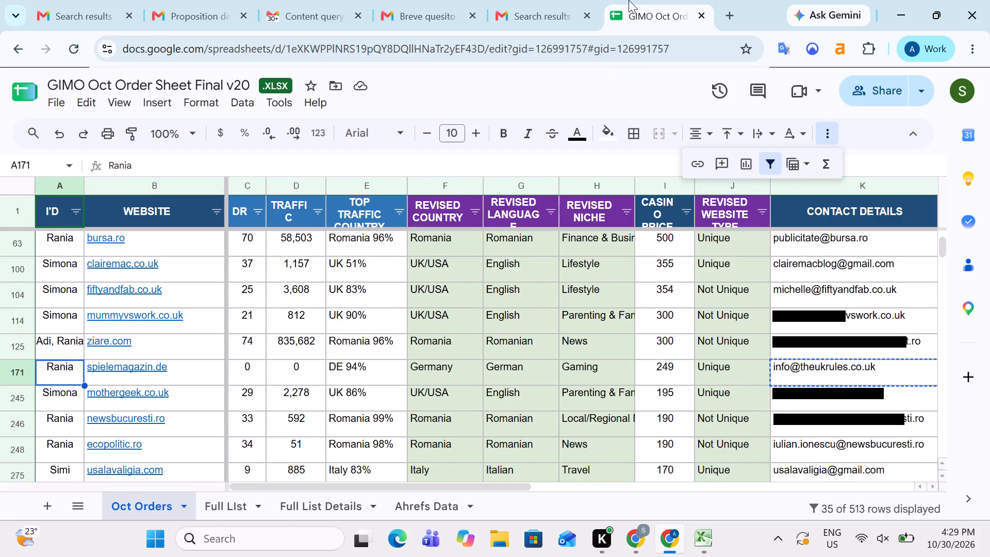
pyautogui.press('Right')
pyautogui.hotkey('ctrl', 'c')
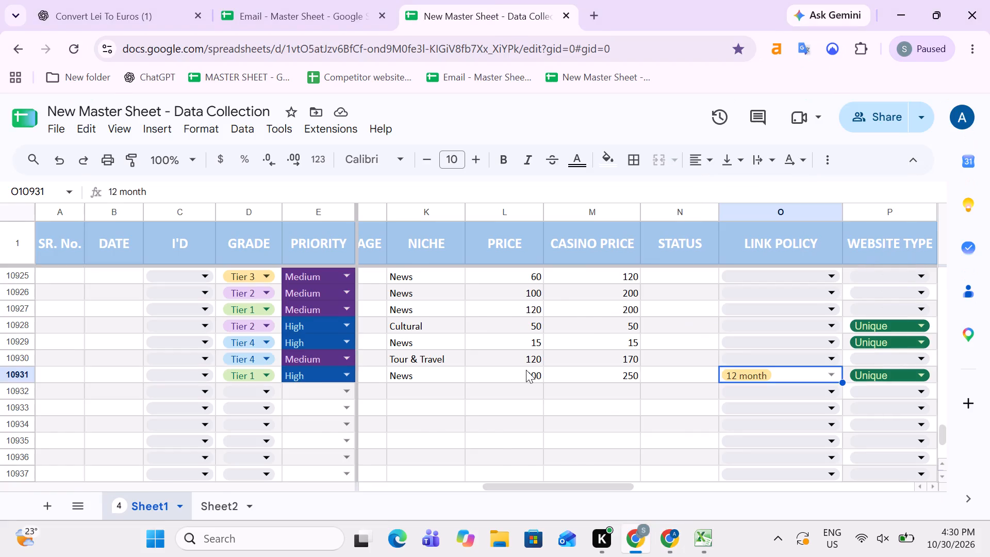
pyautogui.click(623, 0)
pyautogui.press('Down')
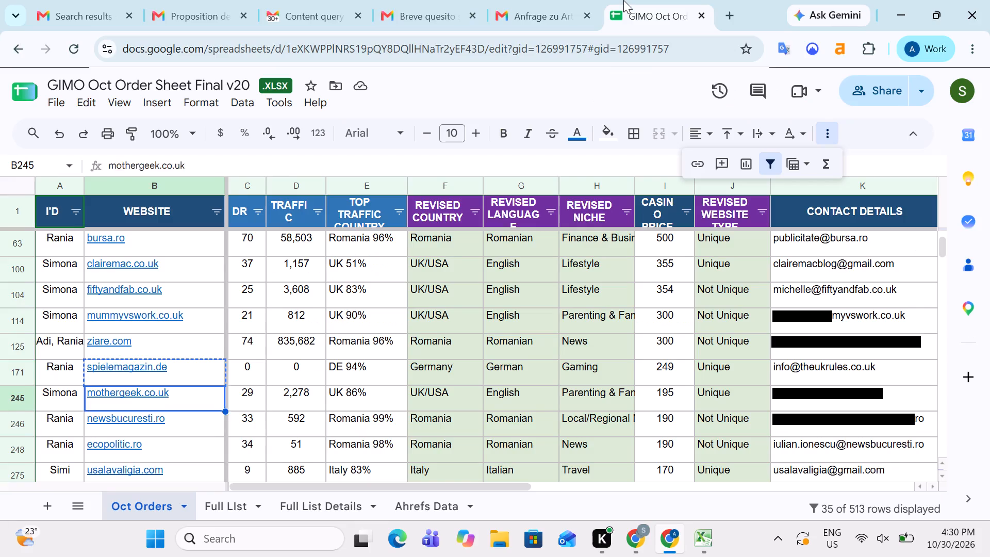
pyautogui.press('Right')
pyautogui.press('Left')
pyautogui.press('Up')
pyautogui.press('Right')
pyautogui.press('Right')
pyautogui.press('Right')
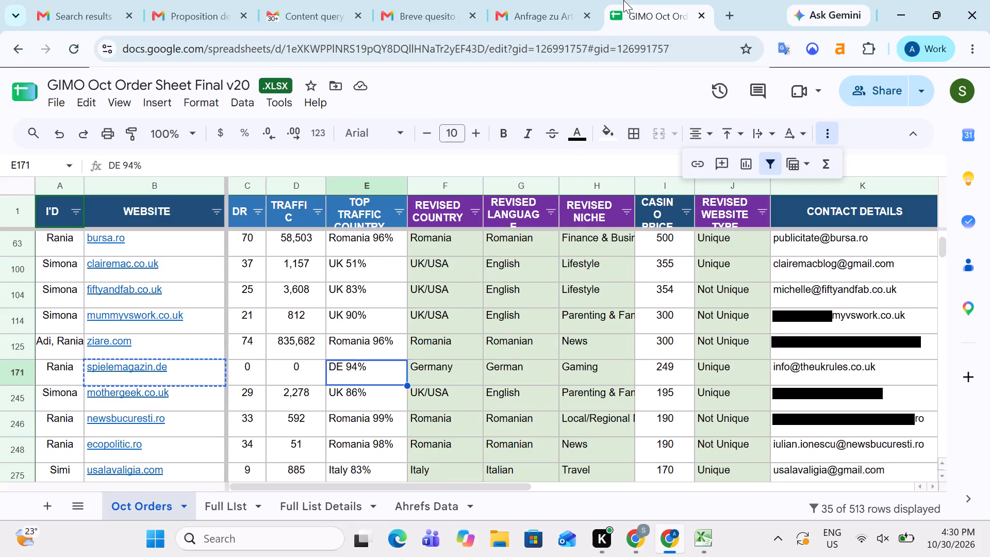
pyautogui.press('Right')
pyautogui.press('Right')
pyautogui.press('Right')
pyautogui.press('Right')
pyautogui.press('Right')
pyautogui.press('Right')
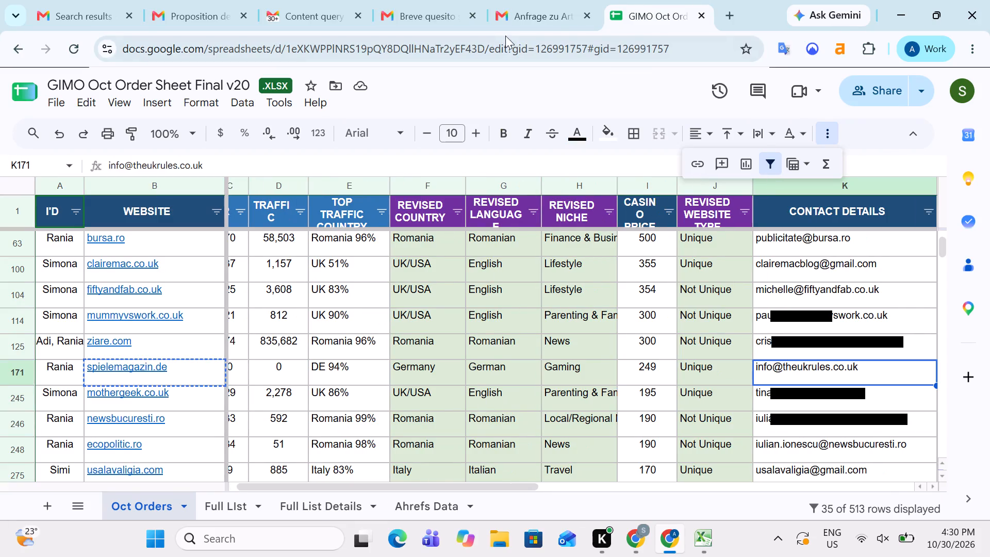
# Replace the contact in the spielemagazin.de row of the GIMO sheet with the publisher's sender e-mail address copied from the Spielemagazin thread.
pyautogui.click(556, 9)
pyautogui.scroll(2, 412, 299)
pyautogui.scroll(4, 378, 367)
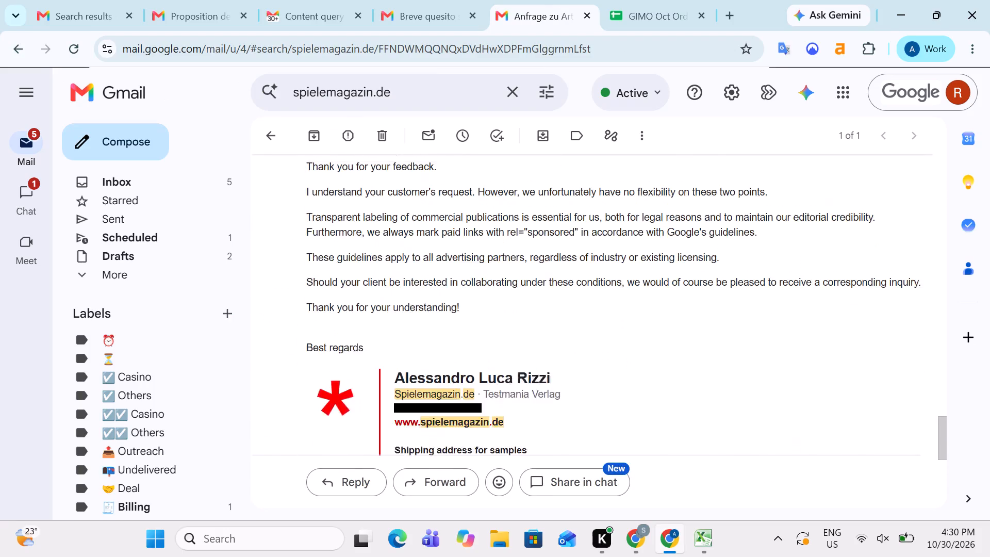
pyautogui.scroll(3, 407, 373)
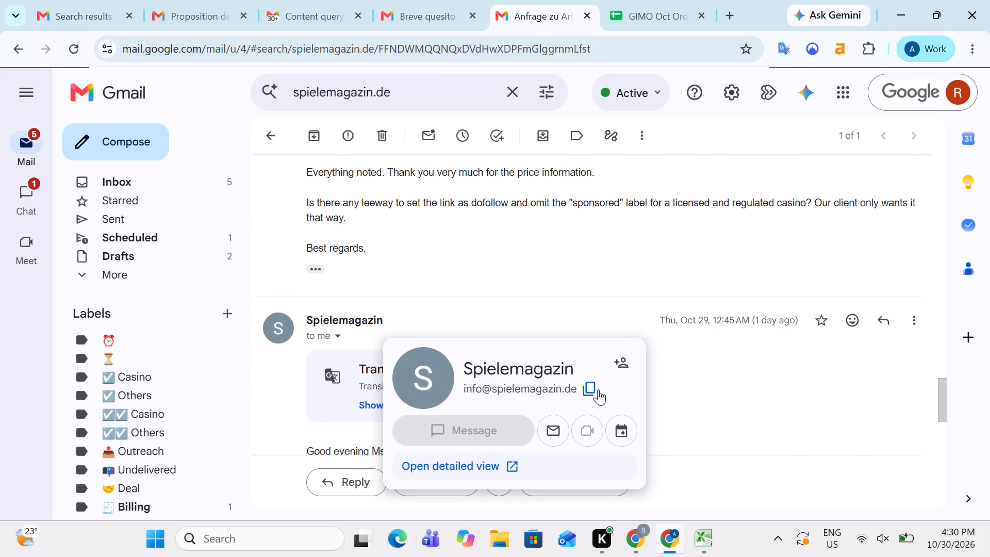
pyautogui.click(598, 389)
pyautogui.click(635, 0)
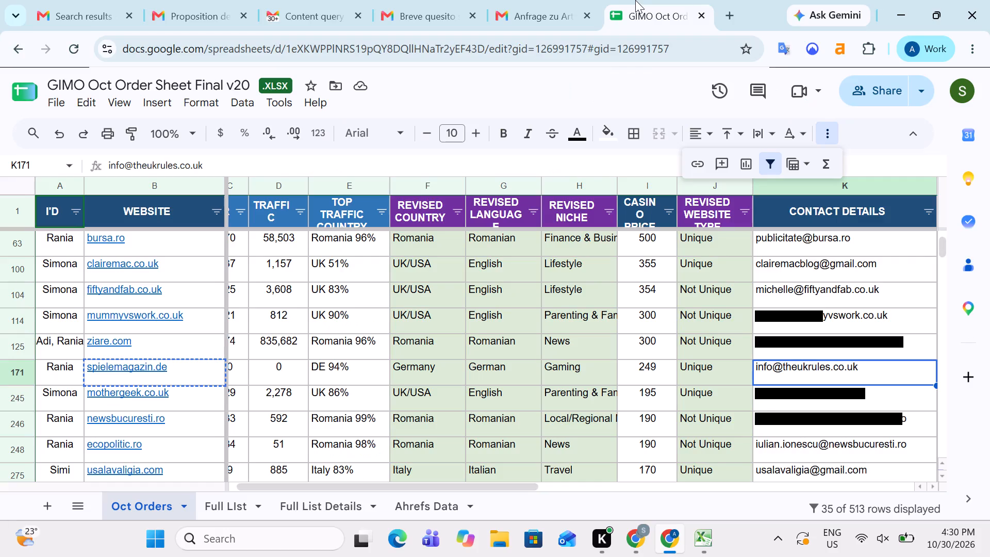
pyautogui.press('Return')
pyautogui.press('BackSpace')
pyautogui.press('BackSpace')
pyautogui.press('BackSpace')
pyautogui.press('BackSpace')
pyautogui.press('BackSpace')
pyautogui.press('BackSpace')
pyautogui.press('BackSpace')
pyautogui.press('BackSpace')
pyautogui.press('BackSpace')
pyautogui.press('BackSpace')
pyautogui.press('BackSpace')
pyautogui.press('BackSpace')
pyautogui.press('BackSpace')
pyautogui.press('BackSpace')
pyautogui.press('BackSpace')
pyautogui.press('BackSpace')
pyautogui.press('BackSpace')
pyautogui.press('BackSpace')
pyautogui.press('BackSpace')
pyautogui.press('BackSpace')
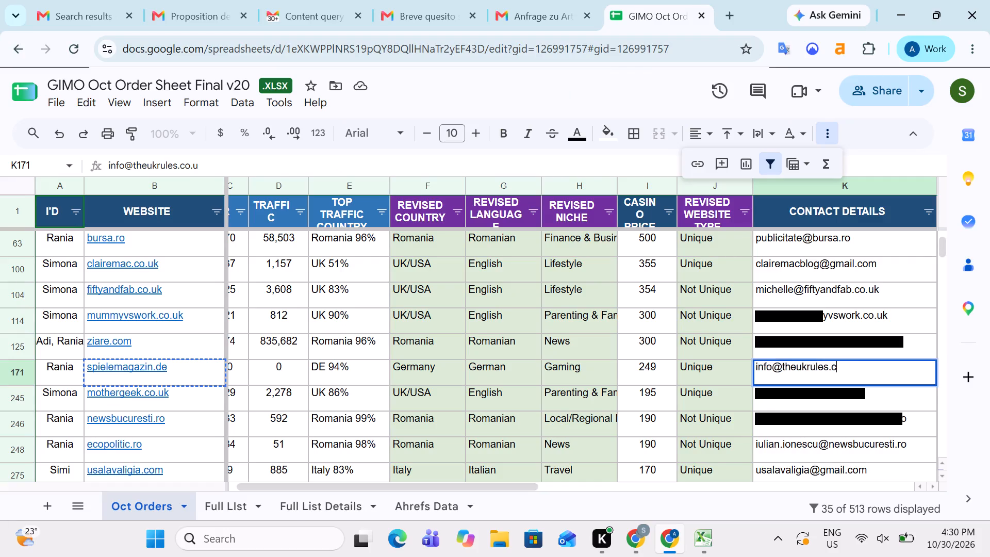
pyautogui.hotkey('ctrl', 'v')
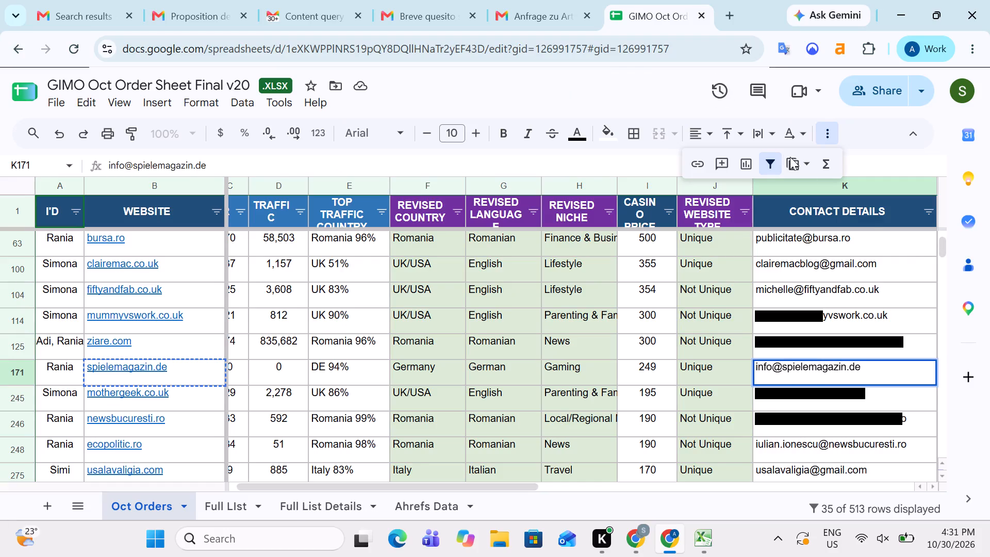
pyautogui.click(873, 395)
pyautogui.press('Up')
pyautogui.press('Left')
pyautogui.press('Left')
pyautogui.press('Left')
pyautogui.press('Left')
pyautogui.press('Left')
pyautogui.press('Left')
pyautogui.press('Left')
pyautogui.press('Left')
pyautogui.press('Left')
pyautogui.press('Left')
pyautogui.press('Left')
pyautogui.press('Left')
pyautogui.press('Left')
pyautogui.press('Left')
pyautogui.press('Left')
pyautogui.press('Left')
pyautogui.press('Left')
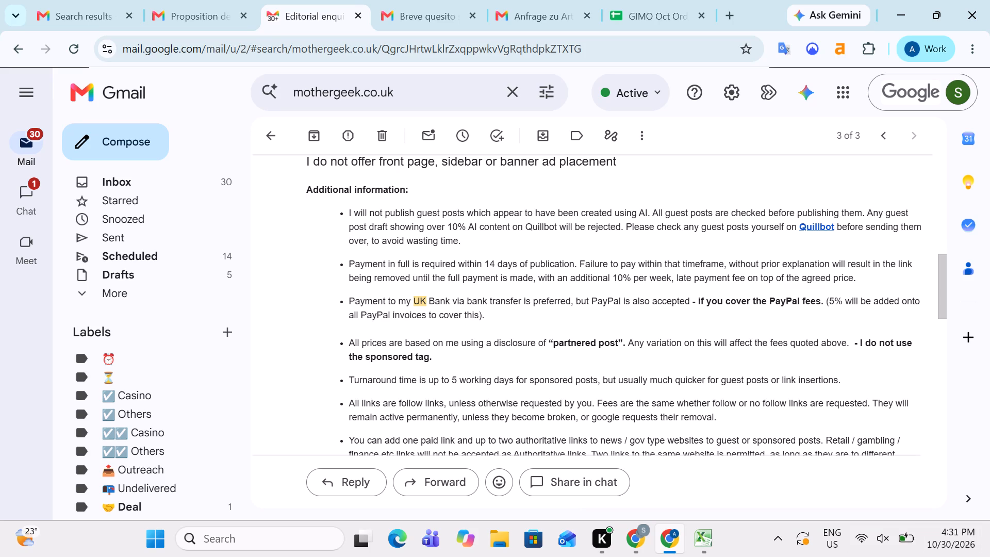
# Read the mothergeek.co.uk publisher's terms, examining the disclosure tag, follow links, gambling restrictions and permanence of links.
pyautogui.scroll(-1, 454, 363)
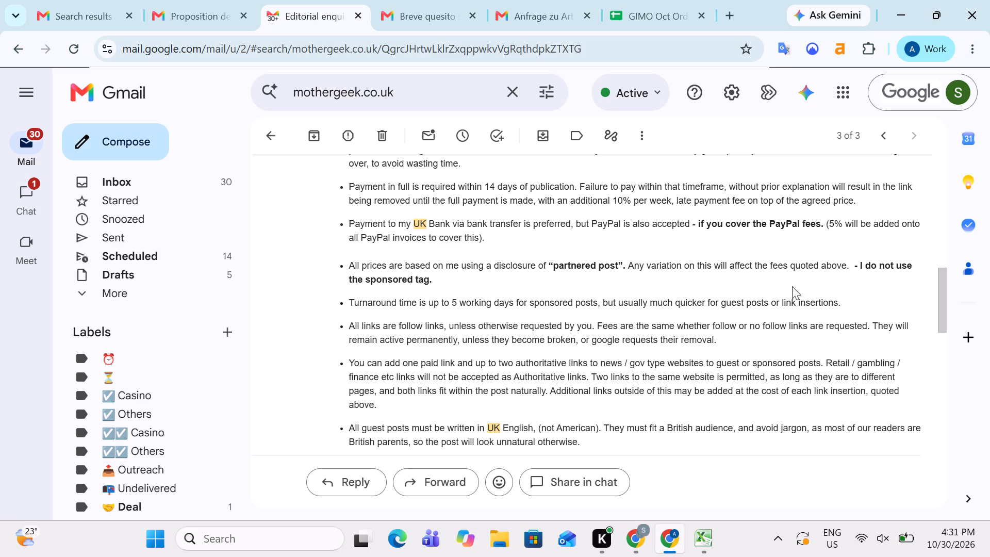
pyautogui.scroll(-1, 480, 297)
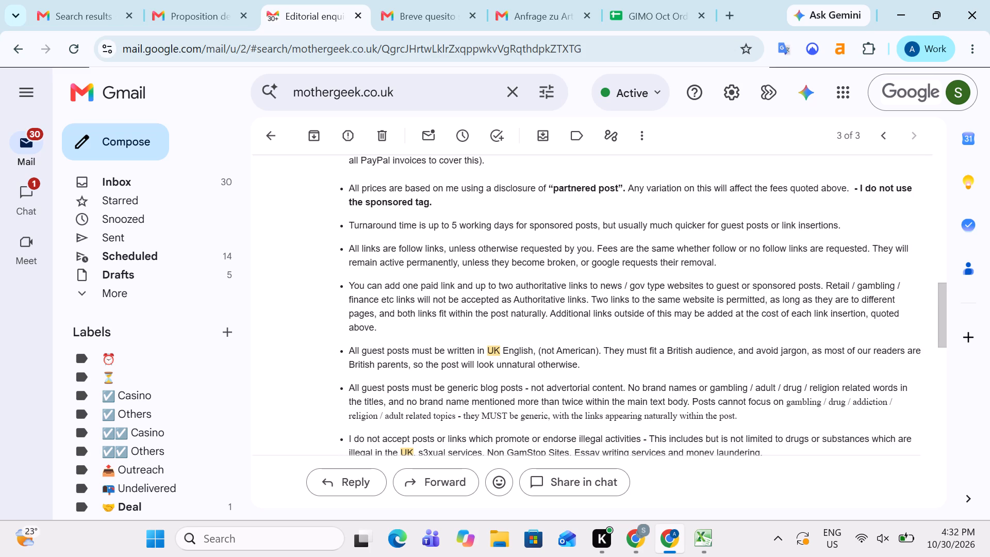
pyautogui.scroll(1, 601, 258)
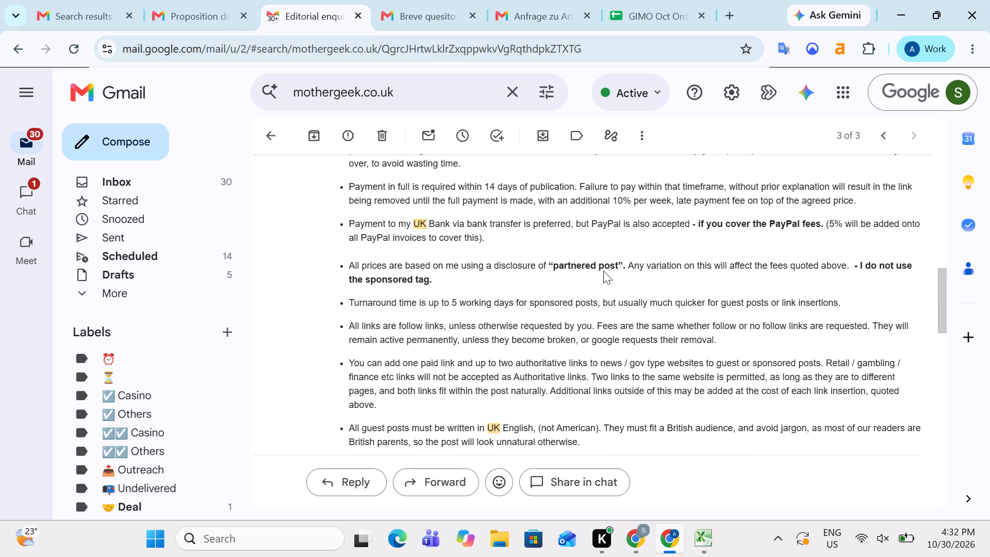
pyautogui.scroll(-4, 480, 313)
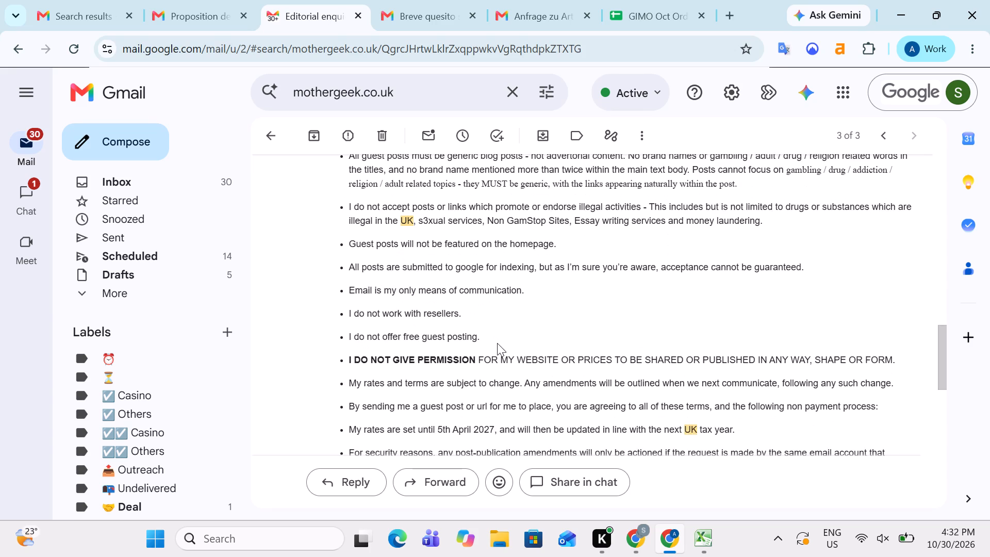
pyautogui.scroll(-2, 497, 343)
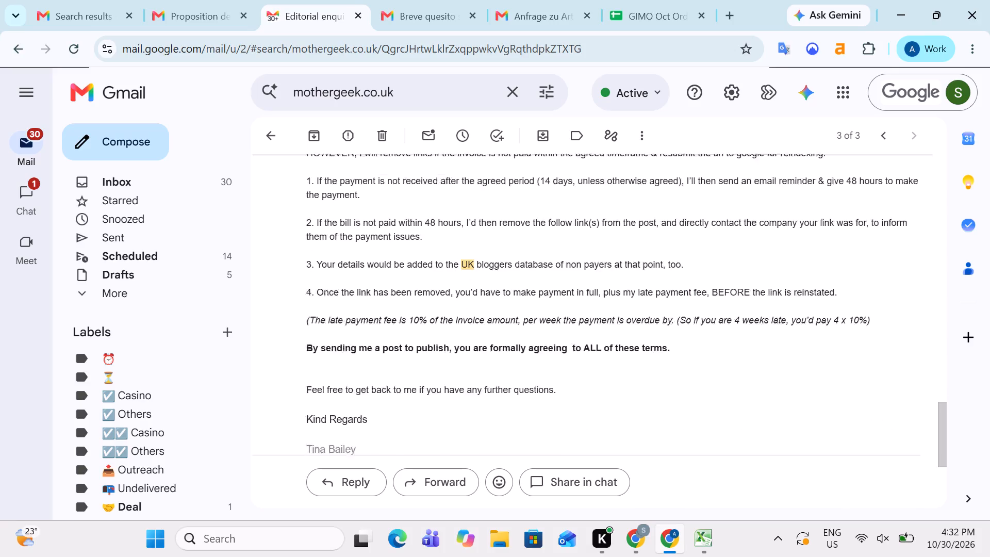
pyautogui.scroll(-5, 618, 361)
pyautogui.scroll(10, 531, 334)
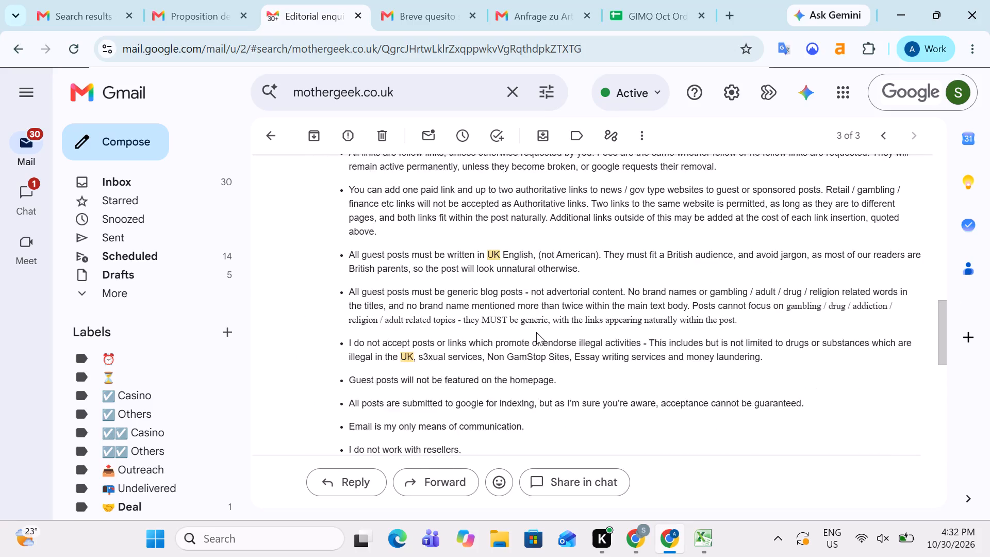
pyautogui.scroll(4, 536, 332)
pyautogui.hotkey('alt', 'Tab')
pyautogui.hotkey('alt', 'Tab')
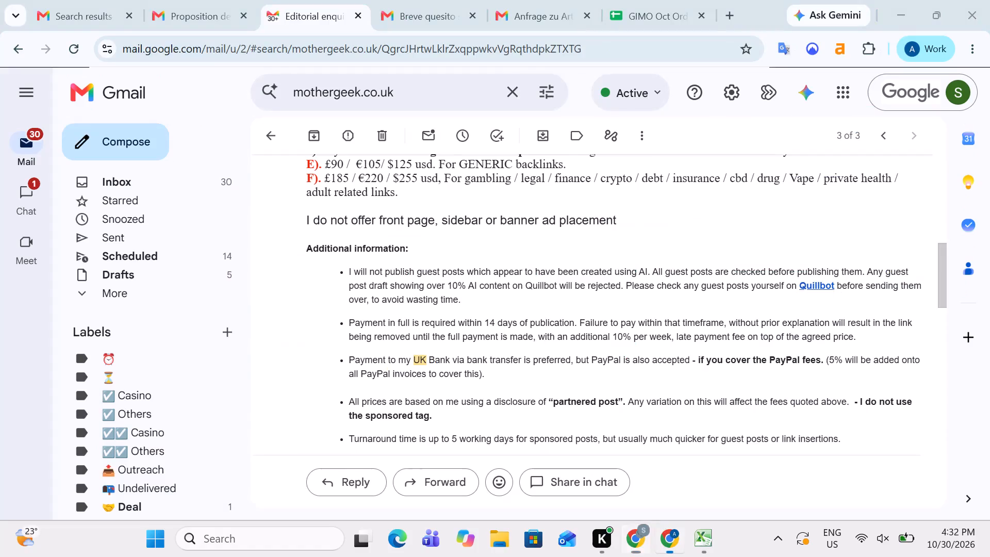
# Check the mothergeek.co.uk row in the GIMO order sheet across to its status and link policy.
pyautogui.click(674, 0)
pyautogui.press('Right')
pyautogui.press('Right')
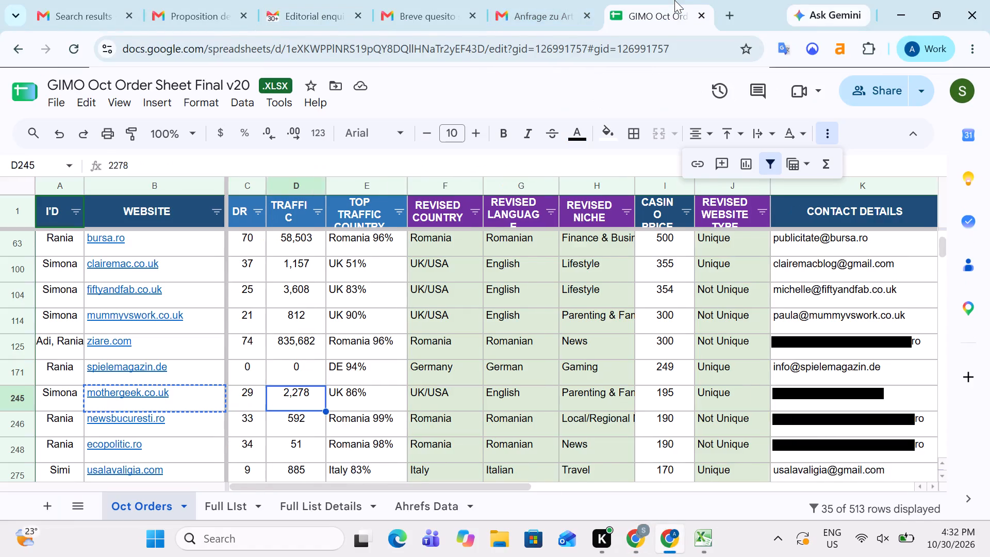
pyautogui.press('Right')
pyautogui.press('Right')
pyautogui.press('Right')
pyautogui.press('Right')
pyautogui.press('Right')
pyautogui.press('Right')
pyautogui.press('Right')
pyautogui.press('Right')
pyautogui.press('Right')
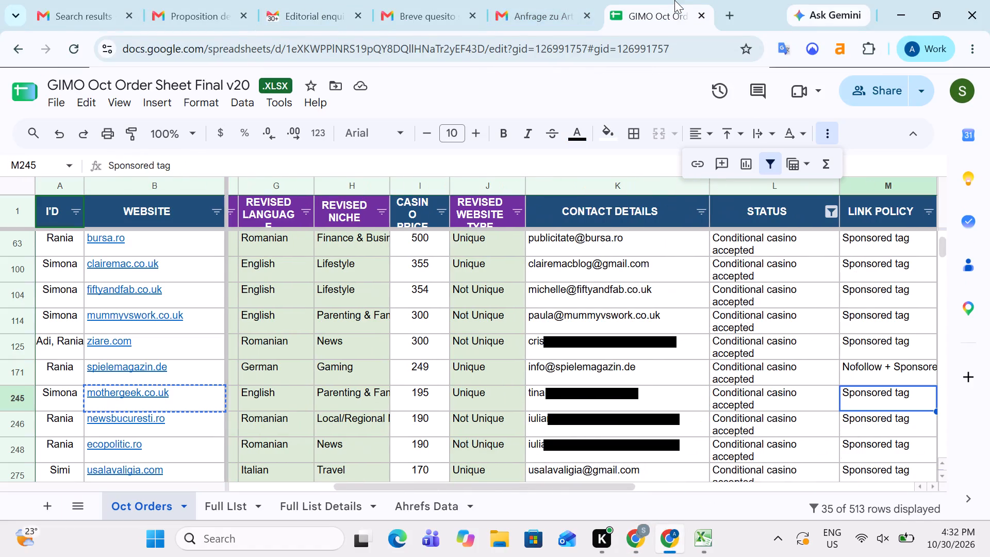
# Copy newsbucuresti.ro from the order sheet, search Rania's mailbox for it and open the first matching thread.
pyautogui.press('Left')
pyautogui.press('Left')
pyautogui.press('Left')
pyautogui.press('Left')
pyautogui.press('Left')
pyautogui.press('Left')
pyautogui.press('Left')
pyautogui.press('Left')
pyautogui.press('Left')
pyautogui.press('Left')
pyautogui.press('Left')
pyautogui.press('Left')
pyautogui.press('Left')
pyautogui.press('Left')
pyautogui.press('Left')
pyautogui.press('Left')
pyautogui.press('Left')
pyautogui.press('Left')
pyautogui.press('Left')
pyautogui.press('Down')
pyautogui.press('Right')
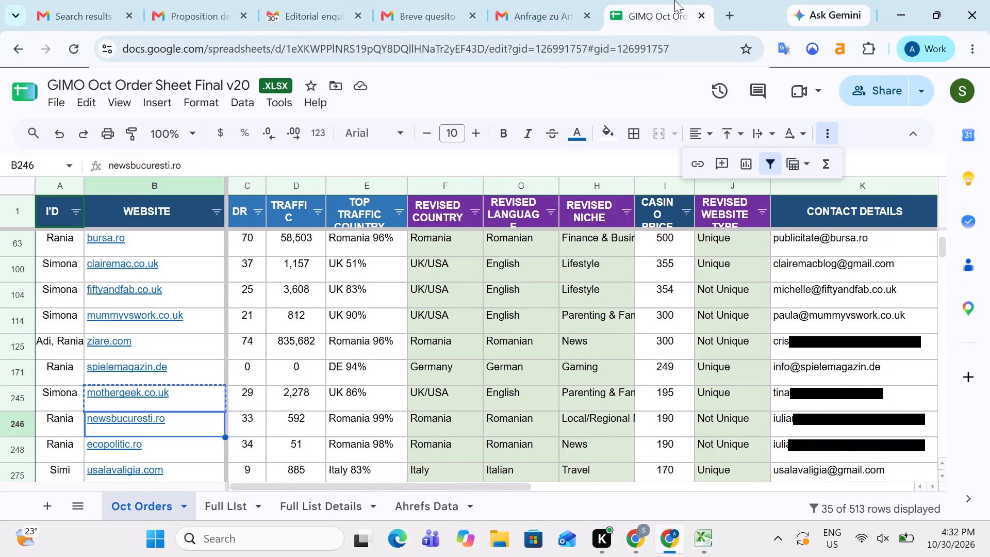
pyautogui.hotkey('ctrl', 'c')
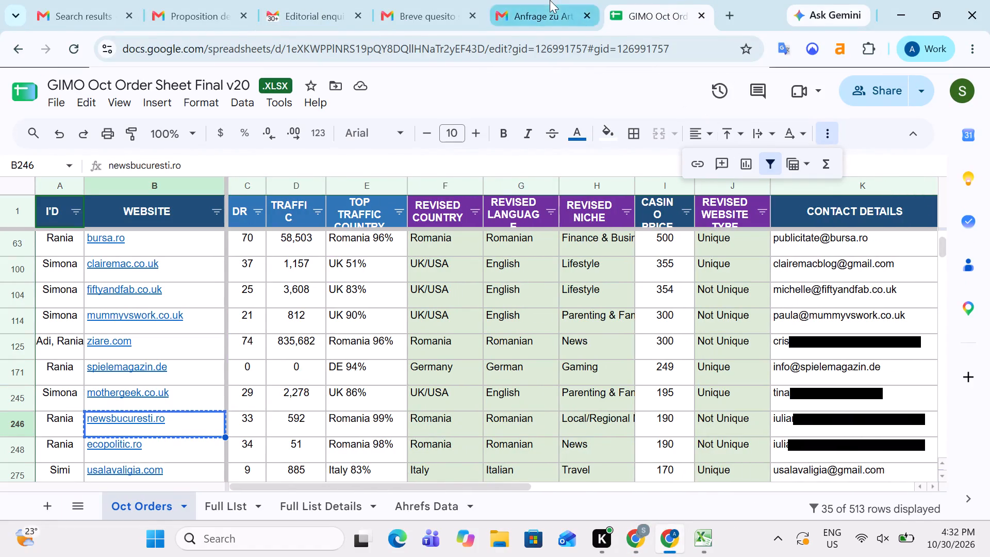
pyautogui.click(550, 0)
pyautogui.click(509, 92)
pyautogui.hotkey('ctrl', 'v')
pyautogui.press('Return')
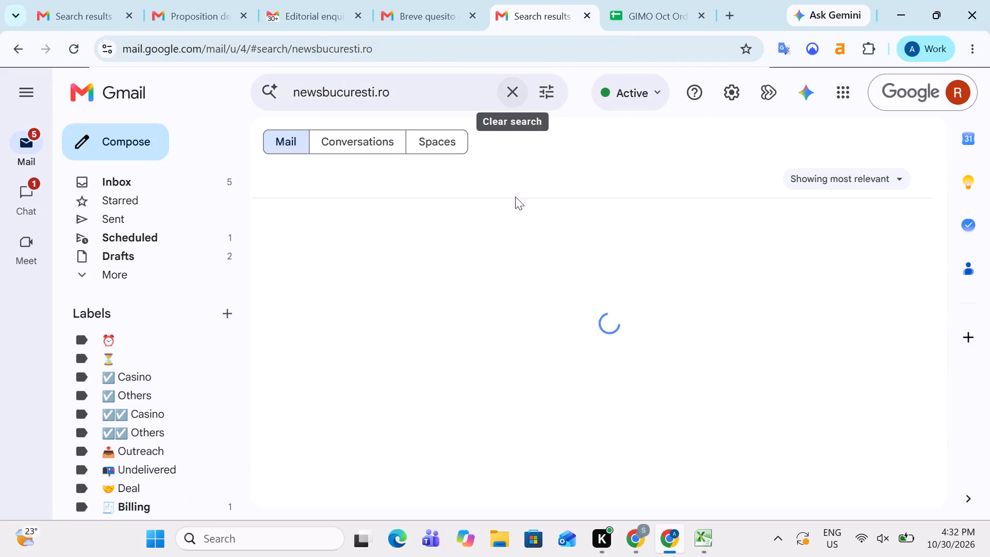
pyautogui.click(370, 251)
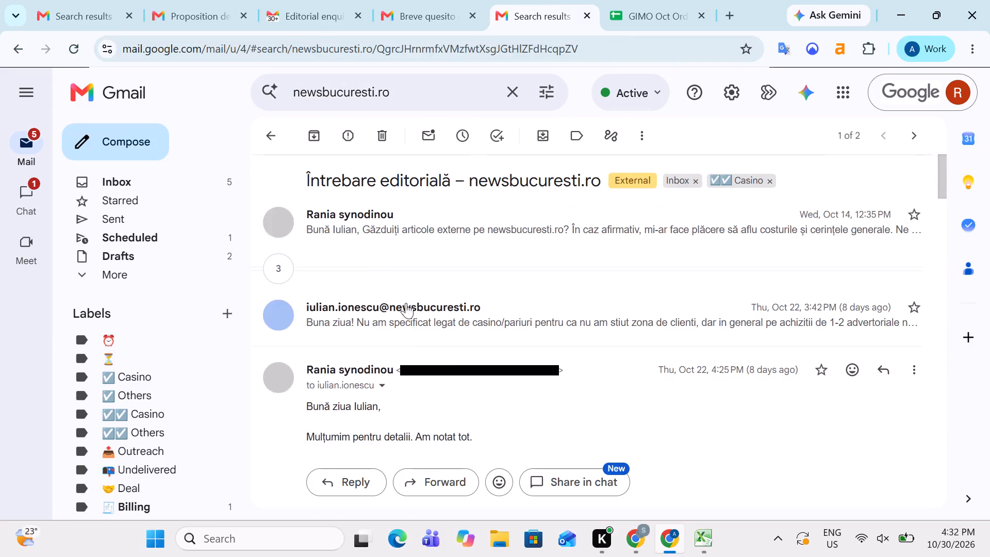
# Read the newsbucuresti.ro publisher's translated reply, examining the site prices, betting/casino surcharge and advertorial labelling terms.
pyautogui.scroll(-7, 415, 320)
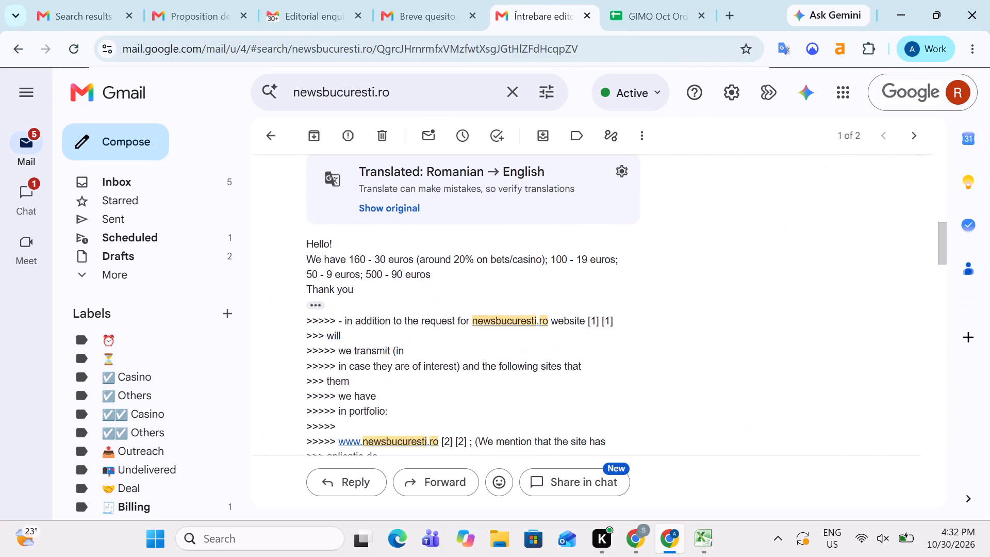
pyautogui.scroll(-12, 414, 321)
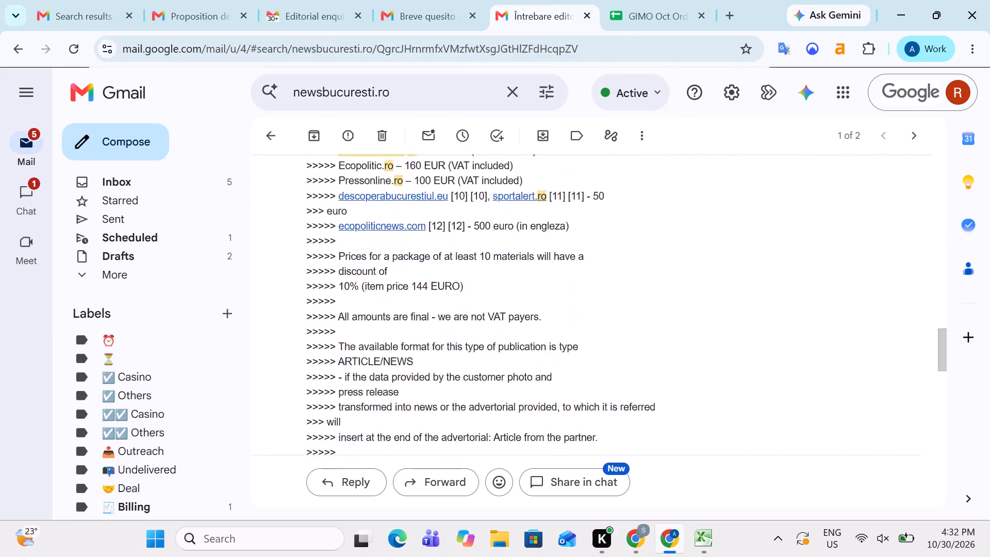
pyautogui.scroll(-18, 414, 323)
# Expand the collapsed earlier messages in the newsbucuresti.ro thread and look through the publisher's October 22 replies.
pyautogui.scroll(3, 414, 324)
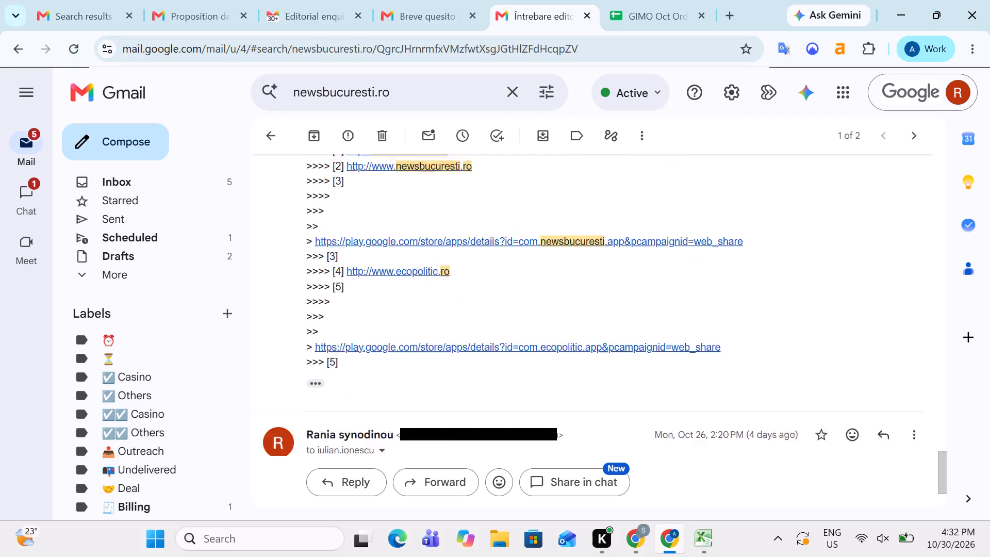
pyautogui.scroll(20, 414, 324)
pyautogui.scroll(7, 414, 324)
pyautogui.scroll(2, 365, 301)
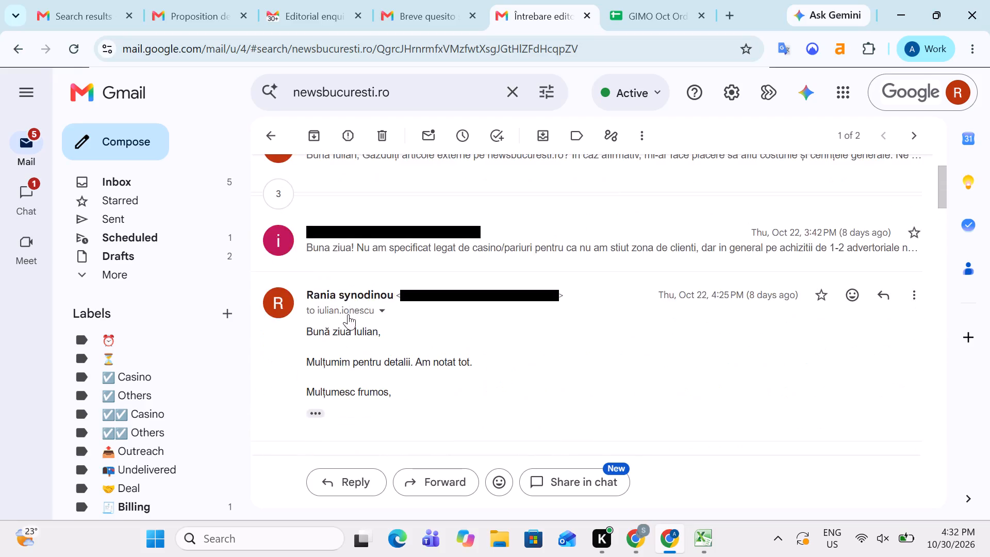
pyautogui.scroll(1, 348, 314)
pyautogui.click(278, 282)
pyautogui.scroll(-2, 378, 318)
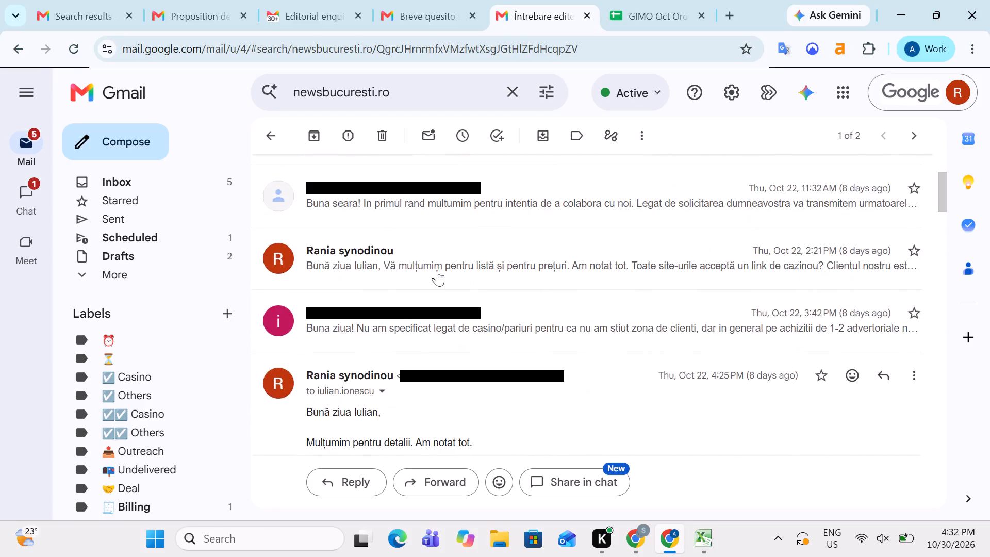
# Open the Oct 22, 2:21 PM message in the newsbucuresti.ro thread and look through the messages that follow it.
pyautogui.scroll(1, 437, 270)
pyautogui.click(467, 323)
pyautogui.scroll(-4, 465, 323)
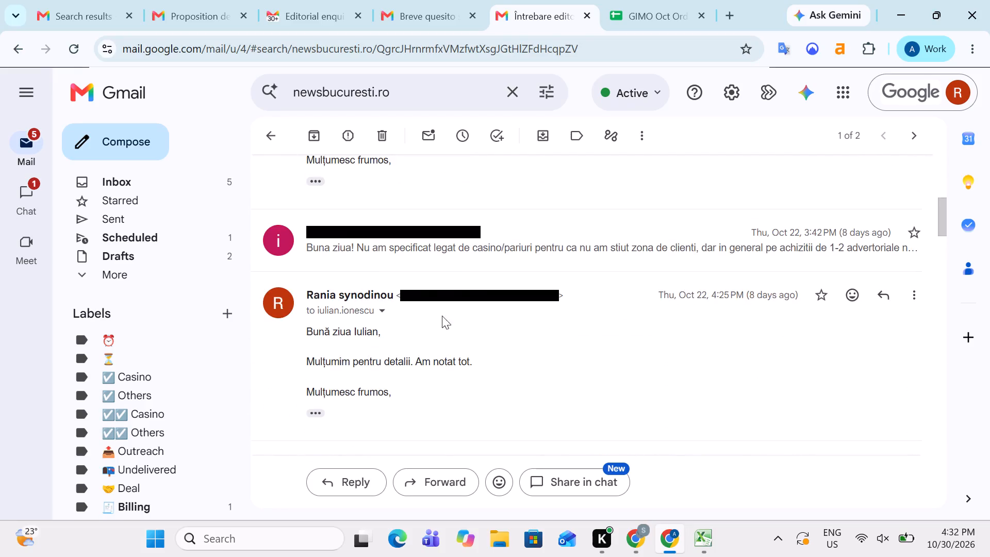
pyautogui.scroll(-2, 468, 331)
pyautogui.scroll(2, 466, 332)
pyautogui.scroll(-2, 460, 258)
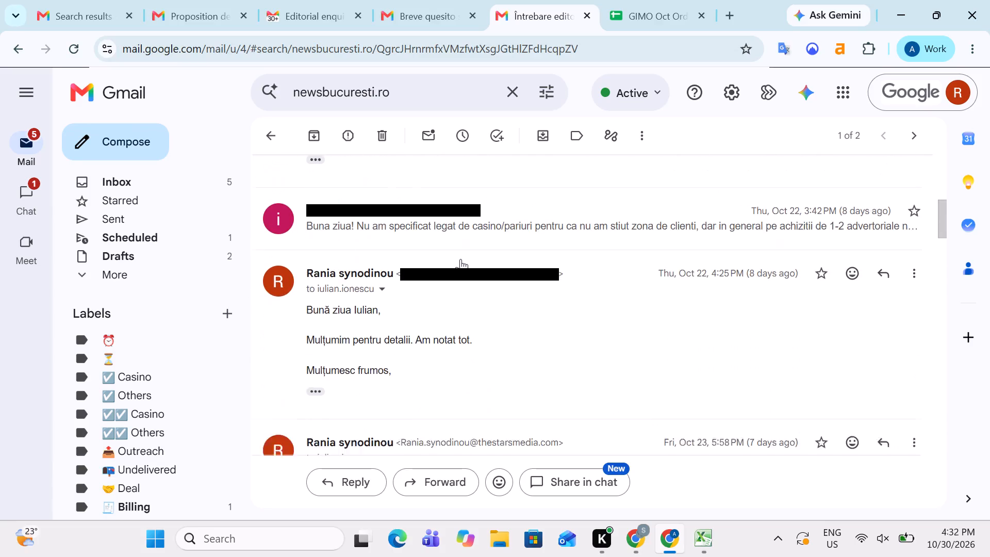
# Translate the Oct 23, 5:58 PM message in the newsbucuresti.ro thread to English.
pyautogui.scroll(-1, 460, 259)
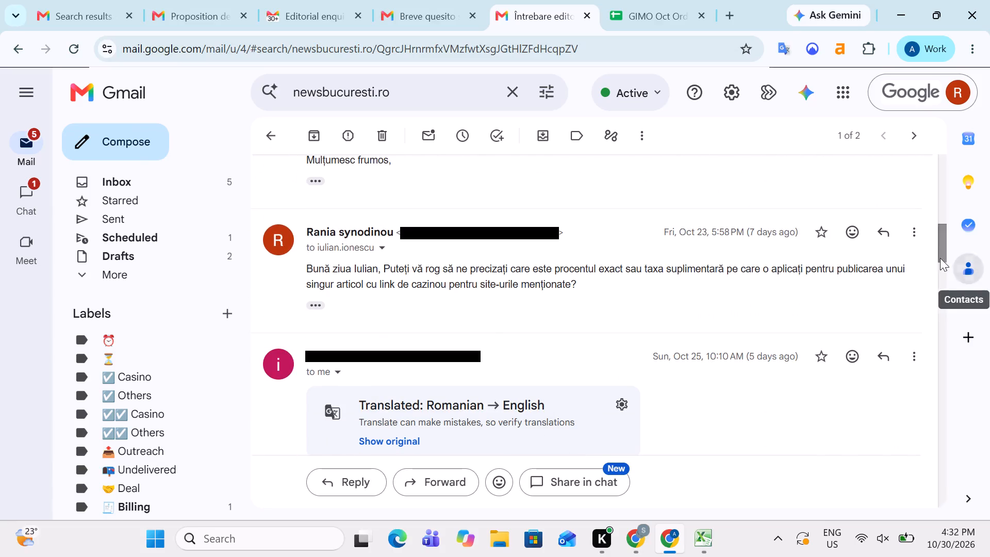
pyautogui.click(917, 232)
pyautogui.scroll(-4, 902, 298)
pyautogui.click(829, 365)
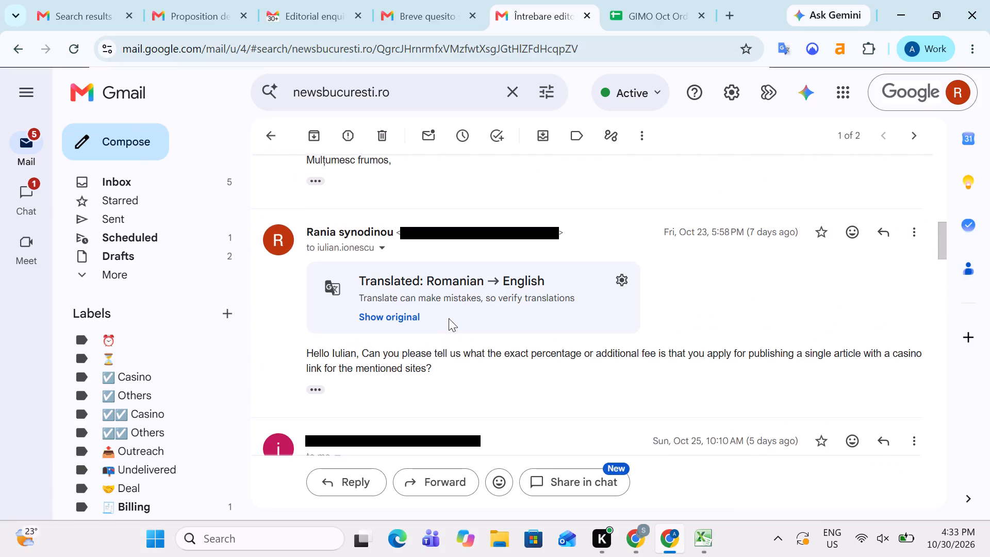
# Read the publisher's Oct 25 reply and its quoted history for the newsbucuresti.ro casino link and publication terms.
pyautogui.scroll(-3, 449, 318)
pyautogui.scroll(-4, 402, 299)
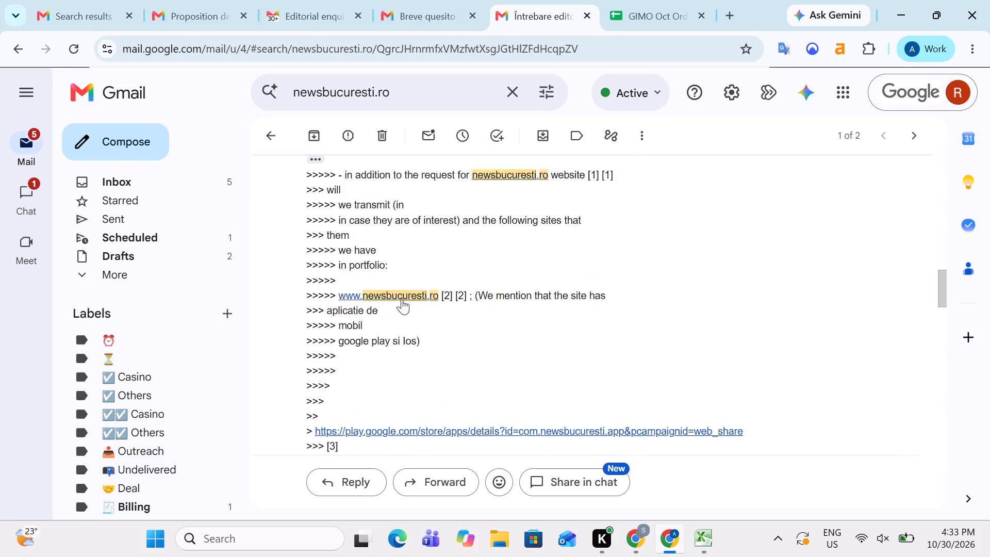
pyautogui.scroll(-17, 402, 299)
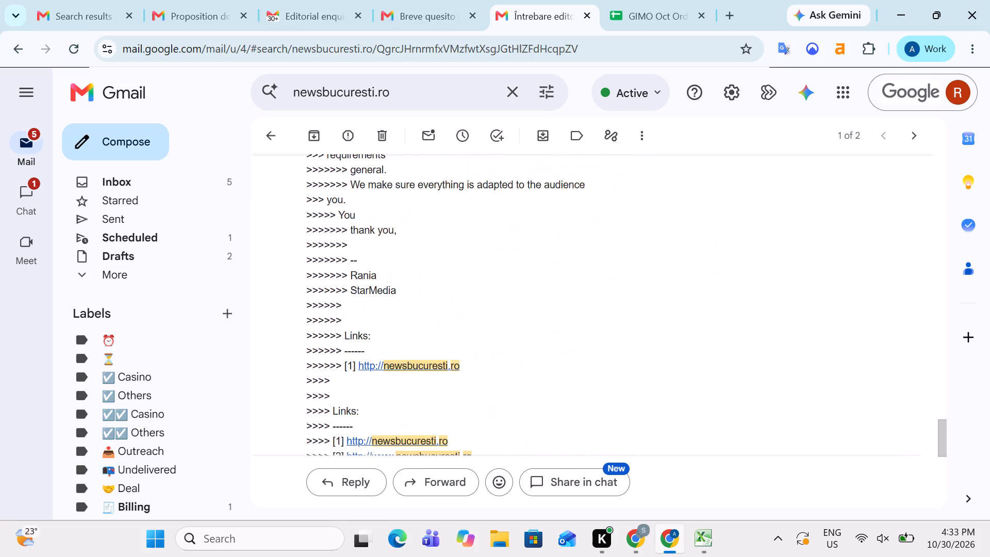
pyautogui.scroll(-9, 415, 332)
pyautogui.scroll(8, 415, 332)
# Copy the website name ecopolitic.ro from the Oct Orders sheet.
pyautogui.click(681, 0)
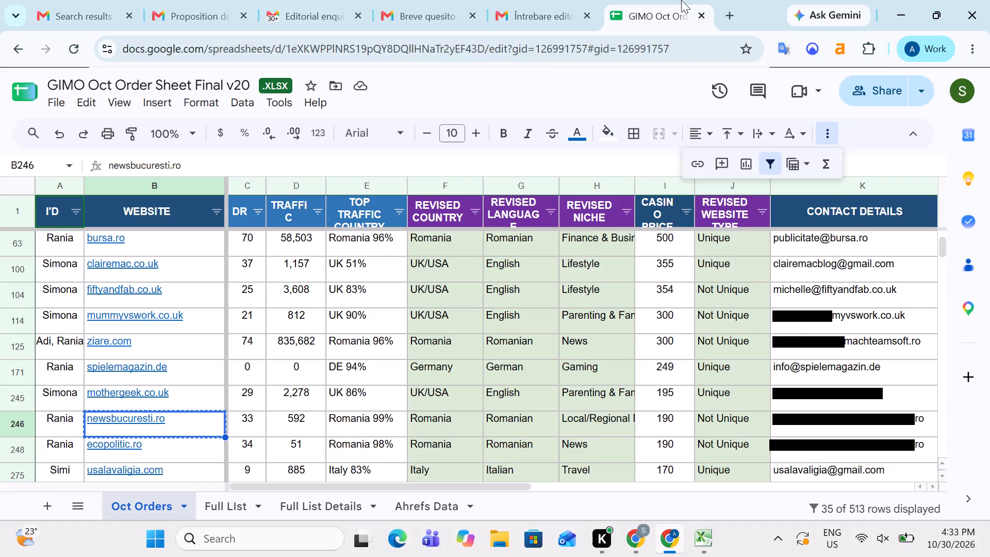
pyautogui.press('Down')
pyautogui.hotkey('ctrl', 'c')
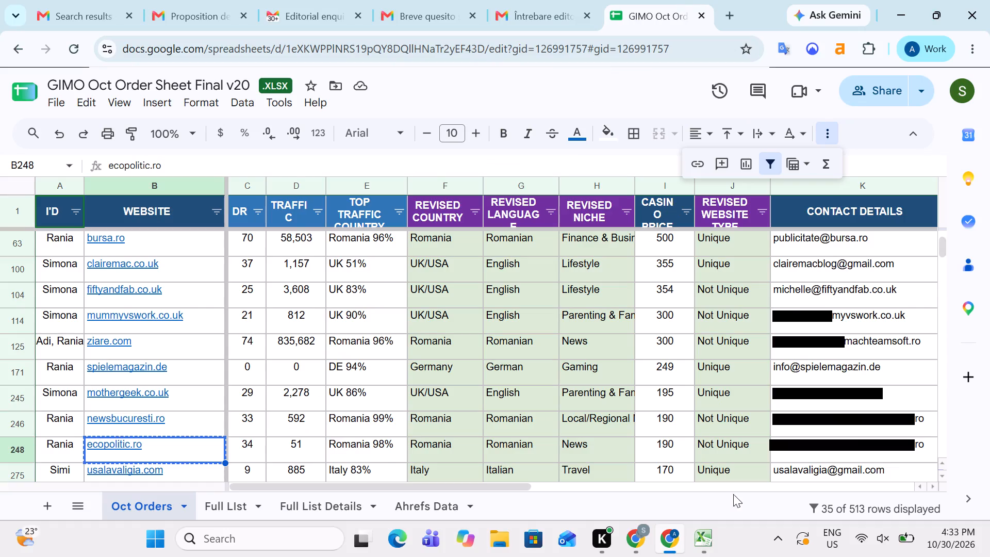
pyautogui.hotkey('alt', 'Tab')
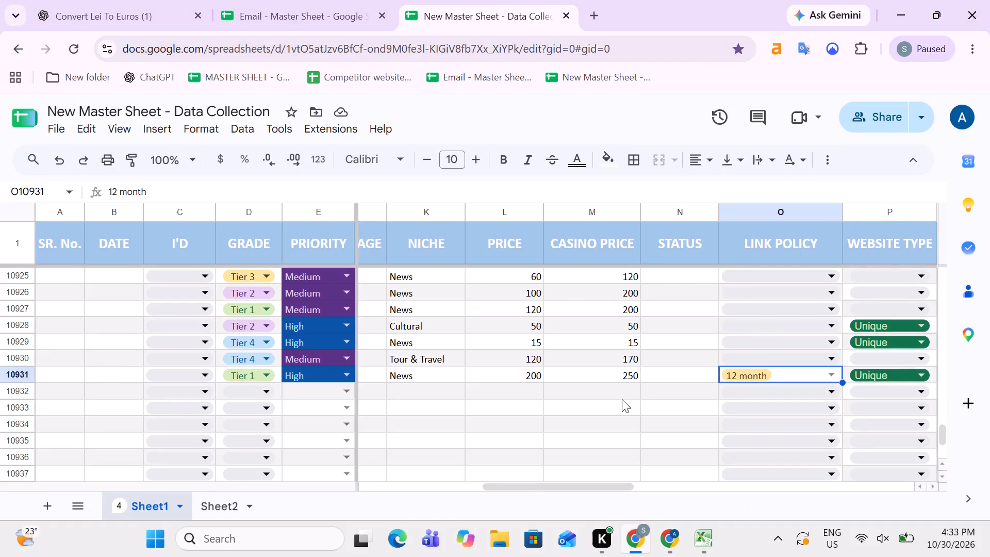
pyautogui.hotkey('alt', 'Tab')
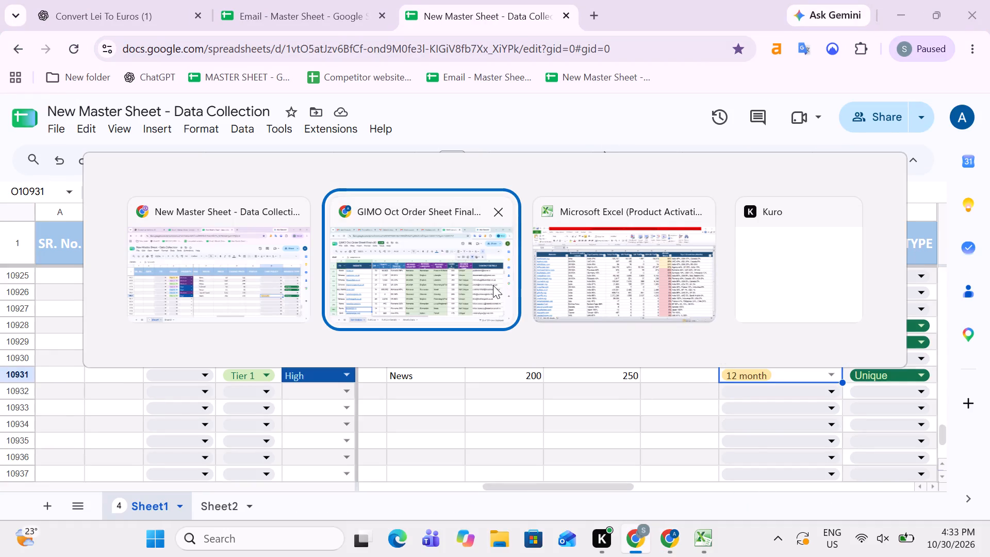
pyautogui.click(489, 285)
# Reopen the newsbucuresti.ro thread and read the publisher's Oct 22, 3:42 PM reply on casino and link acceptance.
pyautogui.click(514, 0)
pyautogui.scroll(6, 589, 323)
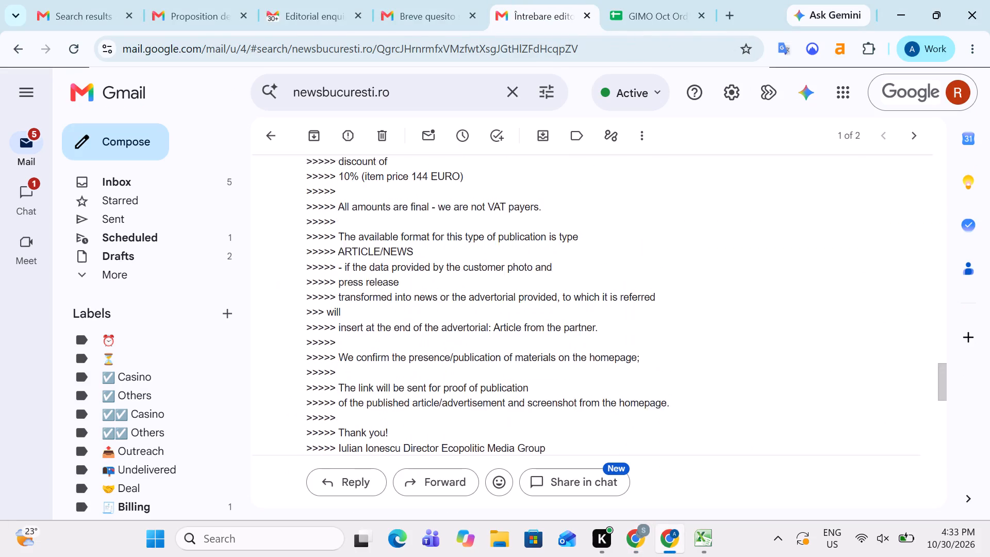
pyautogui.scroll(9, 595, 332)
pyautogui.scroll(9, 356, 328)
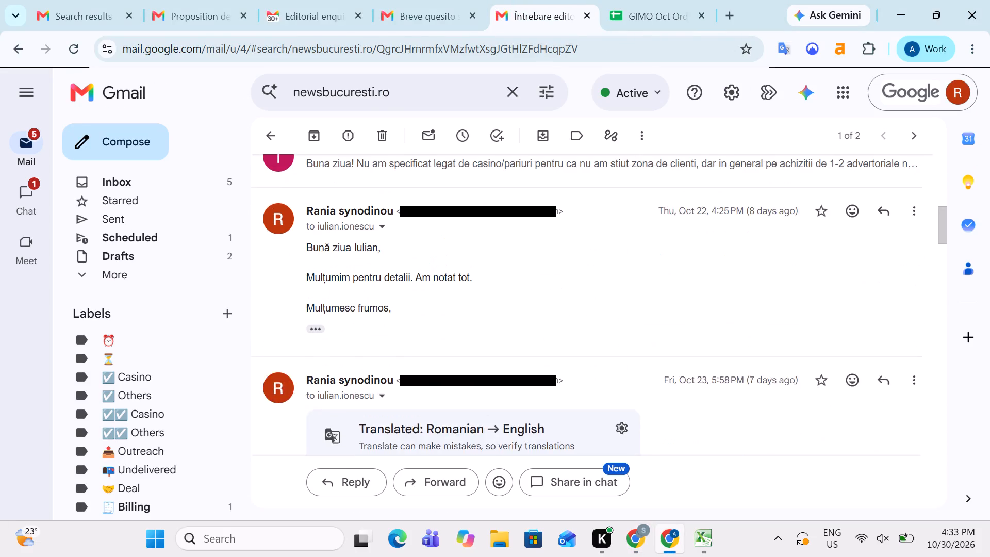
pyautogui.scroll(2, 355, 281)
pyautogui.scroll(2, 467, 249)
pyautogui.scroll(-1, 572, 377)
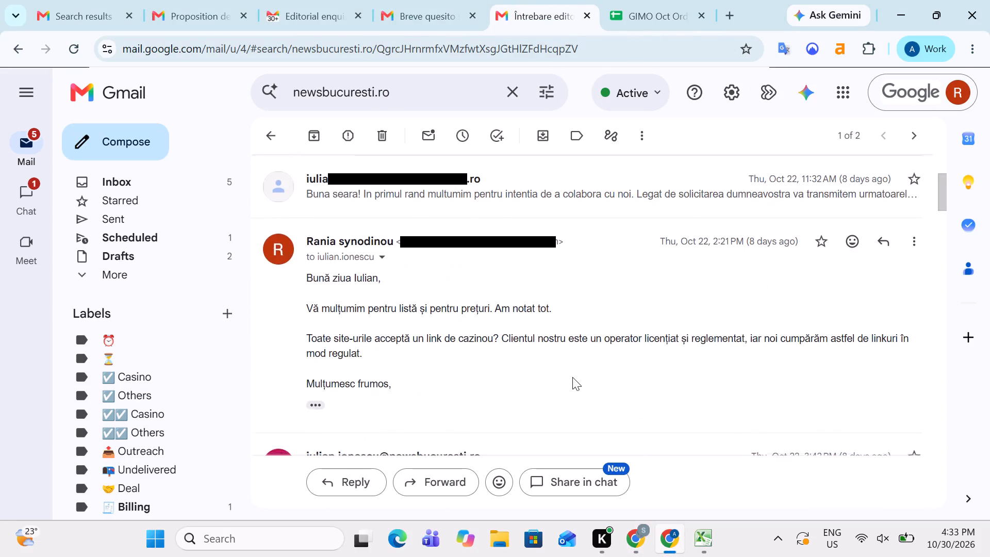
pyautogui.scroll(-2, 572, 377)
pyautogui.scroll(-1, 527, 337)
pyautogui.click(514, 144)
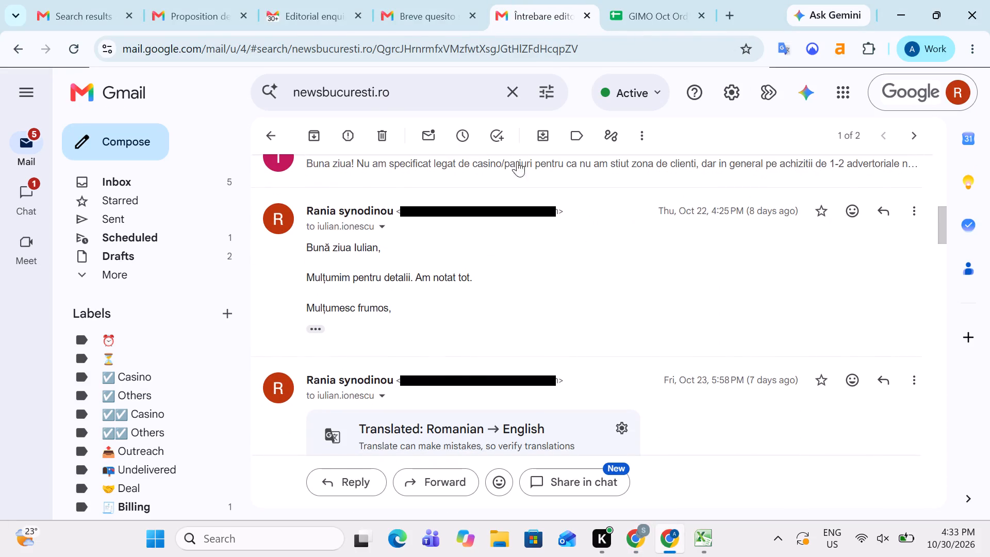
pyautogui.click(517, 176)
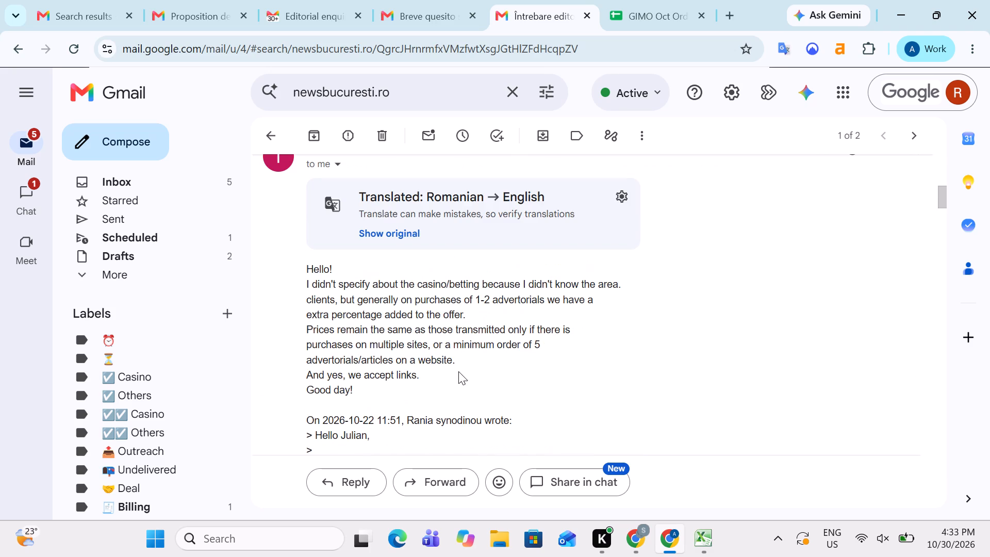
pyautogui.scroll(-1, 458, 386)
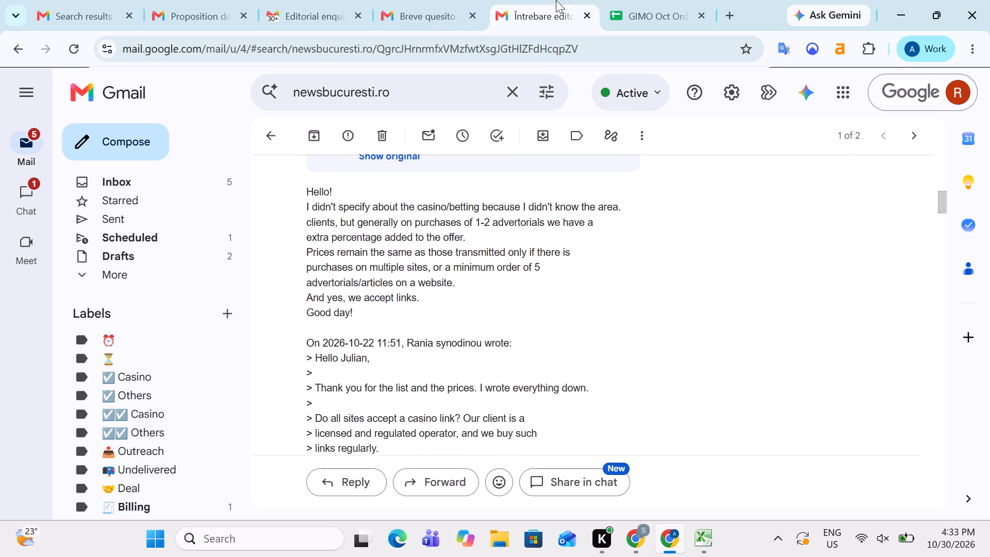
# Return to the GIMO order sheet and move across the columns of the ecopolitic.ro row.
pyautogui.click(644, 0)
pyautogui.press('Right')
pyautogui.press('Right')
pyautogui.press('Right')
pyautogui.press('Right')
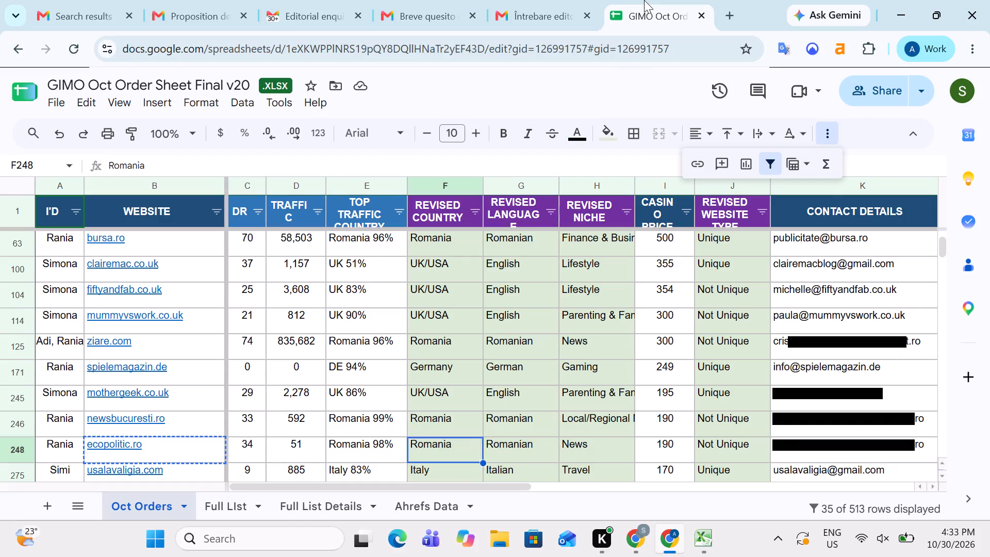
# Examine the contact details, status and link policy columns around the ecopolitic.ro, usalavaligia.com and business24.ro rows of the Oct Orders sheet.
pyautogui.press('Right')
pyautogui.press('Right')
pyautogui.press('Right')
pyautogui.press('Right')
pyautogui.press('Right')
pyautogui.press('Down')
pyautogui.press('Down')
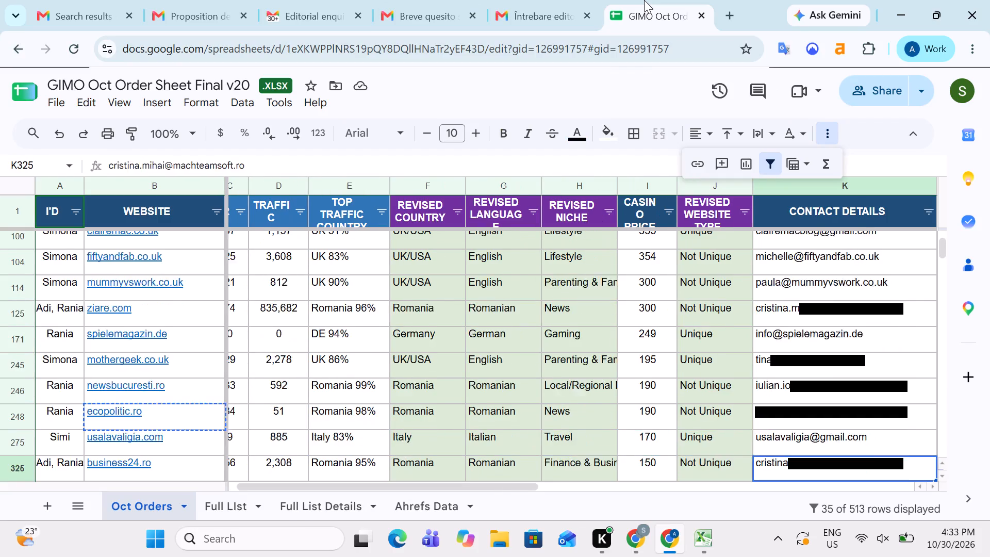
pyautogui.press('Down')
pyautogui.press('Down')
pyautogui.press('Up')
pyautogui.press('Up')
pyautogui.press('Up')
pyautogui.press('Up')
pyautogui.press('Down')
pyautogui.press('Right')
pyautogui.press('Right')
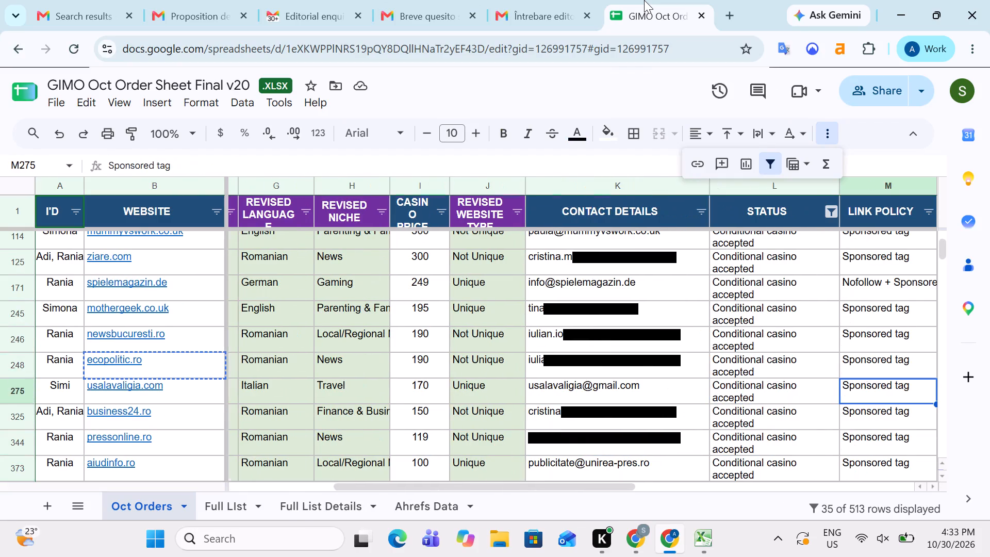
pyautogui.press('Left')
pyautogui.press('Left')
pyautogui.press('Right')
pyautogui.press('Left')
pyautogui.press('Left')
pyautogui.press('Left')
pyautogui.press('Left')
pyautogui.press('Left')
pyautogui.press('Left')
pyautogui.press('Left')
pyautogui.press('Left')
pyautogui.press('Left')
pyautogui.press('Left')
pyautogui.press('Left')
pyautogui.press('Left')
pyautogui.press('Left')
pyautogui.press('Left')
pyautogui.press('Left')
pyautogui.press('Left')
pyautogui.press('Left')
pyautogui.press('Left')
pyautogui.press('Left')
pyautogui.press('Left')
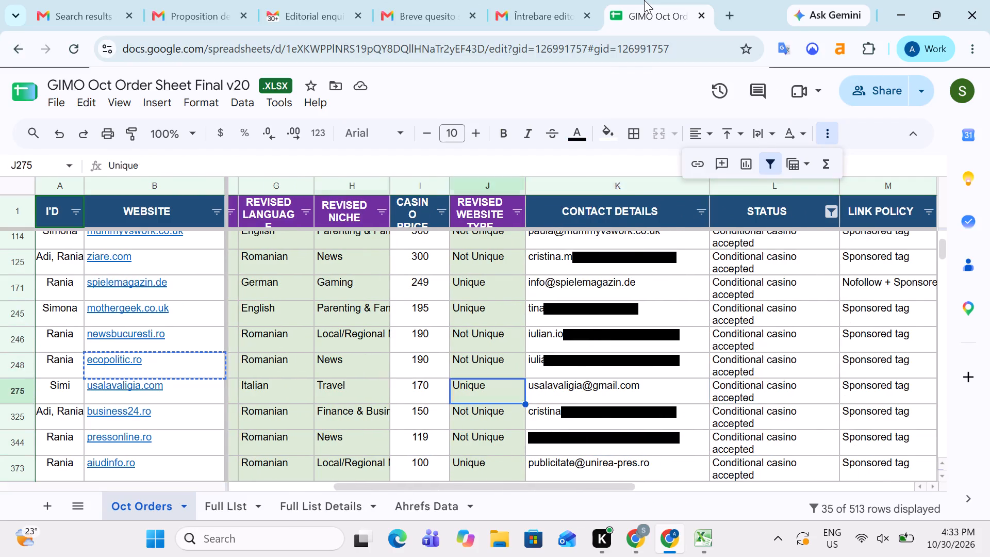
pyautogui.press('Right')
pyautogui.hotkey('ctrl', 'shift', 'Down')
pyautogui.press('Up')
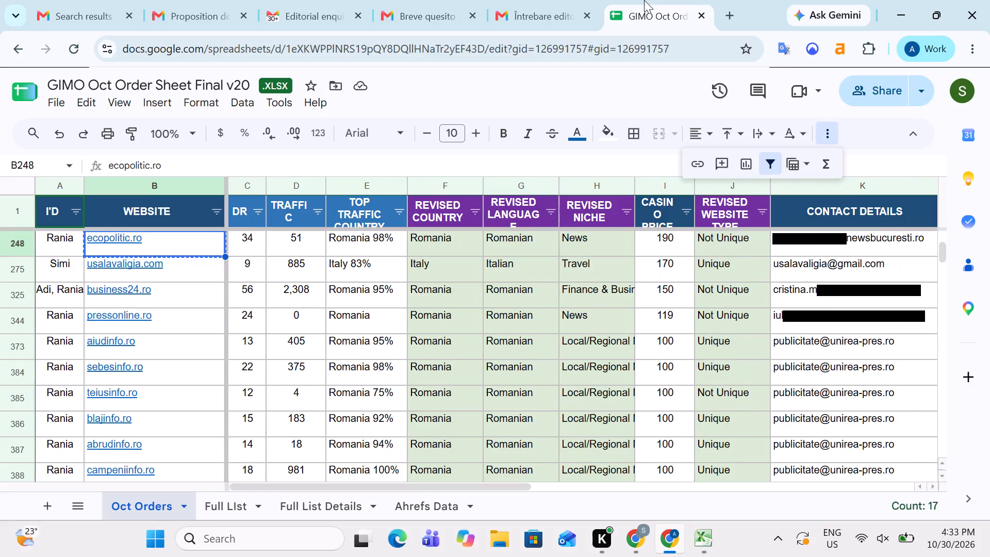
pyautogui.press('Down')
pyautogui.press('Right')
pyautogui.press('Left')
pyautogui.hotkey('ctrl', 'c')
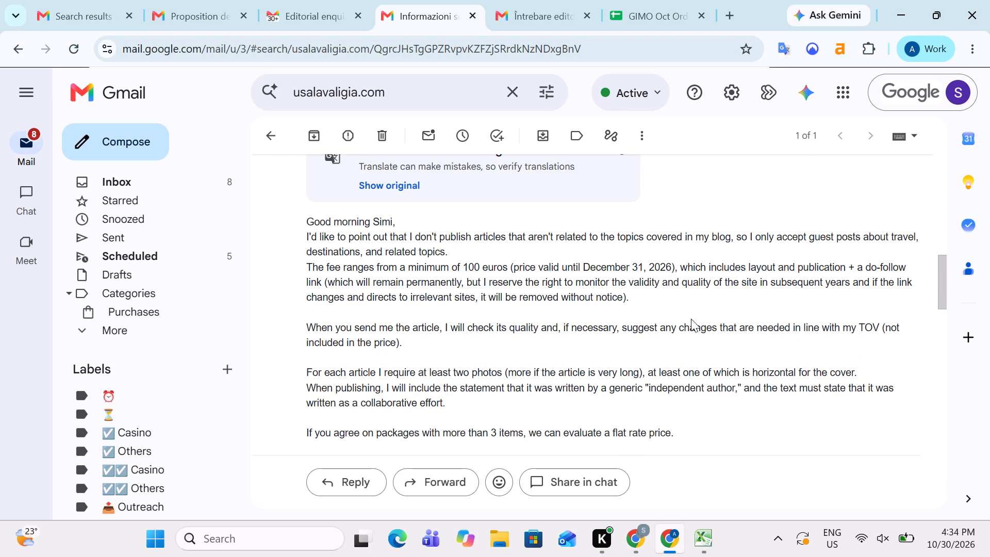
pyautogui.scroll(-1, 361, 376)
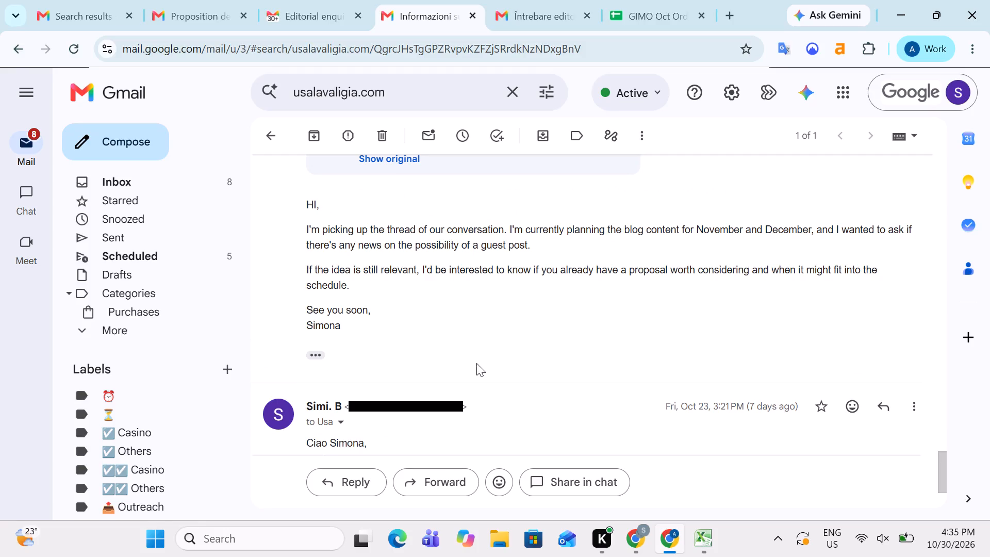
pyautogui.scroll(-3, 506, 375)
# Recheck the publisher's Oct 8, 2:51 PM terms on price, do-follow link and authorship statement.
pyautogui.scroll(11, 506, 375)
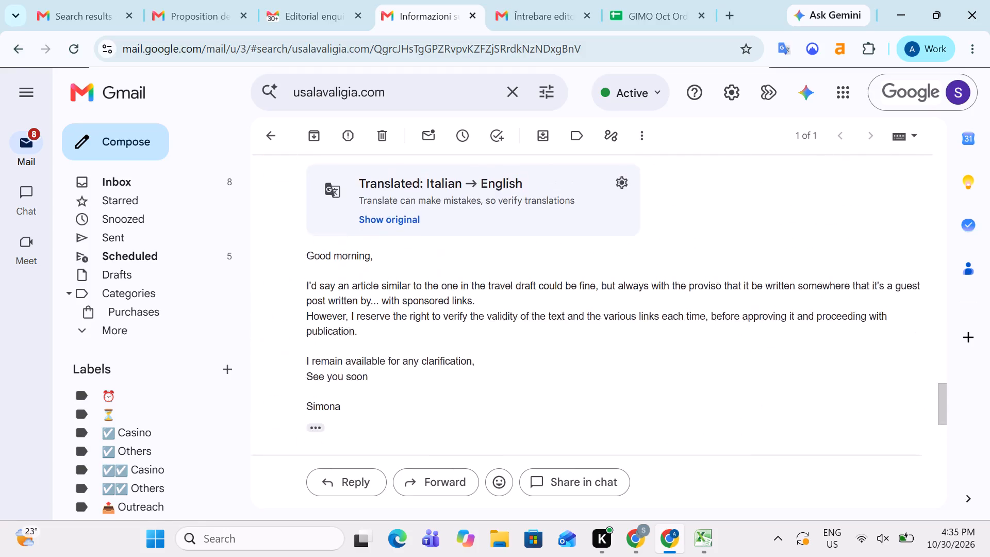
pyautogui.scroll(18, 510, 374)
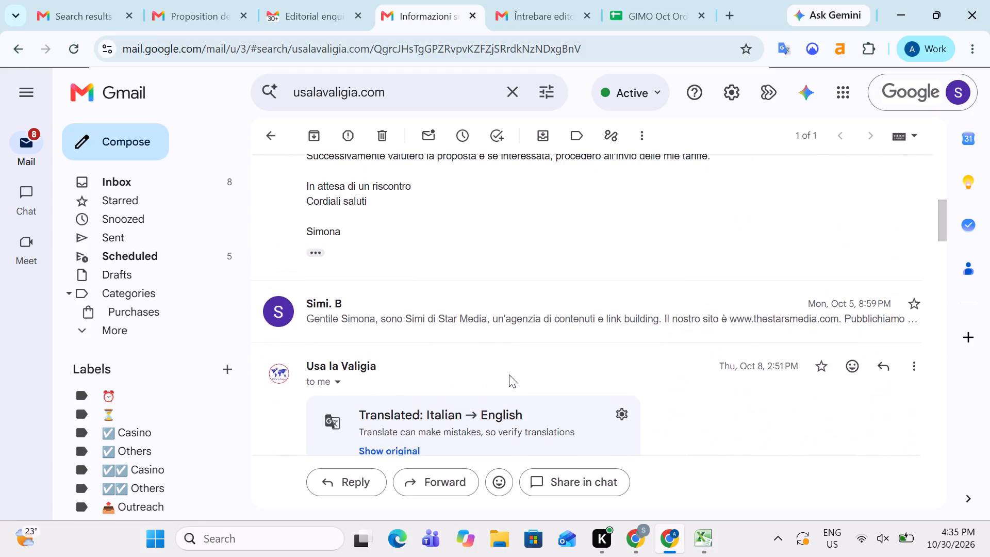
pyautogui.scroll(-4, 509, 374)
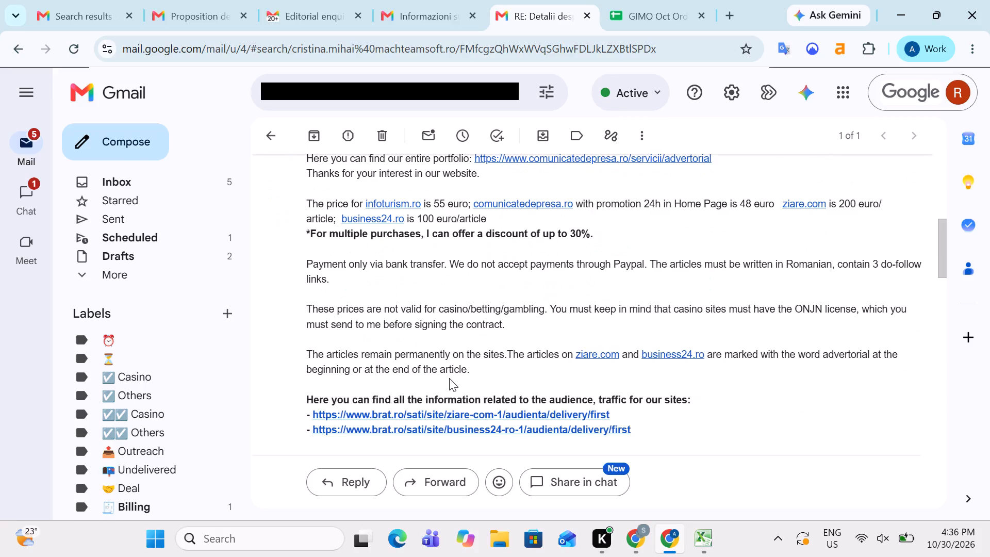
pyautogui.click(627, 0)
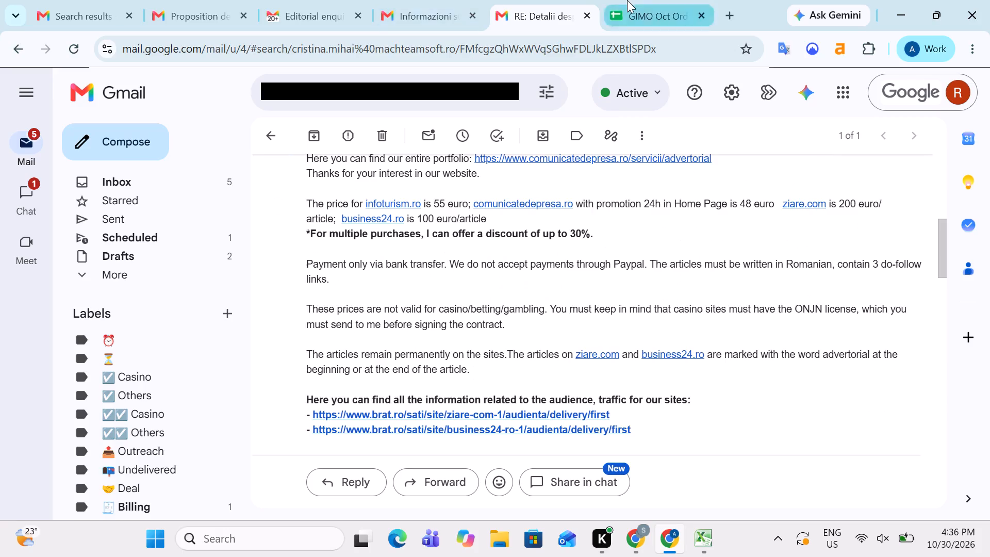
pyautogui.press('Left')
pyautogui.press('Left')
pyautogui.press('Left')
pyautogui.press('Left')
pyautogui.press('Left')
pyautogui.press('Left')
pyautogui.press('Left')
pyautogui.press('Left')
pyautogui.press('Left')
pyautogui.press('Left')
pyautogui.press('Left')
pyautogui.press('Left')
pyautogui.press('Left')
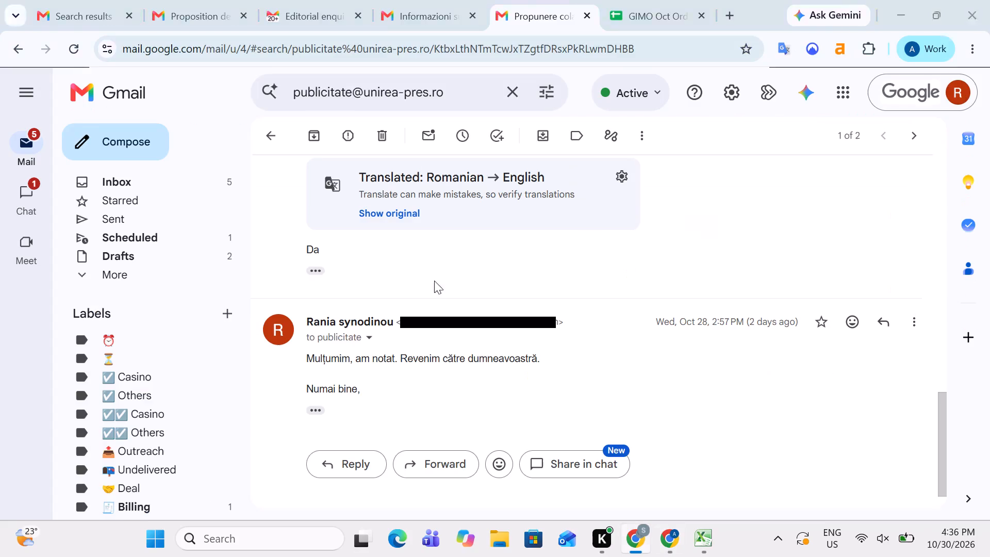
# Check the status, link policy and match entries of the aiudinfo.ro row in the Oct Orders sheet.
pyautogui.click(679, 0)
pyautogui.press('Right')
pyautogui.press('Left')
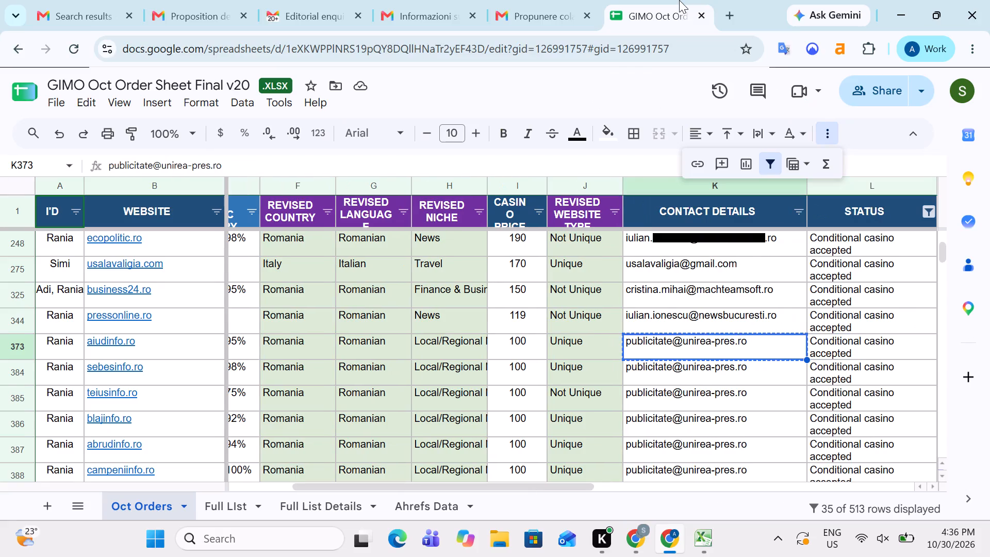
pyautogui.hotkey('shift', 'Down')
pyautogui.hotkey('shift', 'Down')
pyautogui.hotkey('shift', 'Down')
pyautogui.hotkey('shift', 'Down')
pyautogui.press('Up')
pyautogui.press('Down')
pyautogui.press('Right')
pyautogui.press('Right')
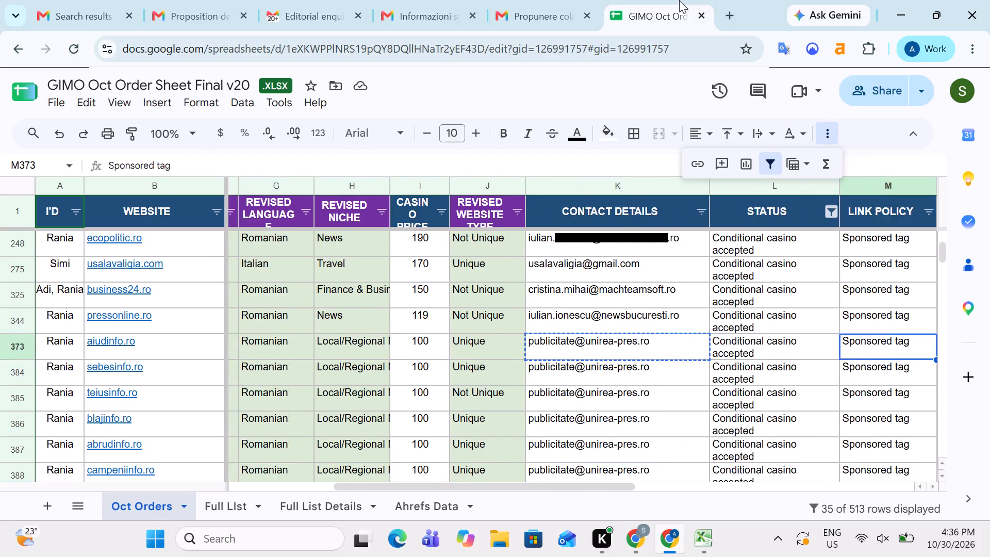
pyautogui.press('Right')
pyautogui.press('Left')
pyautogui.press('Left')
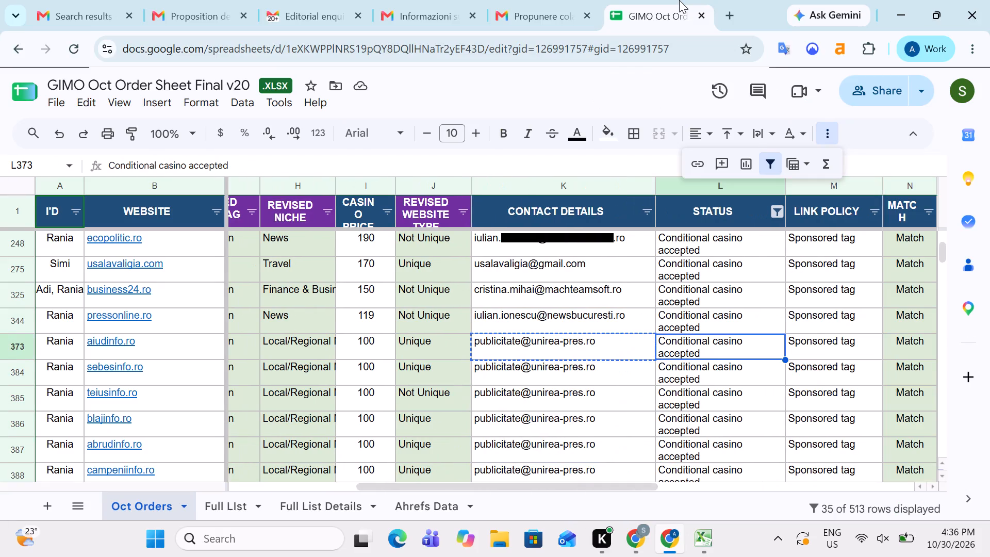
# Clear the status of the Unirea Pres sites, from aiudinfo.ro down to cugirinfo.ro.
pyautogui.hotkey('shift', 'Down')
pyautogui.hotkey('shift', 'Down')
pyautogui.hotkey('shift', 'Down')
pyautogui.hotkey('shift', 'Down')
pyautogui.hotkey('shift', 'Down')
pyautogui.hotkey('shift', 'Down')
pyautogui.hotkey('shift', 'Down')
pyautogui.hotkey('shift', 'Down')
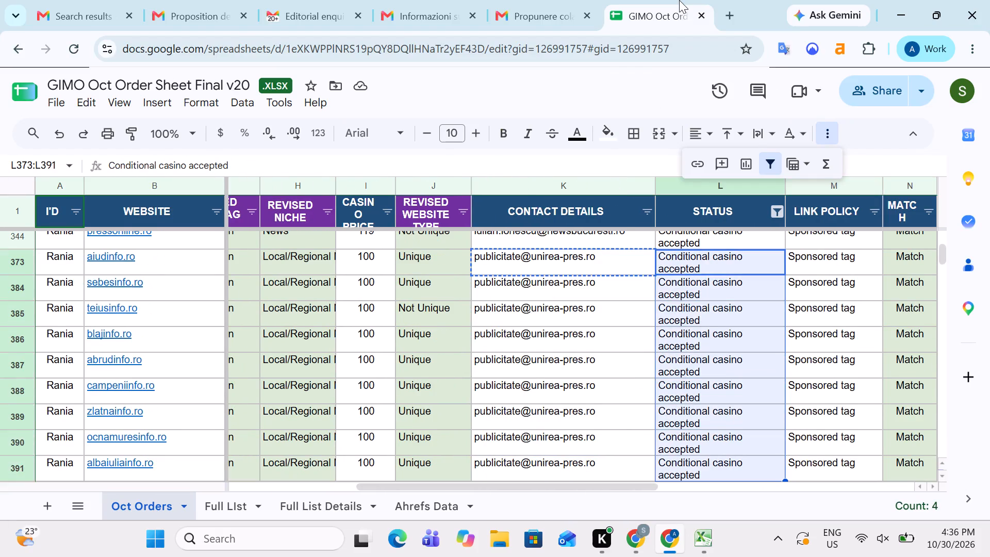
pyautogui.hotkey('shift', 'Down')
pyautogui.hotkey('shift', 'Down')
pyautogui.hotkey('shift', 'Down')
pyautogui.hotkey('shift', 'Up')
pyautogui.hotkey('shift', 'Up')
pyautogui.hotkey('shift', 'Up')
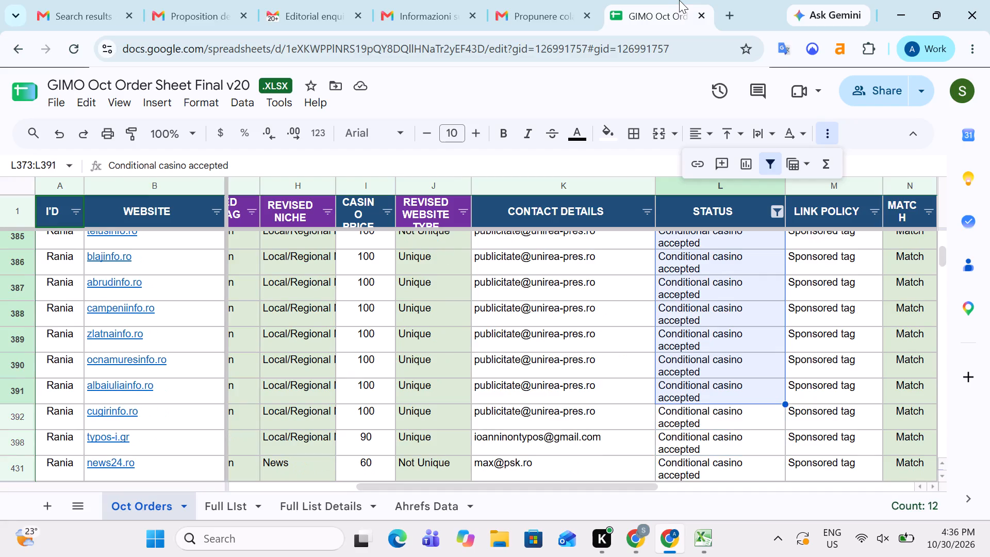
pyautogui.hotkey('shift', 'Down')
pyautogui.press('Delete')
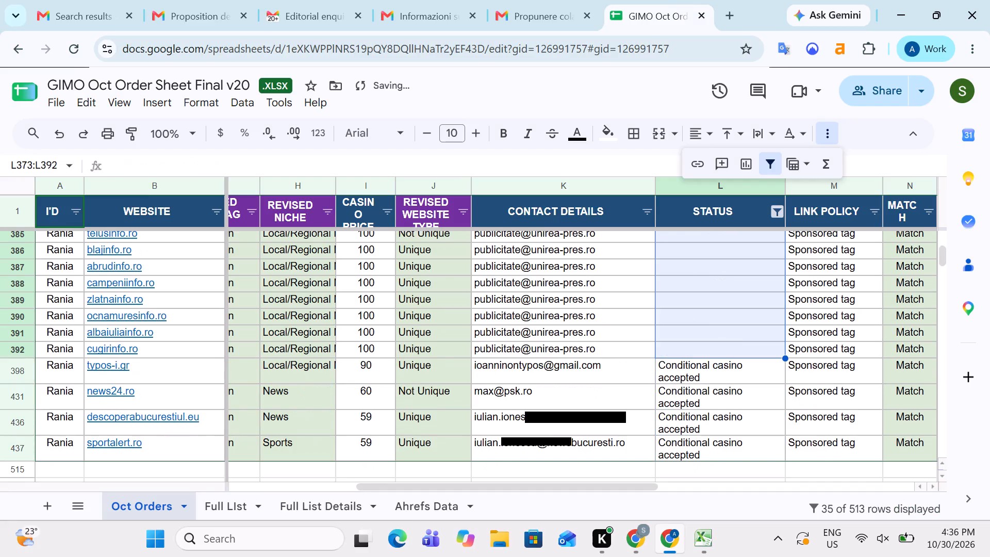
# Set the aiudinfo.ro status to Casino accepted.
pyautogui.press('Up')
pyautogui.press('Up')
pyautogui.press('Down')
pyautogui.press('Down')
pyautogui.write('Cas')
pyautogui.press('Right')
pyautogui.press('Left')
# Copy the Casino accepted status from aiudinfo.ro to the rows from sebesinfo.ro through cugirinfo.ro.
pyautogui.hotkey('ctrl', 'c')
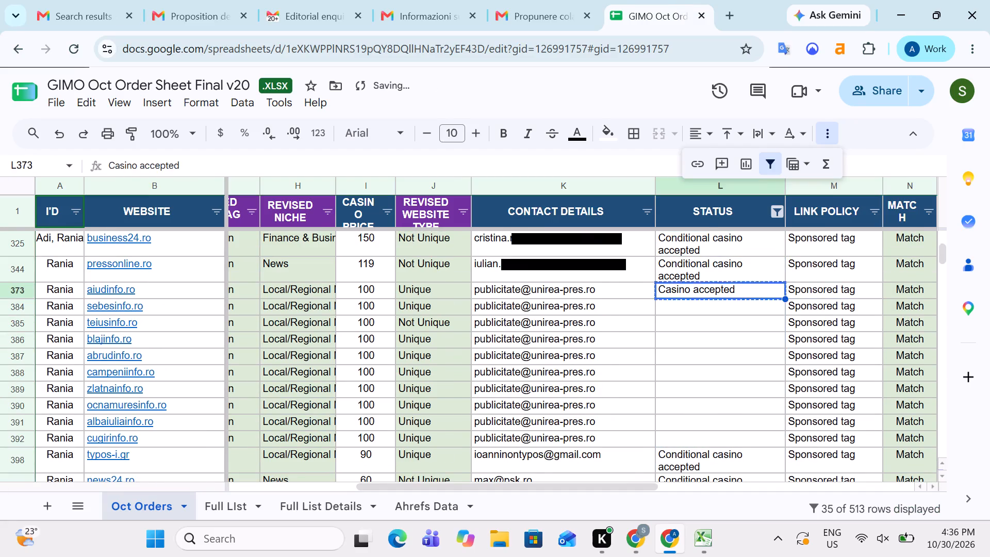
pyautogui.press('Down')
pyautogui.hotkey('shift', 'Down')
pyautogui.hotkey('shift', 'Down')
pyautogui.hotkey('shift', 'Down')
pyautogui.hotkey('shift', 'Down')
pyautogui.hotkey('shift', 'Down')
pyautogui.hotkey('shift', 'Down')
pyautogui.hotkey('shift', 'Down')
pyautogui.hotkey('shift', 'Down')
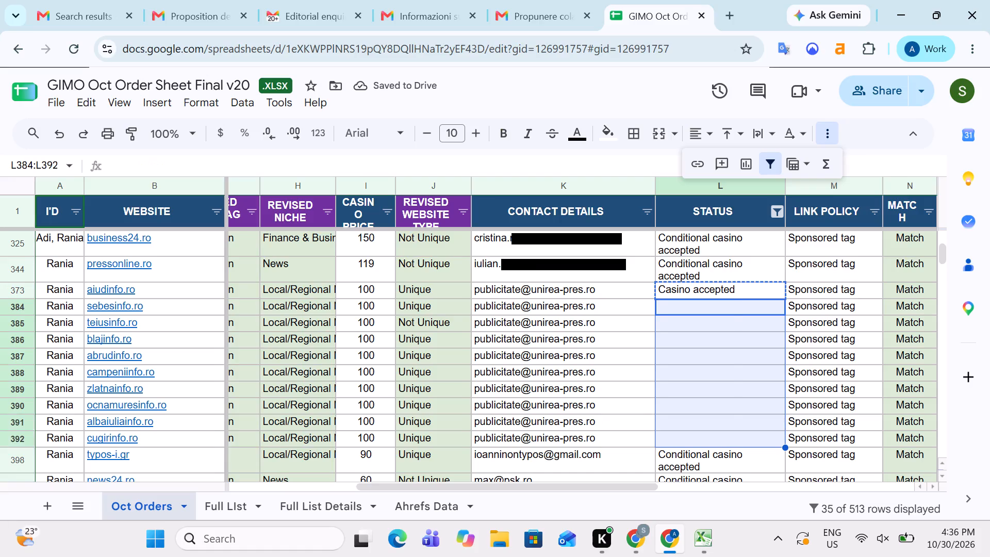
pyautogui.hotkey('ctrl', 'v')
# Clear the link policy of the Unirea Pres sites, from aiudinfo.ro down to cugirinfo.ro.
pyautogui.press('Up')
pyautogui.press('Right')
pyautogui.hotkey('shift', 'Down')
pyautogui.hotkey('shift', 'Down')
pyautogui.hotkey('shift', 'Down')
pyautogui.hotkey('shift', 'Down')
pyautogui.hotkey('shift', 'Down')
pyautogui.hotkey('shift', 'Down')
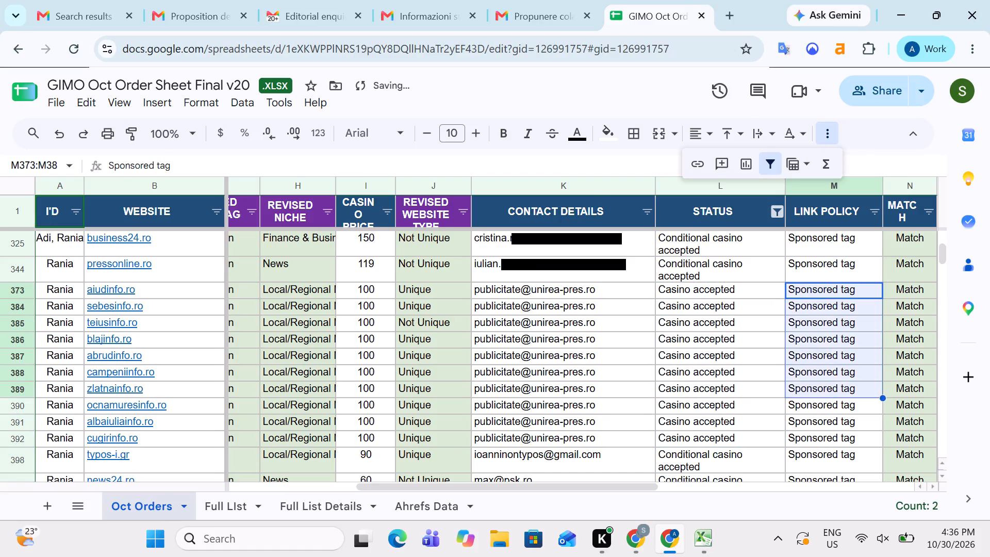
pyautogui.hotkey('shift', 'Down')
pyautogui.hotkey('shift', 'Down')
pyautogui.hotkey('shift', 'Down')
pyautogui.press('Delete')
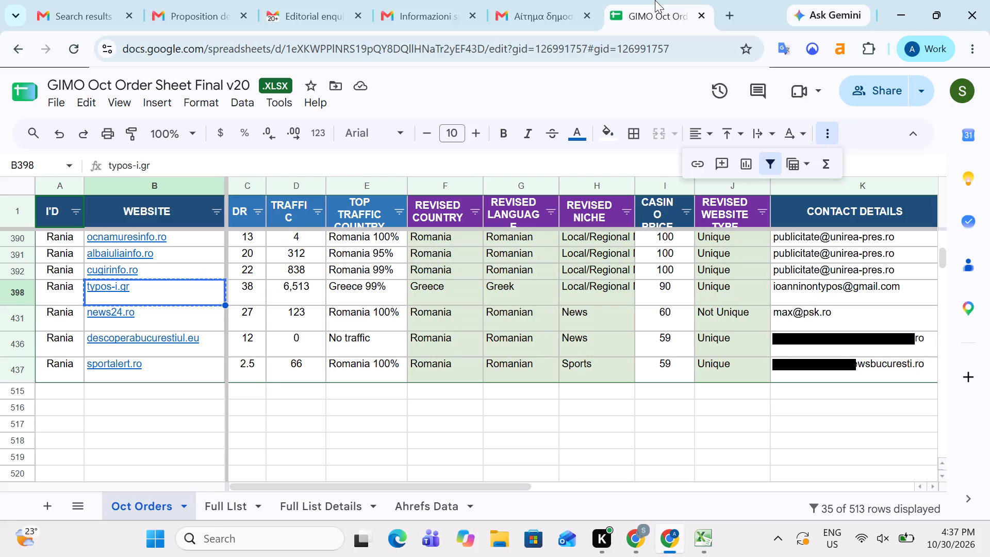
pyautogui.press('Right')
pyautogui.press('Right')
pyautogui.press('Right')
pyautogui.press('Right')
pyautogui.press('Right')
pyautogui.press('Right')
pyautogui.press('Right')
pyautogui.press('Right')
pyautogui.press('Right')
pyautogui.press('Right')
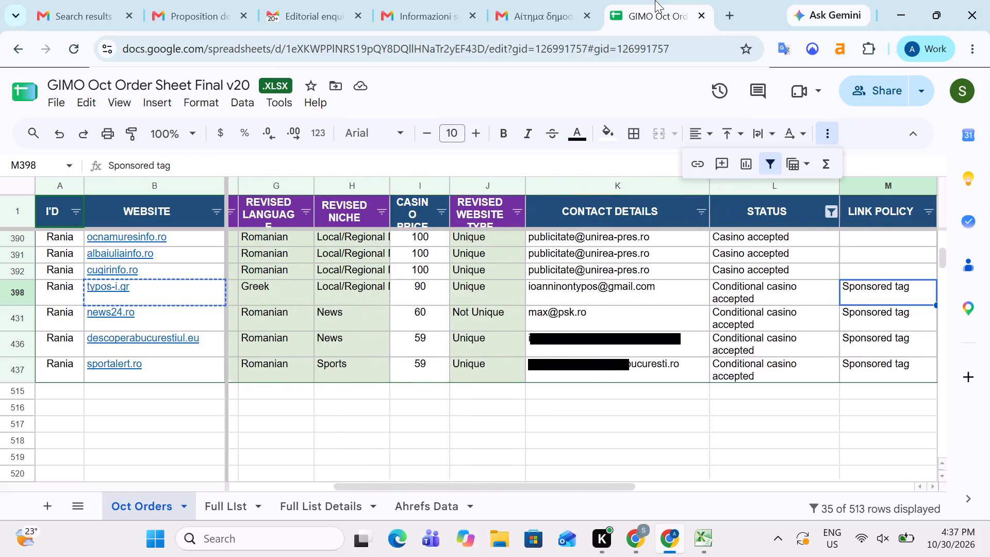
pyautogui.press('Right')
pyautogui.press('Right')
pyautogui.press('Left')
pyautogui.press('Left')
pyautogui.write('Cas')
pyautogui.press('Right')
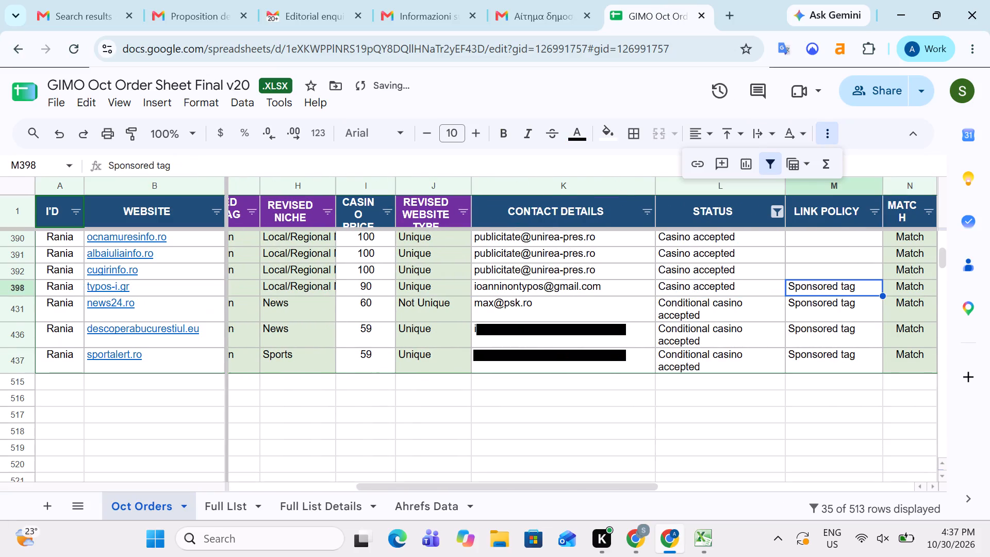
# Clear the link policy of typos-i.gr.
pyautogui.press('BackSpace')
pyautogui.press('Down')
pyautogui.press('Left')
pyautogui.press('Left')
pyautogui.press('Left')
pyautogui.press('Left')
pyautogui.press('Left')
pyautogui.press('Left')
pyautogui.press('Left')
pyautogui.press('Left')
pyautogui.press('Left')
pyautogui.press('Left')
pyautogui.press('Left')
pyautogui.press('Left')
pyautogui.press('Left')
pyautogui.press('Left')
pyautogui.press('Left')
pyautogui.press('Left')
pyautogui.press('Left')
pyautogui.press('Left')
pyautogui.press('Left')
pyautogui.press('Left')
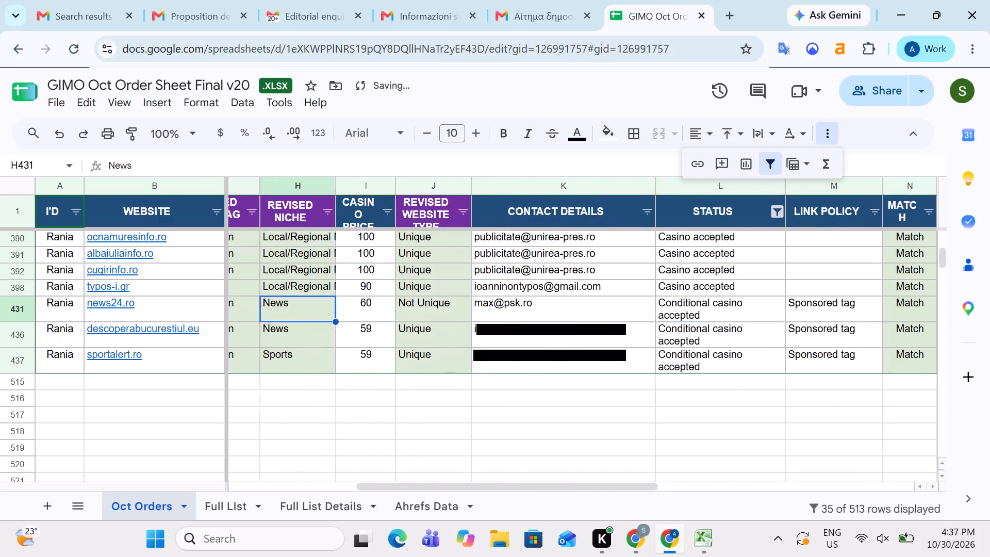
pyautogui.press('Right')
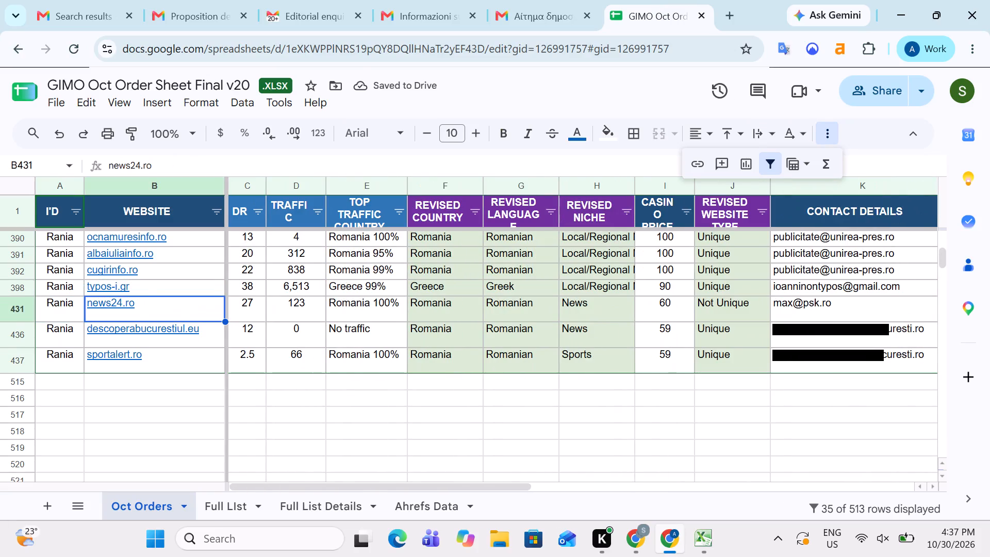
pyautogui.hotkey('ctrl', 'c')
pyautogui.click(514, 0)
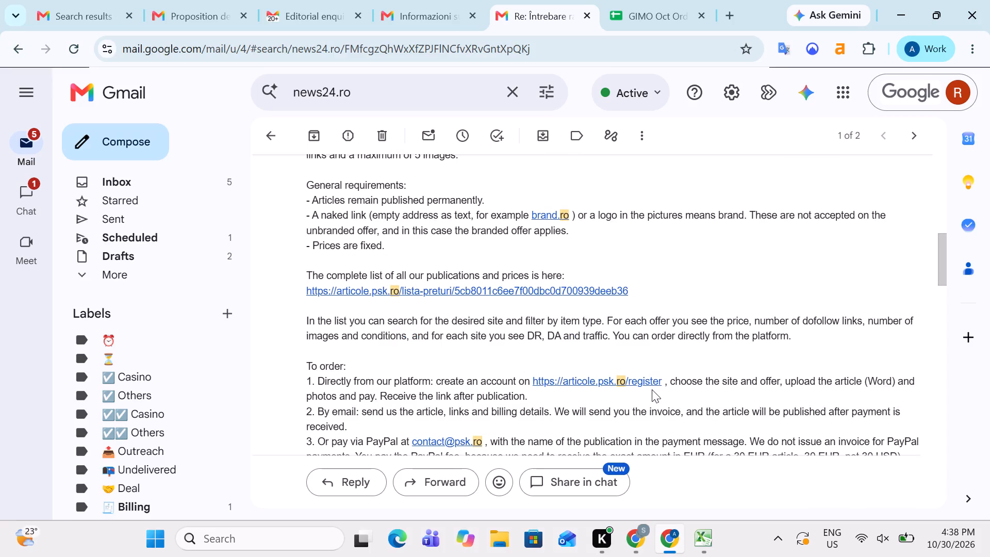
# Read the news24.ro thread, examining the price list reply, special-niche casino terms, sponsored marking and dofollow link conditions.
pyautogui.scroll(-8, 652, 389)
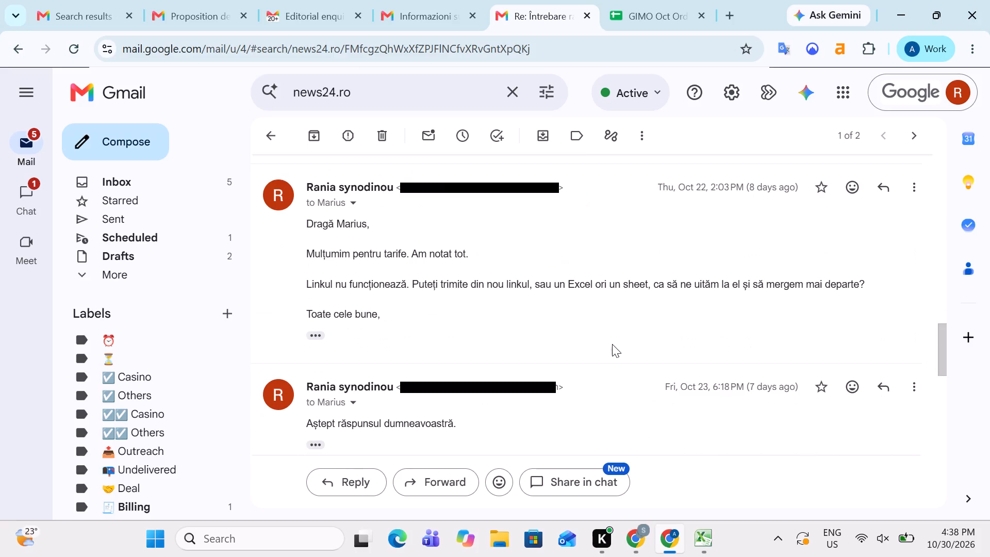
pyautogui.scroll(-4, 591, 339)
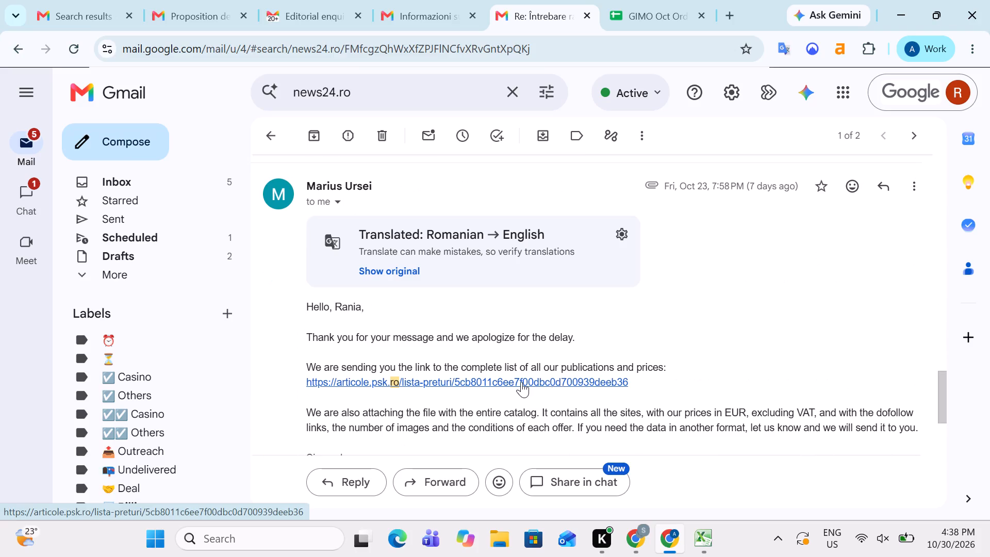
pyautogui.scroll(-1, 442, 396)
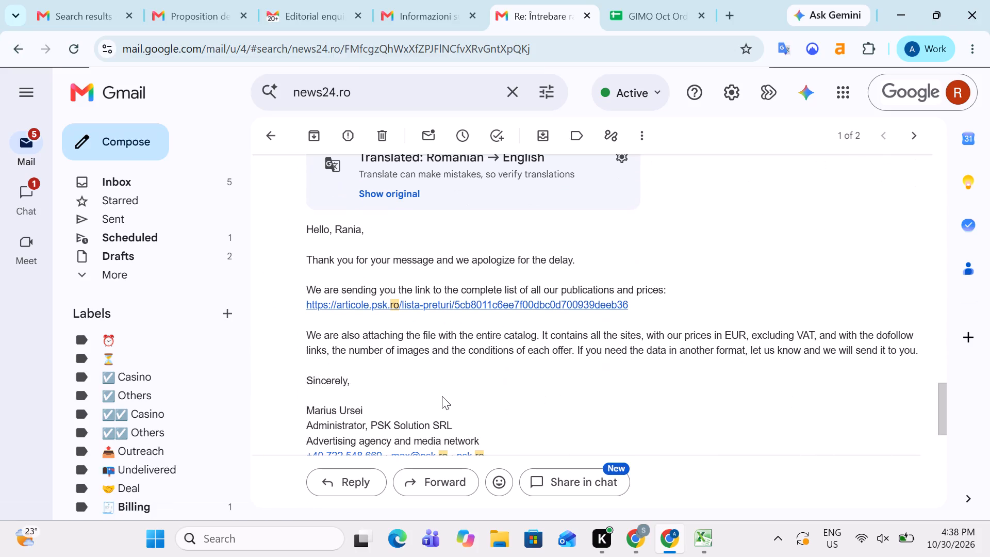
pyautogui.scroll(2, 460, 403)
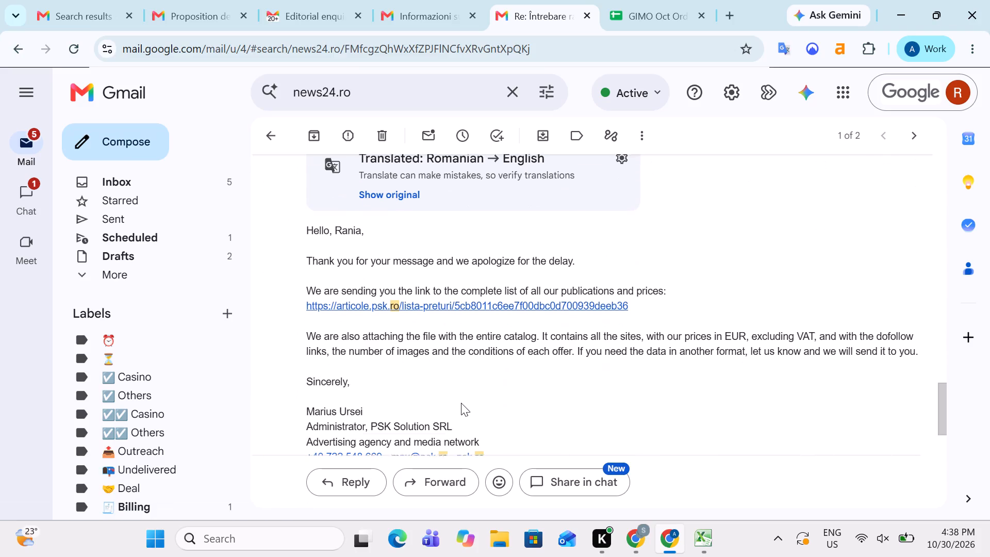
pyautogui.scroll(13, 461, 403)
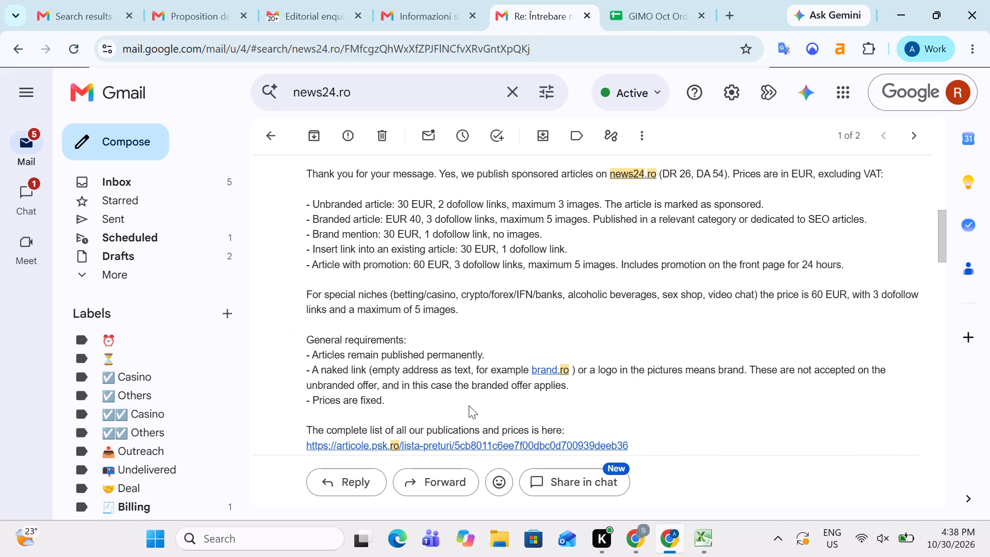
# Read the news24.ro thread from the price reply through to the catalogue message, translating the Oct 22, 2:03 PM message into English.
pyautogui.scroll(2, 469, 405)
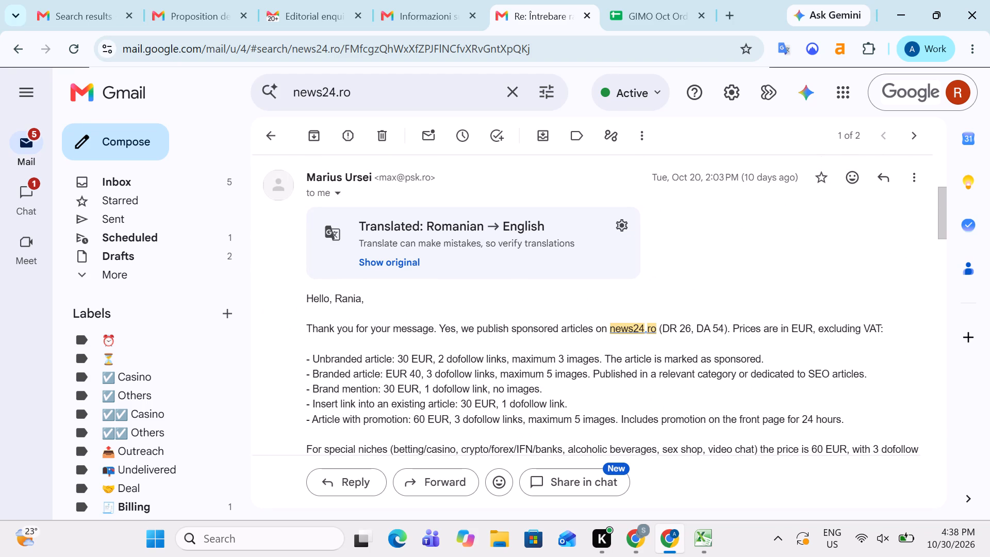
pyautogui.scroll(-1, 732, 387)
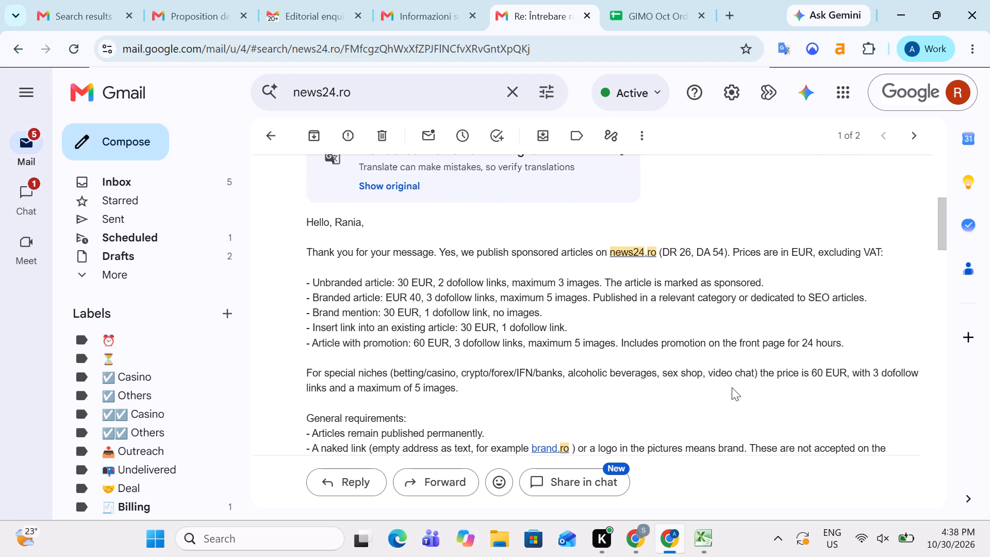
pyautogui.scroll(-5, 676, 370)
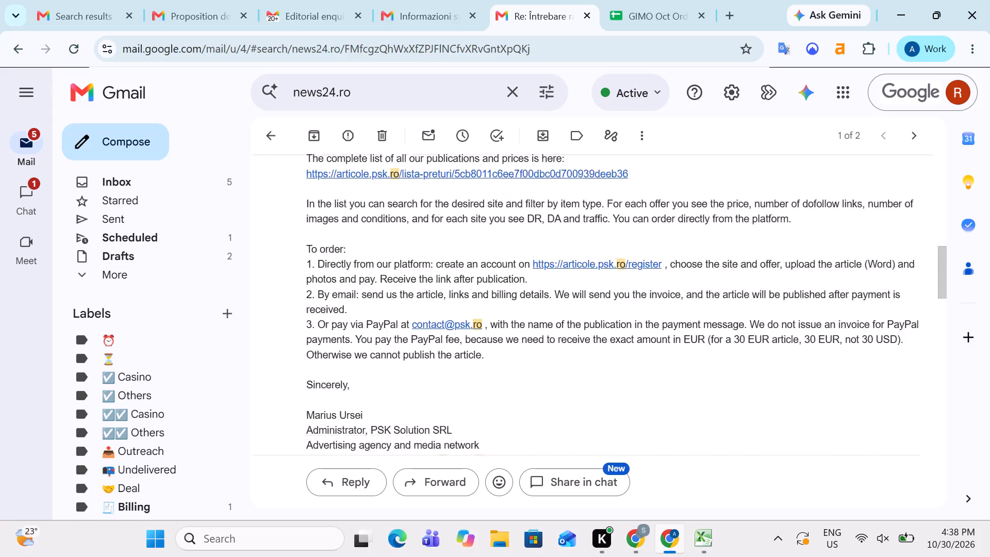
pyautogui.scroll(-2, 676, 370)
pyautogui.scroll(-6, 639, 415)
pyautogui.scroll(3, 441, 326)
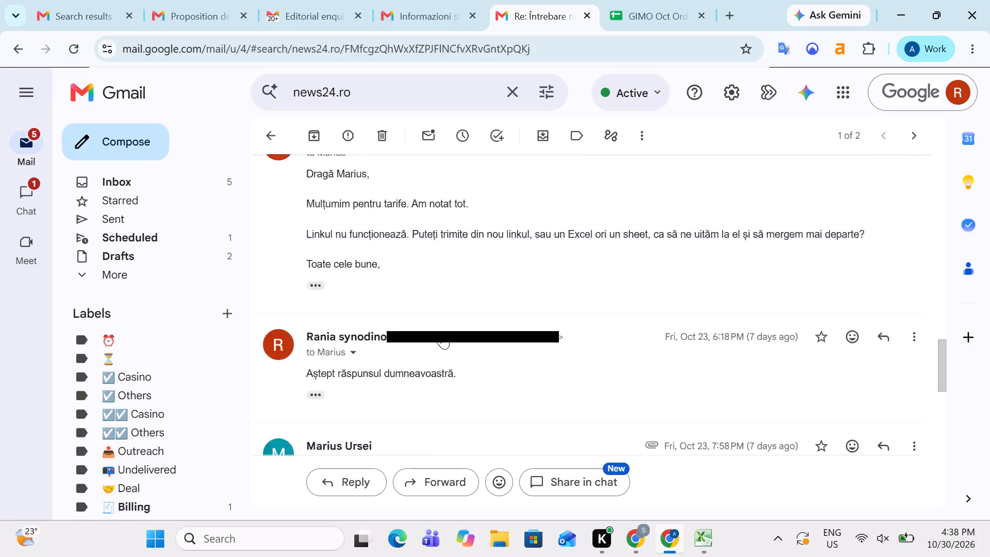
pyautogui.click(908, 282)
pyautogui.scroll(-3, 867, 352)
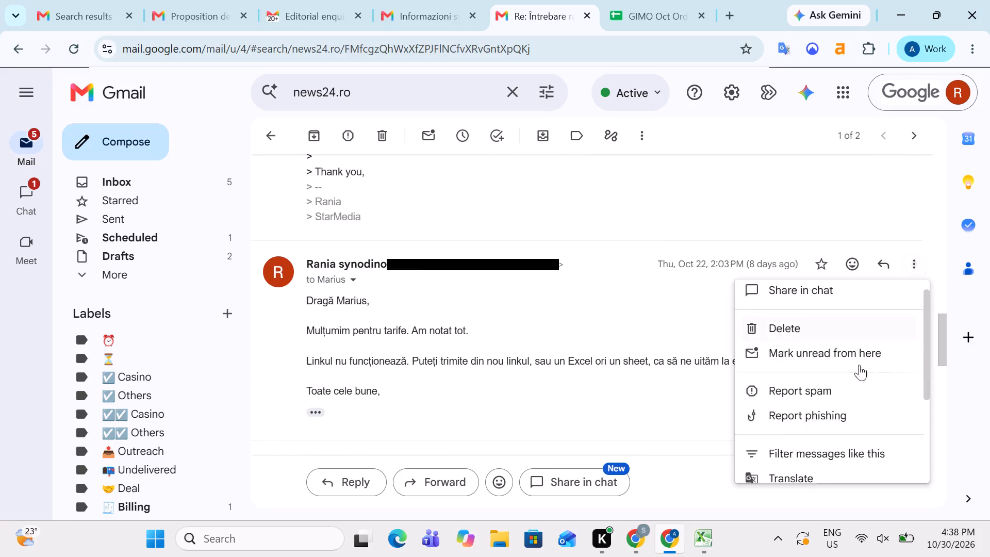
pyautogui.click(804, 368)
pyautogui.scroll(-2, 567, 370)
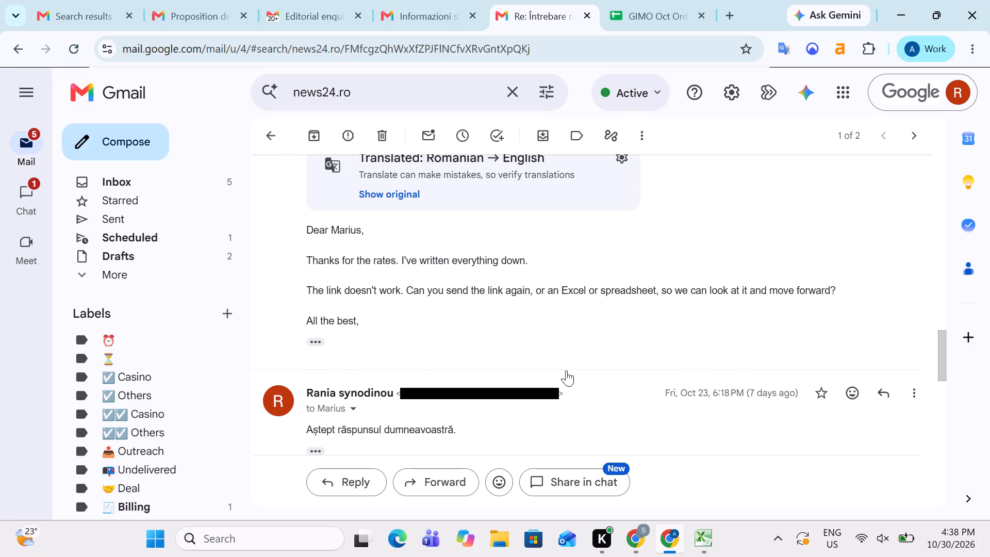
pyautogui.scroll(-5, 566, 370)
pyautogui.scroll(-4, 506, 361)
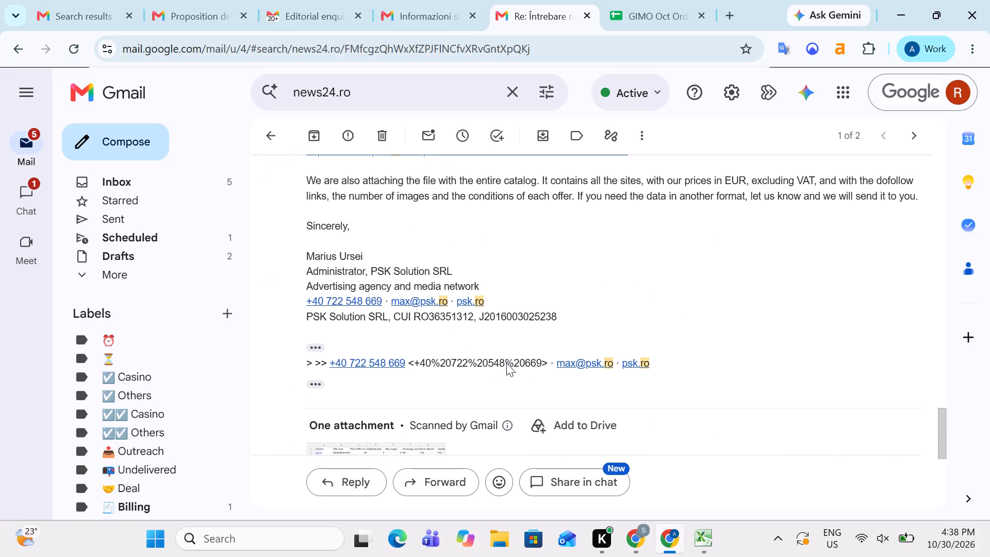
pyautogui.scroll(-3, 506, 363)
pyautogui.scroll(2, 489, 355)
# Return to the GIMO order sheet and copy the website name descoperabucurestiul.eu.
pyautogui.click(653, 0)
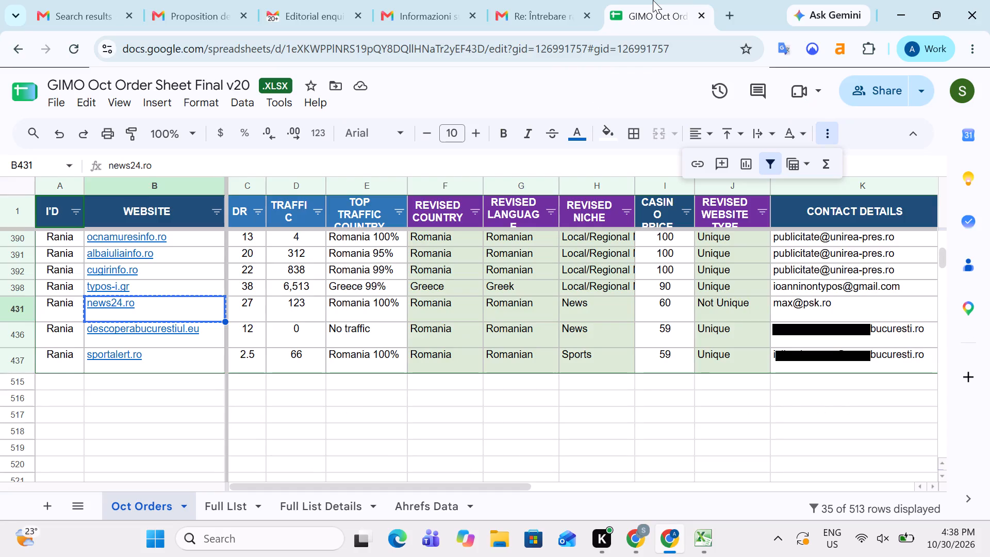
pyautogui.press('Right')
pyautogui.press('Down')
pyautogui.press('Left')
pyautogui.hotkey('ctrl', 'c')
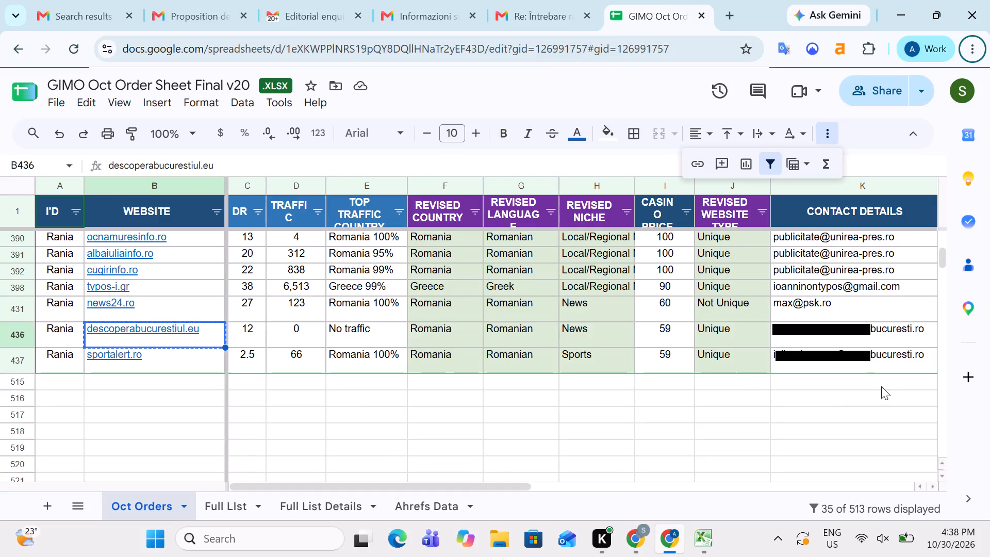
# Review the status and link policy columns of the filtered Oct Orders rows, from sportalert.ro up to bargiornale.it.
pyautogui.click(870, 353)
pyautogui.press('Right')
pyautogui.press('Right')
pyautogui.press('Right')
pyautogui.press('Right')
pyautogui.press('Left')
pyautogui.press('Right')
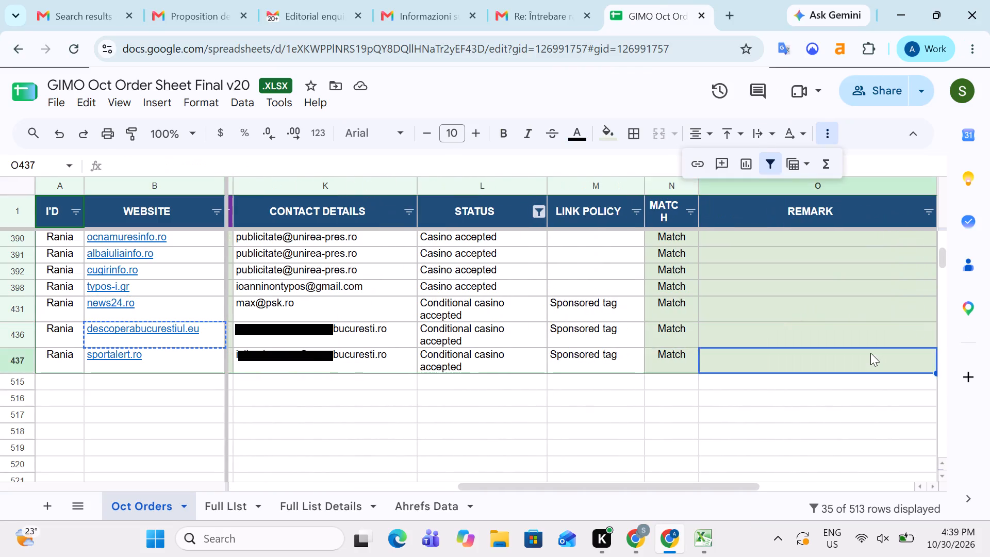
pyautogui.press('Left')
pyautogui.press('Left')
pyautogui.press('Up')
pyautogui.press('Up')
pyautogui.press('Up')
pyautogui.press('Up')
pyautogui.hotkey('ctrl', 'Up')
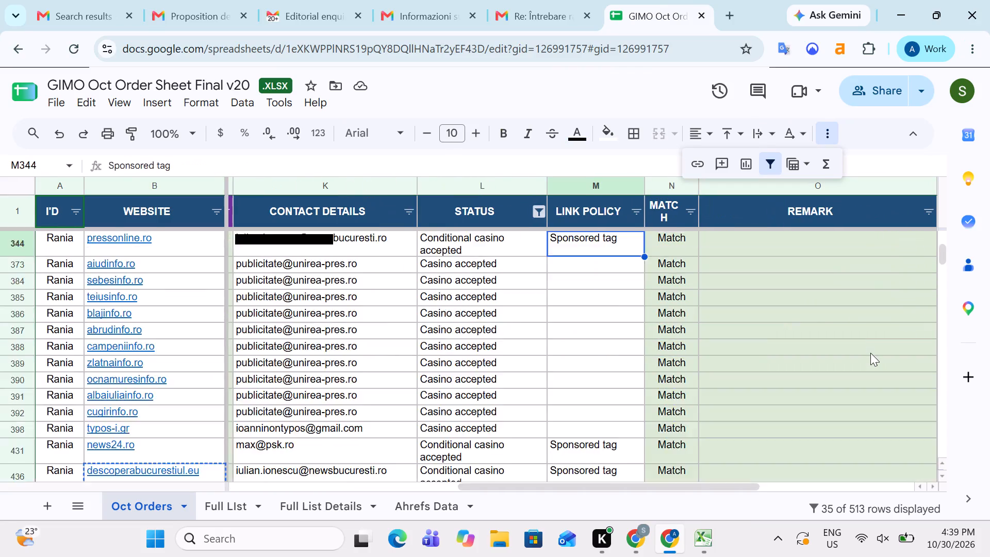
pyautogui.press('Up')
pyautogui.press('Up')
pyautogui.press('Up')
pyautogui.press('Up')
pyautogui.press('Up')
pyautogui.press('Up')
pyautogui.press('Up')
pyautogui.press('Up')
pyautogui.press('Up')
pyautogui.press('Up')
pyautogui.press('Up')
pyautogui.press('Up')
pyautogui.press('Up')
pyautogui.press('Up')
pyautogui.press('Up')
pyautogui.press('Up')
pyautogui.press('Up')
pyautogui.press('Up')
pyautogui.press('Up')
pyautogui.press('Up')
pyautogui.press('Down')
pyautogui.press('Down')
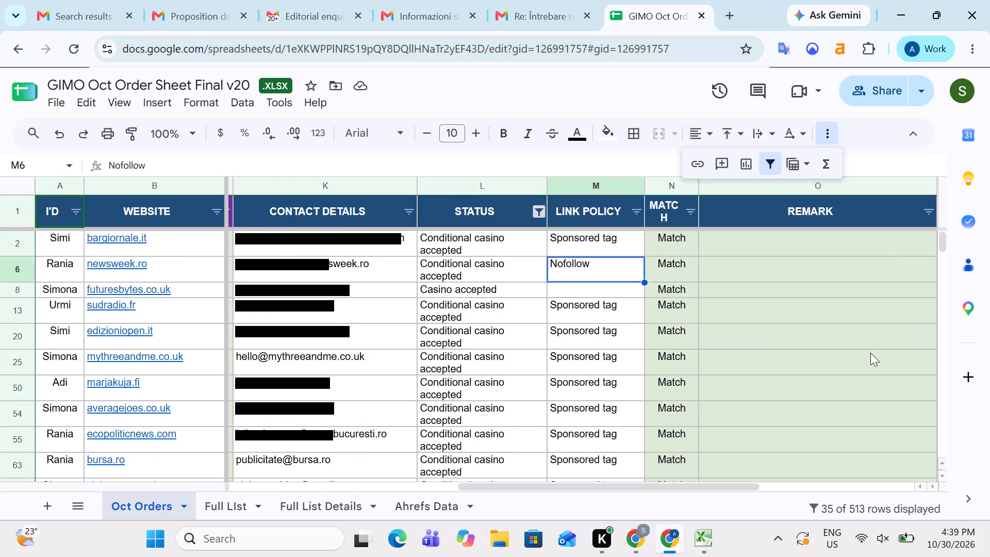
pyautogui.press('Down')
pyautogui.press('Down')
pyautogui.press('Up')
pyautogui.press('Up')
pyautogui.press('Up')
pyautogui.press('Up')
pyautogui.press('Up')
pyautogui.press('Up')
pyautogui.press('Up')
pyautogui.press('Up')
pyautogui.press('Up')
pyautogui.press('Up')
pyautogui.press('Up')
pyautogui.press('Up')
pyautogui.press('Down')
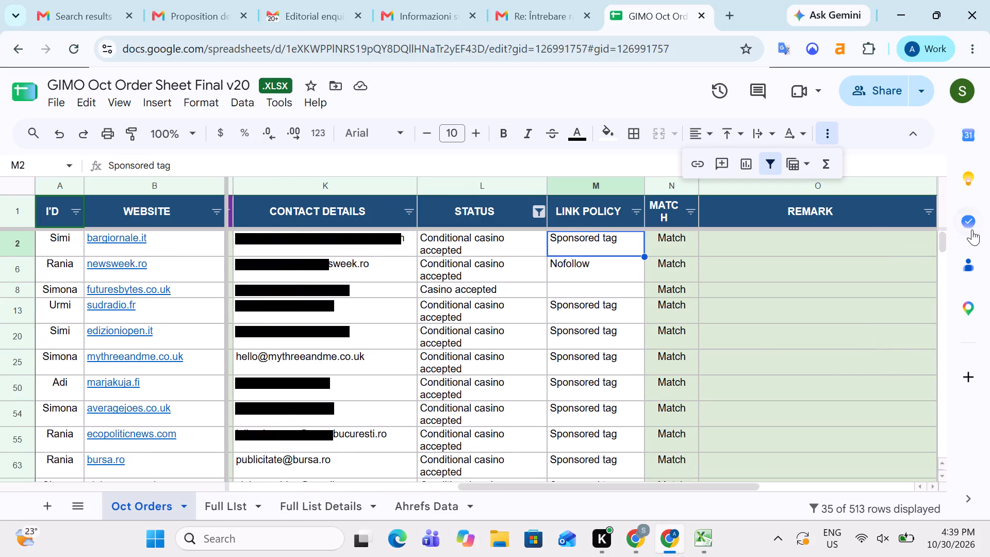
# Remove the existing filter from the Oct Orders sheet.
pyautogui.click(768, 165)
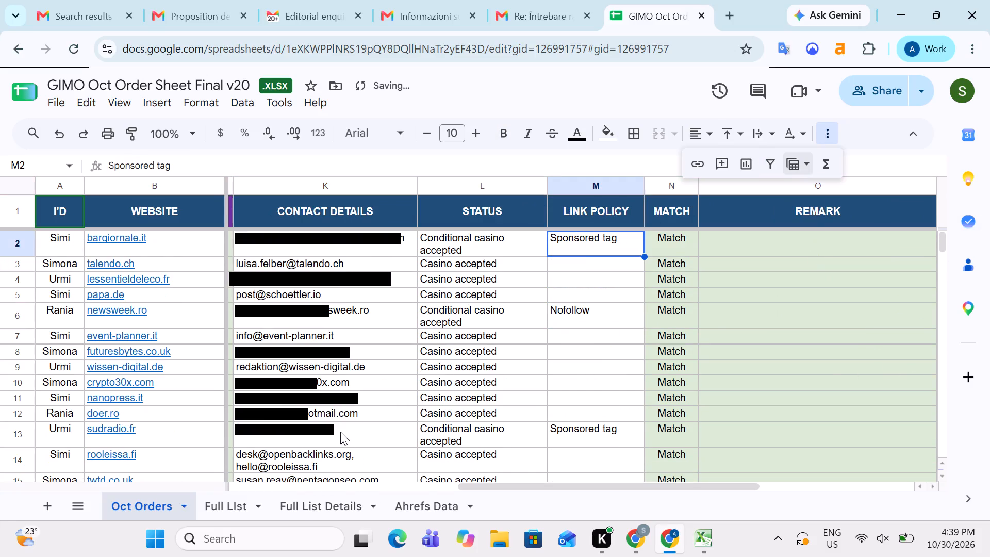
# Look along the talendo.ch row, examining its website, DR, traffic and top traffic country columns.
pyautogui.press('Down')
pyautogui.press('Left')
pyautogui.press('Left')
pyautogui.press('Left')
pyautogui.press('Left')
pyautogui.press('Left')
pyautogui.press('Left')
pyautogui.press('Left')
pyautogui.press('Left')
pyautogui.press('Left')
pyautogui.press('Left')
pyautogui.press('Left')
pyautogui.press('Left')
pyautogui.press('Left')
pyautogui.press('Left')
pyautogui.press('Left')
pyautogui.press('Left')
pyautogui.press('Left')
pyautogui.press('Left')
pyautogui.press('Left')
pyautogui.press('Left')
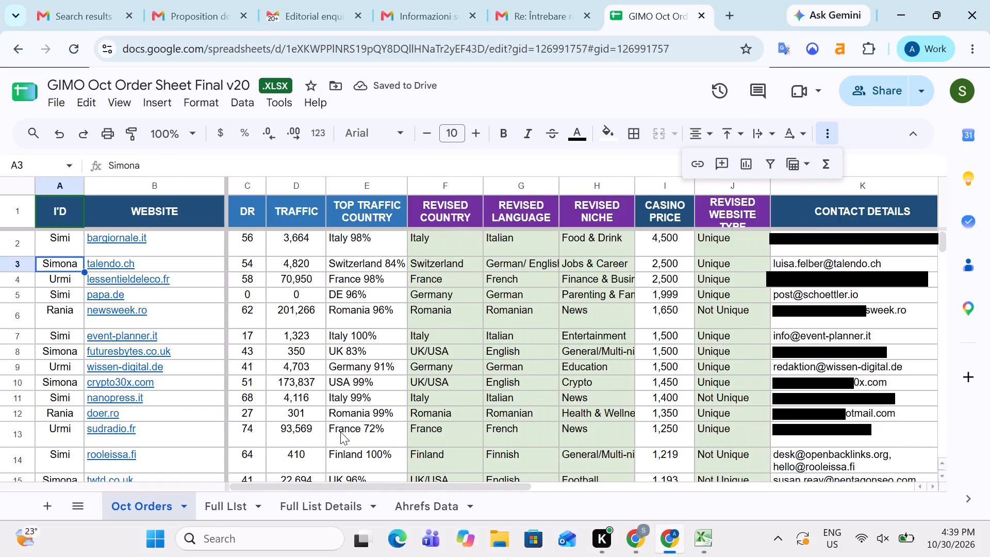
pyautogui.press('Right')
pyautogui.press('Right')
pyautogui.press('Right')
pyautogui.press('Left')
pyautogui.press('Left')
pyautogui.press('Left')
pyautogui.press('Left')
pyautogui.press('Right')
pyautogui.press('Right')
pyautogui.press('Right')
pyautogui.press('Right')
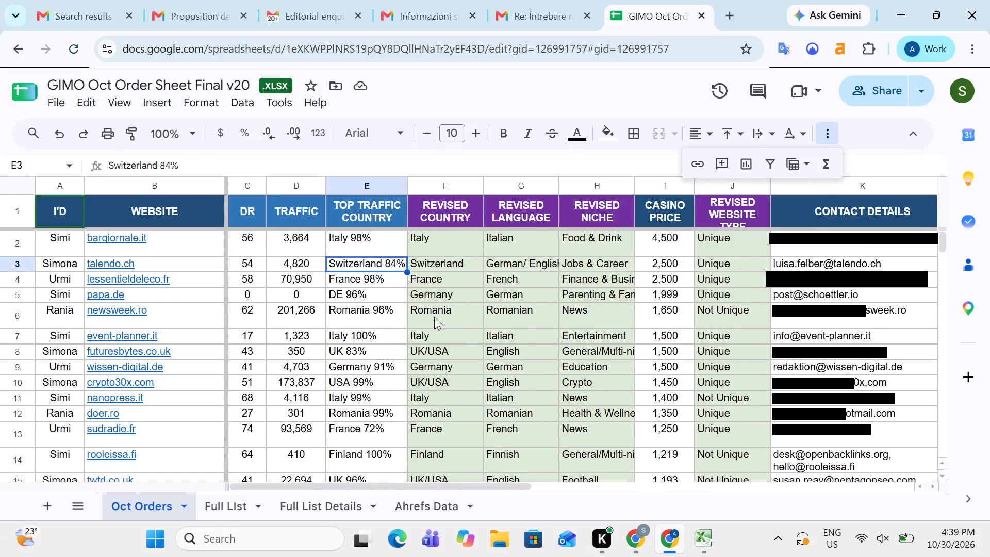
# Create a fresh filter on the whole header row of the Oct Orders sheet.
pyautogui.click(0, 217)
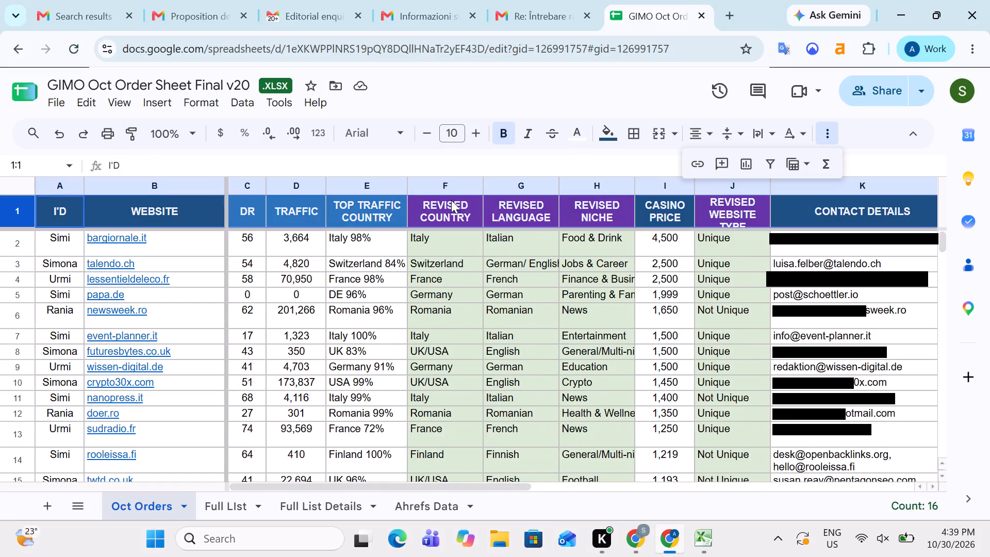
pyautogui.click(456, 208)
pyautogui.click(0, 211)
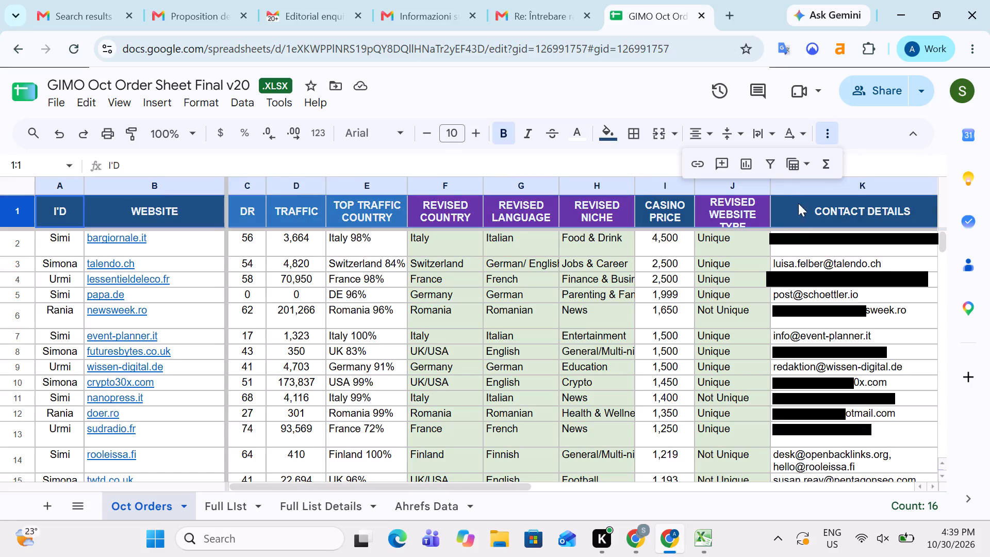
pyautogui.click(770, 166)
pyautogui.click(491, 260)
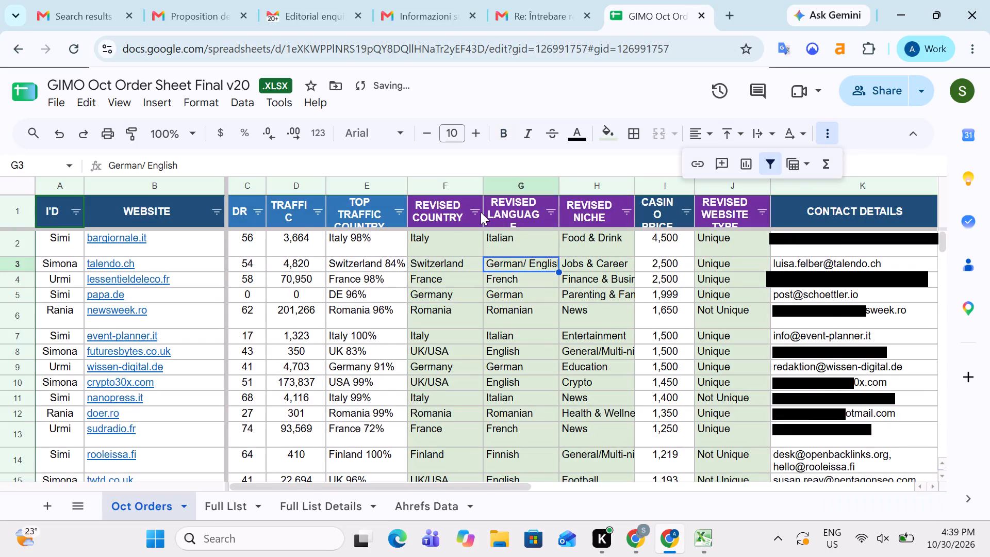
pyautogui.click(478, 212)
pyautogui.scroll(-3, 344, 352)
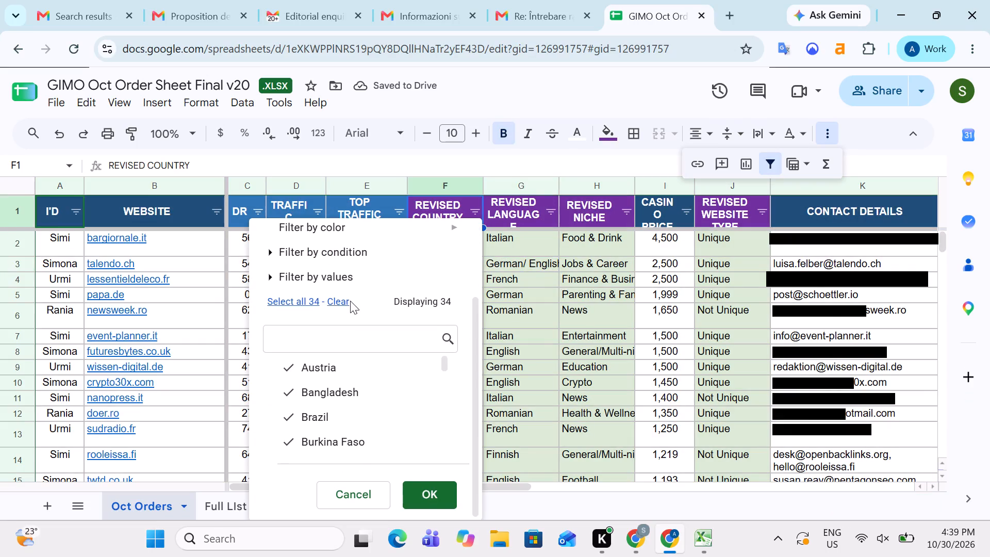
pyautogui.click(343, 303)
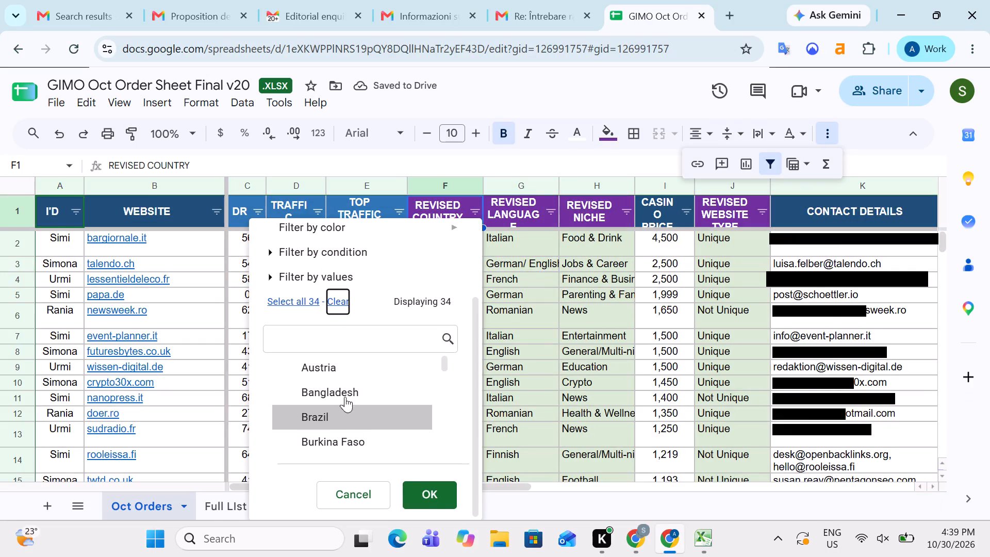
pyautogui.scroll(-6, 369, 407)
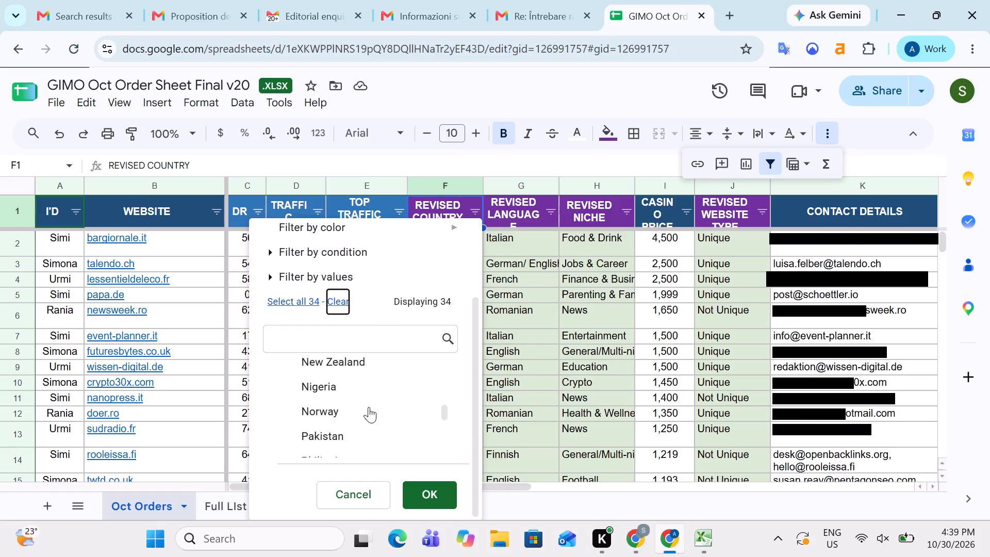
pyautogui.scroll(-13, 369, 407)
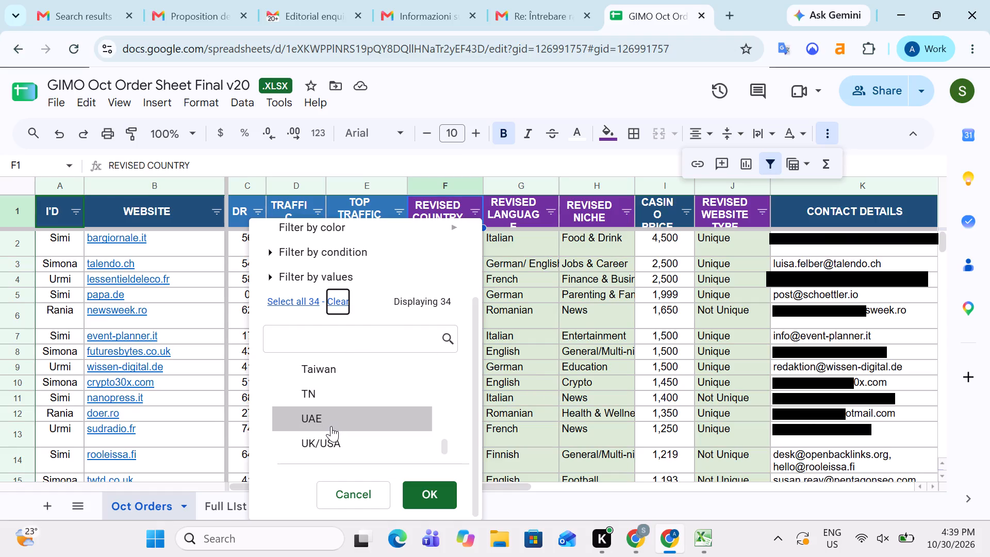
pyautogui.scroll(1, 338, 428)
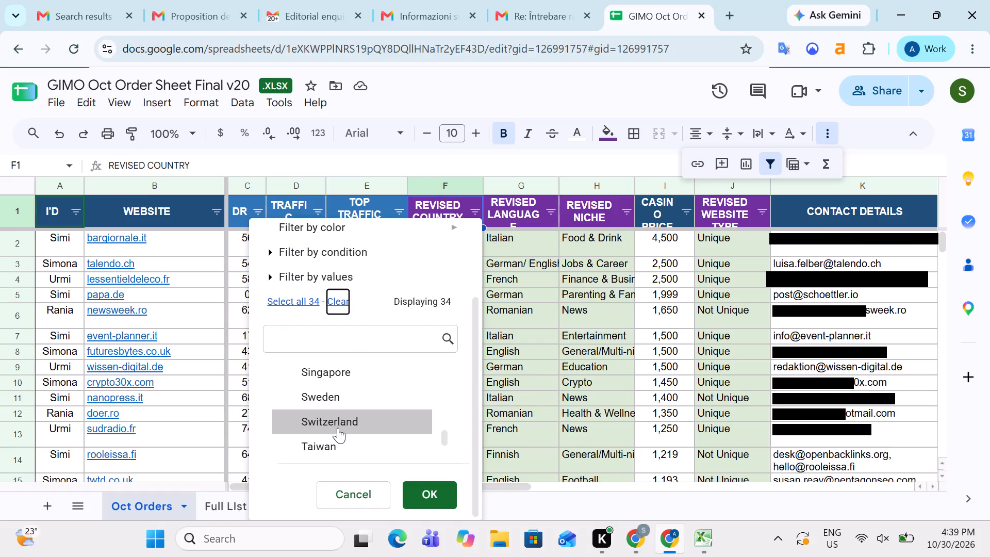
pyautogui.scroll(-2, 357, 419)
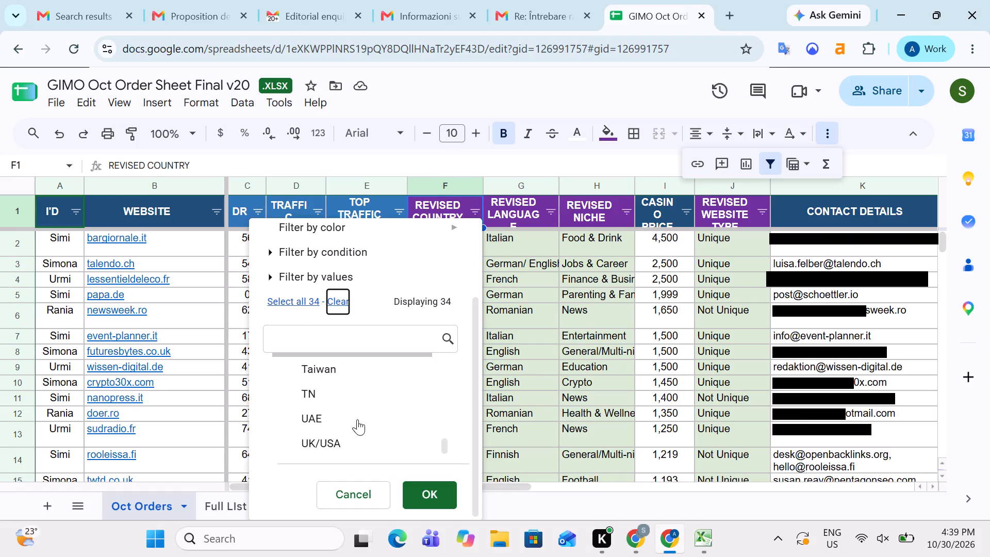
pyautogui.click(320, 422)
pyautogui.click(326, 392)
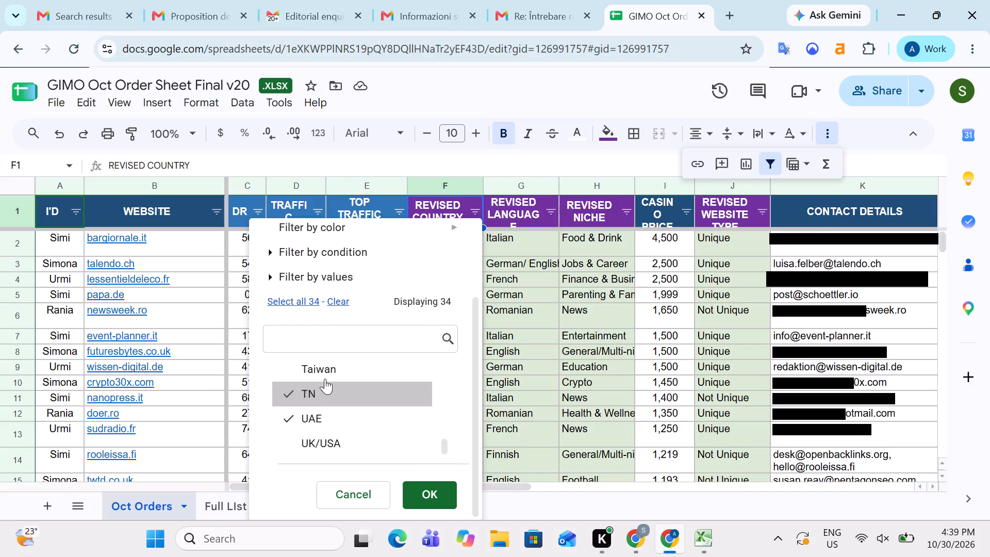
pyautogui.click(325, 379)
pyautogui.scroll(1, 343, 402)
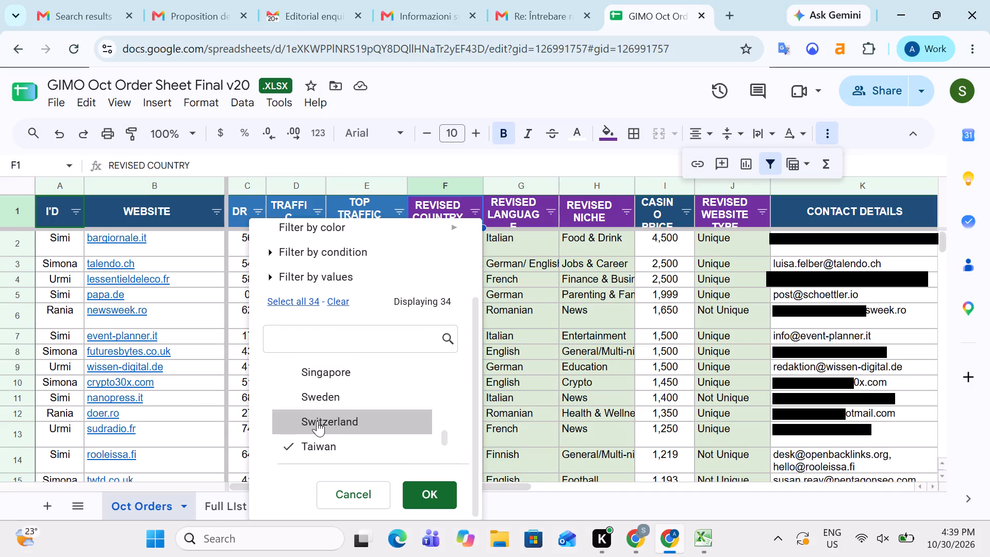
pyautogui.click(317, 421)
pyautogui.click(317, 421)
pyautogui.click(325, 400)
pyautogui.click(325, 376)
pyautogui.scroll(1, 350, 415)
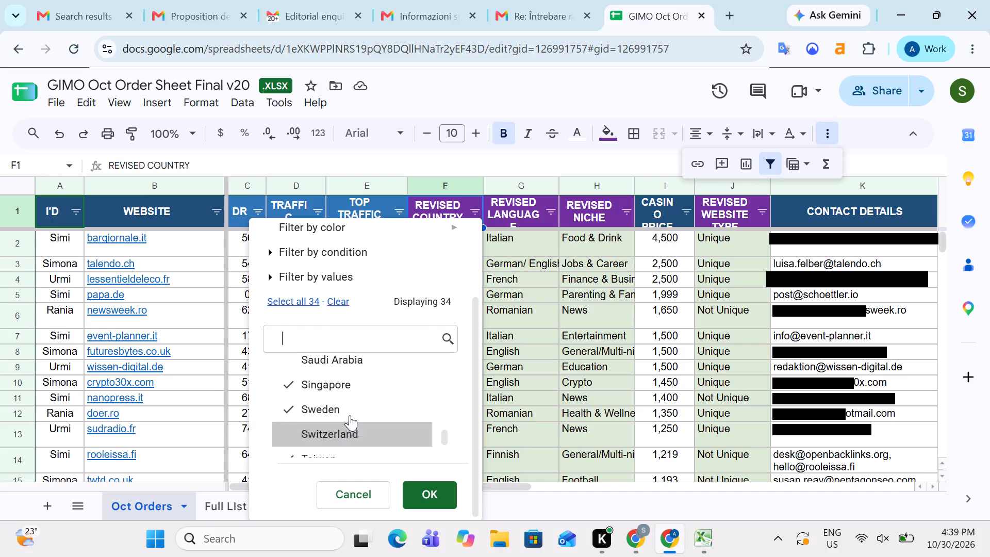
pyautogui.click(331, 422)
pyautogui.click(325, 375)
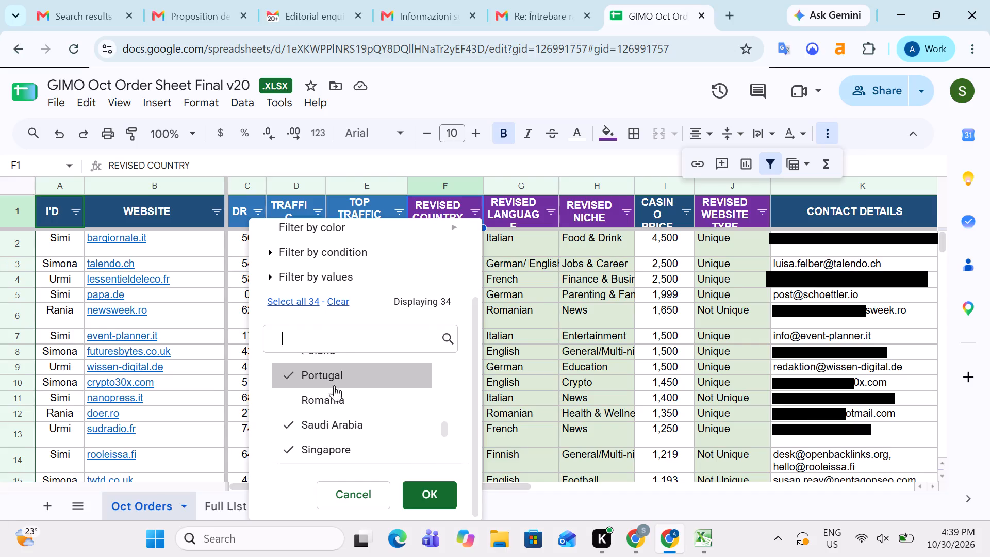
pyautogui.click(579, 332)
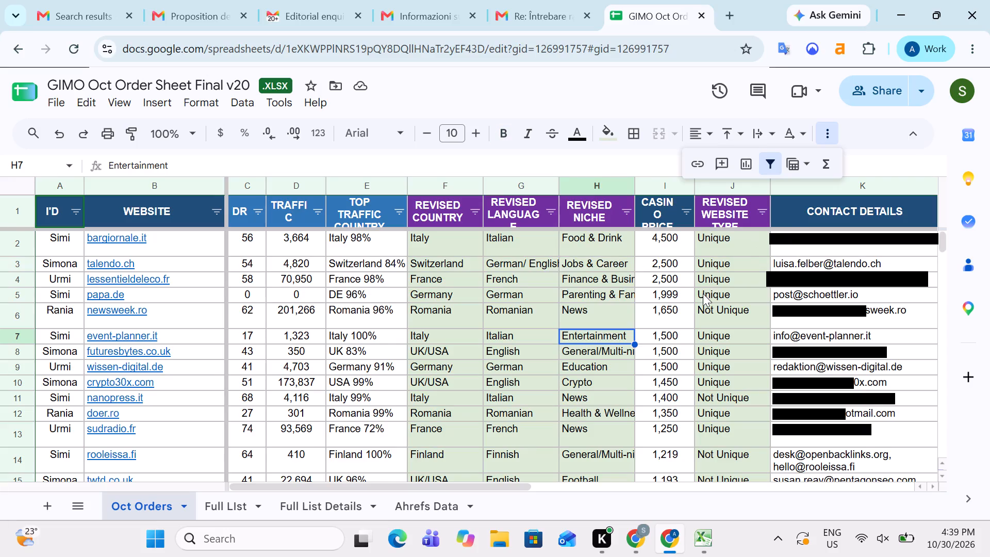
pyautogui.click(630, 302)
# Switch to the UK-US share check workbook in Excel and examine the dowfutures.org row's revised country, top countries and UK/US traffic columns.
pyautogui.hotkey('alt', 'Tab')
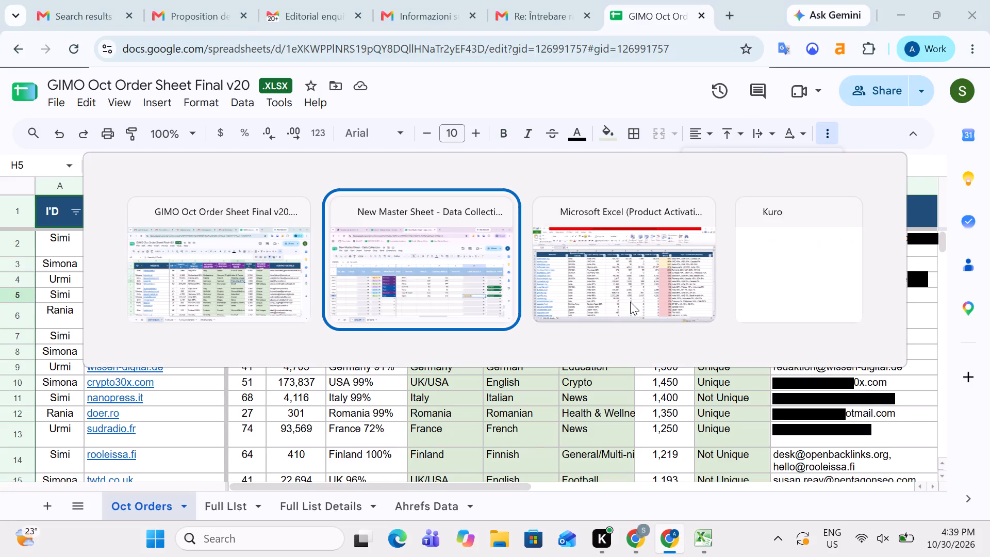
pyautogui.hotkey('alt', 'Tab')
pyautogui.press('Up')
pyautogui.press('Up')
pyautogui.press('Up')
pyautogui.press('Up')
pyautogui.press('Up')
pyautogui.press('Up')
pyautogui.press('Up')
pyautogui.press('Up')
pyautogui.press('Up')
pyautogui.press('Up')
pyautogui.press('Up')
pyautogui.press('Up')
pyautogui.press('Up')
pyautogui.press('Up')
pyautogui.press('Up')
pyautogui.press('Up')
pyautogui.press('Up')
pyautogui.press('Up')
pyautogui.press('Up')
pyautogui.press('Up')
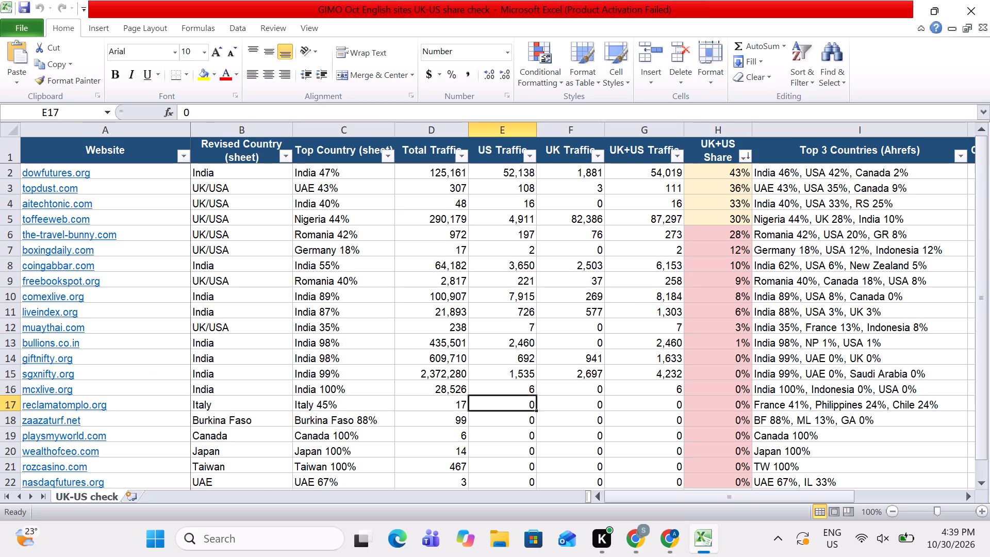
pyautogui.press('Down')
pyautogui.press('Left')
pyautogui.press('Left')
pyautogui.press('Left')
pyautogui.press('Left')
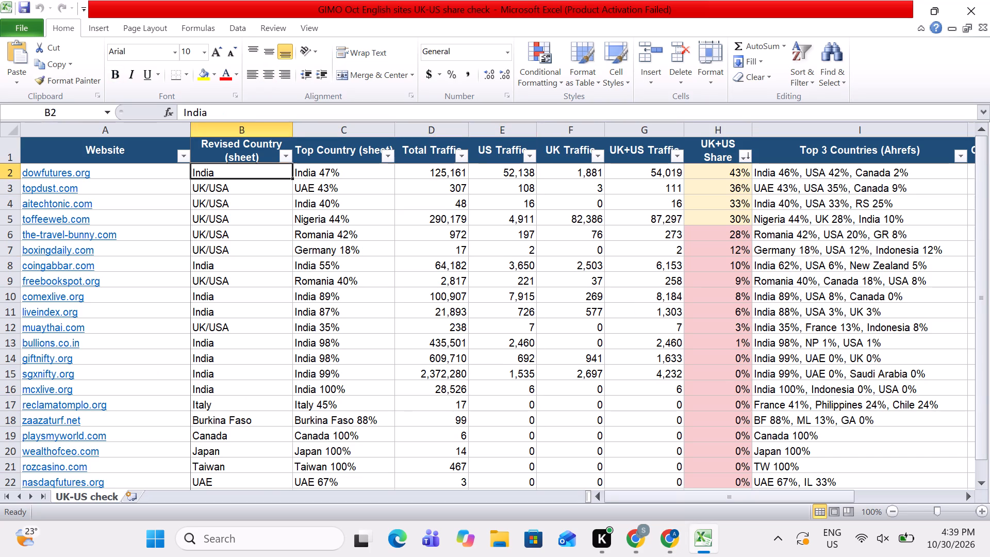
pyautogui.press('Left')
pyautogui.press('Right')
pyautogui.press('Left')
pyautogui.press('Right')
pyautogui.press('Right')
pyautogui.press('Right')
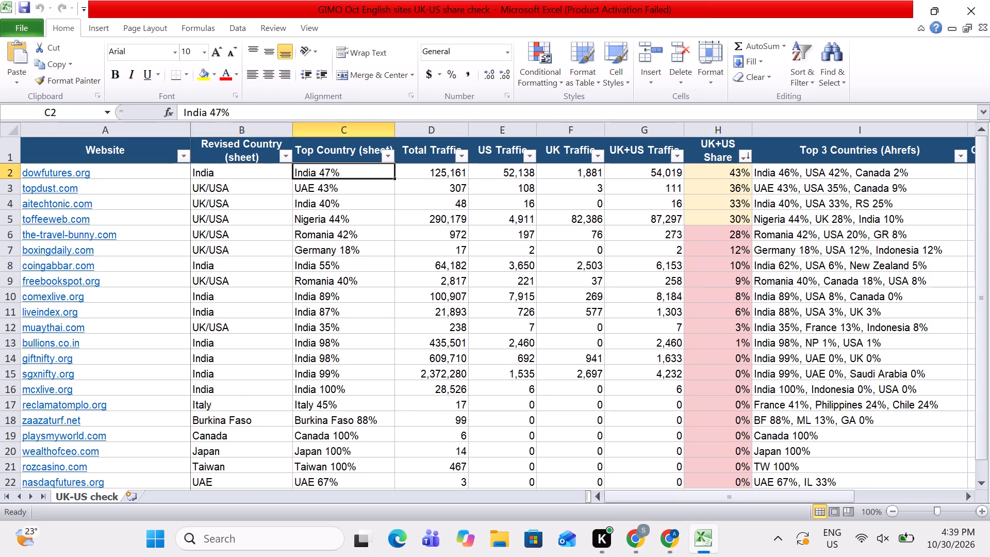
pyautogui.press('Right')
pyautogui.press('Right')
pyautogui.press('Right')
pyautogui.press('Right')
pyautogui.press('Right')
pyautogui.press('Left')
pyautogui.press('Left')
pyautogui.press('Left')
pyautogui.press('Left')
pyautogui.press('Left')
pyautogui.press('Left')
pyautogui.press('Left')
pyautogui.press('Left')
pyautogui.press('Left')
pyautogui.press('Left')
pyautogui.press('Left')
pyautogui.press('Left')
pyautogui.press('Left')
pyautogui.press('Left')
pyautogui.press('Left')
pyautogui.press('Left')
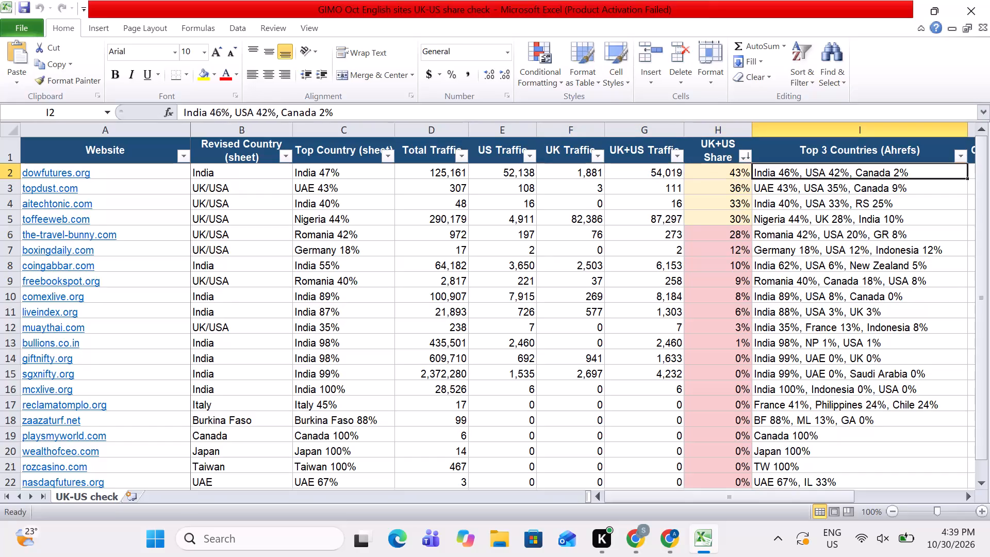
# Copy dowfutures.org, find it in the Oct Orders sheet in Chrome, and set its revised country to UK/USA.
pyautogui.hotkey('ctrl', 'c')
pyautogui.hotkey('alt', 'Tab')
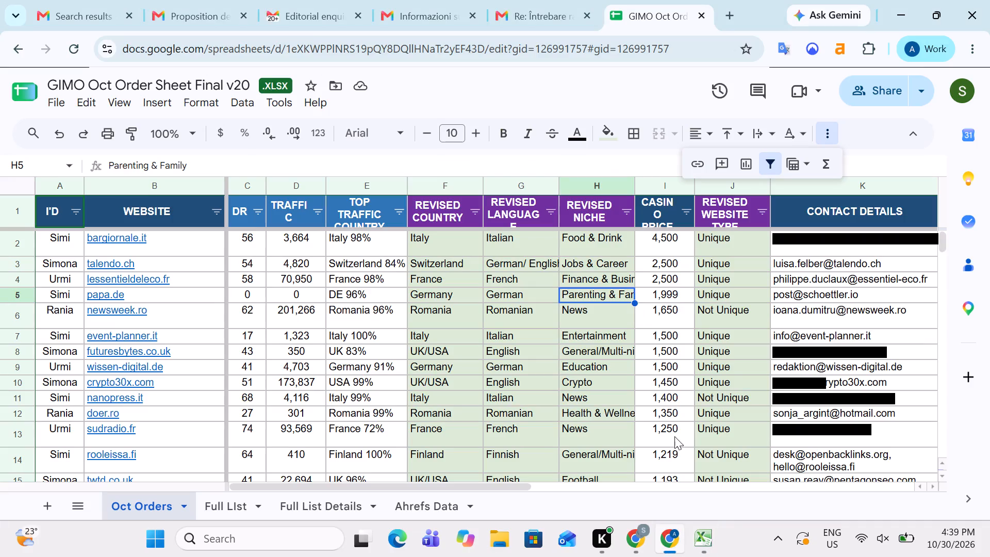
pyautogui.hotkey('ctrl', 'f')
pyautogui.hotkey('ctrl', 'v')
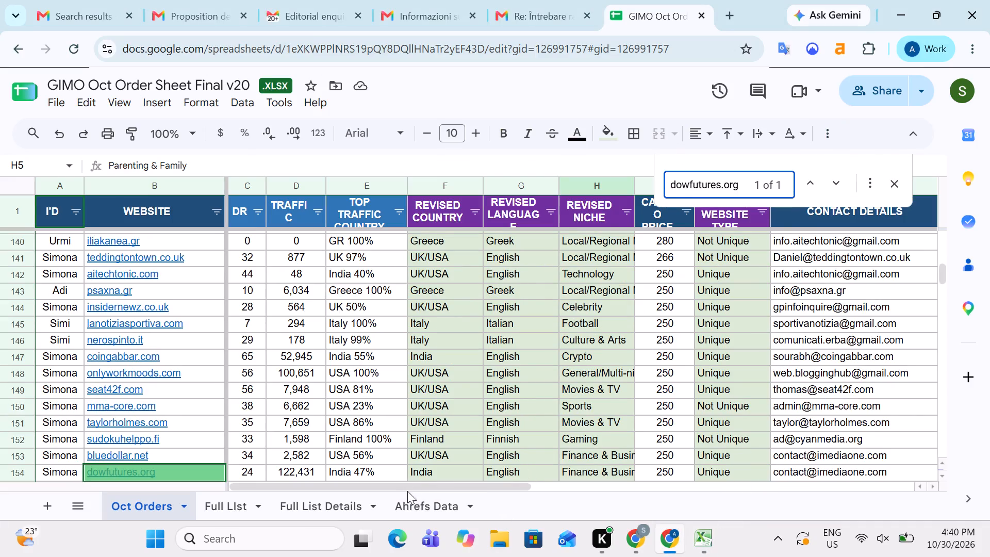
pyautogui.click(432, 469)
pyautogui.write('US')
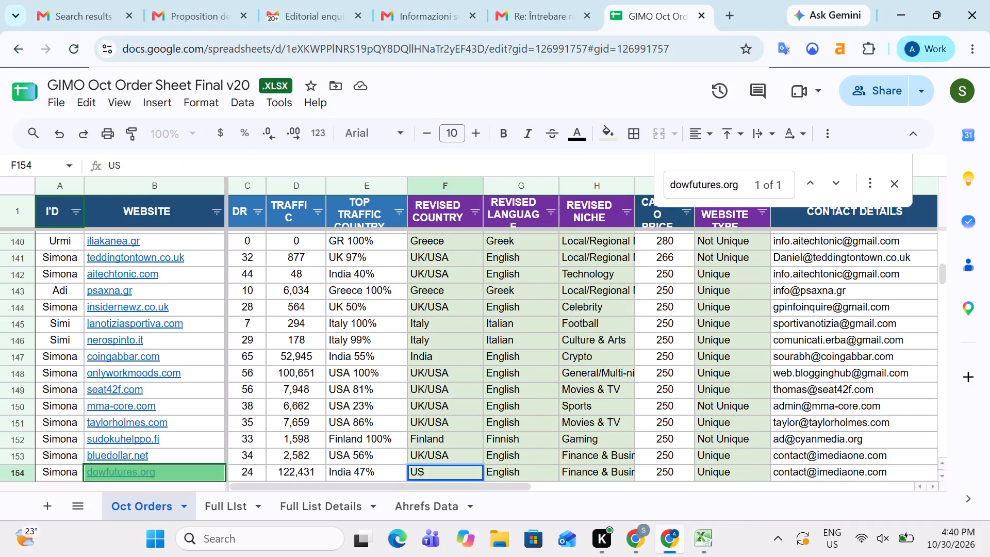
pyautogui.press('BackSpace')
pyautogui.hotkey('shift', 'k')
pyautogui.press('Tab')
pyautogui.press('Left')
pyautogui.press('Left')
pyautogui.press('Left')
pyautogui.press('Left')
pyautogui.press('Left')
pyautogui.press('Left')
pyautogui.press('Left')
pyautogui.press('Left')
pyautogui.press('Left')
pyautogui.press('Left')
# Copy topdust.com from the UK-US share check workbook in Excel and search for it in the Oct Orders sheet in Chrome.
pyautogui.hotkey('alt', 'Tab')
pyautogui.press('Down')
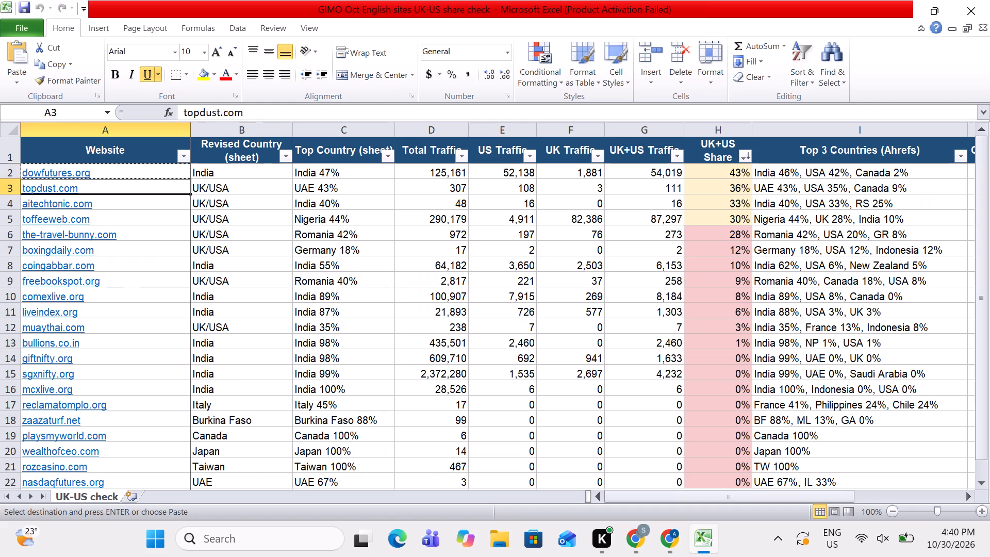
pyautogui.press('Right')
pyautogui.press('Right')
pyautogui.press('Left')
pyautogui.press('Right')
pyautogui.press('Left')
pyautogui.press('Left')
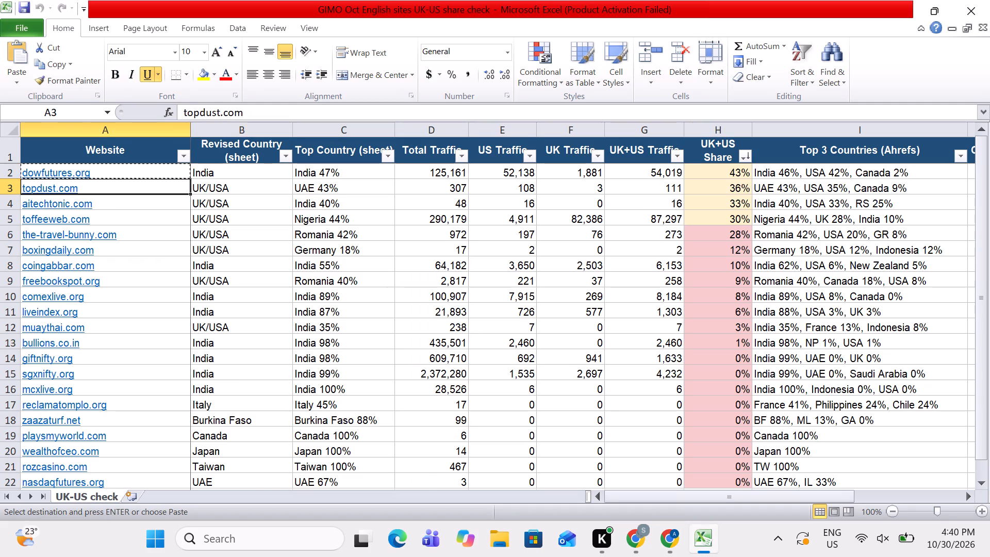
pyautogui.hotkey('ctrl', 'c')
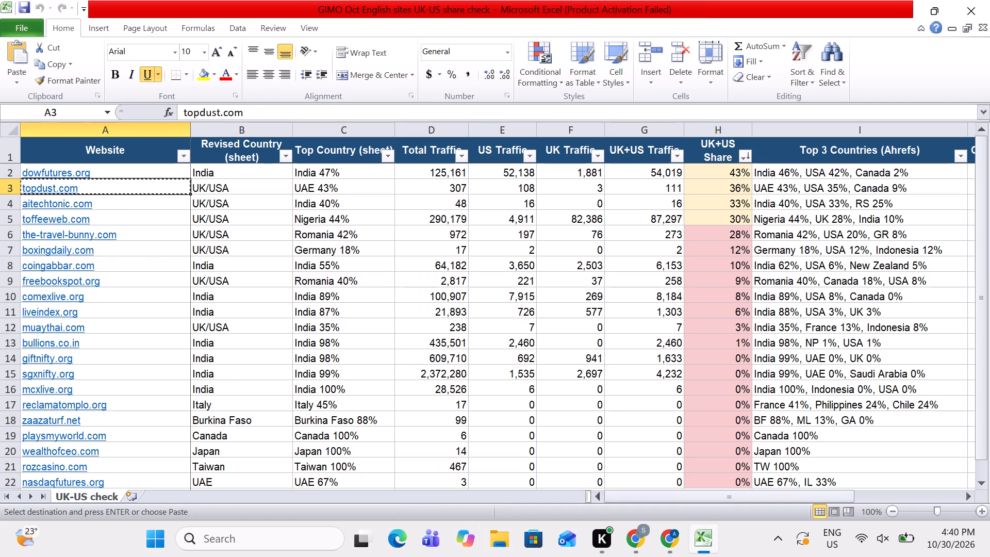
pyautogui.hotkey('alt', 'Tab')
pyautogui.tripleClick(710, 188)
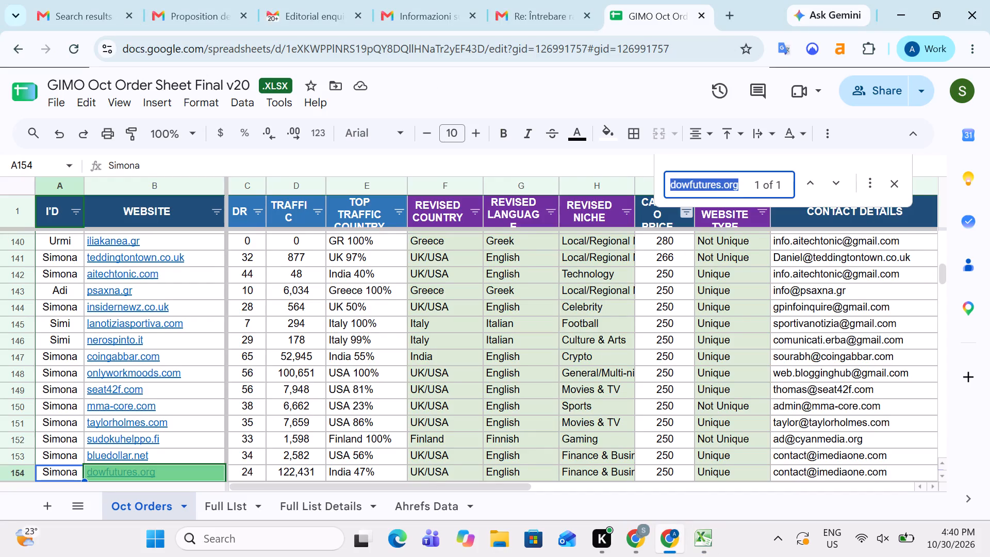
pyautogui.hotkey('ctrl', 'v')
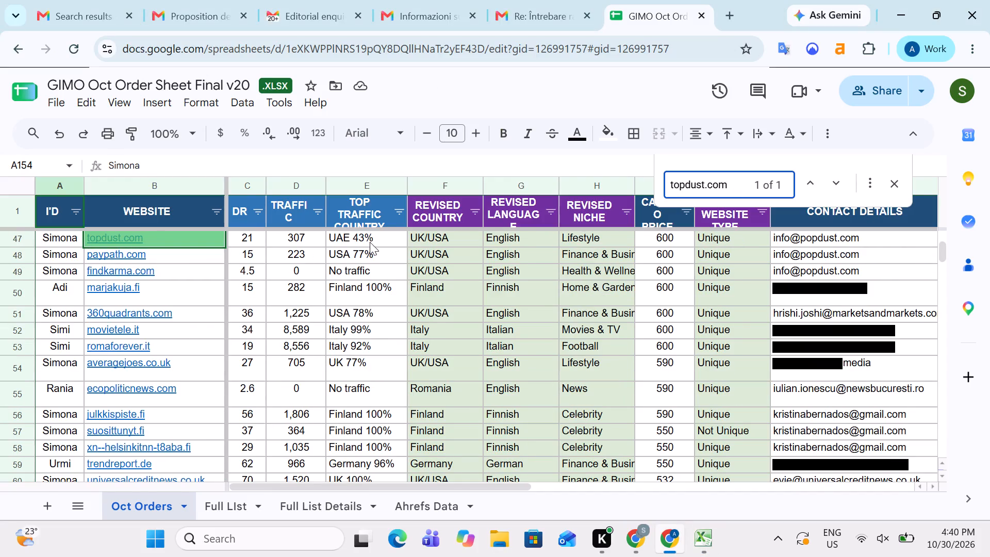
# Check the top traffic country and revised country of topdust.com in the Oct Orders sheet.
pyautogui.click(370, 242)
pyautogui.press('Right')
pyautogui.press('Left')
pyautogui.press('Left')
pyautogui.press('Left')
pyautogui.press('Left')
pyautogui.press('Left')
pyautogui.press('Left')
pyautogui.press('Left')
pyautogui.press('Left')
pyautogui.press('Left')
pyautogui.press('Left')
pyautogui.press('Left')
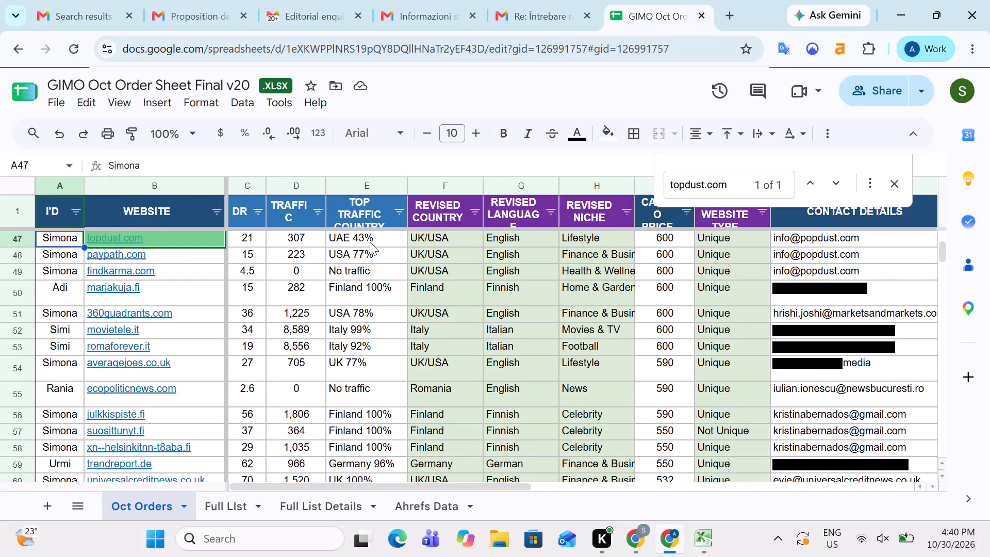
pyautogui.press('Right')
pyautogui.press('Right')
pyautogui.press('Right')
pyautogui.press('Right')
pyautogui.press('Right')
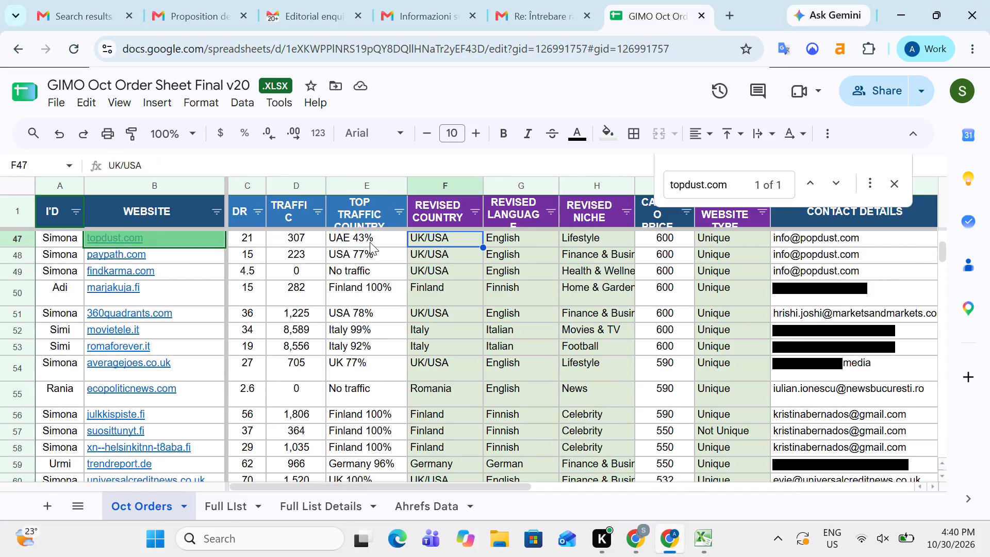
pyautogui.press('Right')
pyautogui.press('Left')
pyautogui.press('Left')
pyautogui.press('Right')
pyautogui.press('Left')
pyautogui.press('Left')
pyautogui.press('Left')
pyautogui.press('Left')
pyautogui.press('Left')
pyautogui.press('Left')
pyautogui.press('Left')
pyautogui.press('Left')
pyautogui.press('Left')
pyautogui.press('Left')
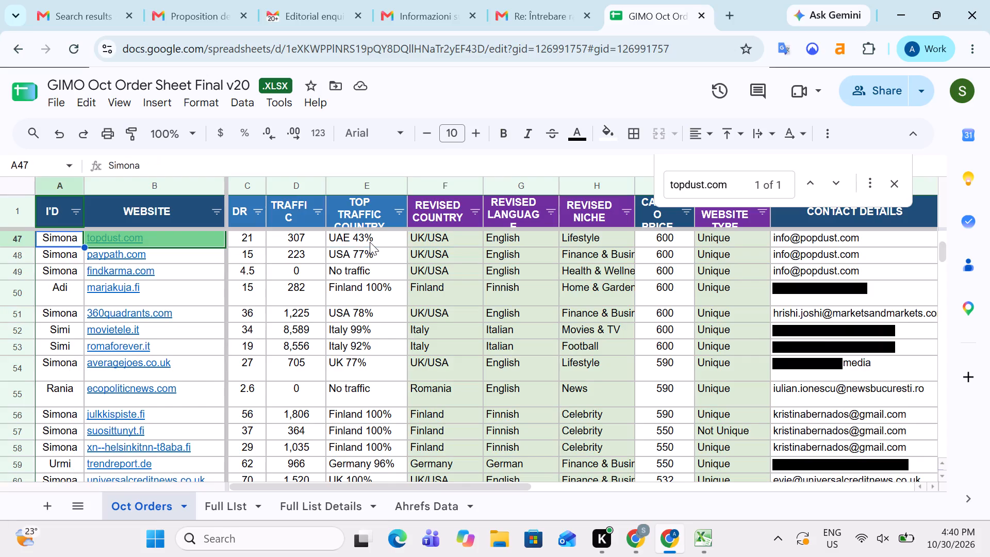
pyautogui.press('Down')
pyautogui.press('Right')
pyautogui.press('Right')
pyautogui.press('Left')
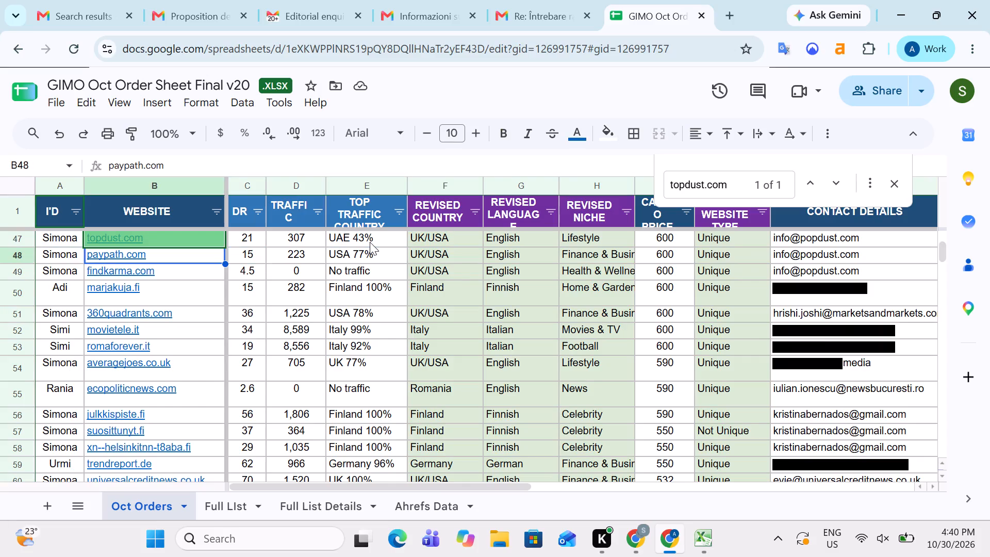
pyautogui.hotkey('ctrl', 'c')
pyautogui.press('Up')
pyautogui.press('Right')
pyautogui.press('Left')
# Switch back to the share check workbook in Excel and examine the aitechtonic.com row's revised country, top country and UK/US traffic columns.
pyautogui.hotkey('alt', 'Tab')
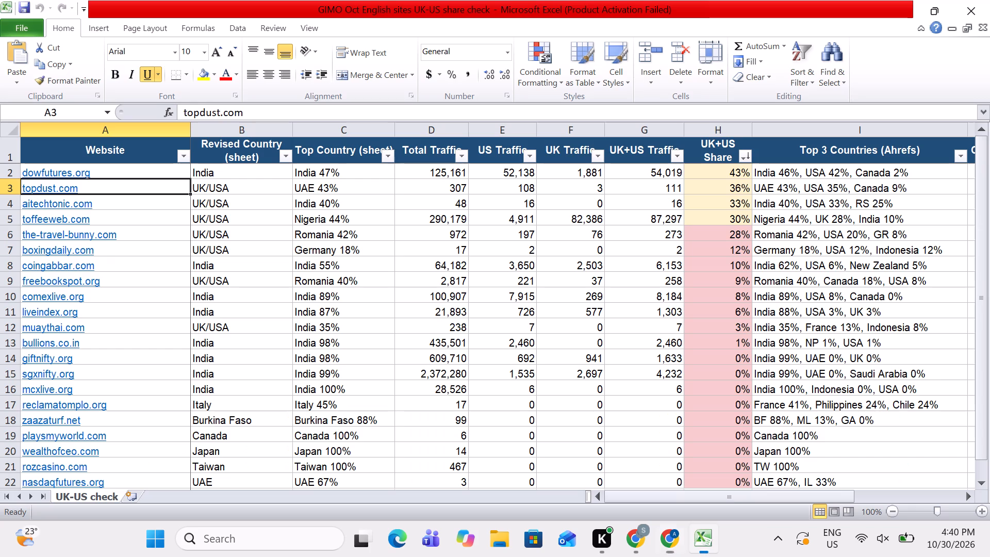
pyautogui.press('Right')
pyautogui.press('Down')
pyautogui.press('Left')
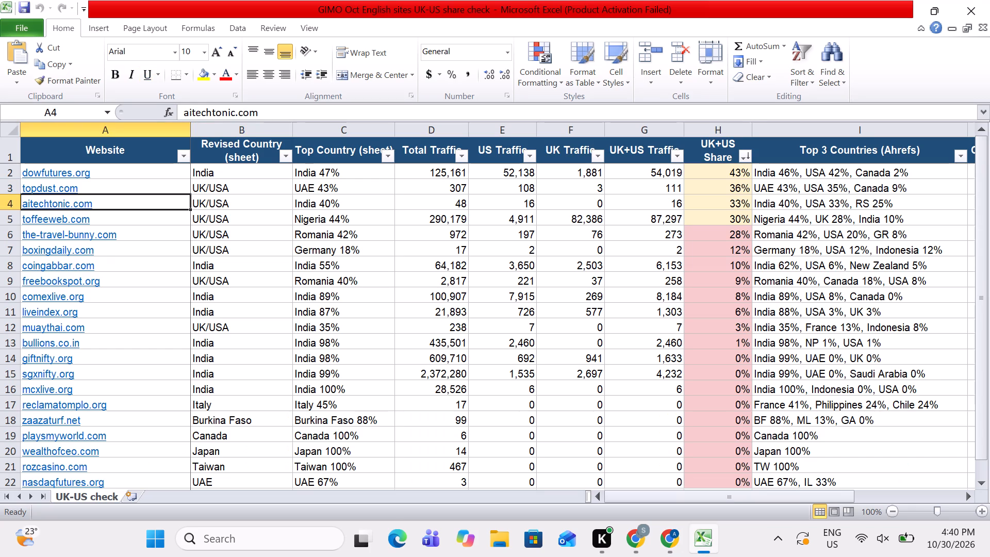
pyautogui.press('Right')
pyautogui.press('Right')
pyautogui.press('Right')
pyautogui.press('Right')
pyautogui.press('Right')
pyautogui.press('Right')
pyautogui.press('Left')
pyautogui.press('Left')
pyautogui.press('Left')
pyautogui.press('Left')
pyautogui.press('Left')
pyautogui.press('Left')
pyautogui.press('Left')
pyautogui.press('Left')
pyautogui.press('Left')
pyautogui.press('Left')
pyautogui.press('Left')
pyautogui.press('Left')
pyautogui.press('Left')
pyautogui.press('Left')
pyautogui.press('Left')
pyautogui.press('Left')
pyautogui.press('Left')
pyautogui.press('Left')
pyautogui.press('Left')
pyautogui.press('Left')
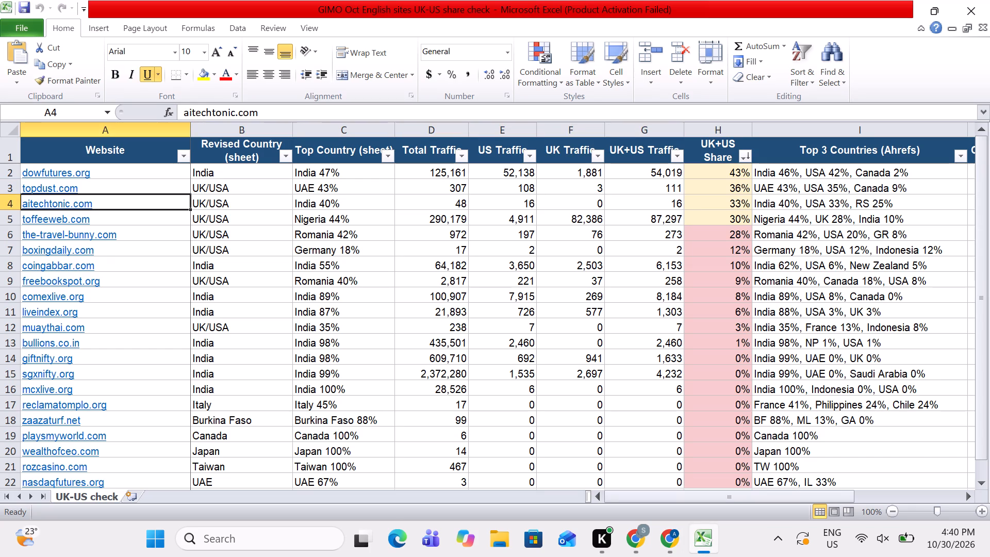
# Examine the revised country and top country of the aitechtonic.com row in the share check workbook.
pyautogui.press('Right')
pyautogui.press('Left')
pyautogui.press('Right')
pyautogui.press('Right')
pyautogui.press('Left')
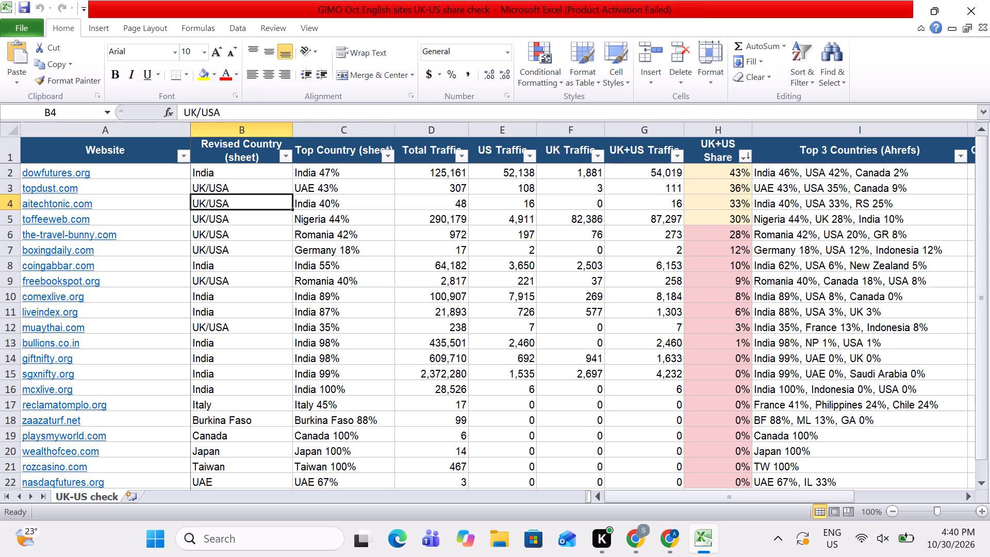
pyautogui.press('Right')
pyautogui.press('Left')
pyautogui.press('Left')
pyautogui.press('Left')
pyautogui.press('Right')
pyautogui.press('Left')
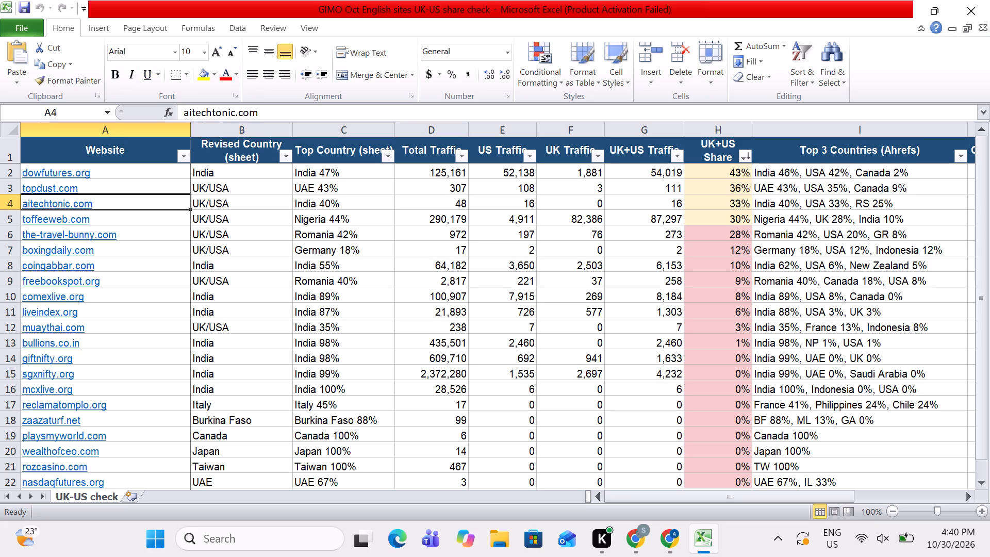
# Copy aitechtonic.com, search for it in the Oct Orders sheet in Chrome, and check its traffic and top traffic country.
pyautogui.hotkey('ctrl', 'c')
pyautogui.hotkey('alt', 'Tab')
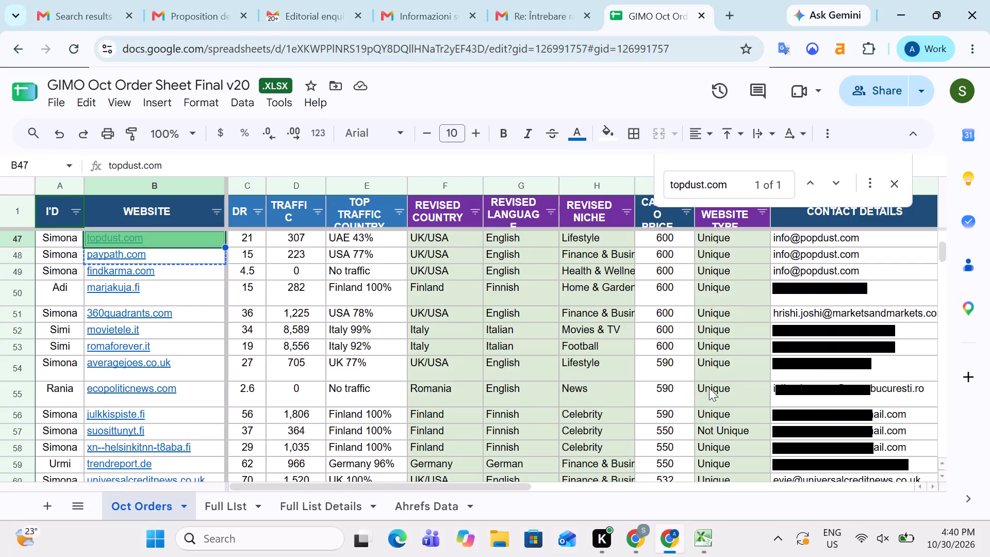
pyautogui.click(720, 176)
pyautogui.tripleClick(719, 181)
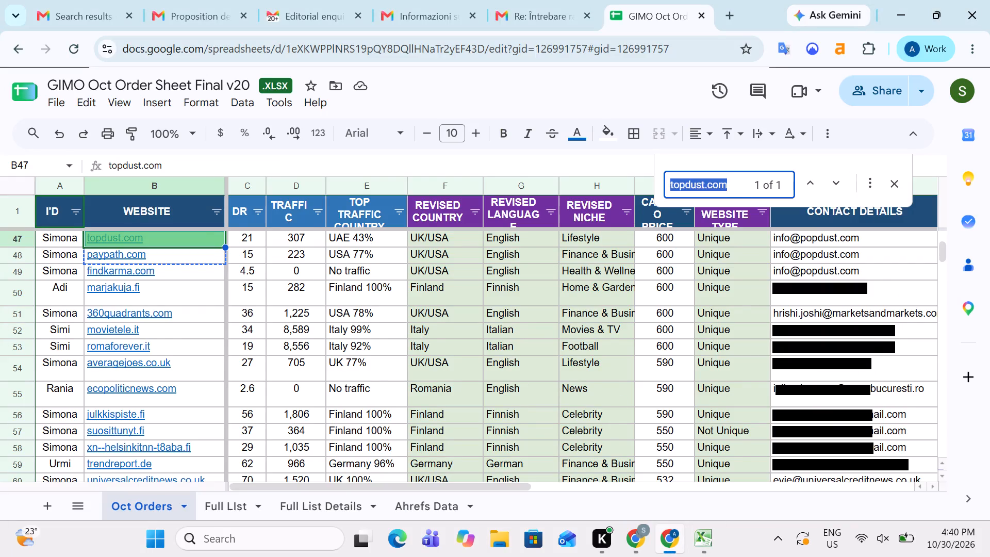
pyautogui.hotkey('ctrl', 'v')
pyautogui.scroll(-1, 445, 356)
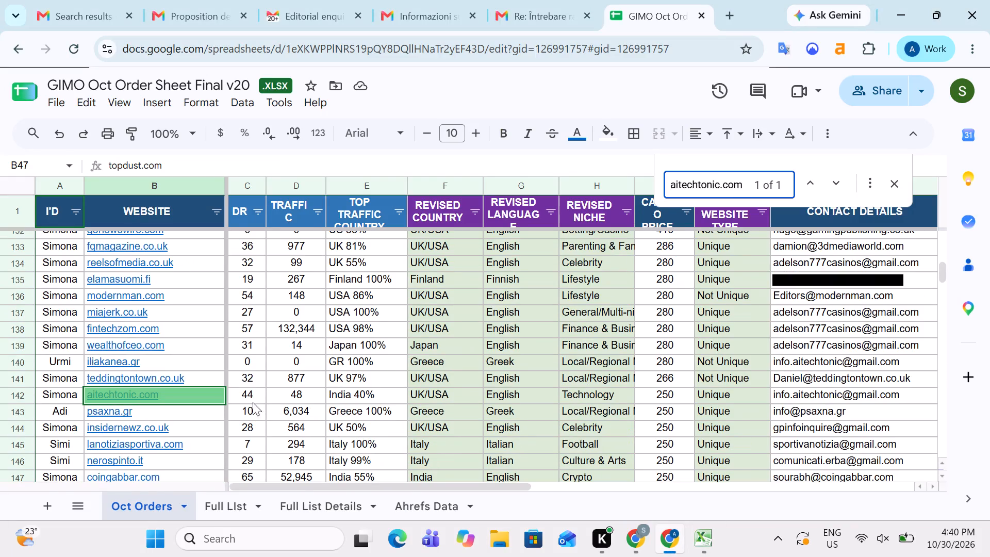
pyautogui.click(245, 398)
pyautogui.press('Right')
pyautogui.press('Right')
pyautogui.press('Right')
pyautogui.press('Left')
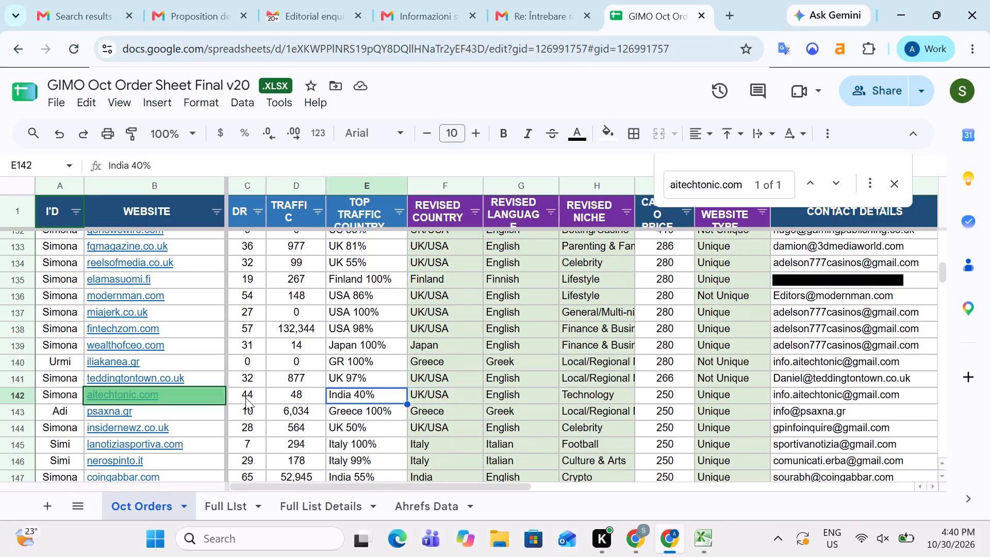
# Switch to the share check workbook in Excel and filter the Revised Country column to show only UK/USA.
pyautogui.hotkey('alt', 'Tab')
pyautogui.press('Down')
pyautogui.press('Right')
pyautogui.press('Left')
pyautogui.press('Down')
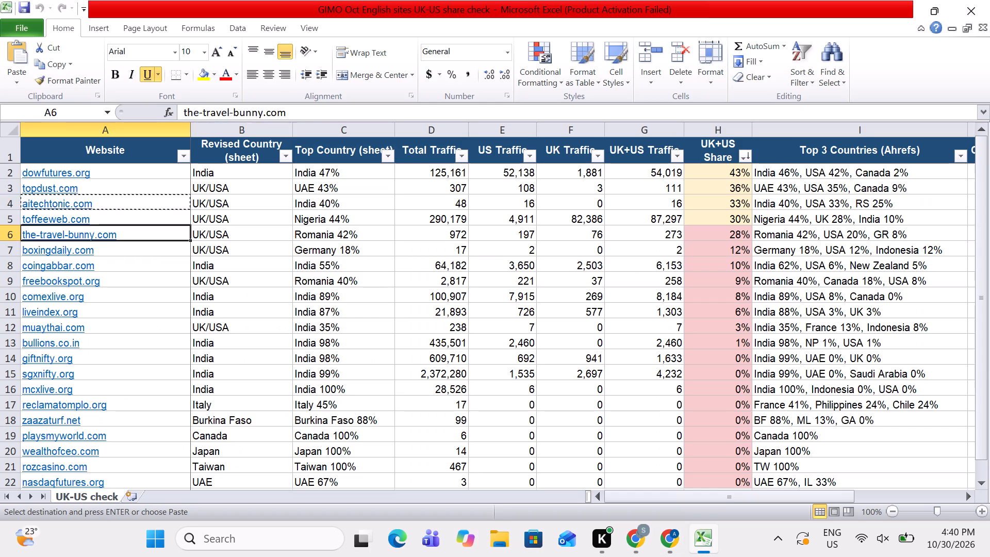
pyautogui.press('Right')
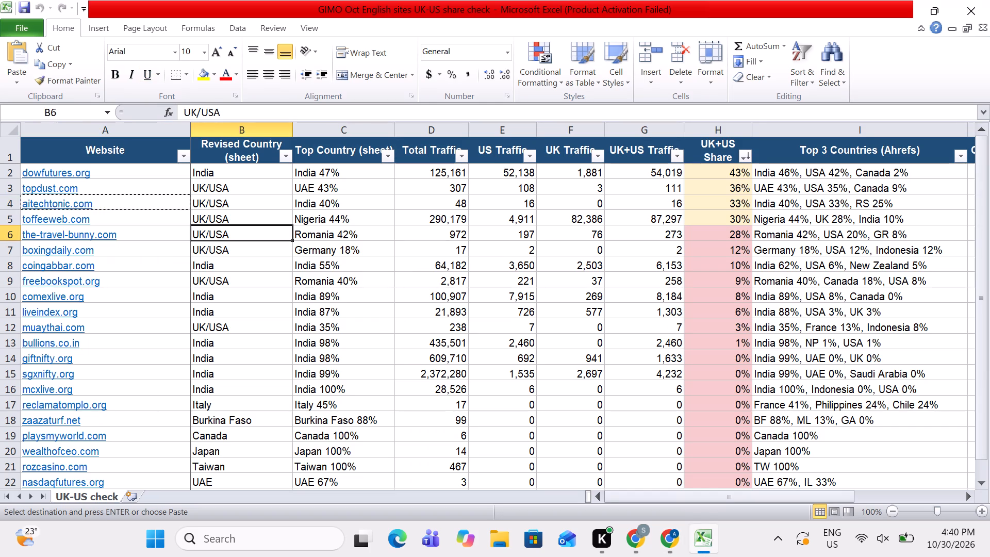
pyautogui.click(286, 158)
pyautogui.scroll(-2, 192, 321)
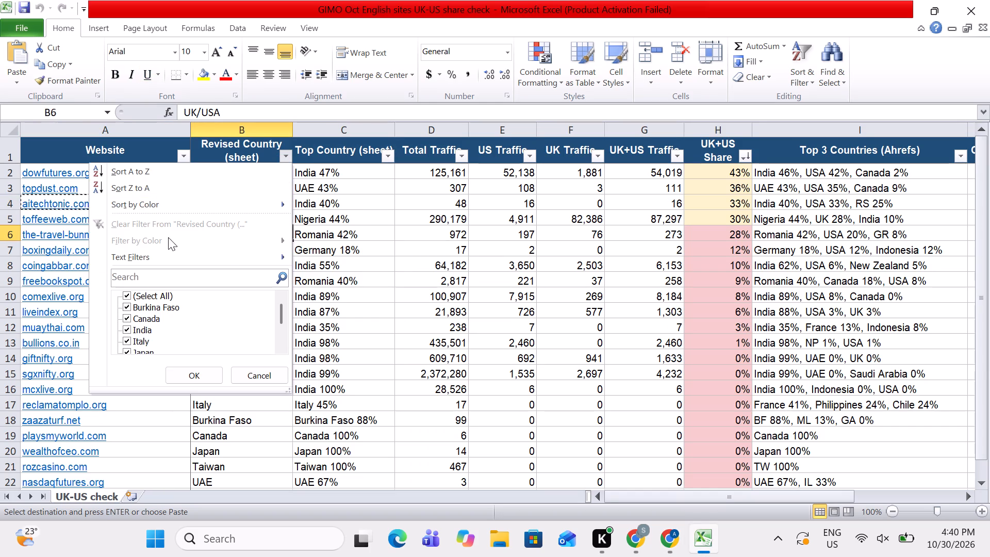
pyautogui.scroll(-4, 162, 310)
pyautogui.scroll(2, 182, 341)
pyautogui.click(127, 297)
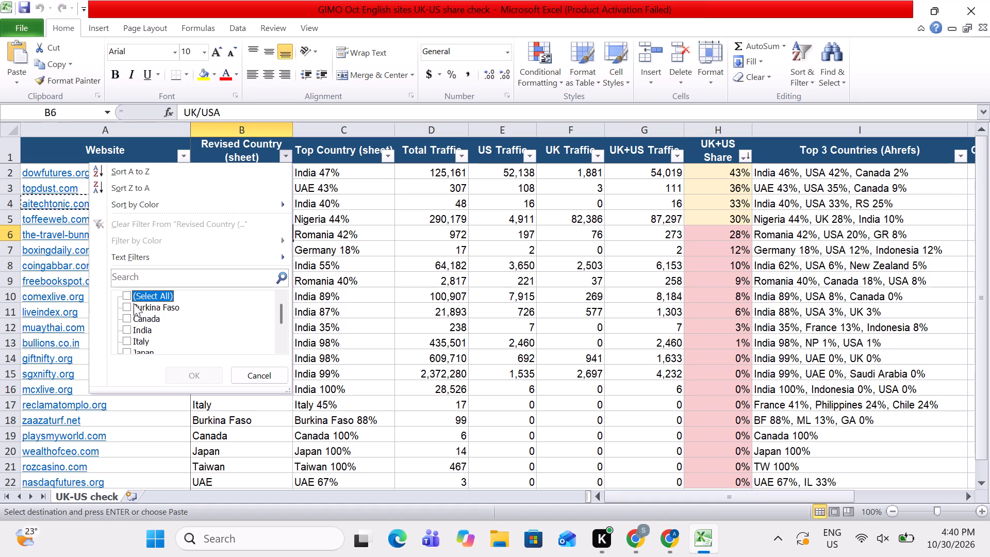
pyautogui.scroll(-8, 141, 304)
pyautogui.click(125, 340)
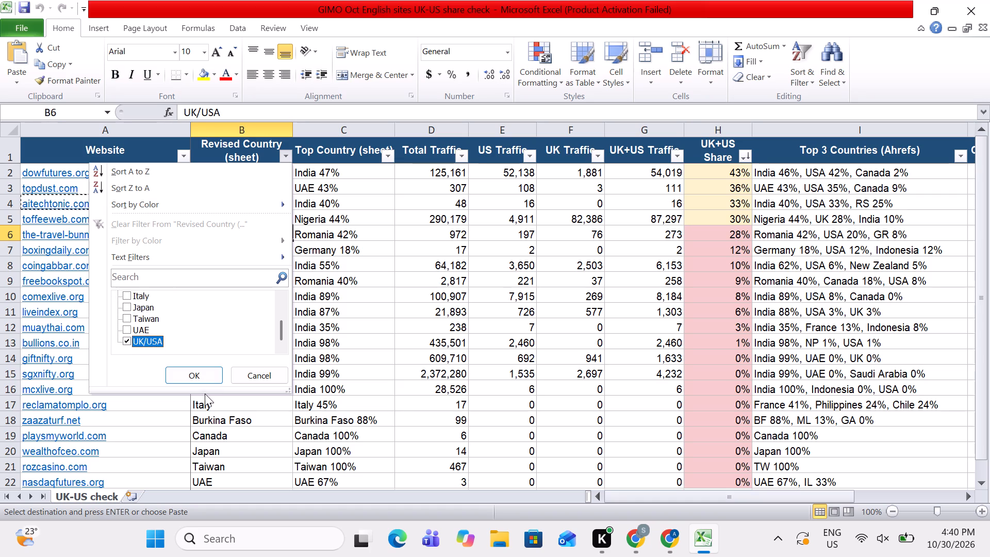
pyautogui.click(201, 380)
# Copy muaythai.com from the filtered list and search for it in the Oct Orders sheet in Chrome.
pyautogui.press('Down')
pyautogui.press('Up')
pyautogui.press('Down')
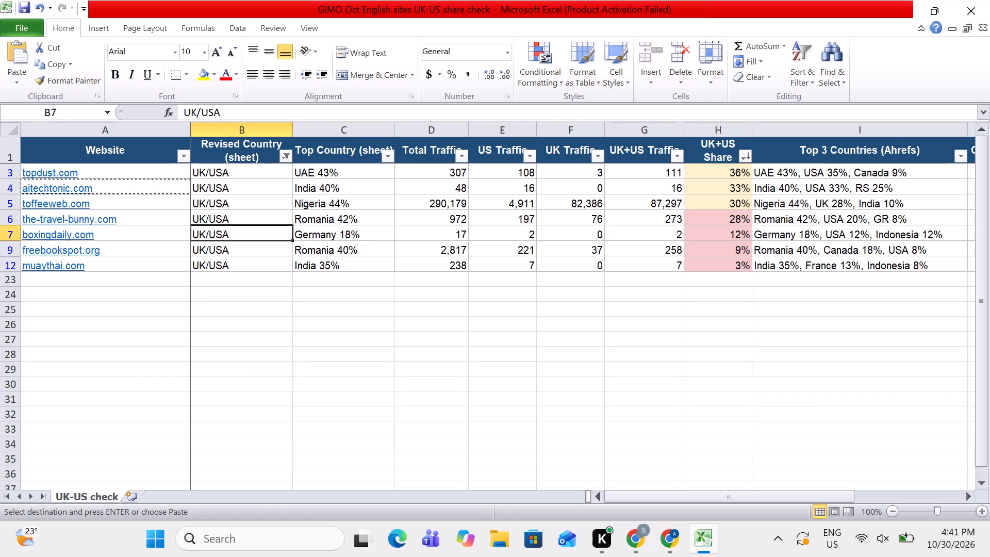
pyautogui.press('Down')
pyautogui.press('Down')
pyautogui.press('Left')
pyautogui.hotkey('ctrl', 'c')
pyautogui.hotkey('alt', 'Tab')
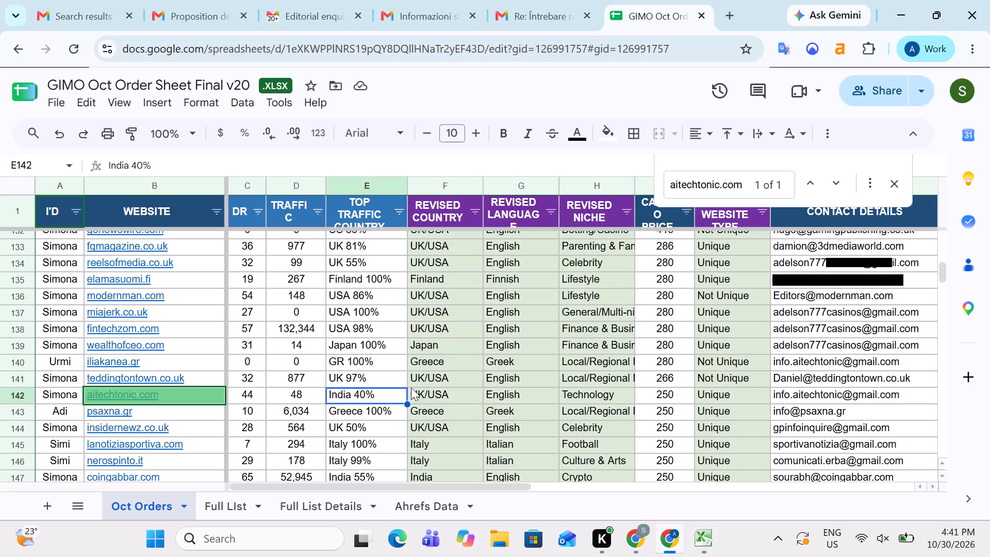
pyautogui.tripleClick(716, 186)
pyautogui.hotkey('ctrl', 'v')
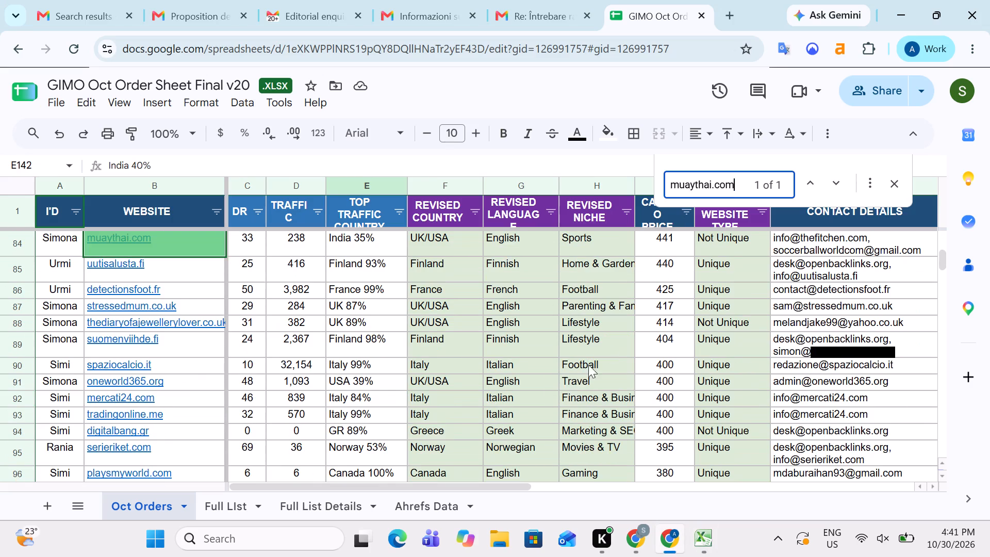
# Copy freebookspot.org from the Excel share check workbook and search for it in the Oct Orders sheet in Chrome.
pyautogui.hotkey('alt', 'Tab')
pyautogui.press('Up')
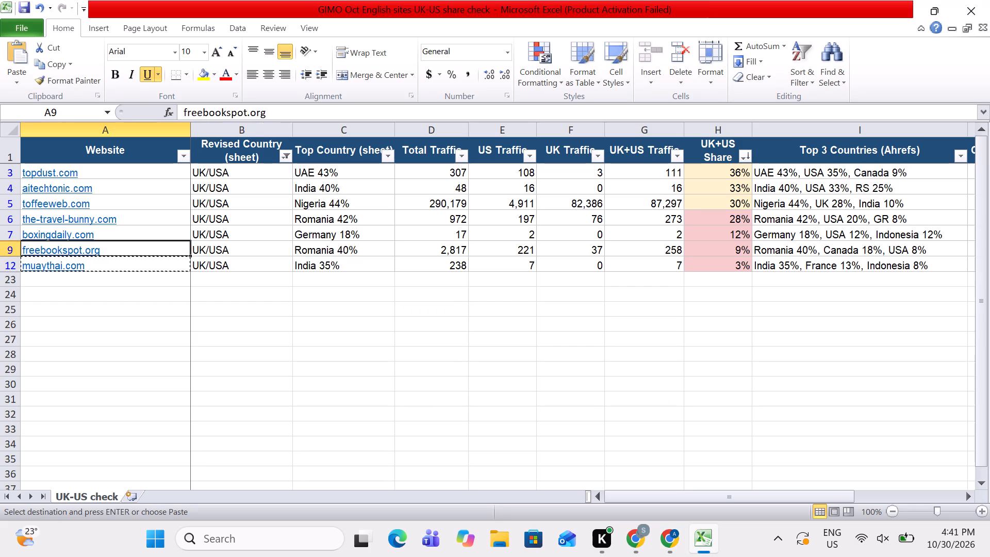
pyautogui.hotkey('ctrl', 'c')
pyautogui.hotkey('alt', 'Tab')
pyautogui.tripleClick(709, 183)
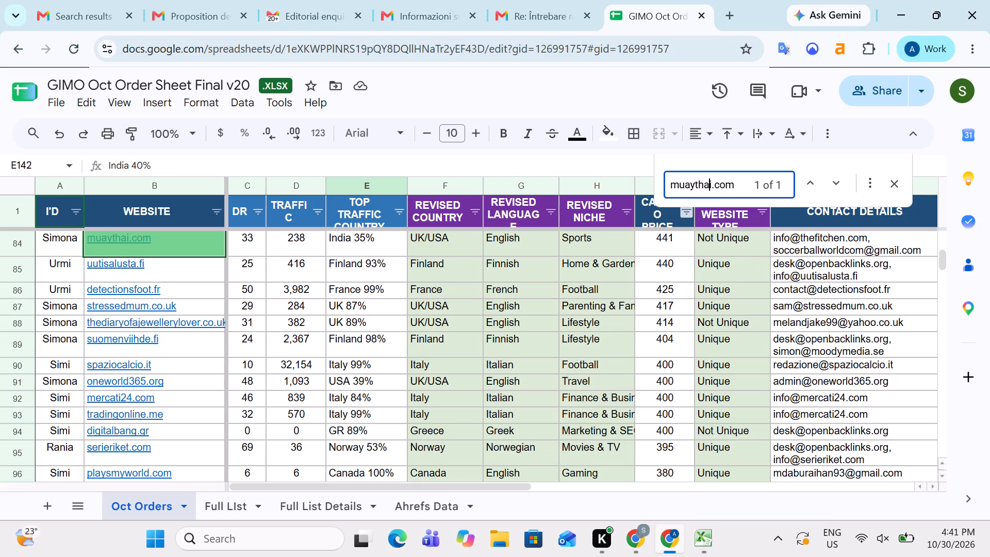
pyautogui.hotkey('ctrl', 'v')
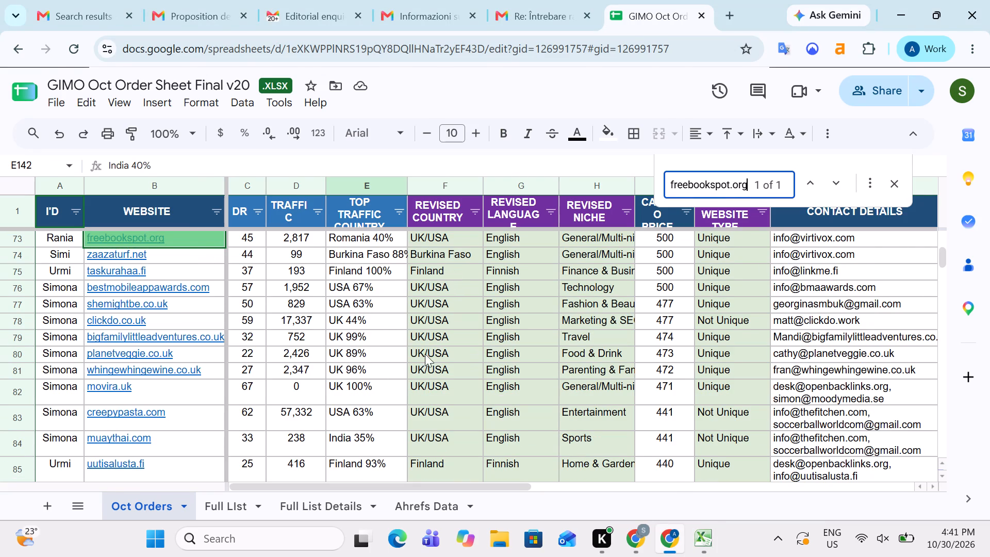
# Copy boxingdaily.com from the Excel share check workbook and search for it in the Oct Orders sheet in Chrome.
pyautogui.hotkey('alt', 'Tab')
pyautogui.press('Up')
pyautogui.hotkey('ctrl', 'c')
pyautogui.hotkey('alt', 'Tab')
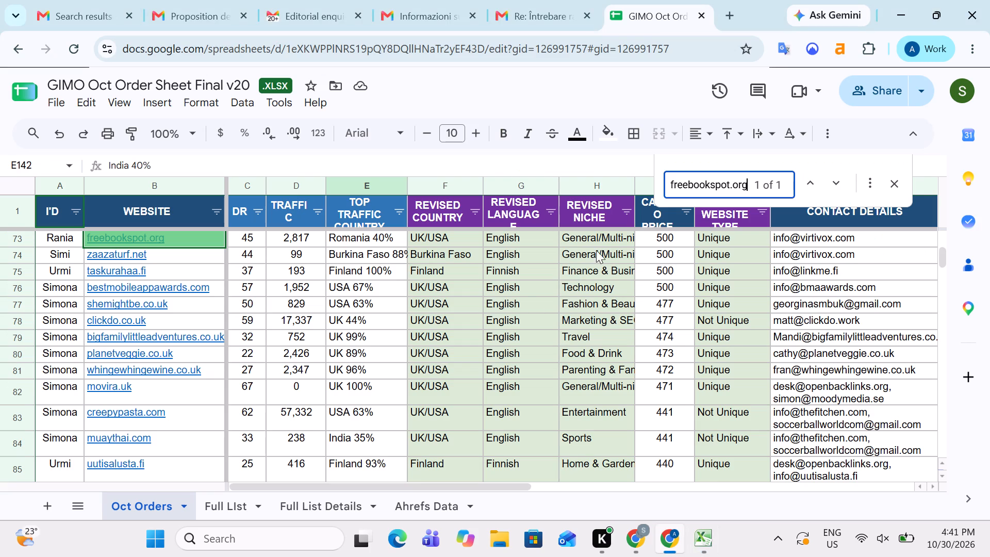
pyautogui.tripleClick(707, 183)
pyautogui.hotkey('ctrl', 'v')
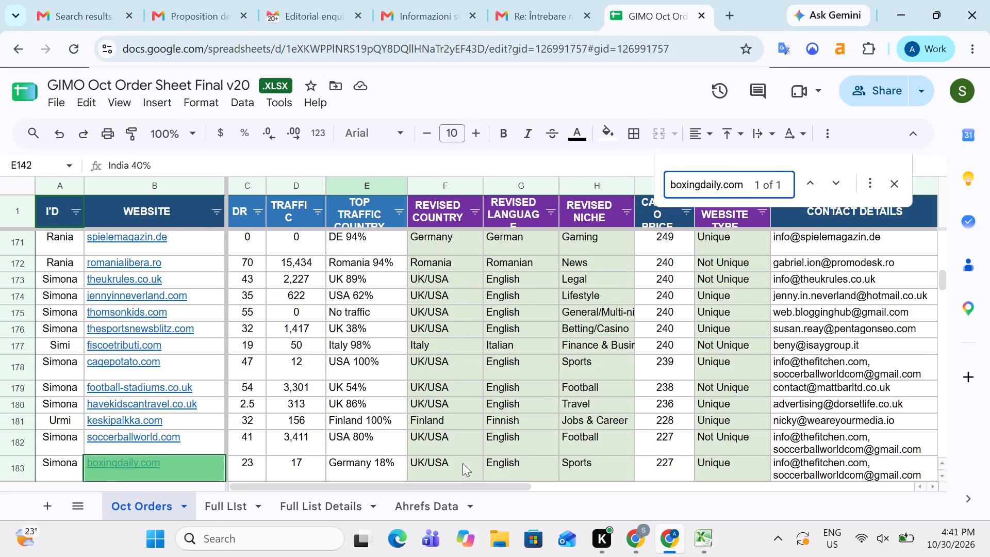
# Copy the-travel-bunny.com from the Excel share check workbook and search for it in the Oct Orders sheet in Chrome.
pyautogui.hotkey('alt', 'Tab')
pyautogui.press('Up')
pyautogui.hotkey('ctrl', 'c')
pyautogui.hotkey('alt', 'Tab')
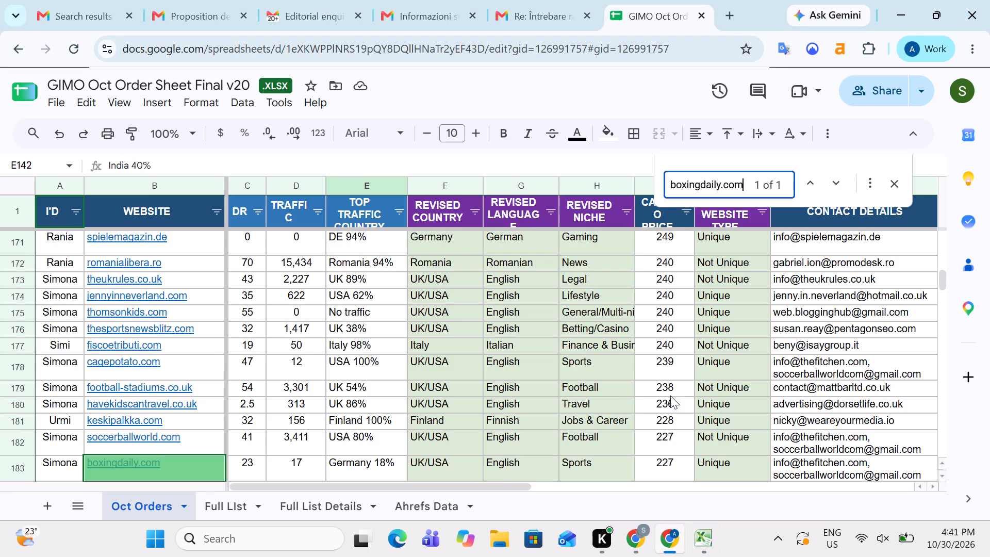
pyautogui.tripleClick(709, 186)
pyautogui.hotkey('ctrl', 'v')
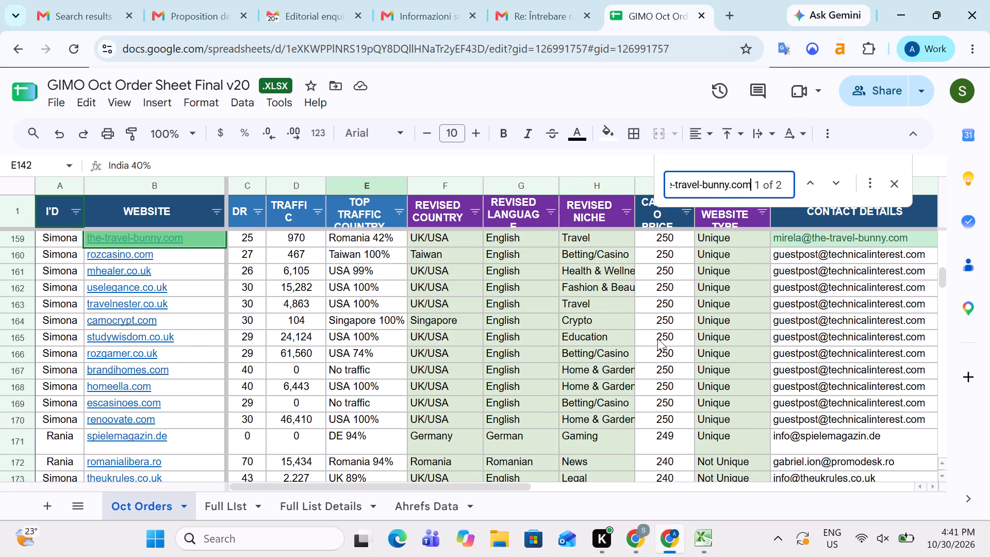
# Copy toffeeweb.com from the Excel share check workbook, search for it in Oct Orders in Chrome, and return to Excel.
pyautogui.hotkey('alt', 'Tab')
pyautogui.press('Up')
pyautogui.hotkey('ctrl', 'c')
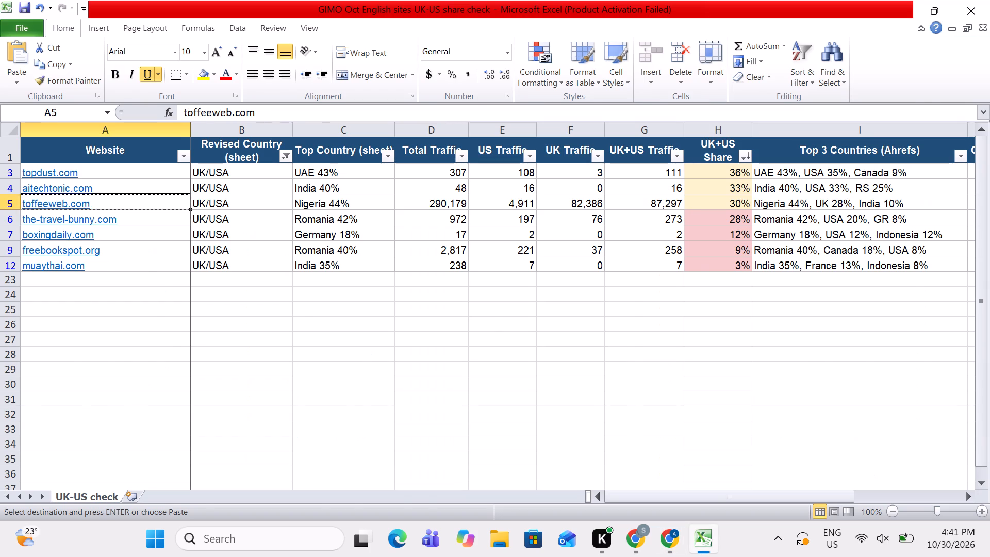
pyautogui.hotkey('alt', 'Tab')
pyautogui.tripleClick(721, 182)
pyautogui.hotkey('ctrl', 'v')
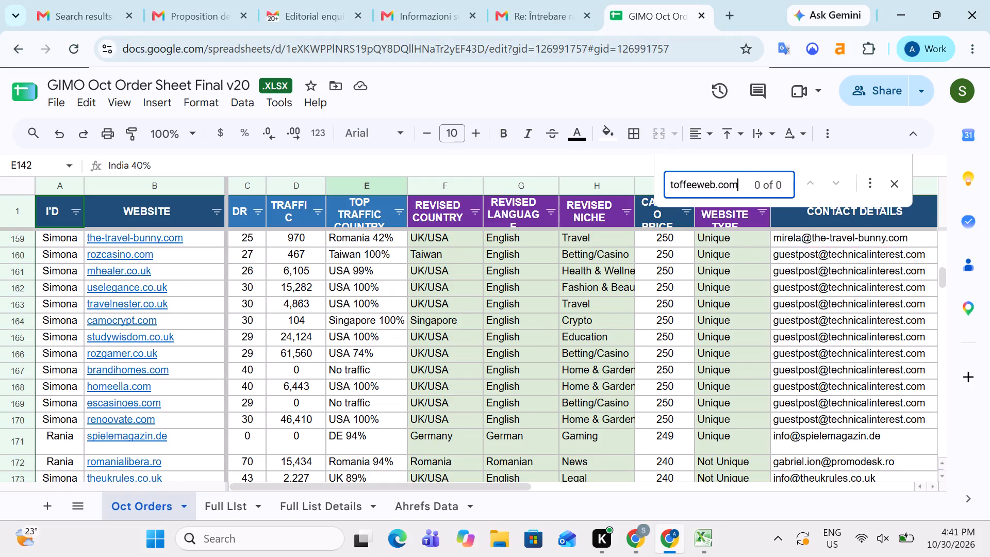
pyautogui.hotkey('alt', 'Tab')
pyautogui.click(171, 313)
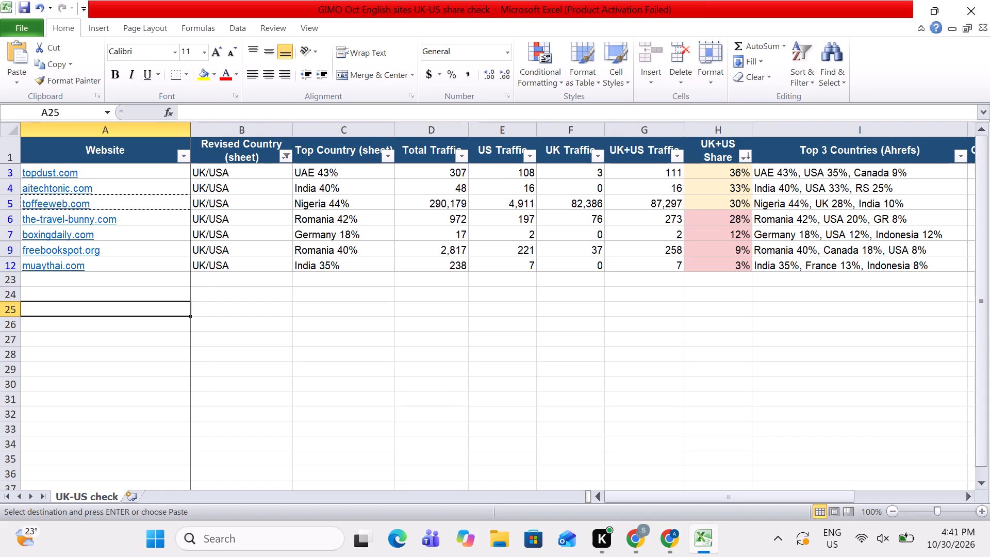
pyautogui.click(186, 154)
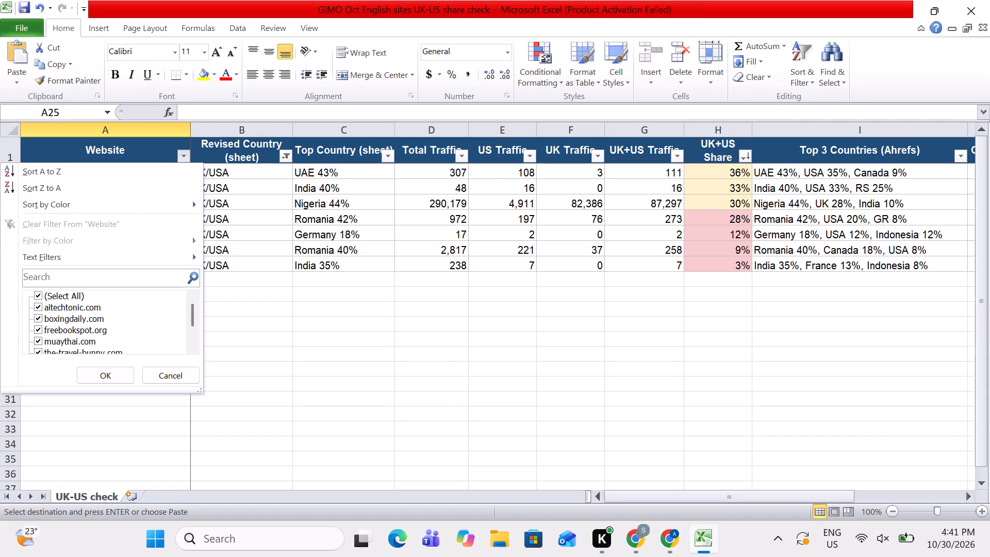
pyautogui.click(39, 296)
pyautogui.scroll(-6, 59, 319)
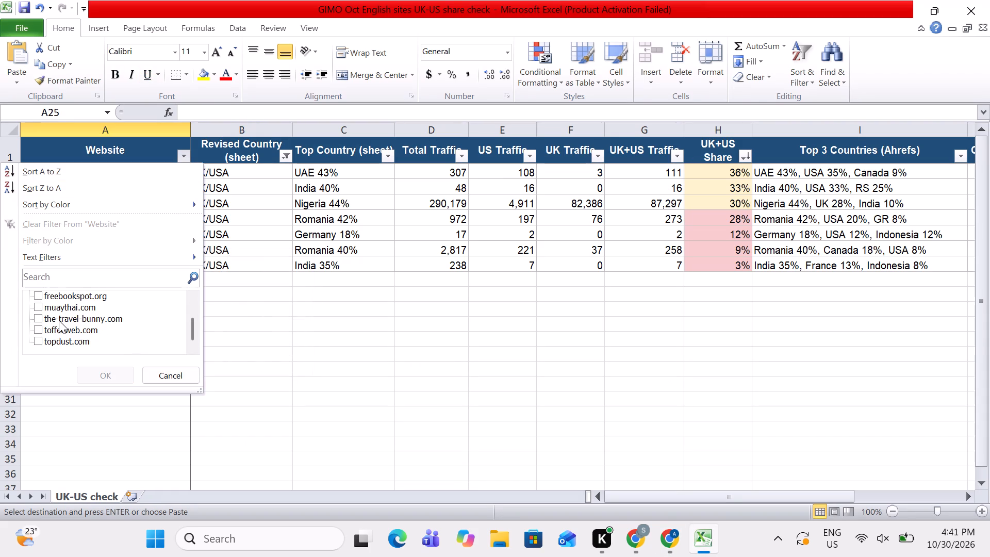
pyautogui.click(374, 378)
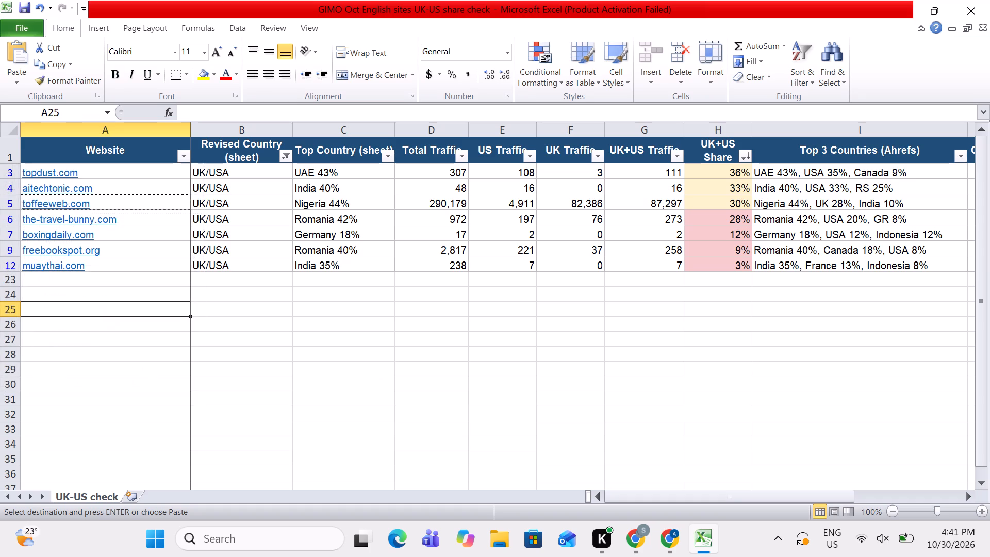
# Clear the Revised Country filter and look over the full website list.
pyautogui.click(288, 160)
pyautogui.scroll(-2, 176, 335)
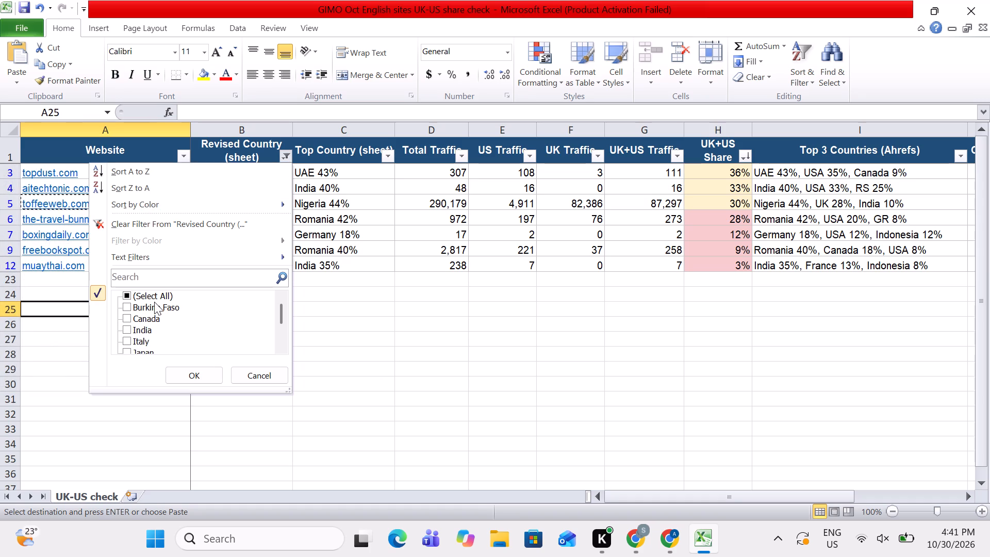
pyautogui.click(136, 226)
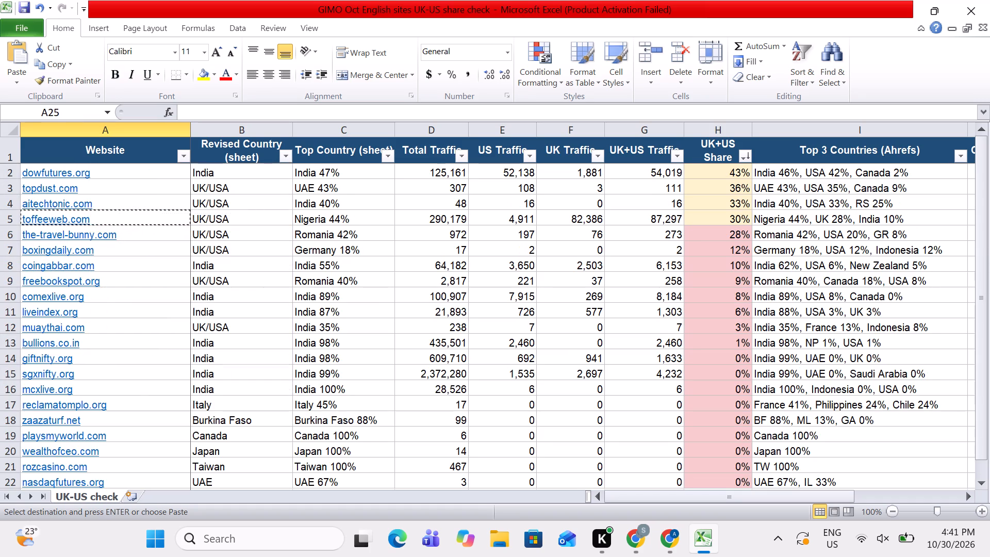
pyautogui.scroll(-1, 258, 321)
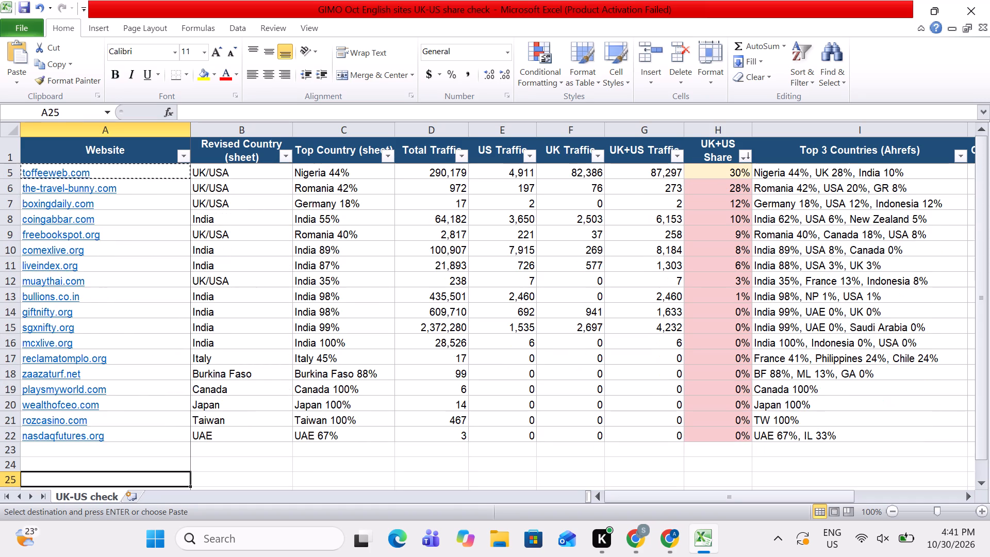
pyautogui.scroll(5, 260, 335)
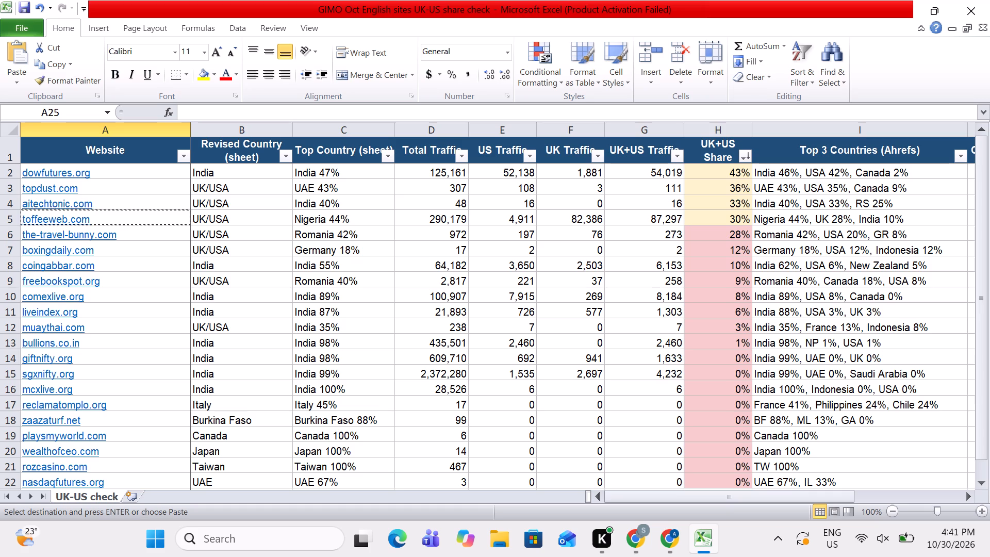
# Copy the-travel-bunny.com from the Excel workbook, find it in Oct Orders in Chrome, and set its Revised Country to Romania.
pyautogui.click(336, 210)
pyautogui.click(338, 177)
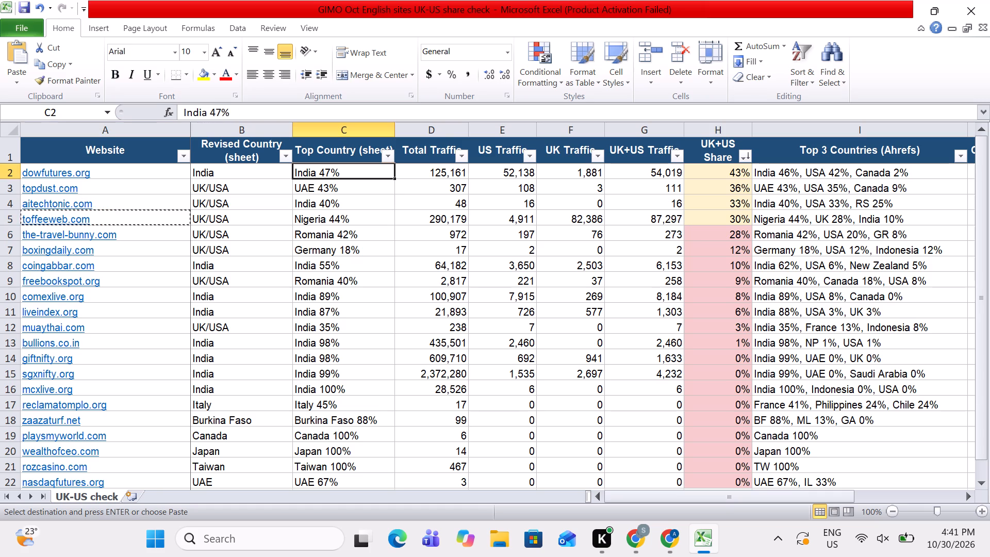
pyautogui.press('Down')
pyautogui.press('Down')
pyautogui.press('Down')
pyautogui.press('Down')
pyautogui.press('Right')
pyautogui.press('Left')
pyautogui.press('Left')
pyautogui.press('Left')
pyautogui.press('Left')
pyautogui.press('Left')
pyautogui.press('Left')
pyautogui.press('Left')
pyautogui.press('Left')
pyautogui.press('Left')
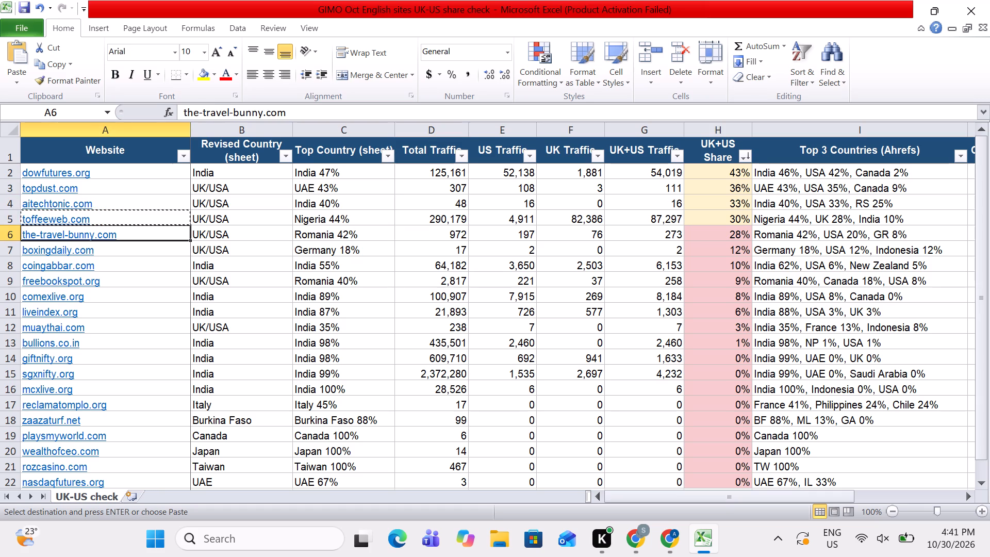
pyautogui.hotkey('ctrl', 'c')
pyautogui.hotkey('alt', 'Tab')
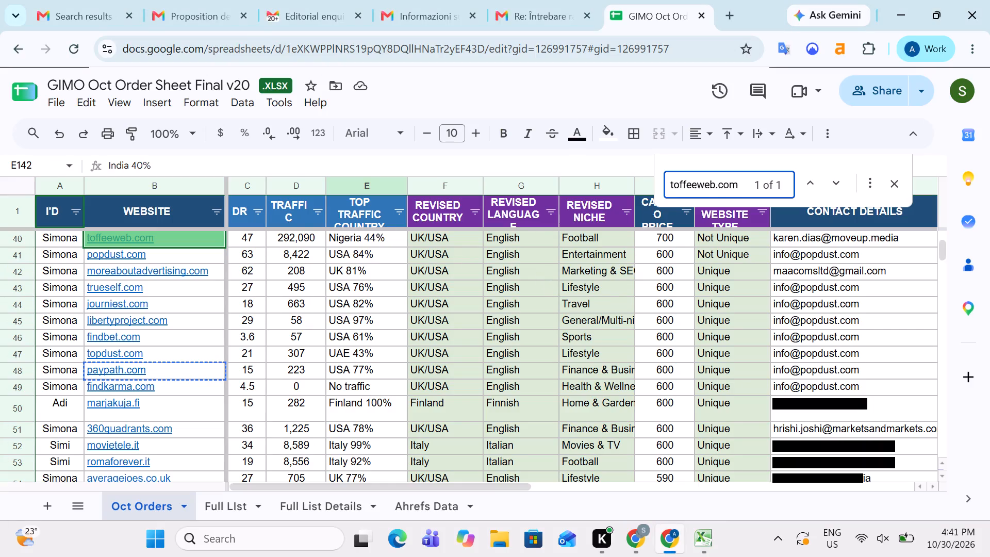
pyautogui.tripleClick(715, 176)
pyautogui.hotkey('ctrl', 'v')
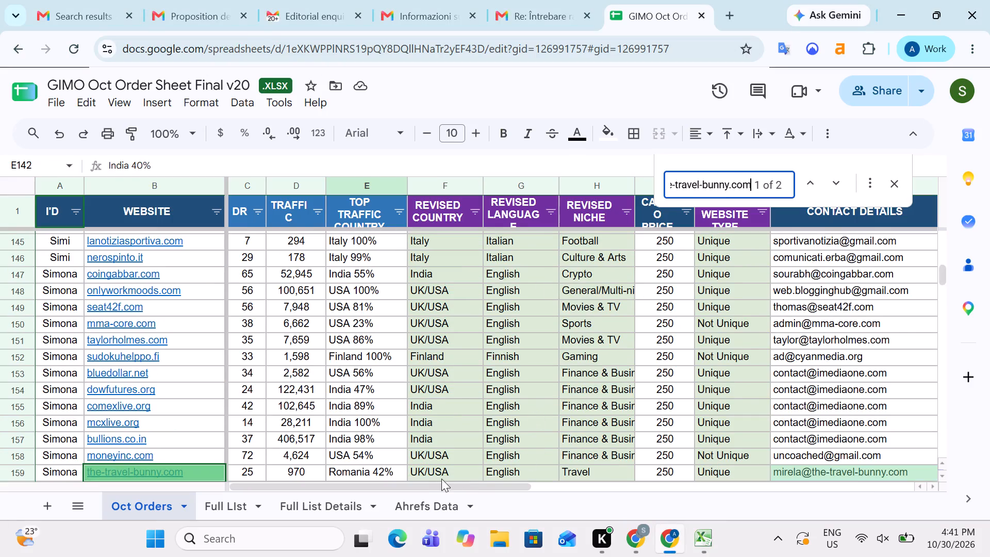
pyautogui.click(431, 476)
pyautogui.write('Ro')
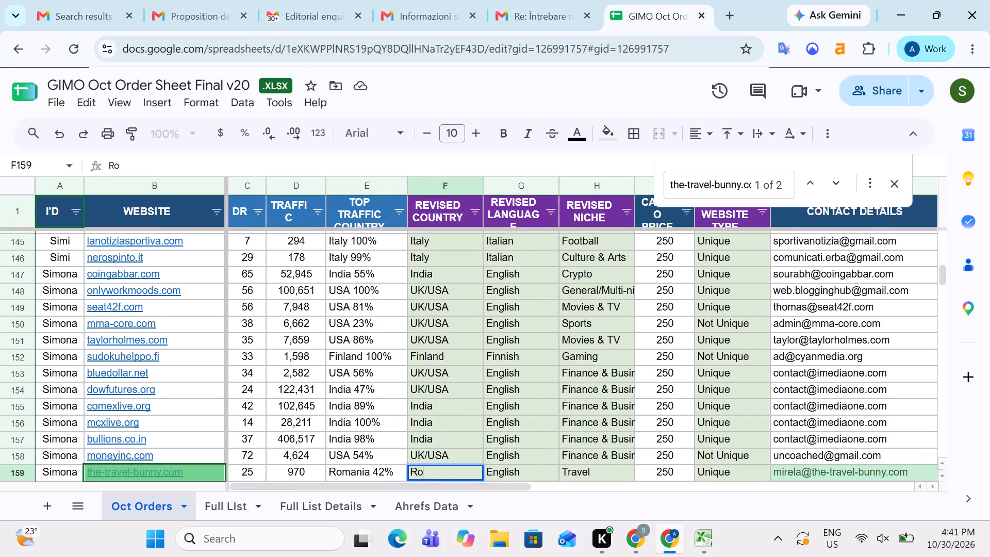
pyautogui.press('Right')
pyautogui.press('Left')
# Copy boxingdaily.com from the Excel workbook, find it in Oct Orders in Chrome, and set its Revised Country to Germany.
pyautogui.hotkey('alt', 'Tab')
pyautogui.press('Right')
pyautogui.press('Right')
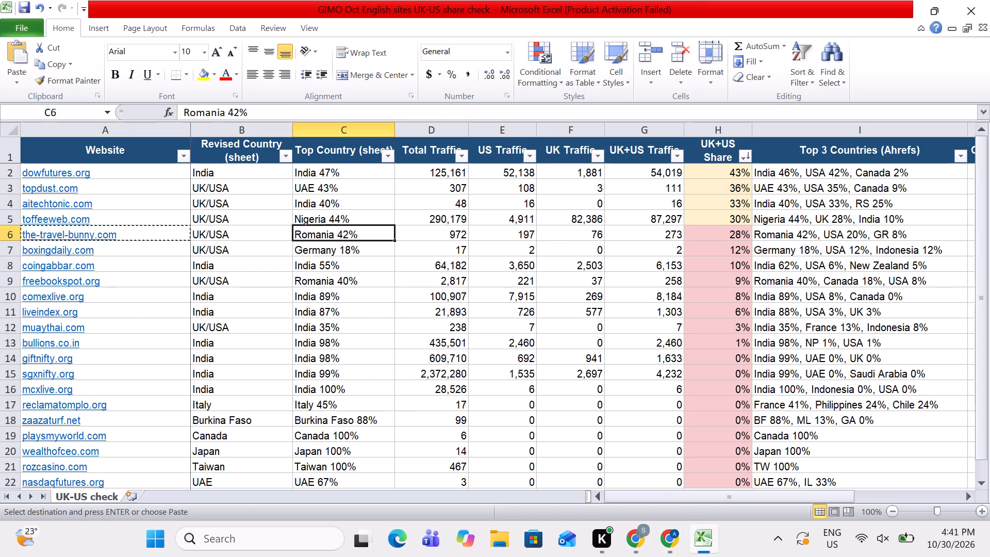
pyautogui.press('Down')
pyautogui.press('Left')
pyautogui.press('Left')
pyautogui.press('Left')
pyautogui.press('Left')
pyautogui.press('Left')
pyautogui.press('Left')
pyautogui.press('Left')
pyautogui.press('Left')
pyautogui.press('Left')
pyautogui.press('Left')
pyautogui.hotkey('ctrl', 'c')
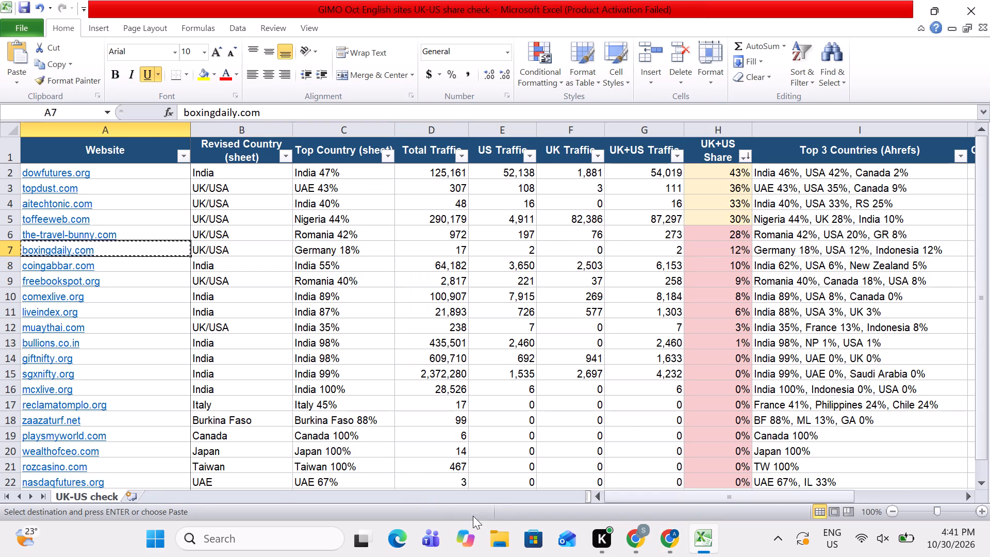
pyautogui.hotkey('alt', 'Tab')
pyautogui.tripleClick(725, 186)
pyautogui.hotkey('ctrl', 'v')
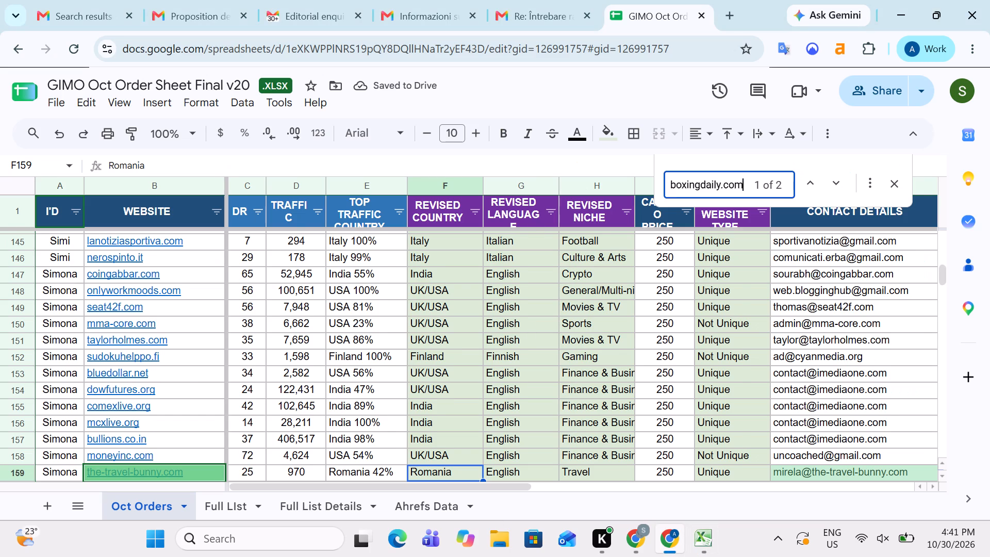
pyautogui.click(426, 465)
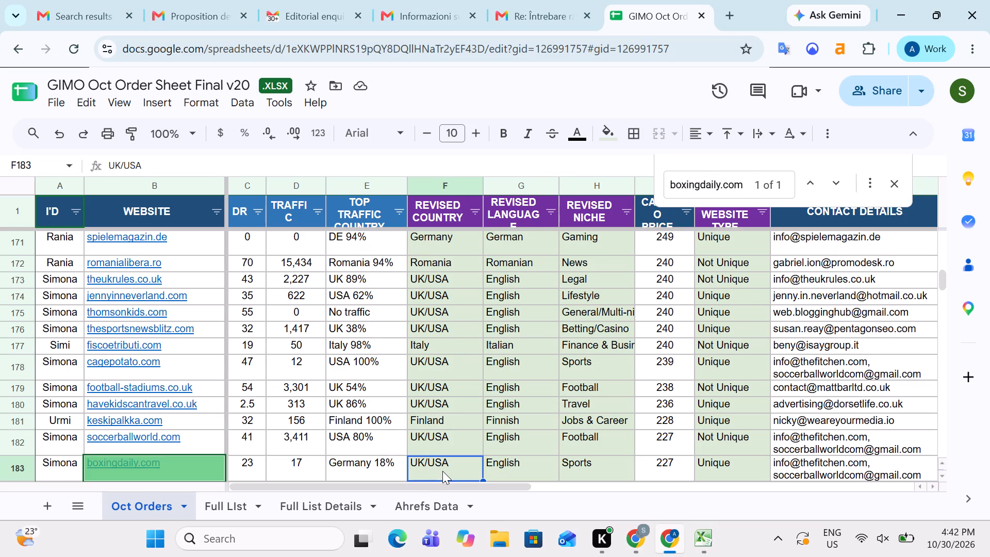
pyautogui.write('Ge')
pyautogui.press('Right')
pyautogui.press('Left')
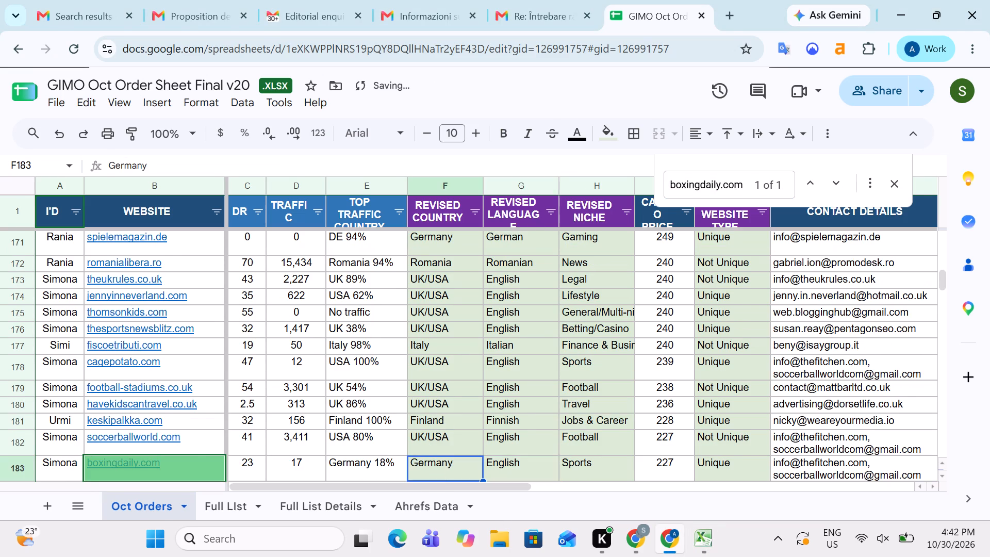
# Copy freebookspot.org from the Excel workbook, find it in Oct Orders in Chrome, and set its Revised Country to Romania.
pyautogui.hotkey('alt', 'Tab')
pyautogui.press('Right')
pyautogui.press('Right')
pyautogui.press('Down')
pyautogui.press('Left')
pyautogui.press('Right')
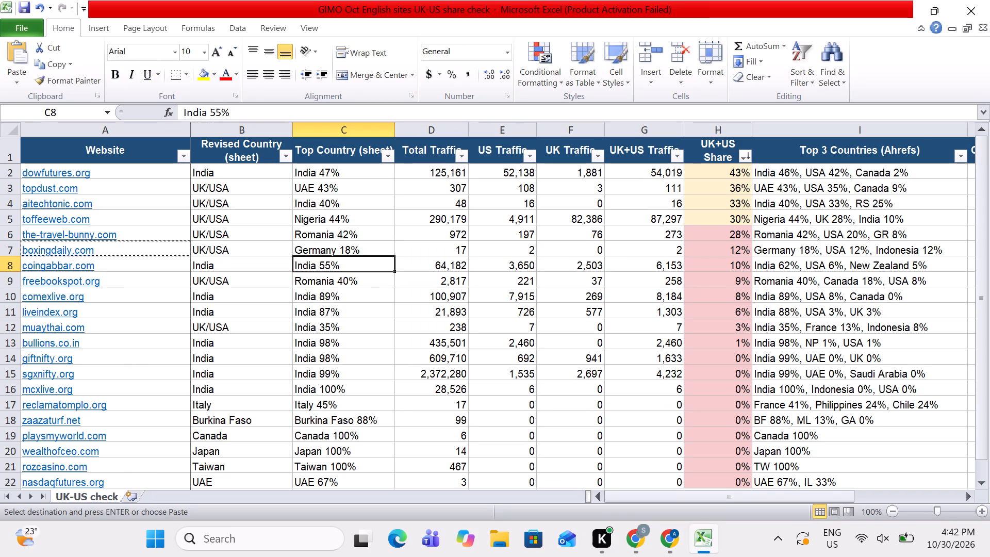
pyautogui.press('Down')
pyautogui.press('Left')
pyautogui.press('Right')
pyautogui.hotkey('ctrl', 'c')
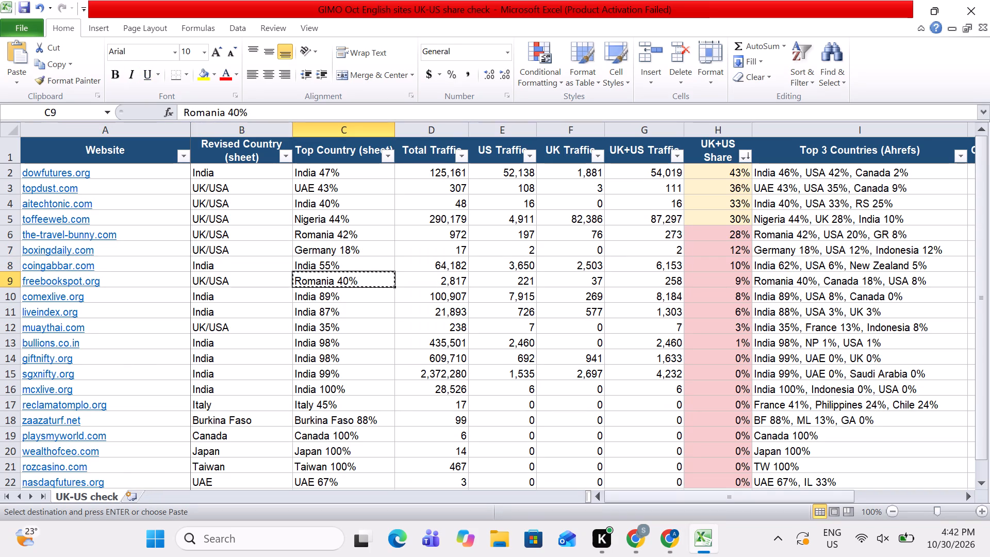
pyautogui.press('Left')
pyautogui.press('Left')
pyautogui.press('Left')
pyautogui.press('Left')
pyautogui.press('Left')
pyautogui.press('Left')
pyautogui.press('Left')
pyautogui.press('Left')
pyautogui.hotkey('ctrl', 'c')
pyautogui.hotkey('alt', 'Tab')
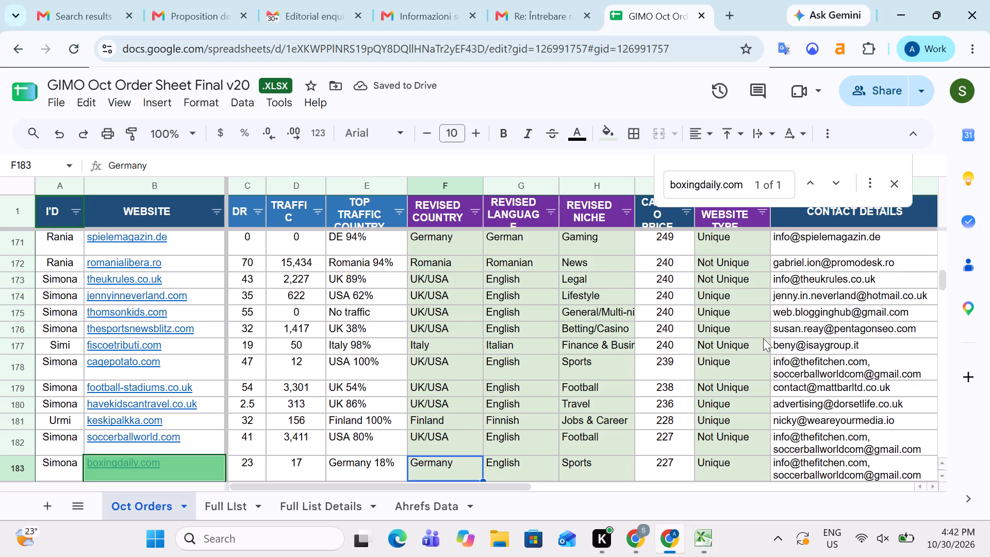
pyautogui.tripleClick(706, 186)
pyautogui.hotkey('ctrl', 'v')
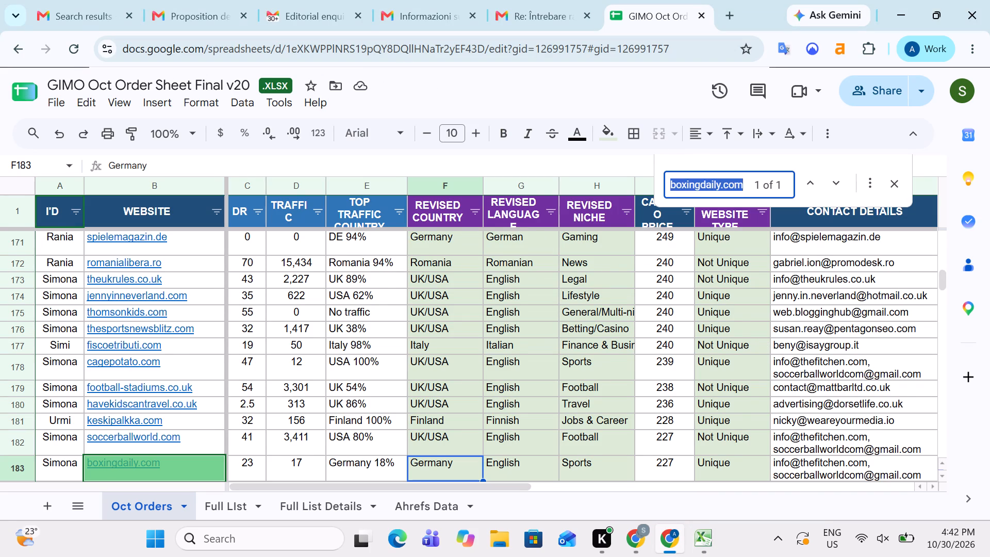
pyautogui.click(445, 242)
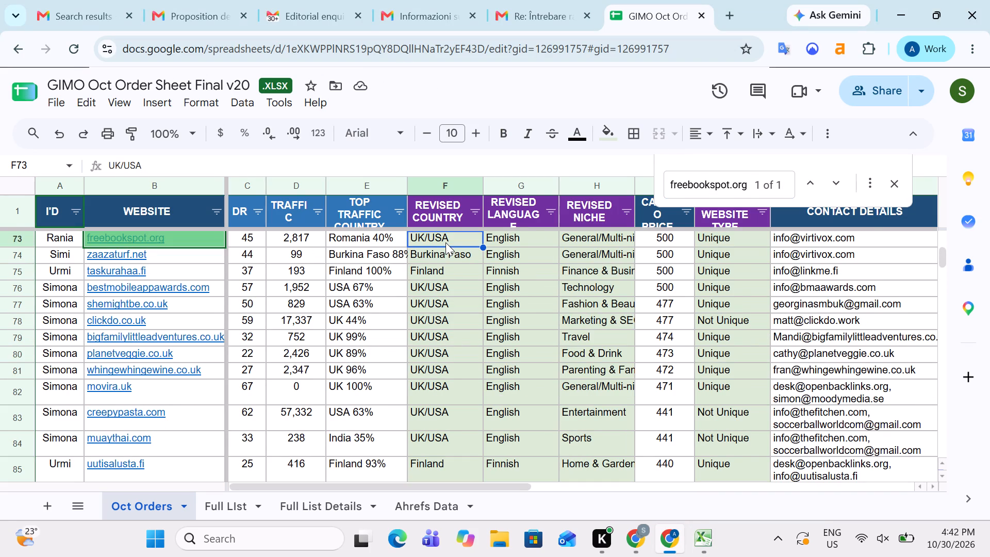
pyautogui.write('Ro')
pyautogui.press('Right')
pyautogui.press('Left')
# Check the following rows in the Excel workbook, copy reclamatomplo.org, and look up its Revised Country in Oct Orders in Chrome.
pyautogui.hotkey('alt', 'Tab')
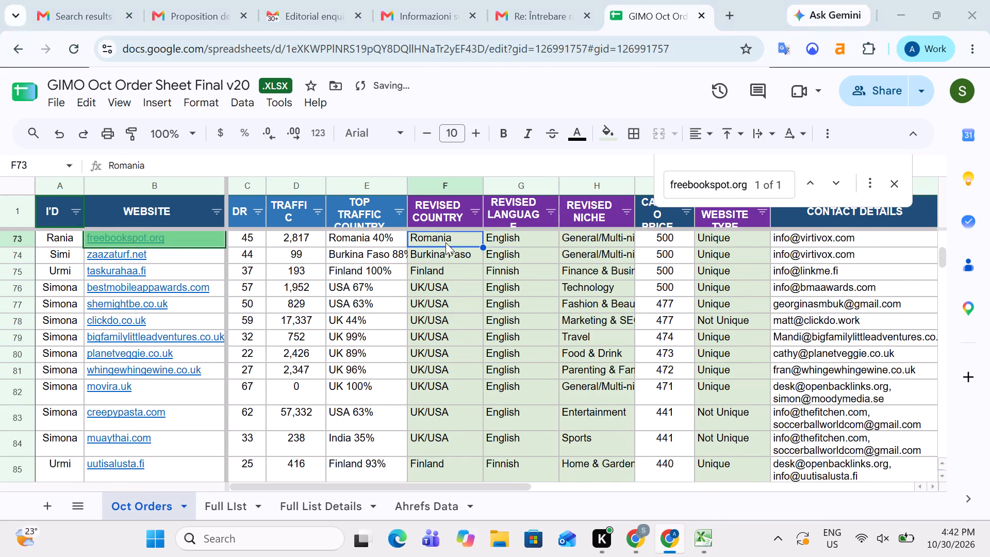
pyautogui.press('Right')
pyautogui.press('Right')
pyautogui.press('Right')
pyautogui.press('Left')
pyautogui.press('Down')
pyautogui.press('Right')
pyautogui.press('Left')
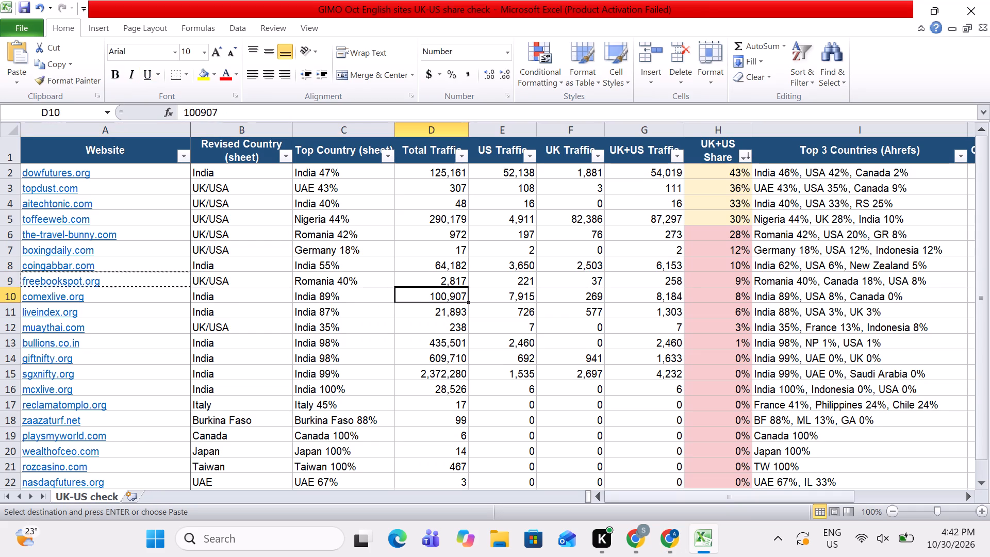
pyautogui.press('Down')
pyautogui.press('Down')
pyautogui.press('Down')
pyautogui.press('Down')
pyautogui.press('Down')
pyautogui.press('Down')
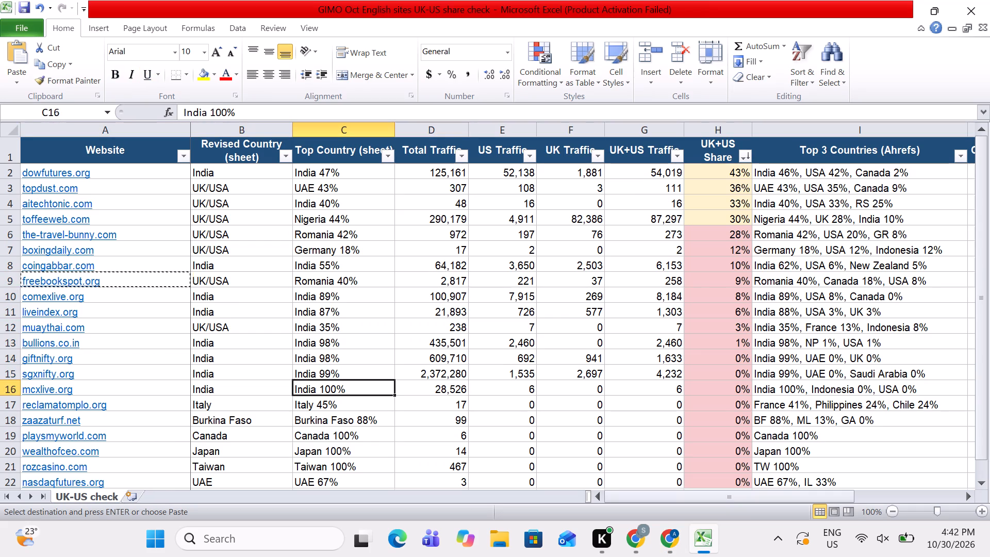
pyautogui.press('Down')
pyautogui.press('Left')
pyautogui.press('Left')
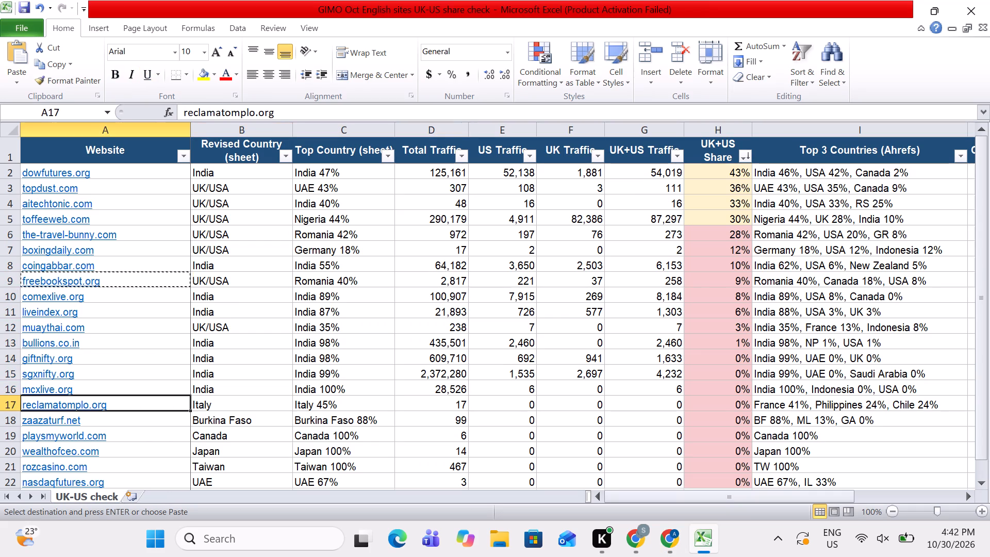
pyautogui.press('Left')
pyautogui.hotkey('ctrl', 'c')
pyautogui.hotkey('alt', 'Tab')
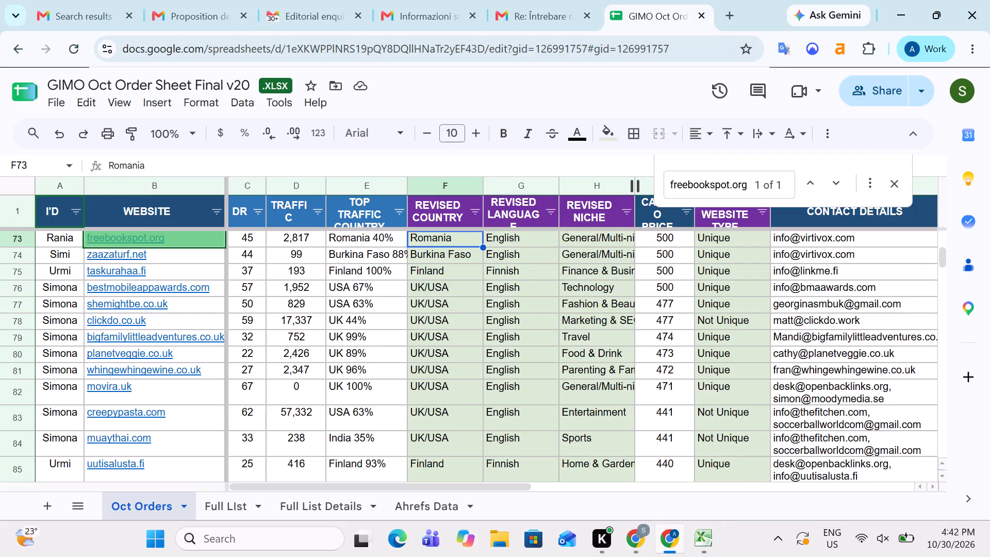
pyautogui.tripleClick(713, 187)
pyautogui.hotkey('ctrl', 'v')
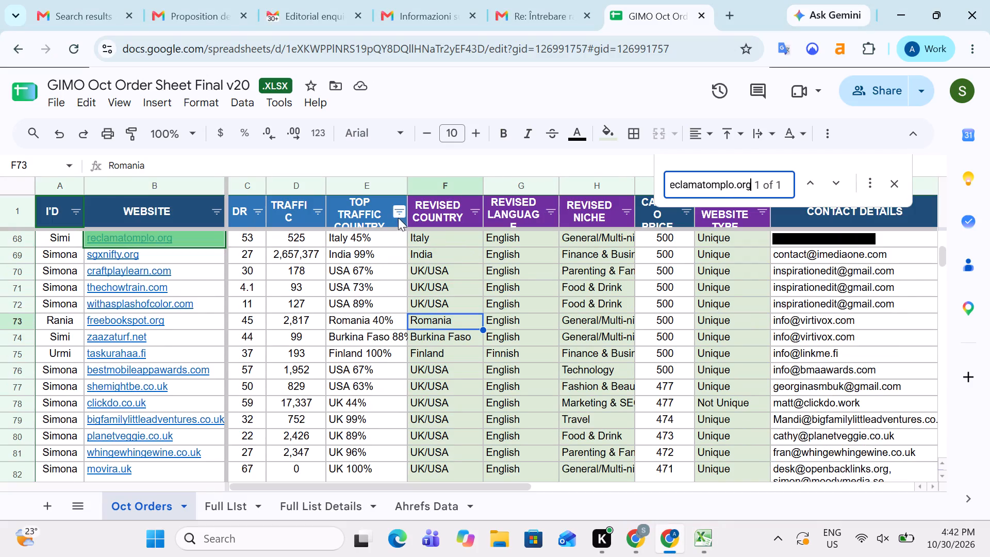
pyautogui.click(423, 238)
# Return to Excel and compare the Revised Country and Top Country values of the remaining sites in the share check list.
pyautogui.hotkey('alt', 'Tab')
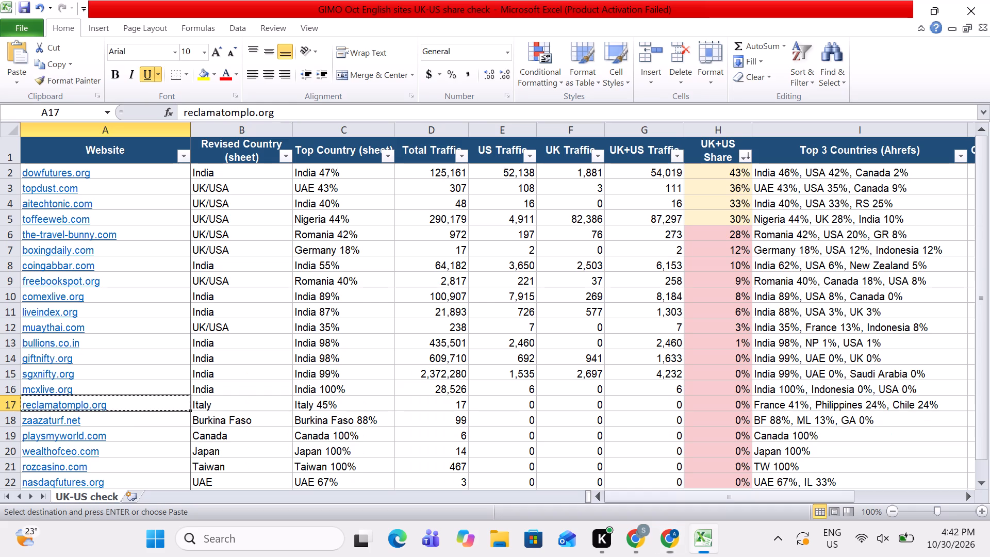
pyautogui.press('Right')
pyautogui.press('Right')
pyautogui.press('Down')
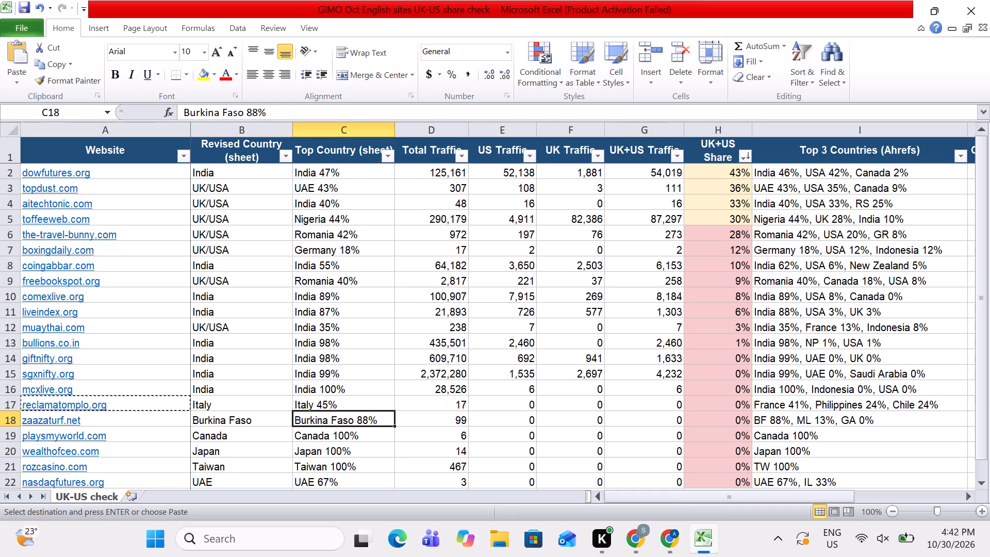
pyautogui.press('Down')
pyautogui.press('Down')
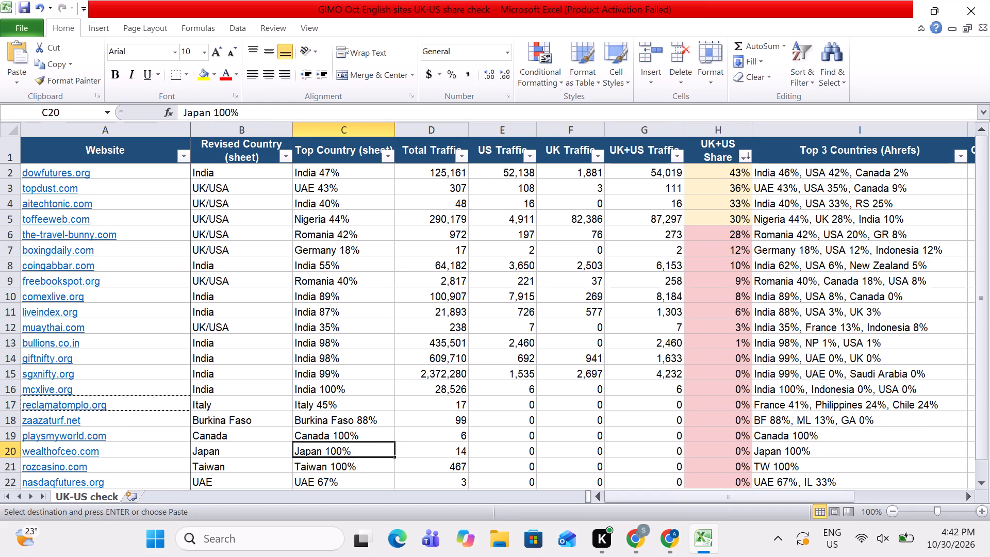
pyautogui.press('Up')
pyautogui.press('Down')
pyautogui.press('Down')
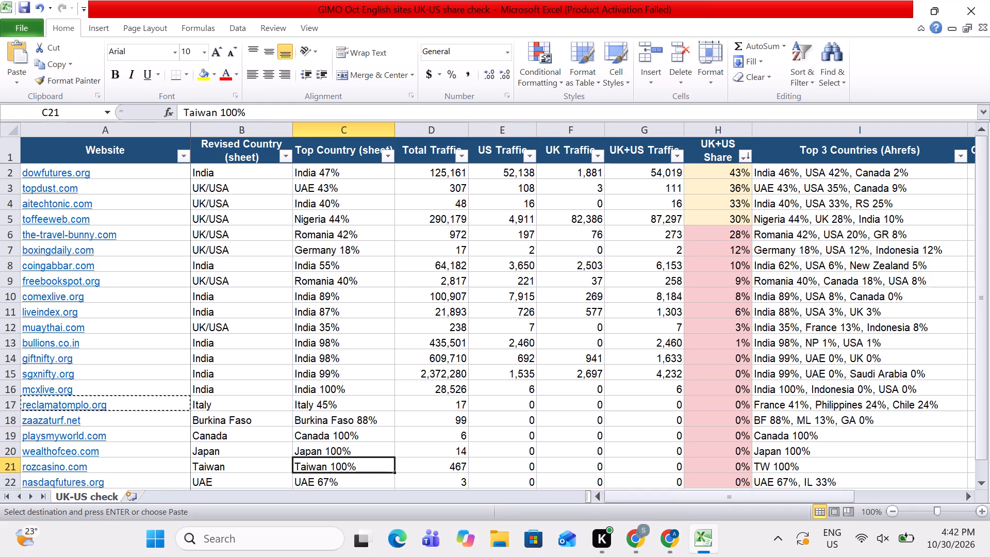
pyautogui.press('Down')
pyautogui.press('Down')
pyautogui.press('Down')
pyautogui.press('Up')
pyautogui.press('Up')
pyautogui.press('Up')
pyautogui.press('Up')
pyautogui.press('Down')
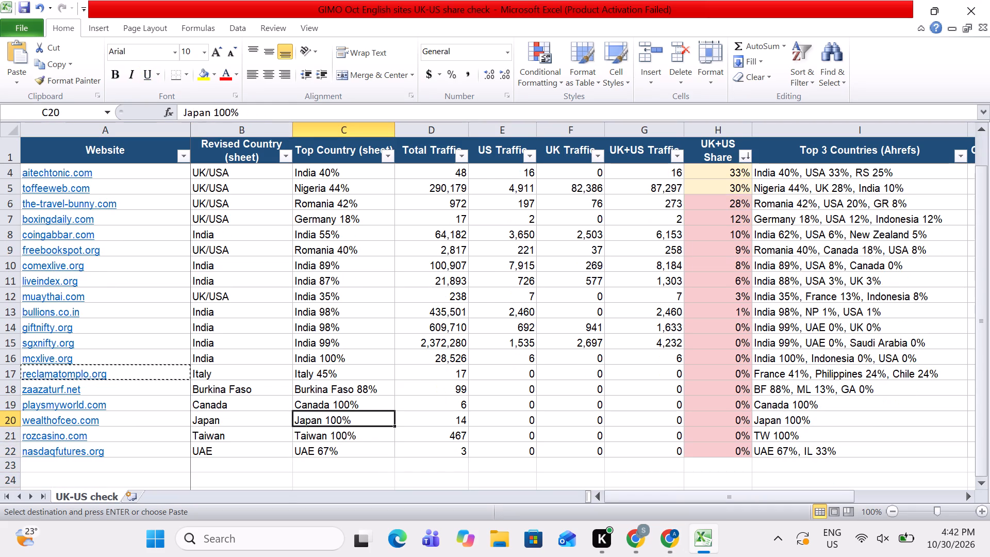
pyautogui.press('Up')
pyautogui.press('Up')
pyautogui.press('Up')
pyautogui.press('Up')
pyautogui.press('Up')
pyautogui.press('Up')
pyautogui.press('Up')
pyautogui.press('Up')
pyautogui.press('Up')
pyautogui.press('Up')
pyautogui.press('Up')
pyautogui.press('Up')
pyautogui.press('Up')
pyautogui.press('Up')
pyautogui.press('Up')
pyautogui.press('Up')
pyautogui.press('Up')
pyautogui.press('Up')
pyautogui.press('Up')
pyautogui.press('Up')
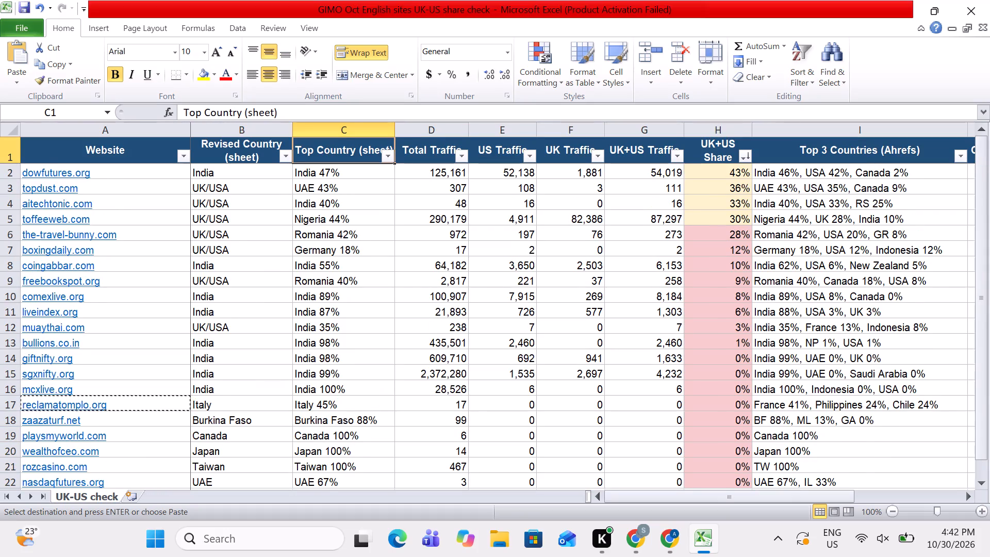
# Close the UK-US share check workbook.
pyautogui.click(976, 11)
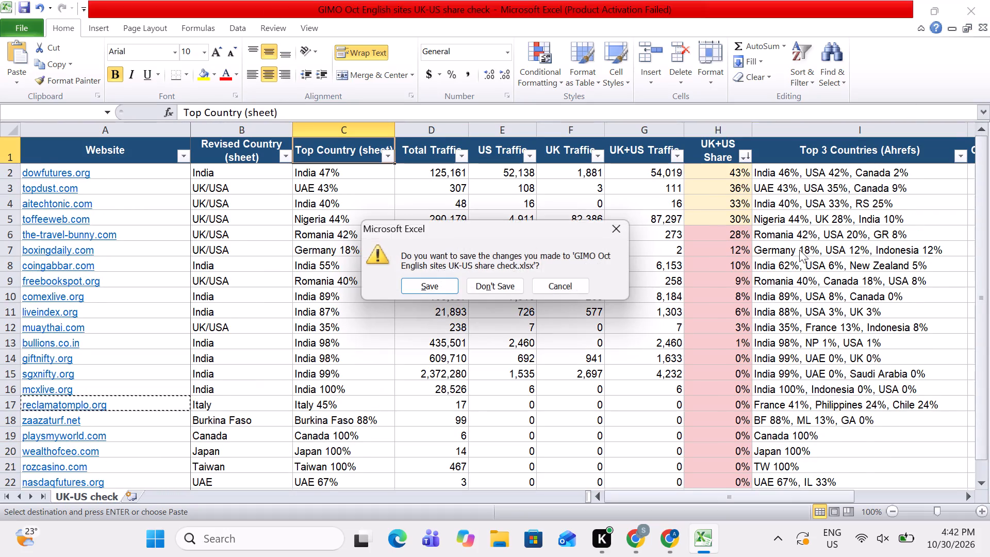
# Discard the unsaved changes to the UK-US share check workbook as it closes.
pyautogui.click(499, 284)
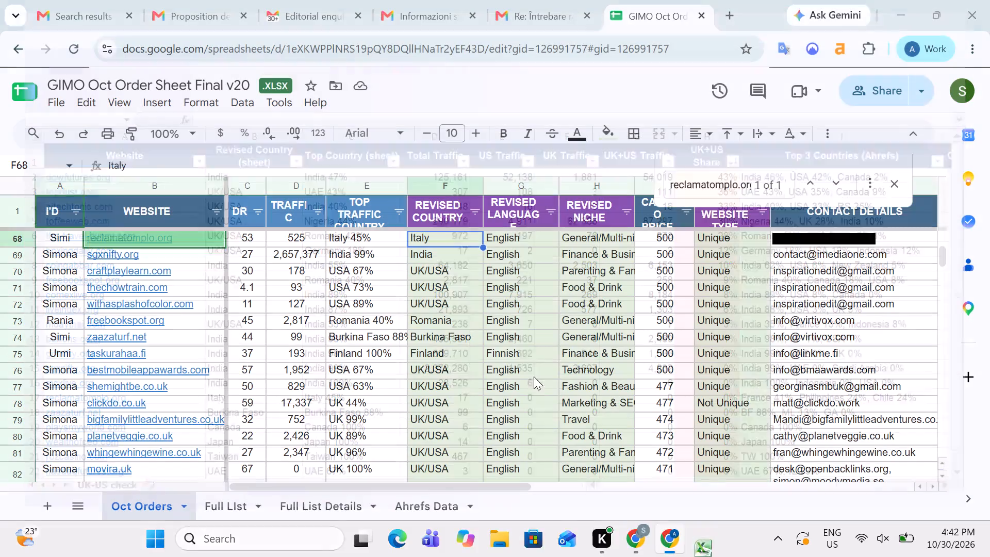
# Close the sheet search and remove the existing filter from the header row of Oct Orders.
pyautogui.click(892, 184)
pyautogui.click(535, 412)
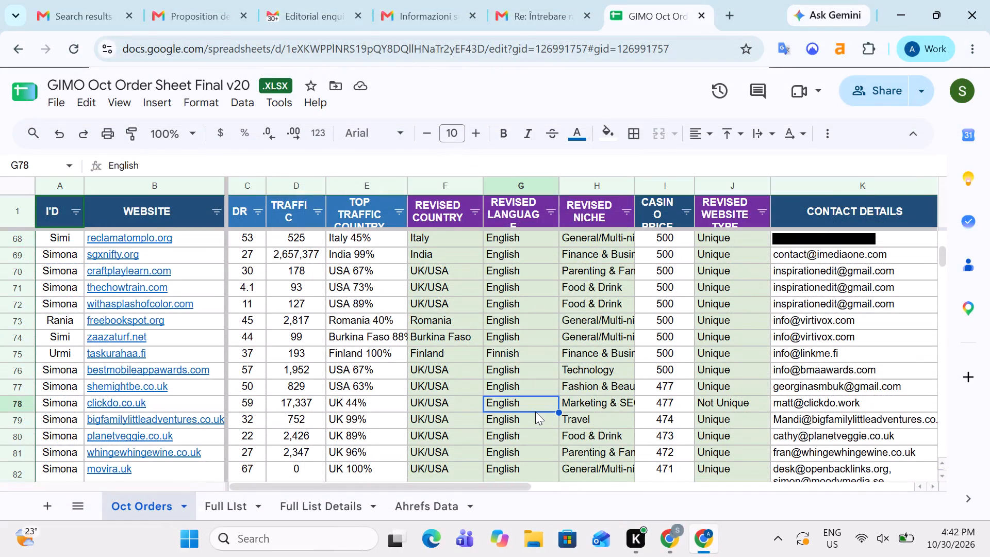
pyautogui.hotkey('ctrl', 's')
pyautogui.hotkey('ctrl', 's')
pyautogui.click(0, 218)
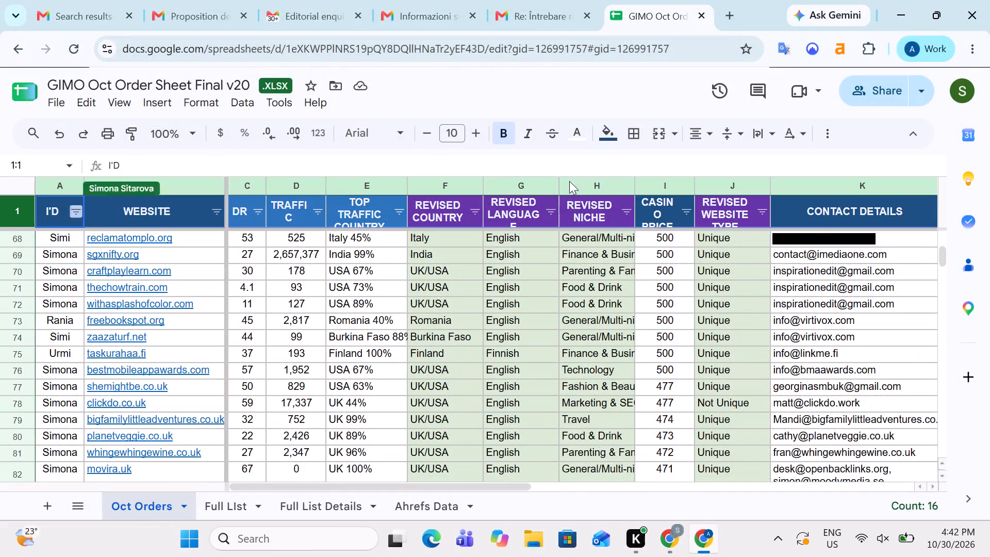
pyautogui.click(827, 136)
pyautogui.click(768, 164)
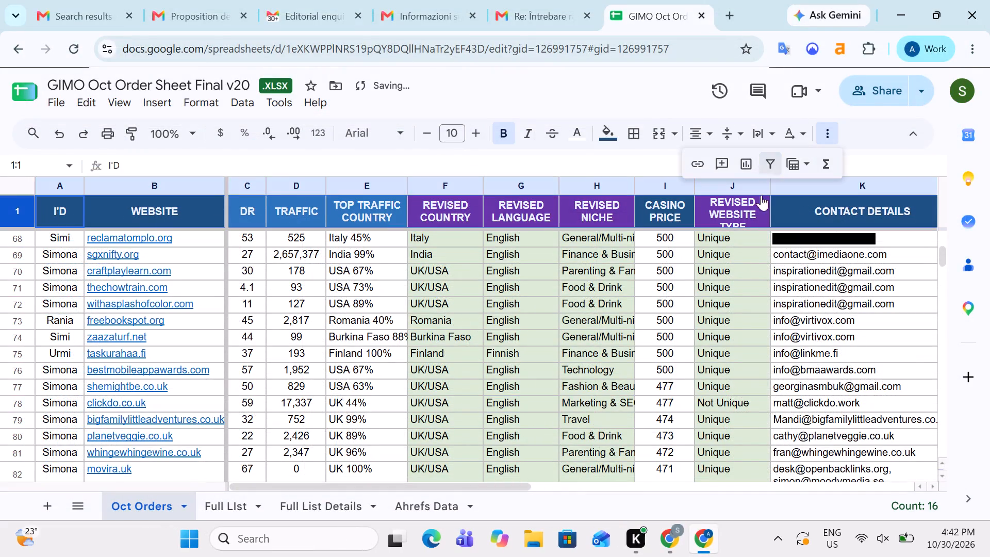
# Examine the notes in unlabelled column Q, beside Gmail Thread, down to the littlestuff.co.uk row.
pyautogui.click(847, 293)
pyautogui.press('Right')
pyautogui.press('Right')
pyautogui.press('Right')
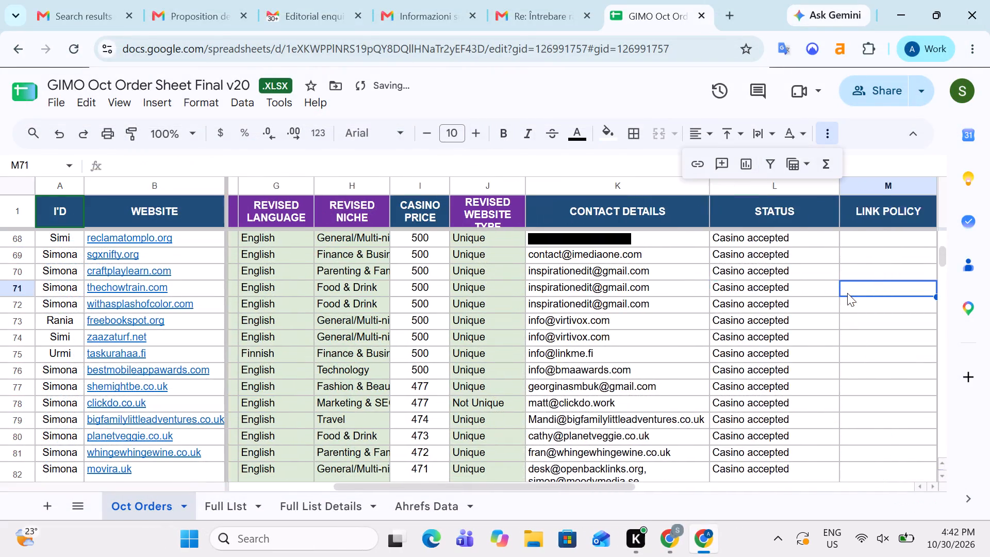
pyautogui.press('Right')
pyautogui.press('Right')
pyautogui.press('Right')
pyautogui.press('Right')
pyautogui.press('Right')
pyautogui.press('Right')
pyautogui.press('Left')
pyautogui.press('Left')
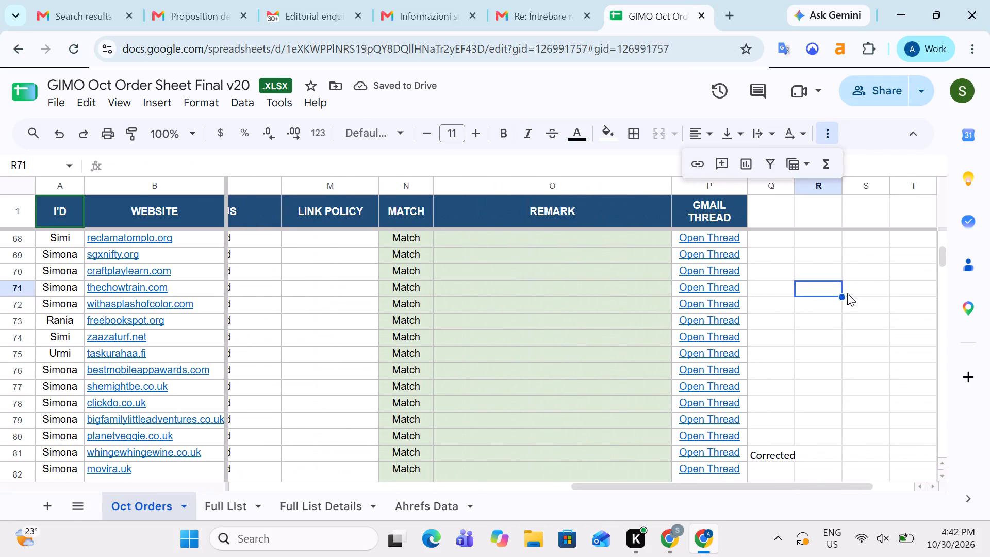
pyautogui.press('Left')
pyautogui.hotkey('ctrl', 'Up')
pyautogui.press('Up')
pyautogui.press('Up')
pyautogui.press('Up')
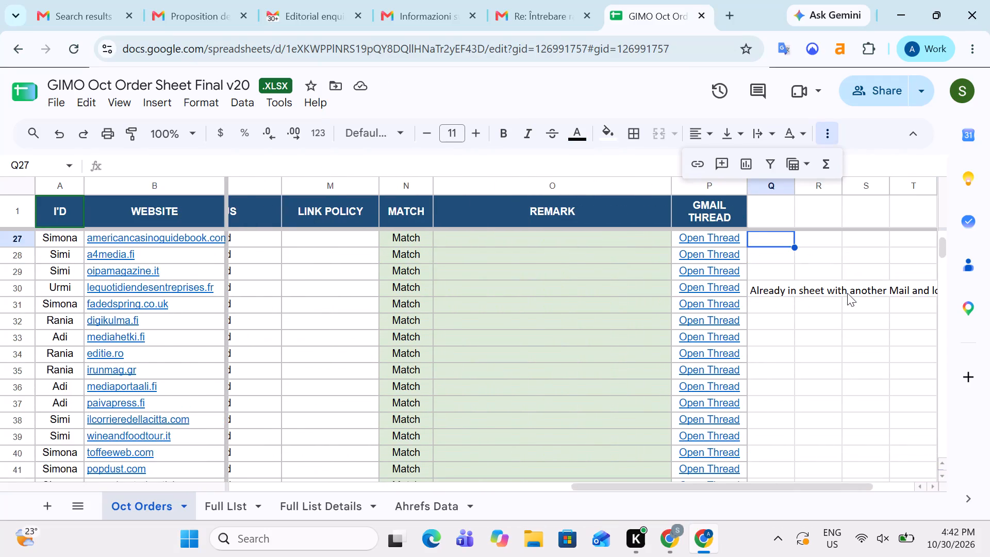
pyautogui.press('Down')
pyautogui.press('Down')
pyautogui.press('Down')
pyautogui.press('Down')
pyautogui.press('Down')
pyautogui.press('Down')
pyautogui.press('Down')
pyautogui.press('Down')
pyautogui.press('Down')
pyautogui.press('Down')
pyautogui.press('Down')
pyautogui.press('Down')
pyautogui.press('Down')
pyautogui.press('Down')
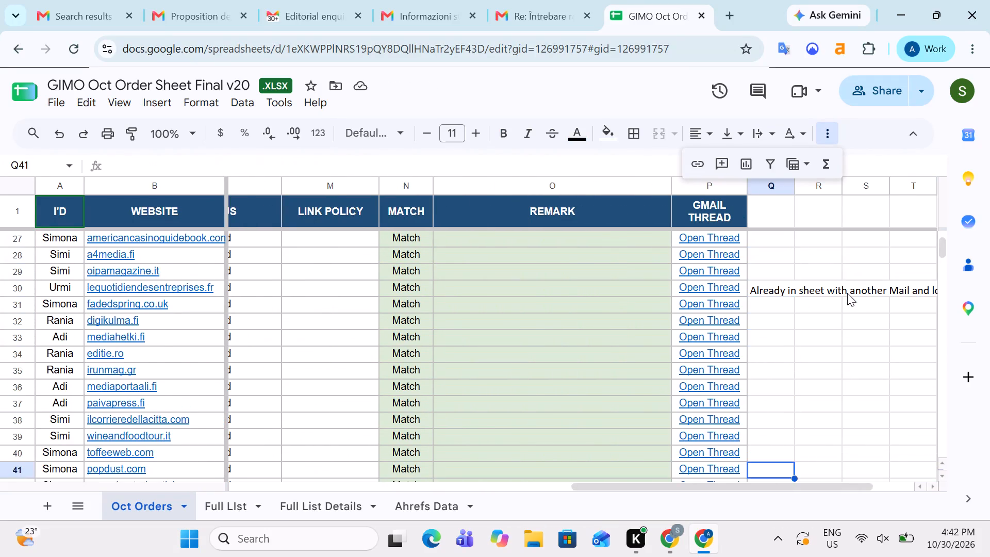
pyautogui.hotkey('ctrl', 'Down')
pyautogui.press('Down')
pyautogui.press('Down')
pyautogui.press('Up')
pyautogui.press('Down')
pyautogui.hotkey('ctrl', 'Down')
pyautogui.press('Down')
pyautogui.press('Down')
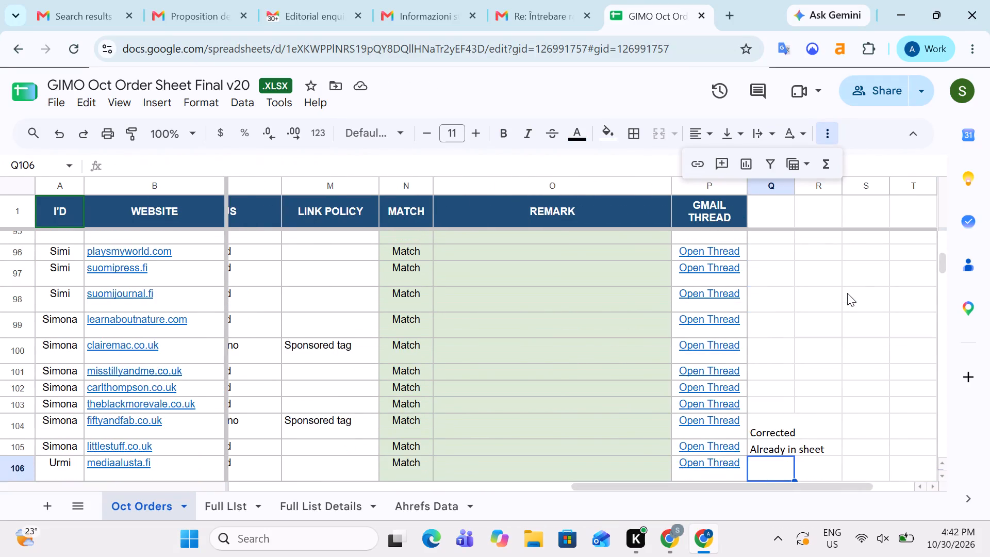
pyautogui.press('Down')
pyautogui.press('Down')
pyautogui.press('Down')
pyautogui.press('Up')
pyautogui.press('Up')
pyautogui.press('Up')
pyautogui.press('Up')
pyautogui.press('Up')
pyautogui.press('Down')
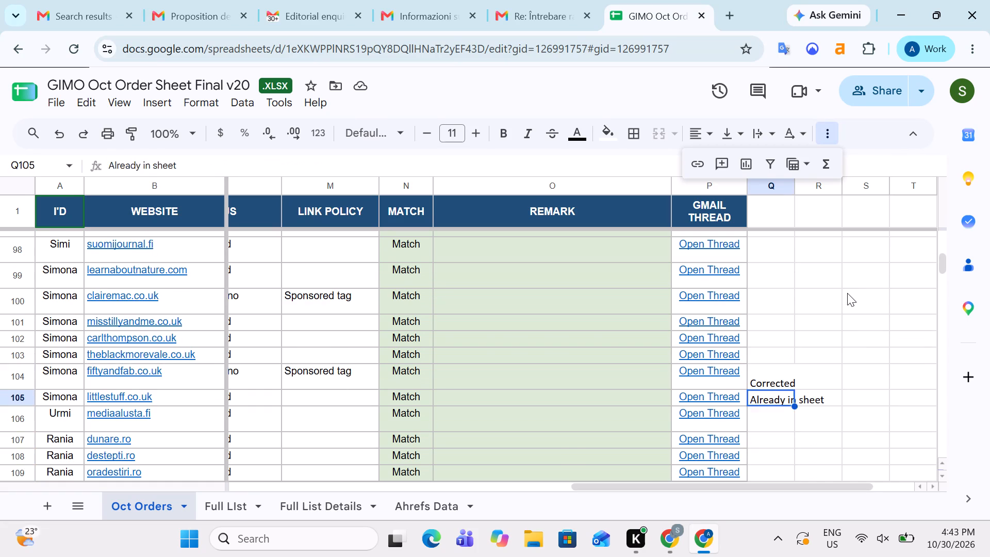
# Review the littlestuff.co.uk row's details across all columns, and return to its note in column Q.
pyautogui.press('Left')
pyautogui.press('Left')
pyautogui.press('Left')
pyautogui.press('Left')
pyautogui.press('Left')
pyautogui.press('Left')
pyautogui.press('Left')
pyautogui.press('Left')
pyautogui.press('Left')
pyautogui.press('Left')
pyautogui.press('Left')
pyautogui.press('Left')
pyautogui.press('Left')
pyautogui.press('Left')
pyautogui.press('Left')
pyautogui.press('Left')
pyautogui.press('Left')
pyautogui.press('Left')
pyautogui.press('Left')
pyautogui.press('Left')
pyautogui.press('Right')
pyautogui.press('Right')
pyautogui.press('Right')
pyautogui.press('Right')
pyautogui.press('Right')
pyautogui.press('Right')
pyautogui.press('Right')
pyautogui.press('Right')
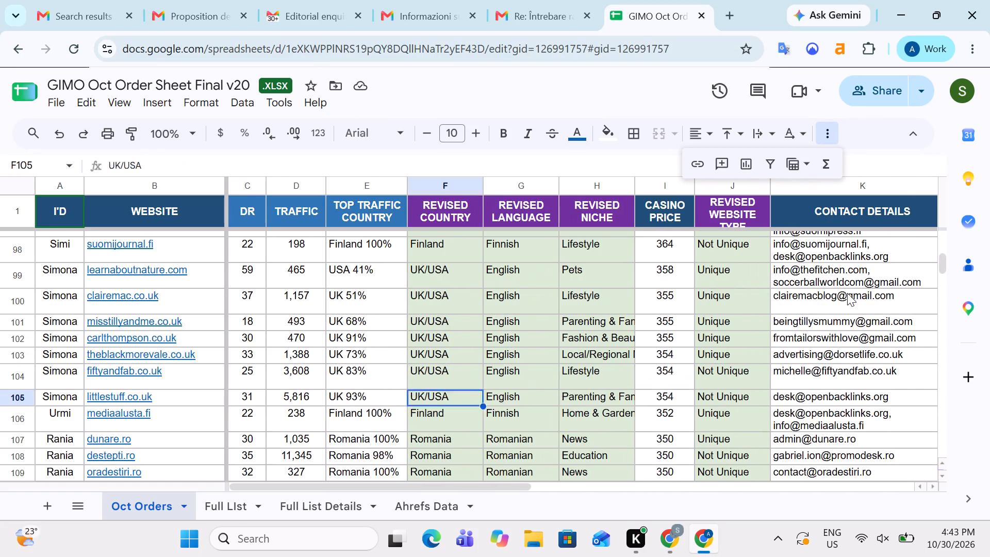
pyautogui.press('Right')
pyautogui.press('Right')
pyautogui.press('Right')
pyautogui.press('Right')
pyautogui.press('Right')
pyautogui.press('Right')
pyautogui.press('Right')
pyautogui.press('Right')
pyautogui.press('Right')
pyautogui.press('Right')
pyautogui.press('Right')
pyautogui.press('Right')
pyautogui.press('Left')
pyautogui.press('Left')
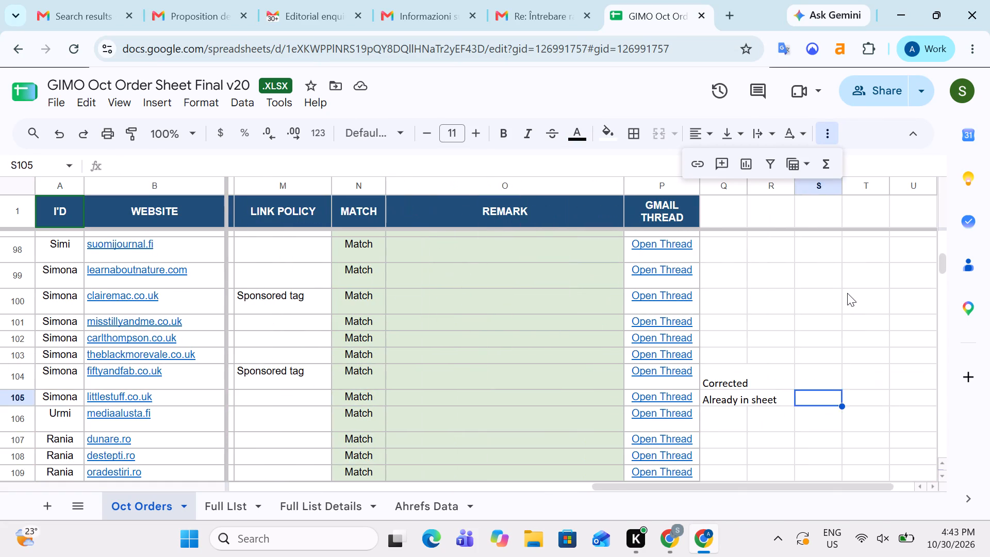
pyautogui.press('Left')
pyautogui.press('Left')
# Examine the remaining notes in column Q further down Oct Orders, past g3newswire.com to tradingonlineguida.com.
pyautogui.hotkey('ctrl', 'Down')
pyautogui.press('Down')
pyautogui.press('Down')
pyautogui.press('Down')
pyautogui.press('Up')
pyautogui.press('Up')
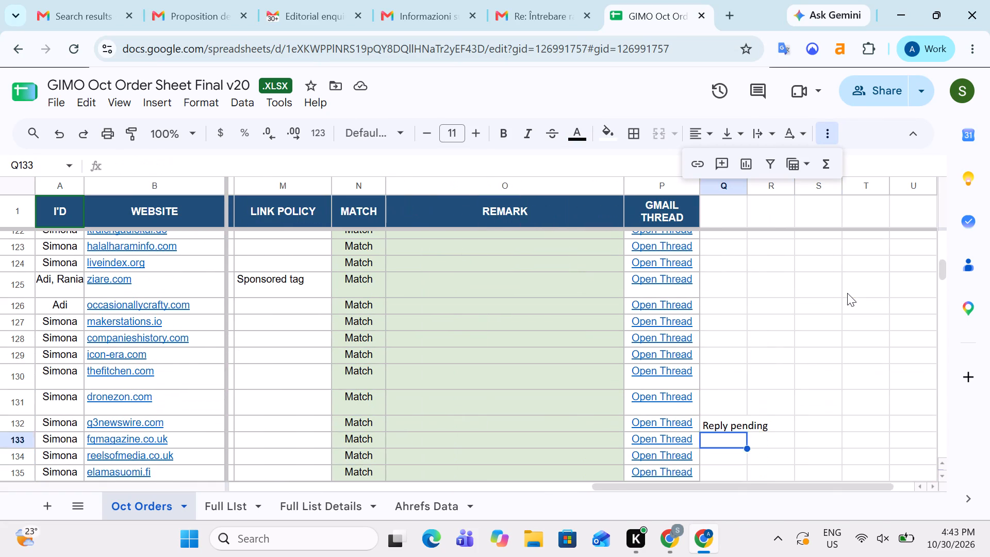
pyautogui.press('Up')
pyautogui.press('Down')
pyautogui.hotkey('ctrl', 'Down')
pyautogui.press('Down')
pyautogui.press('Down')
pyautogui.press('Up')
pyautogui.press('Up')
pyautogui.press('Down')
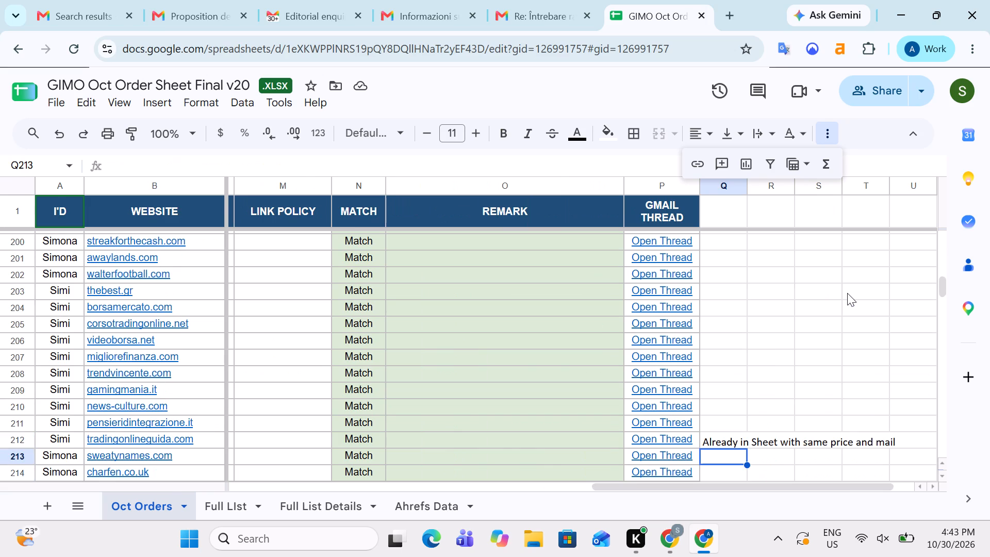
pyautogui.press('Up')
pyautogui.press('Up')
pyautogui.press('Up')
pyautogui.press('Up')
pyautogui.press('Up')
pyautogui.press('Up')
pyautogui.press('Up')
pyautogui.press('Up')
pyautogui.press('Up')
pyautogui.press('Up')
pyautogui.press('Up')
pyautogui.press('Up')
pyautogui.press('Up')
pyautogui.press('Up')
pyautogui.press('Up')
pyautogui.press('Up')
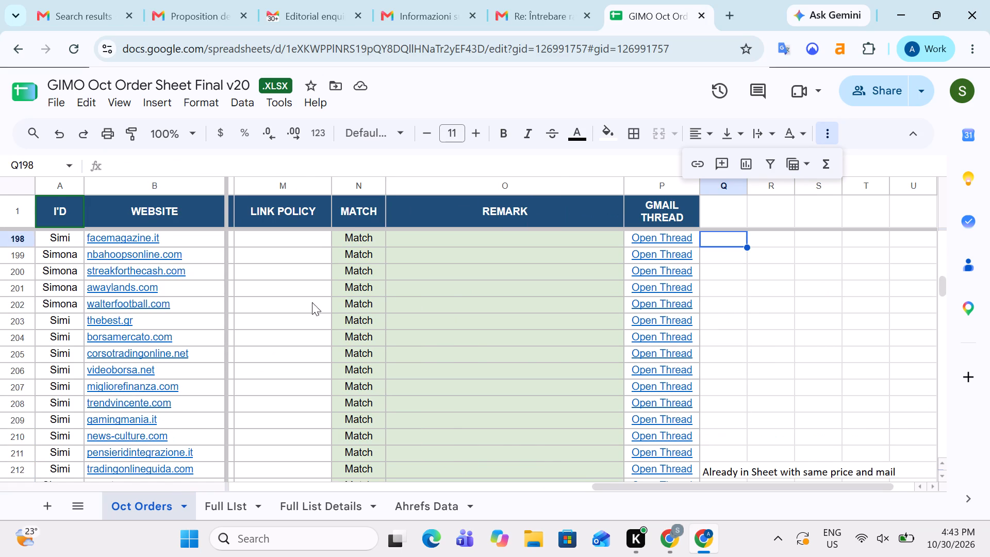
# Apply a new filter to the entire header row of Oct Orders, including unlabelled column Q.
pyautogui.click(0, 200)
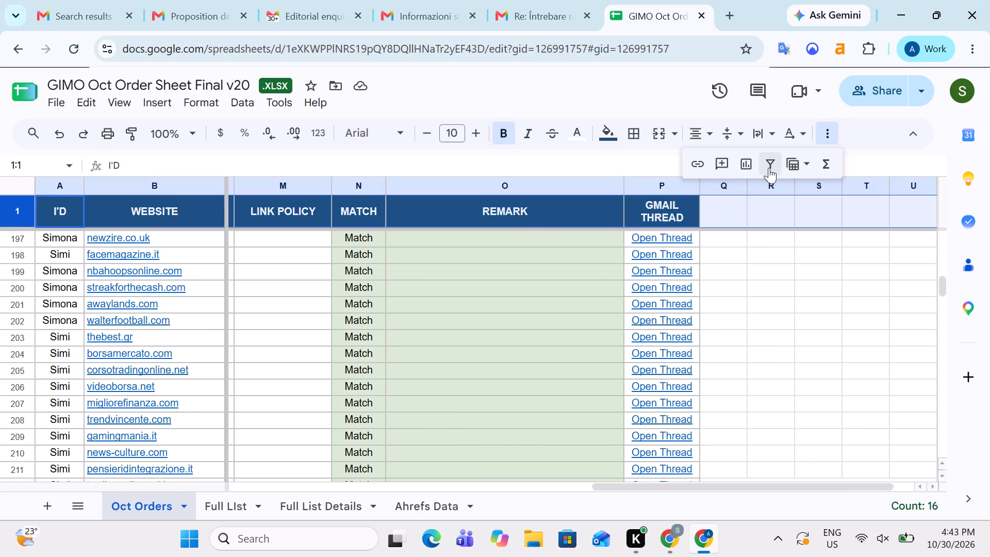
pyautogui.click(769, 164)
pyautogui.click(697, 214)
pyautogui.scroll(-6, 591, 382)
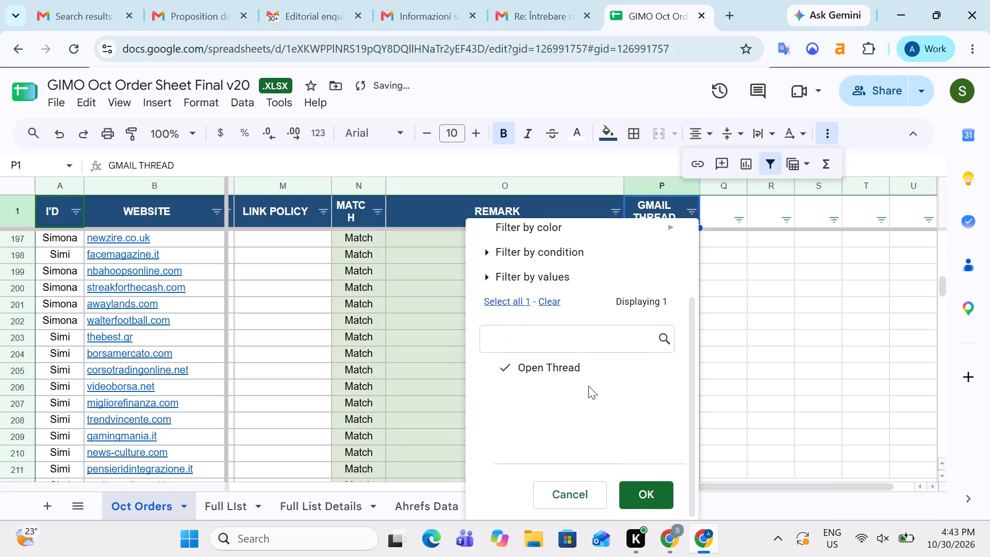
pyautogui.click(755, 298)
# Filter column Q to show only the rows noted "Already in sheet".
pyautogui.click(740, 219)
pyautogui.scroll(-4, 643, 395)
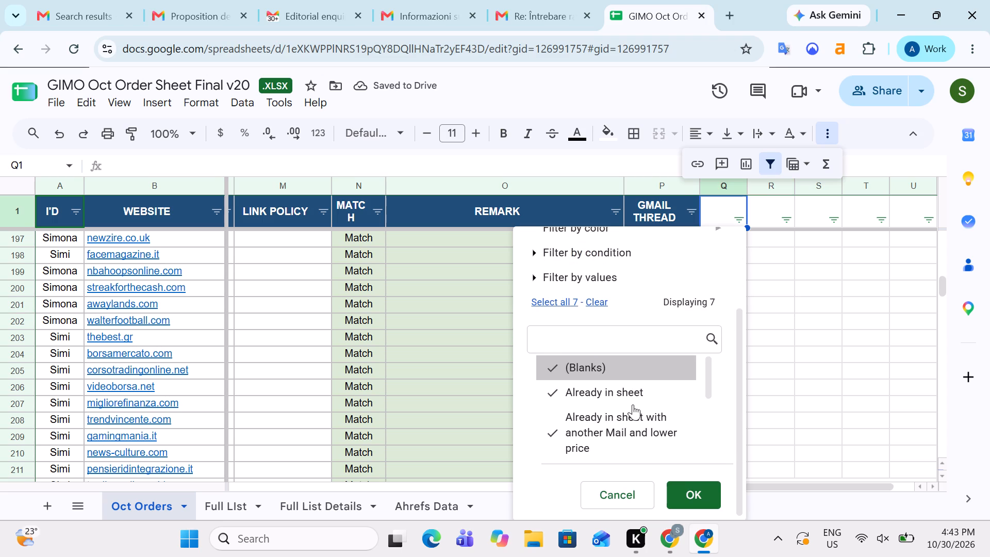
pyautogui.click(601, 300)
pyautogui.click(615, 383)
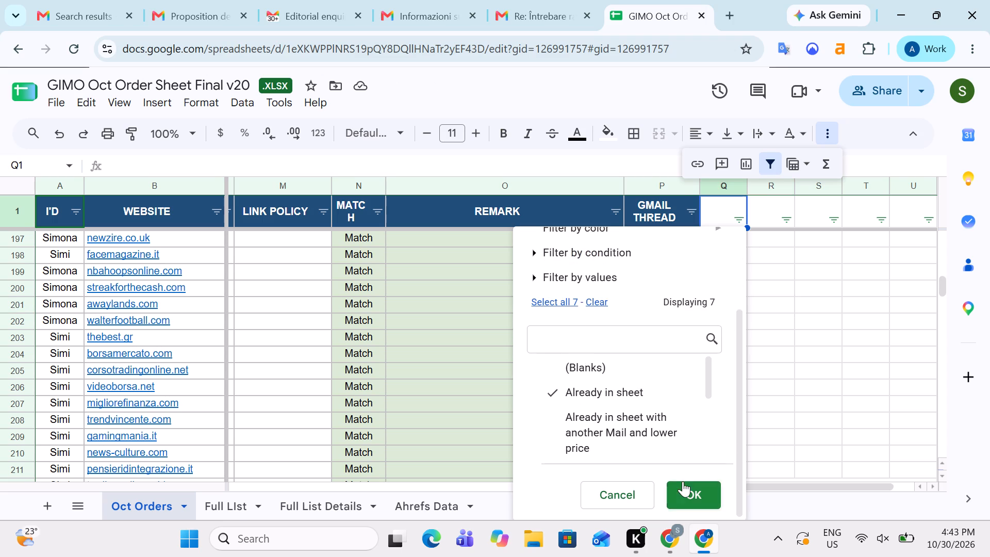
pyautogui.click(683, 481)
pyautogui.press('Down')
pyautogui.press('Down')
pyautogui.press('Up')
pyautogui.press('Down')
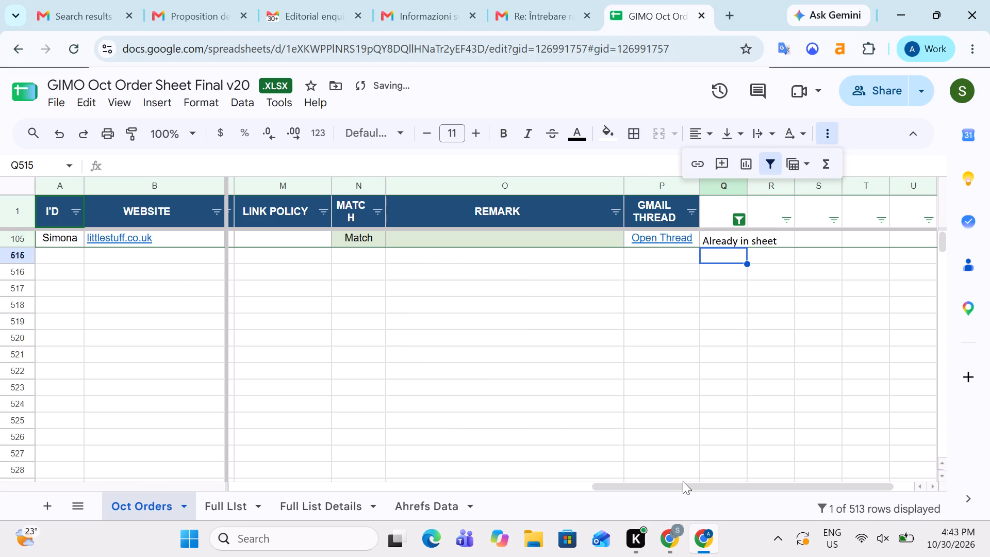
# Review the filtered littlestuff.co.uk row across all its columns, from the website name through to the note in column Q.
pyautogui.press('Left')
pyautogui.press('Left')
pyautogui.press('Left')
pyautogui.press('Left')
pyautogui.press('Left')
pyautogui.press('Left')
pyautogui.press('Left')
pyautogui.press('Left')
pyautogui.press('Left')
pyautogui.press('Left')
pyautogui.press('Left')
pyautogui.press('Left')
pyautogui.press('Left')
pyautogui.press('Left')
pyautogui.press('Left')
pyautogui.press('Left')
pyautogui.press('Left')
pyautogui.press('Left')
pyautogui.press('Left')
pyautogui.press('Left')
pyautogui.press('Up')
pyautogui.press('Right')
pyautogui.press('Right')
pyautogui.press('Right')
pyautogui.press('Right')
pyautogui.press('Right')
pyautogui.press('Right')
pyautogui.press('Right')
pyautogui.press('Right')
pyautogui.press('Right')
pyautogui.press('Right')
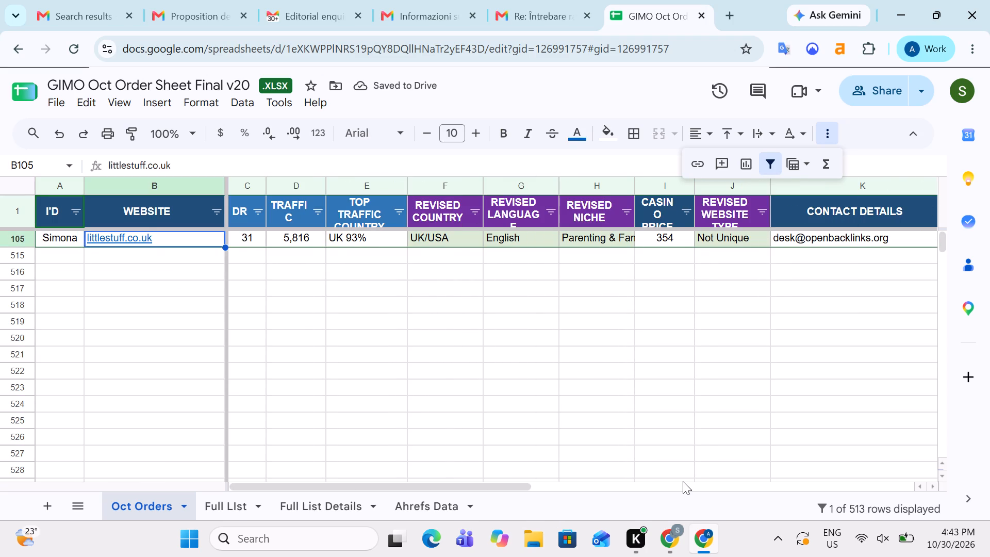
pyautogui.press('Right')
pyautogui.press('Right')
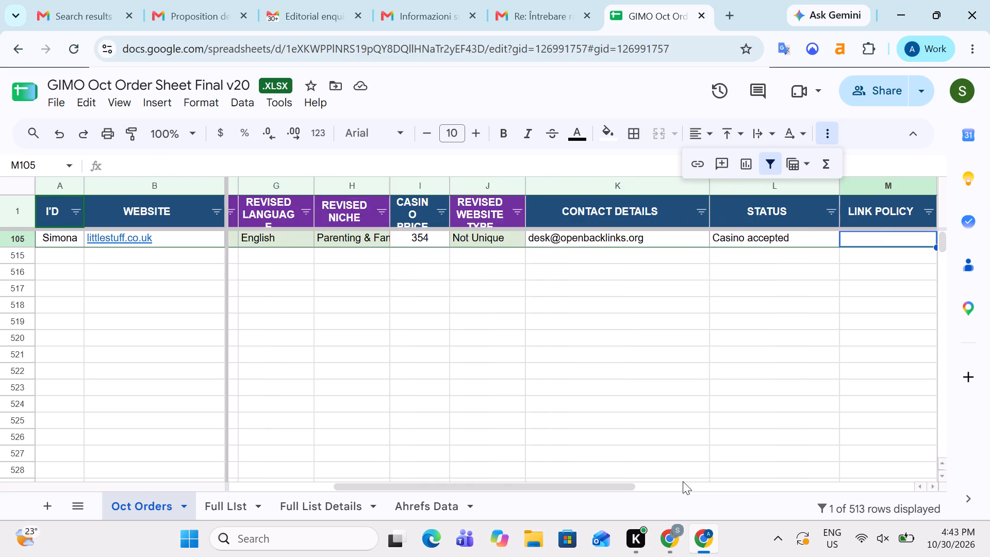
pyautogui.press('Right')
pyautogui.press('Right')
pyautogui.press('Right')
pyautogui.press('Right')
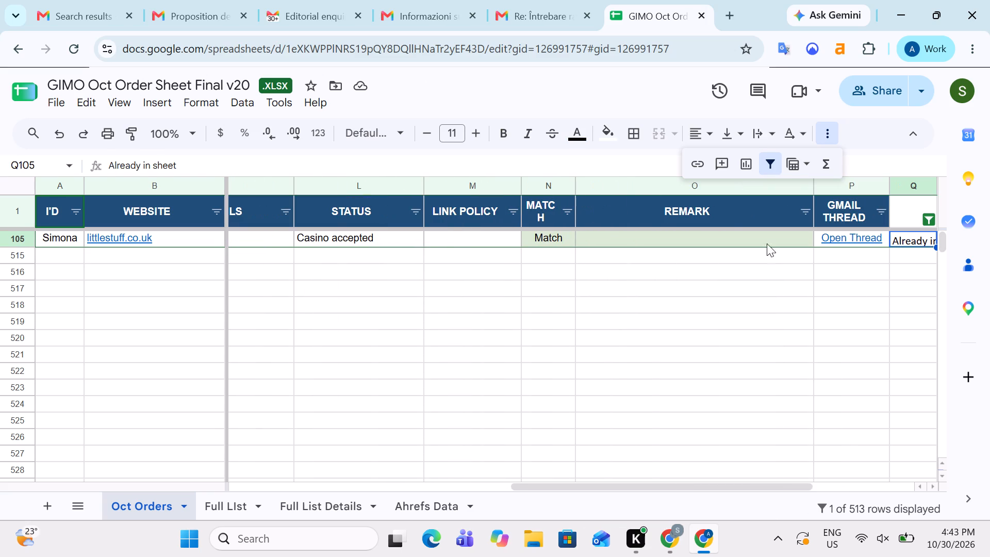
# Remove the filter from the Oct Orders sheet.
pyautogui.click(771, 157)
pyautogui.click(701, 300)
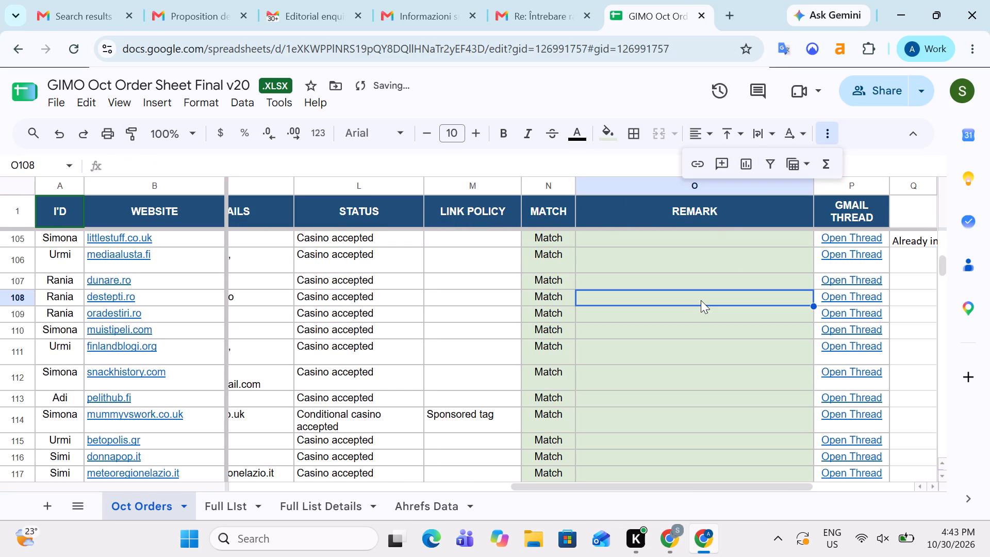
# Look across the unfiltered rows around destepti.ro, from the I'D column through to the notes in column Q.
pyautogui.press('Left')
pyautogui.press('Left')
pyautogui.press('Left')
pyautogui.press('Left')
pyautogui.press('Left')
pyautogui.press('Left')
pyautogui.press('Left')
pyautogui.press('Left')
pyautogui.press('Left')
pyautogui.press('Left')
pyautogui.press('Left')
pyautogui.press('Left')
pyautogui.press('Left')
pyautogui.press('Left')
pyautogui.press('Left')
pyautogui.press('Left')
pyautogui.press('Left')
pyautogui.press('Left')
pyautogui.press('Left')
pyautogui.press('Left')
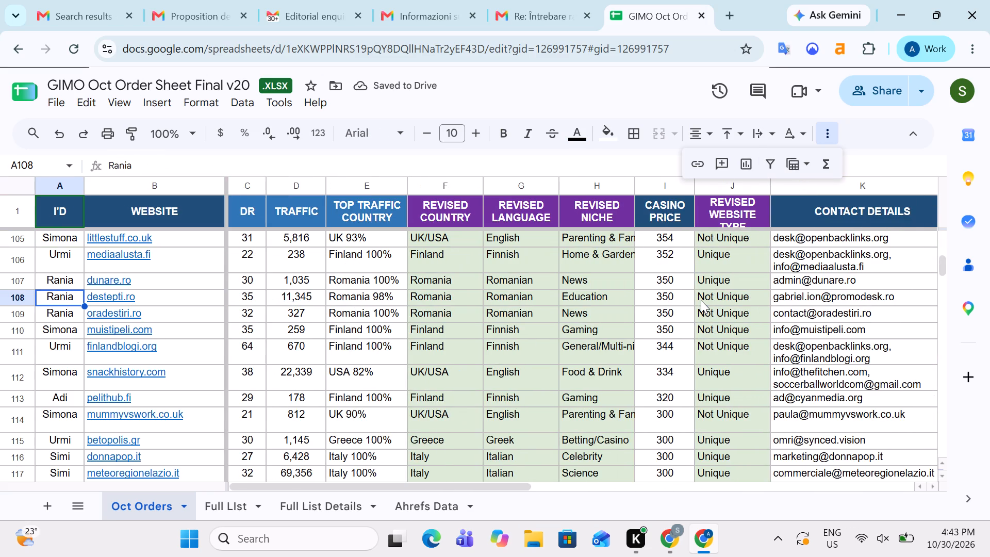
pyautogui.press('Right')
pyautogui.press('Right')
pyautogui.press('Right')
pyautogui.press('Right')
pyautogui.press('Right')
pyautogui.press('Right')
pyautogui.press('Right')
pyautogui.press('Right')
pyautogui.press('Right')
pyautogui.press('Right')
pyautogui.press('Right')
pyautogui.press('Right')
pyautogui.press('Right')
pyautogui.press('Right')
pyautogui.press('Right')
pyautogui.press('Right')
pyautogui.press('Right')
pyautogui.press('Right')
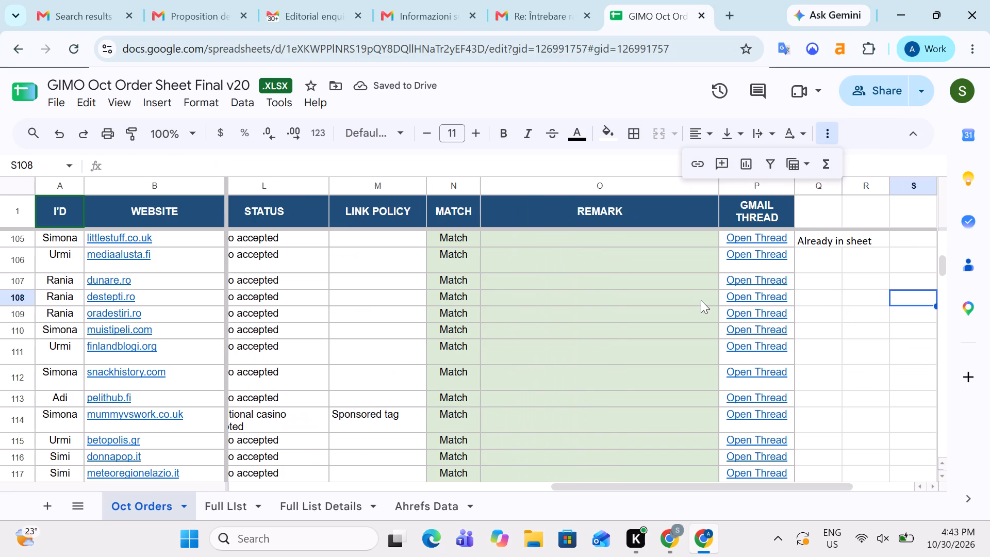
pyautogui.press('Left')
pyautogui.press('Left')
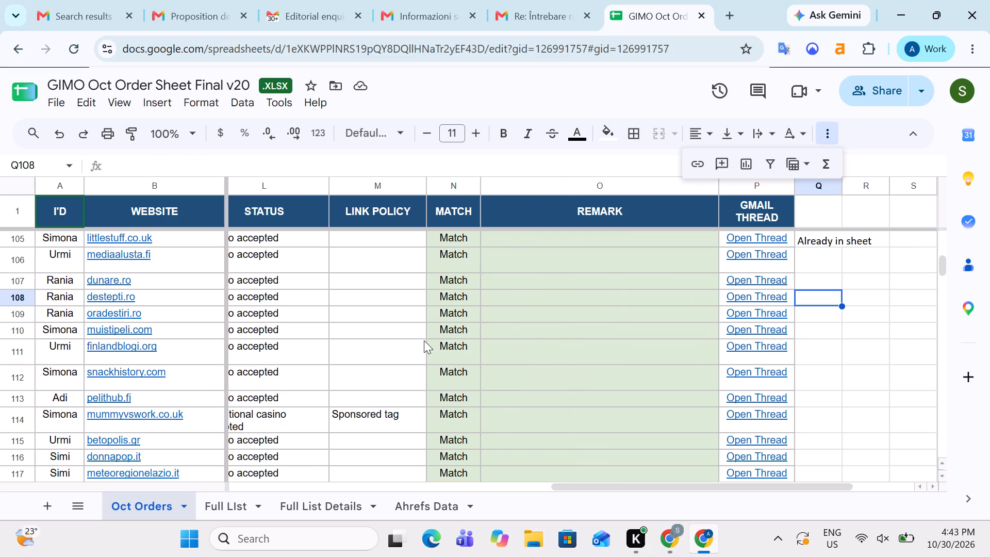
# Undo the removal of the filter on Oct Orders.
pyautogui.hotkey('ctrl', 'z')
# Change the column Q filter to show only rows noted "Already in sheet with another Mail and lower price".
pyautogui.click(834, 212)
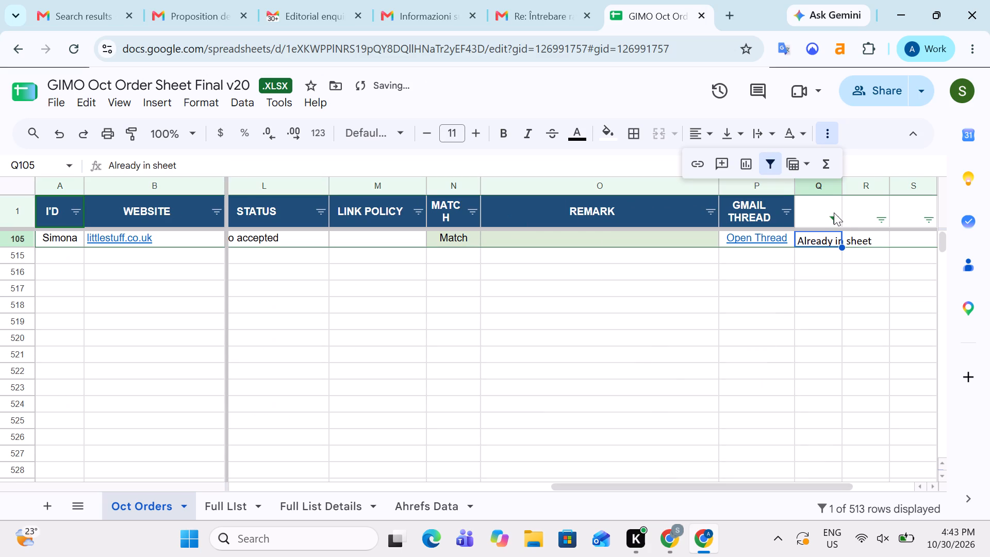
pyautogui.scroll(-4, 745, 365)
pyautogui.click(690, 298)
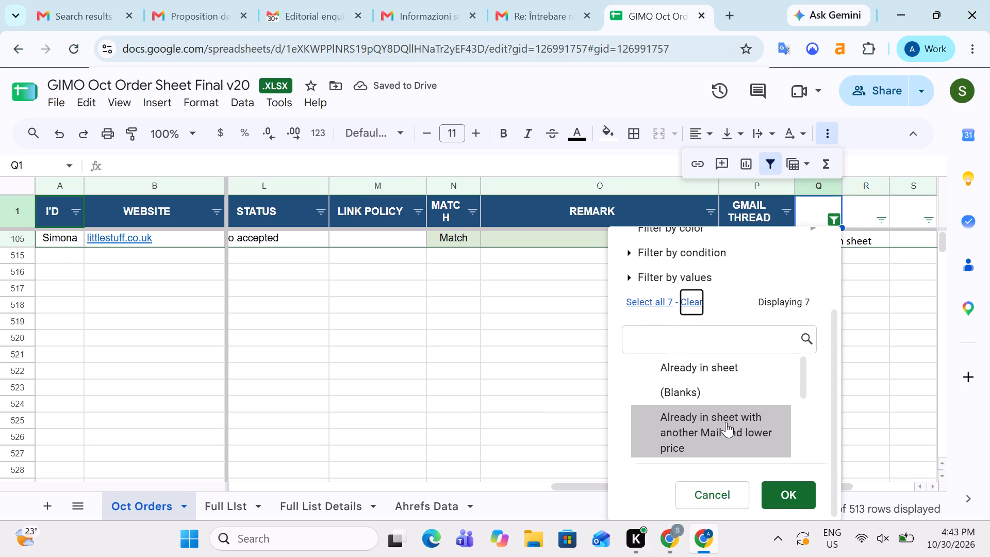
pyautogui.click(724, 429)
pyautogui.click(786, 497)
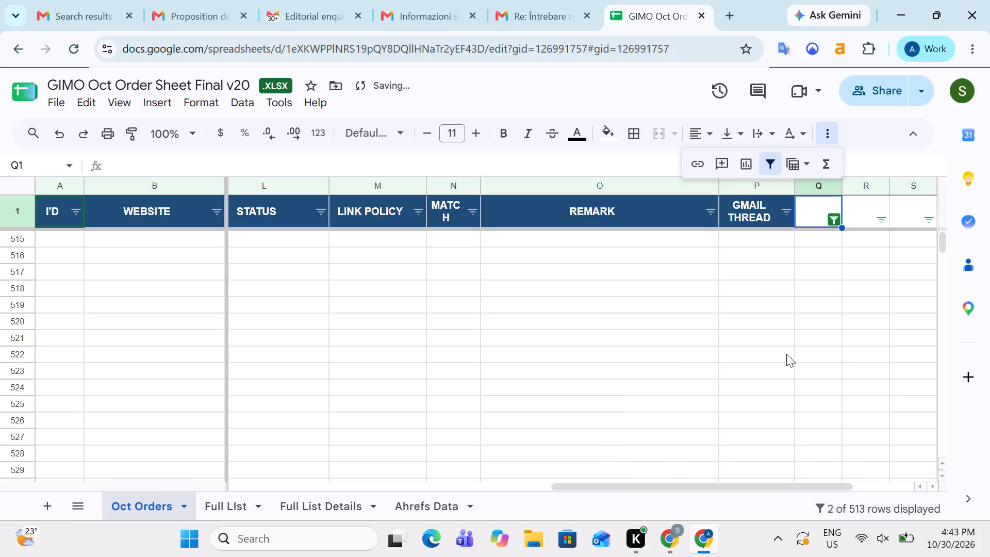
# Select the entire filtered rows for lessentieldeleco.fr and lequotidiendesentreprises.fr.
pyautogui.scroll(13, 786, 315)
pyautogui.click(813, 240)
pyautogui.press('Left')
pyautogui.press('Left')
pyautogui.press('Left')
pyautogui.press('Left')
pyautogui.press('Left')
pyautogui.press('Left')
pyautogui.press('Left')
pyautogui.press('Left')
pyautogui.press('Left')
pyautogui.press('Left')
pyautogui.press('Left')
pyautogui.press('Left')
pyautogui.press('Left')
pyautogui.press('Left')
pyautogui.press('Left')
pyautogui.press('Left')
pyautogui.press('Left')
pyautogui.press('Left')
pyautogui.press('Left')
pyautogui.press('Left')
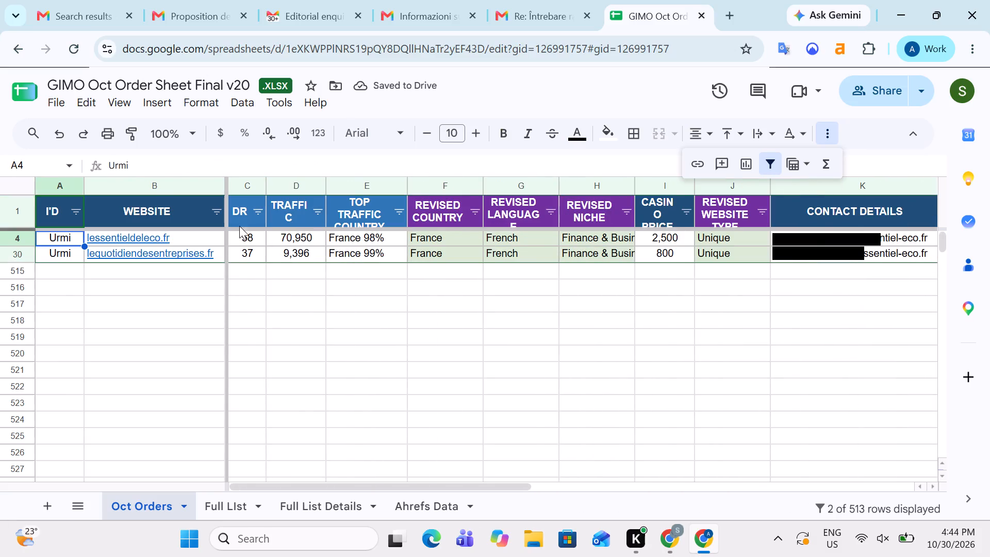
pyautogui.click(0, 240)
pyautogui.hotkey('shift', 'Down')
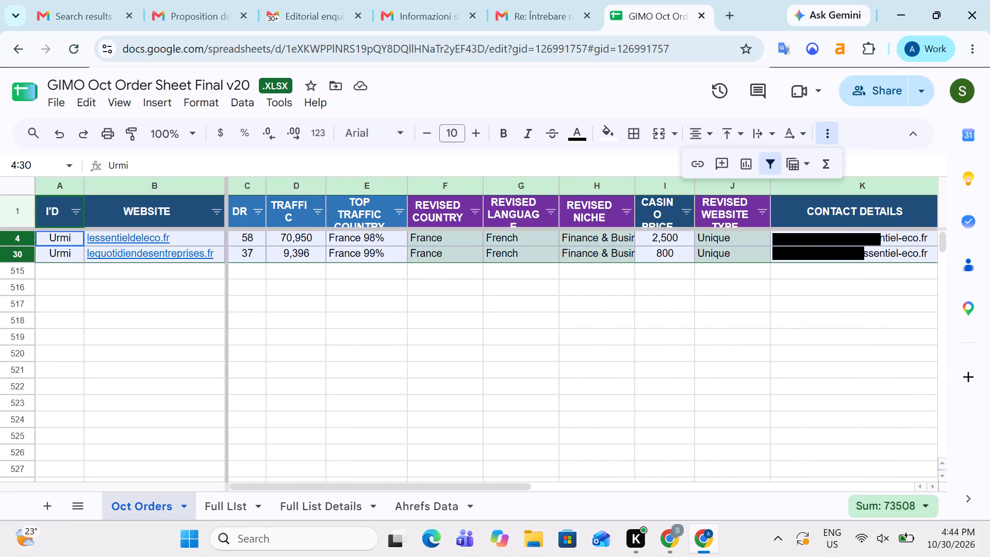
# Delete the selected lessentieldeleco.fr and lequotidiendesentreprises.fr rows from Oct Orders in Chrome.
pyautogui.rightClick(0, 240)
pyautogui.click(63, 303)
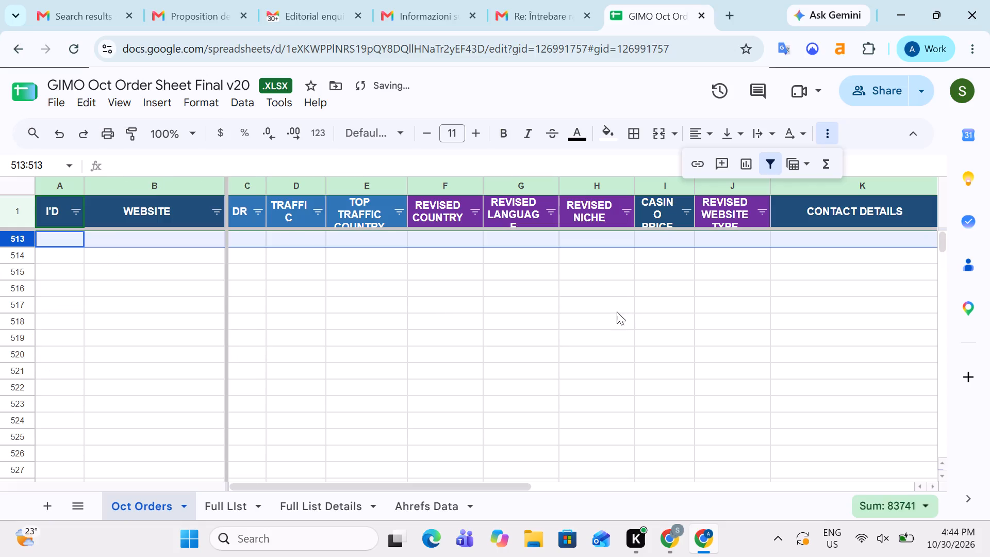
# Filter the untitled column Q, just after Gmail Thread, to show only the Corrected rows.
pyautogui.click(742, 332)
pyautogui.click(804, 297)
pyautogui.press('Right')
pyautogui.press('Right')
pyautogui.press('Right')
pyautogui.press('Right')
pyautogui.press('Right')
pyautogui.press('Right')
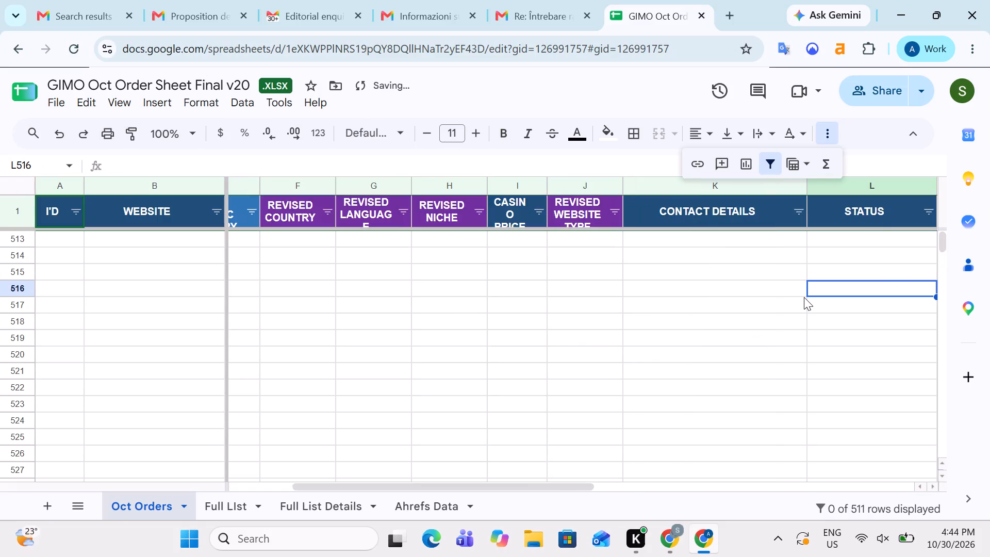
pyautogui.press('Right')
pyautogui.press('Right')
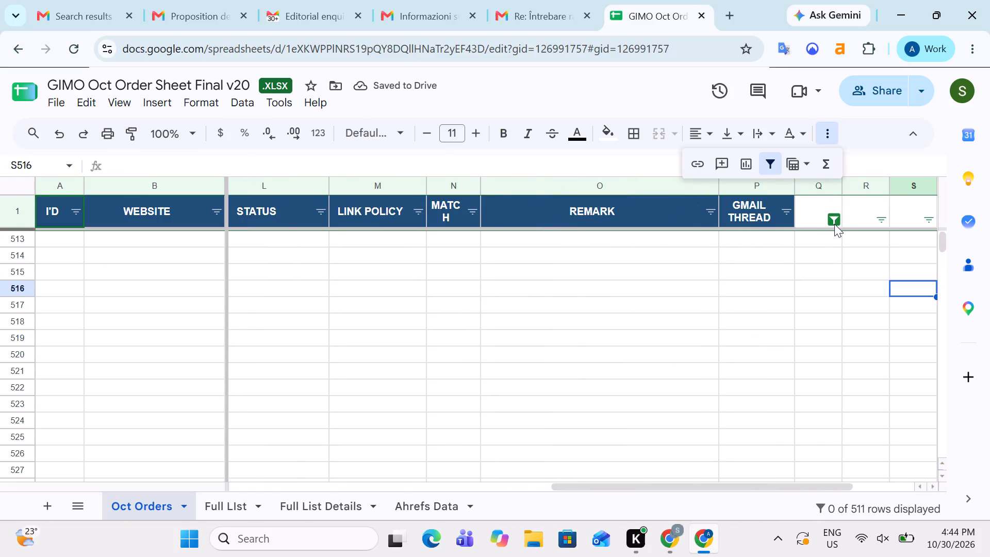
pyautogui.click(834, 223)
pyautogui.scroll(-4, 788, 355)
pyautogui.click(694, 304)
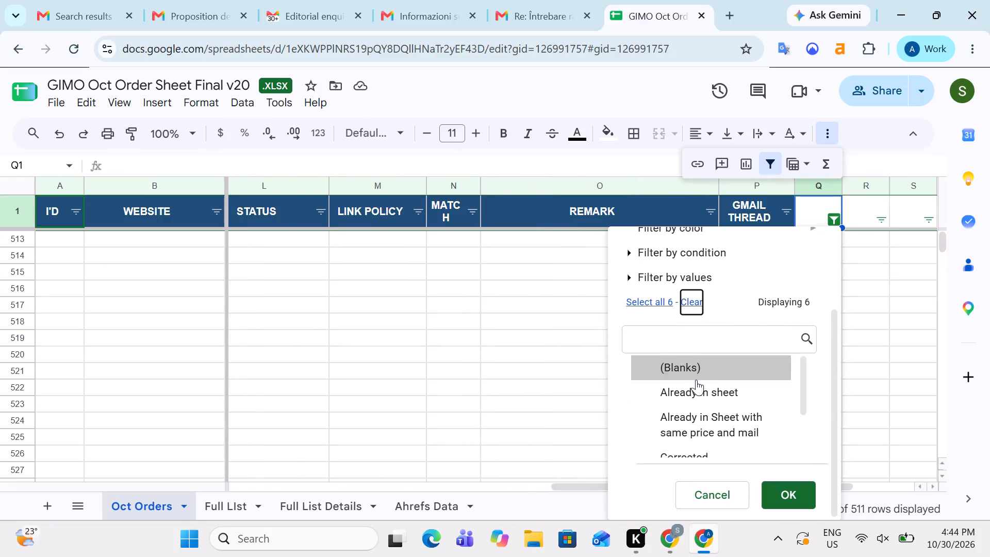
pyautogui.scroll(-6, 697, 382)
pyautogui.scroll(-5, 716, 420)
pyautogui.click(713, 395)
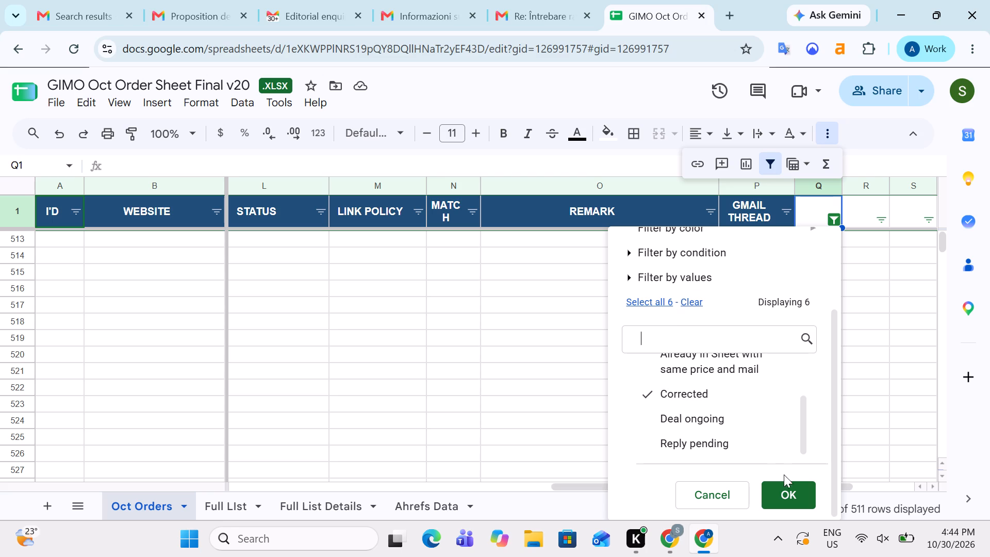
pyautogui.click(789, 482)
pyautogui.scroll(13, 795, 402)
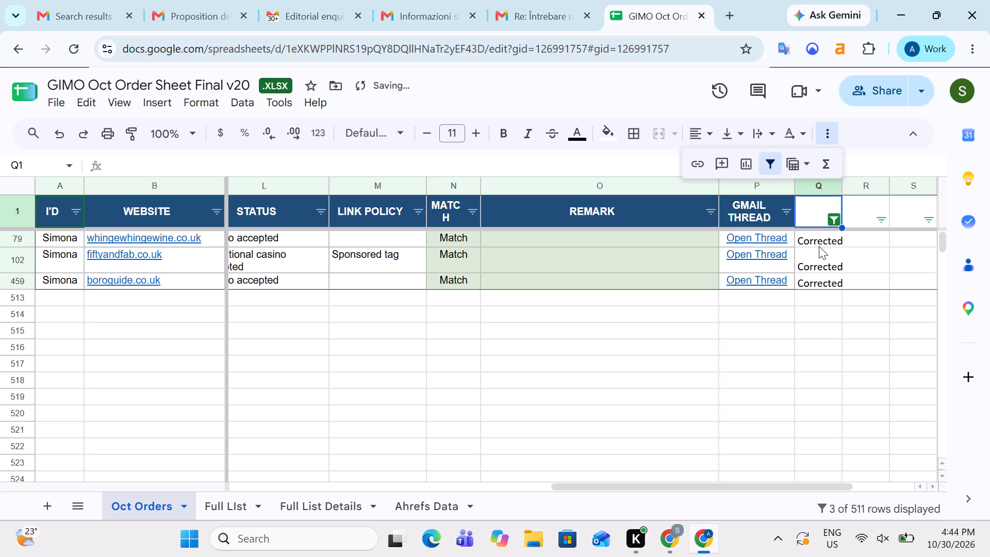
# Clear the Corrected notes in column Q for whingewhingewine.co.uk, fiftyandfab.co.uk and boroguide.co.uk.
pyautogui.click(819, 246)
pyautogui.hotkey('shift', 'Down')
pyautogui.hotkey('shift', 'Down')
pyautogui.hotkey('shift', 'Down')
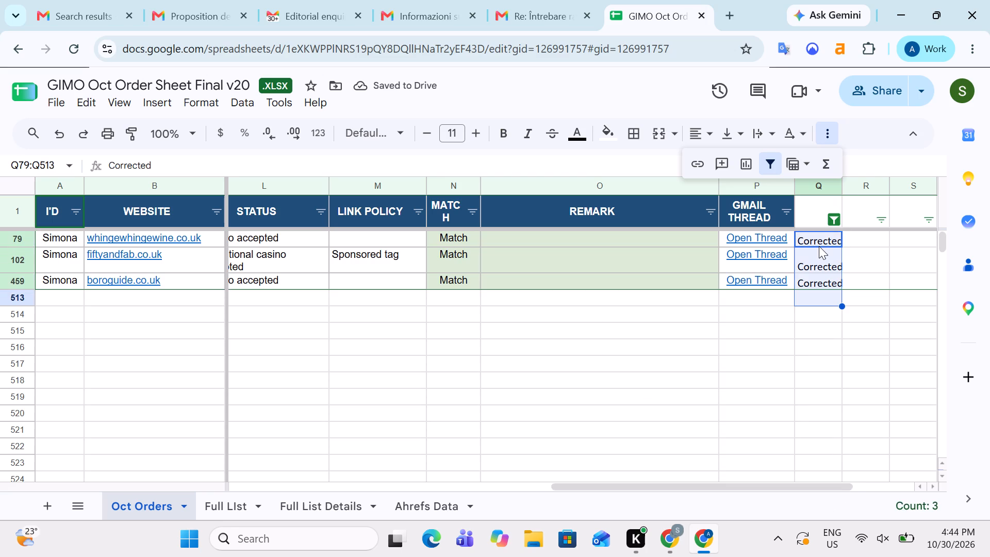
pyautogui.hotkey('shift', 'Up')
pyautogui.press('Delete')
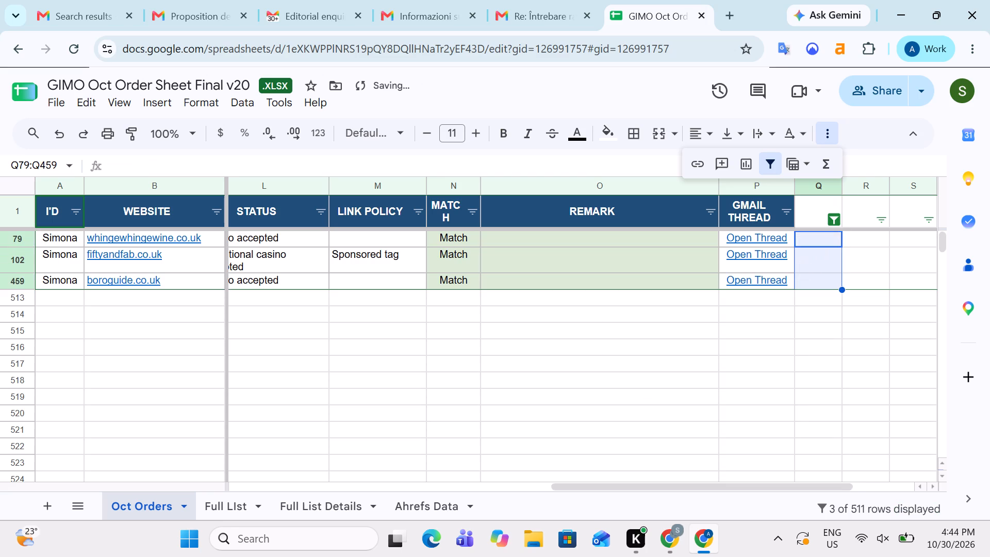
pyautogui.press('Up')
pyautogui.press('Down')
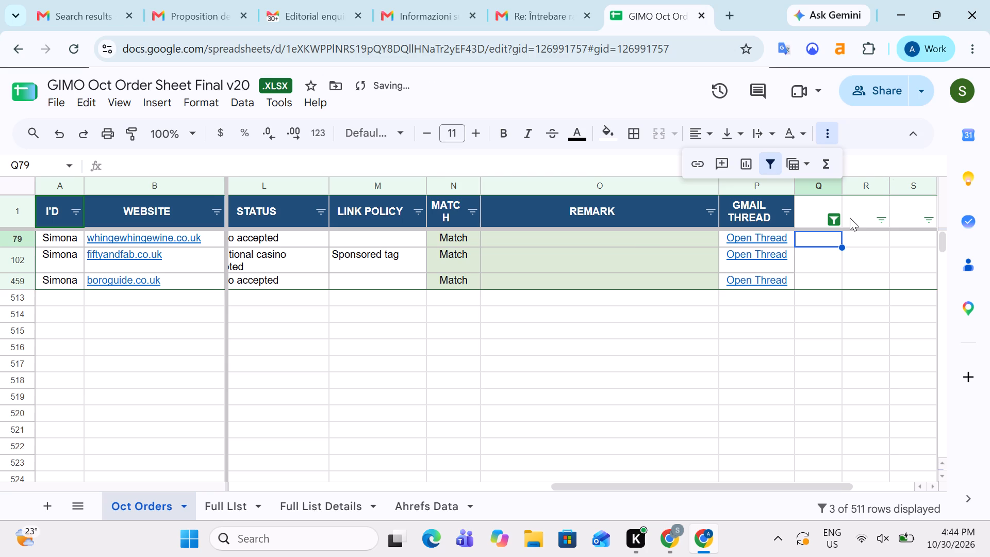
# Change the column Q filter to show only the Reply pending rows.
pyautogui.click(835, 214)
pyautogui.scroll(-6, 712, 368)
pyautogui.click(697, 299)
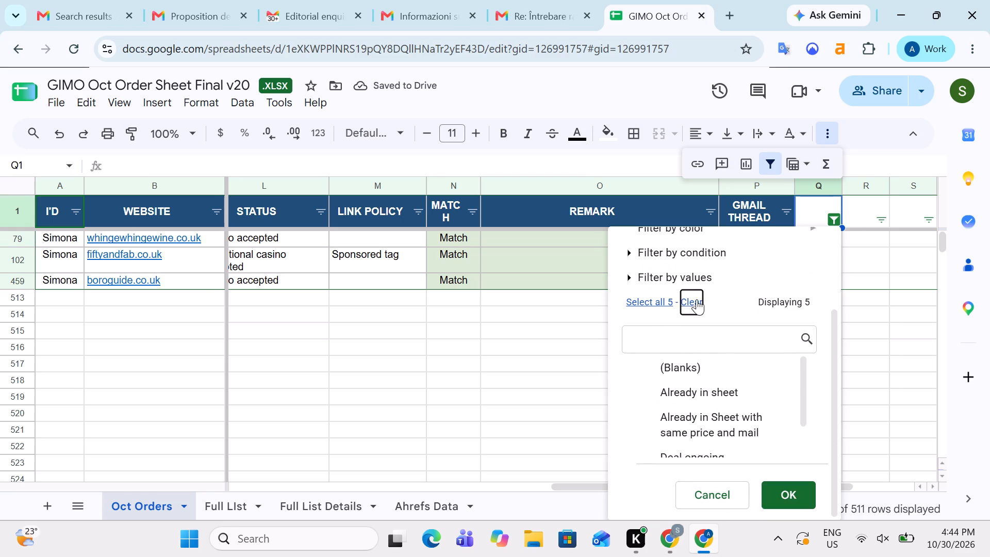
pyautogui.scroll(-7, 726, 398)
pyautogui.scroll(-4, 742, 439)
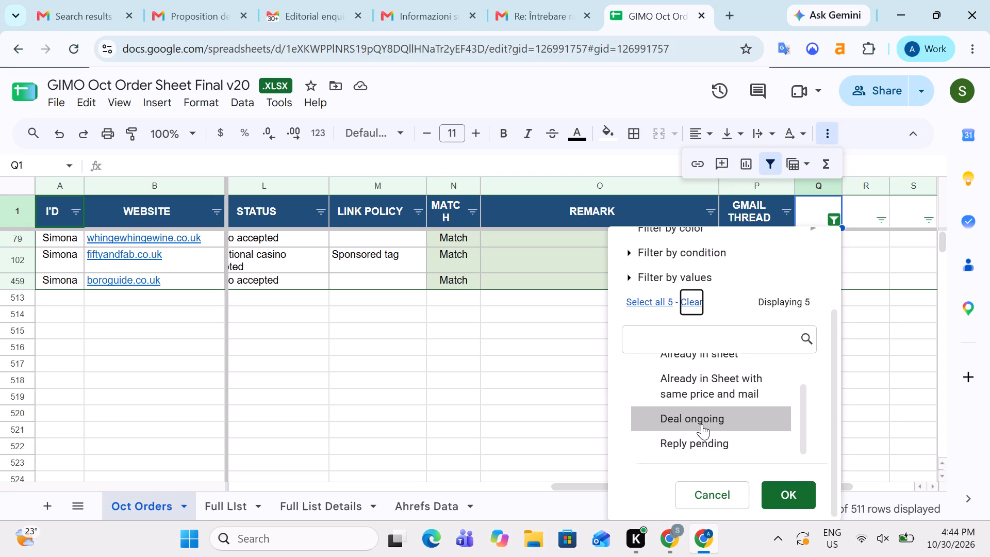
pyautogui.click(715, 442)
pyautogui.click(795, 495)
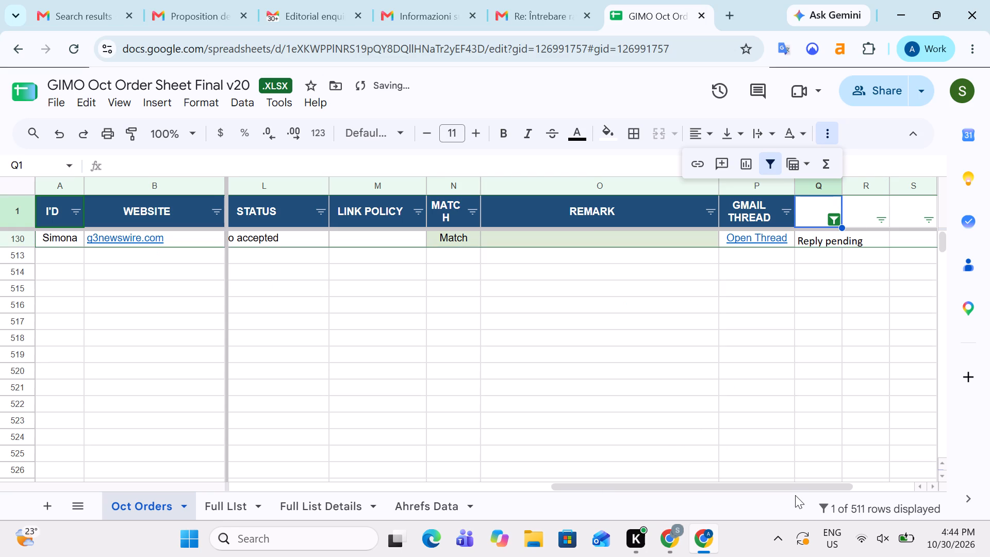
pyautogui.scroll(3, 790, 373)
# Review the g3newswire.com row across its columns and clear its Reply pending note in column Q.
pyautogui.click(820, 245)
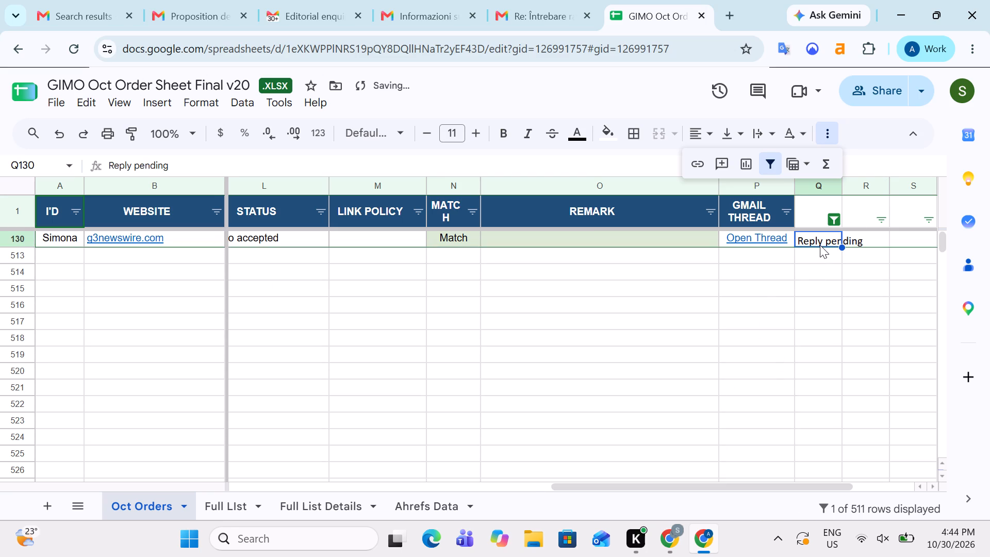
pyautogui.press('Left')
pyautogui.press('Left')
pyautogui.press('Left')
pyautogui.press('Left')
pyautogui.press('Left')
pyautogui.press('Left')
pyautogui.press('Left')
pyautogui.press('Left')
pyautogui.press('Left')
pyautogui.press('Left')
pyautogui.press('Left')
pyautogui.press('Left')
pyautogui.press('Left')
pyautogui.press('Left')
pyautogui.press('Left')
pyautogui.press('Right')
pyautogui.press('Right')
pyautogui.press('Right')
pyautogui.press('Right')
pyautogui.press('Right')
pyautogui.press('Right')
pyautogui.press('Right')
pyautogui.press('Right')
pyautogui.press('Right')
pyautogui.press('Right')
pyautogui.press('Right')
pyautogui.press('Right')
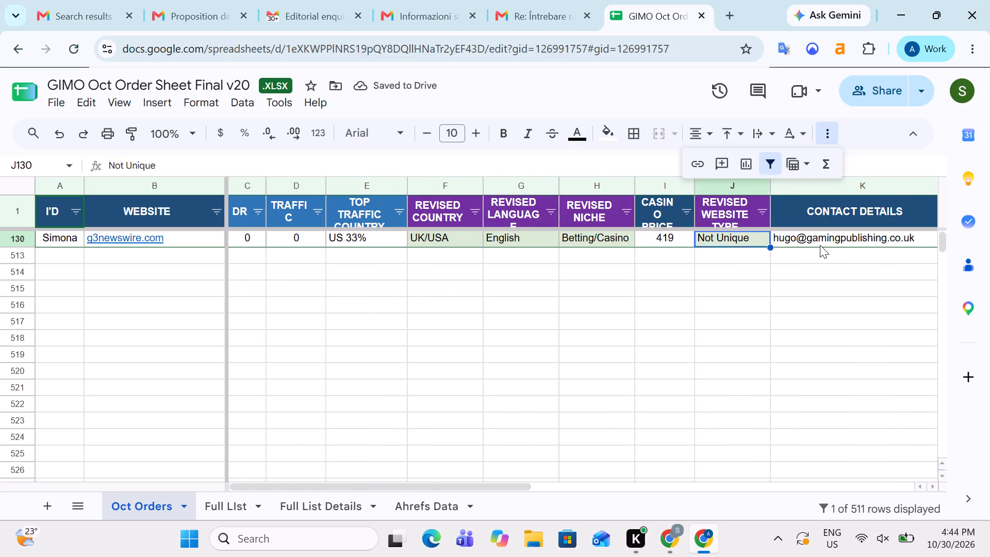
pyautogui.press('Right')
pyautogui.press('Right')
pyautogui.press('Right')
pyautogui.press('Right')
pyautogui.press('Left')
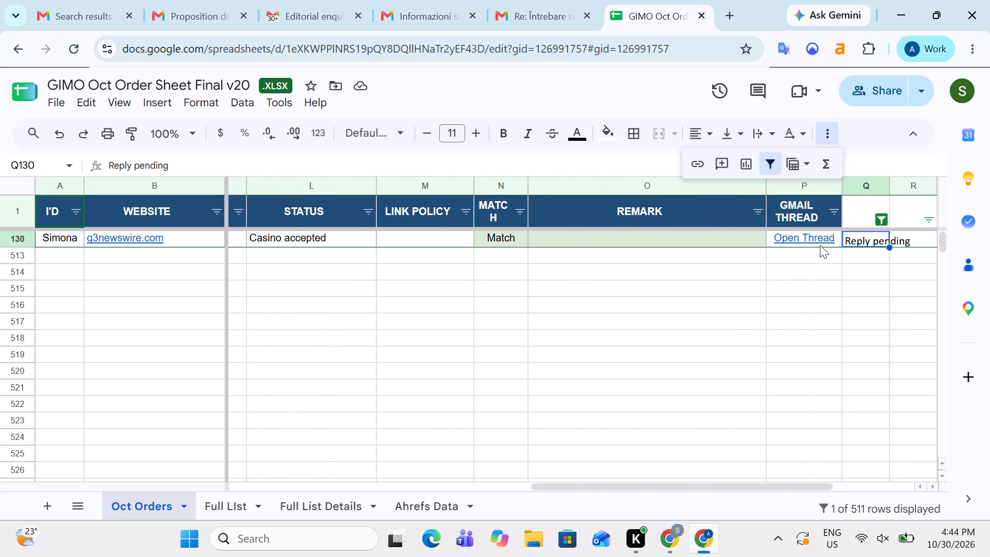
pyautogui.press('BackSpace')
pyautogui.press('Left')
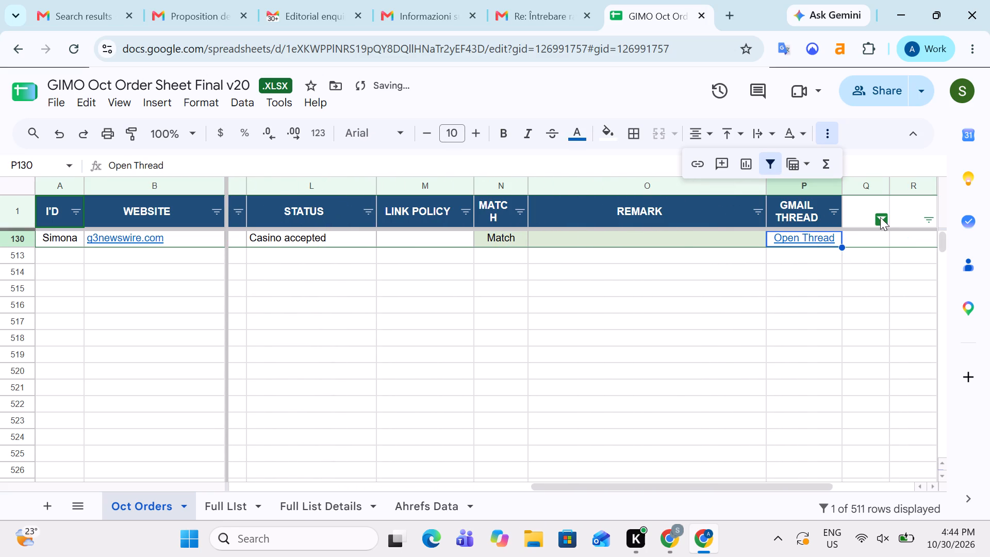
# Change the column Q filter to show only the Already in sheet rows.
pyautogui.click(880, 217)
pyautogui.scroll(-5, 784, 374)
pyautogui.click(739, 297)
pyautogui.scroll(-8, 761, 416)
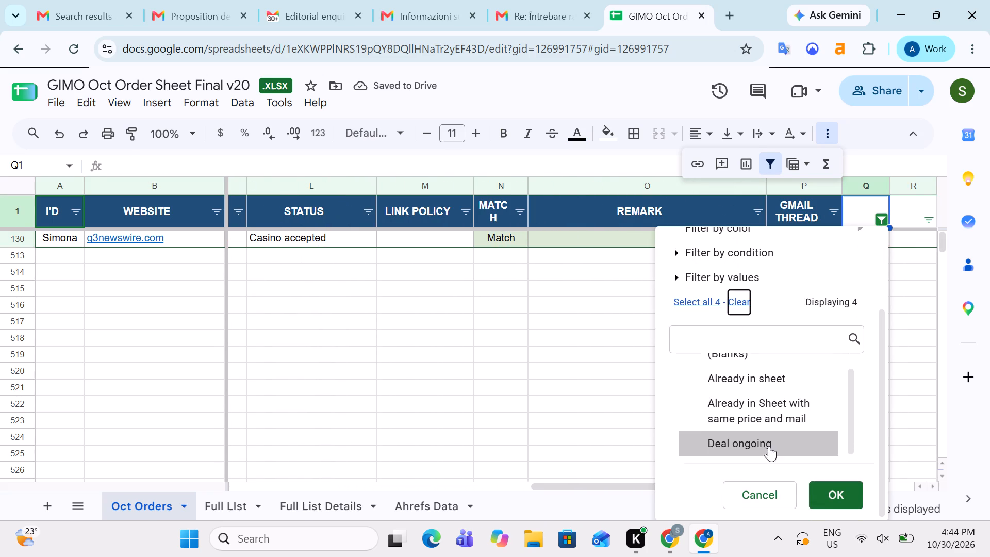
pyautogui.scroll(-2, 769, 446)
pyautogui.click(752, 380)
pyautogui.click(820, 479)
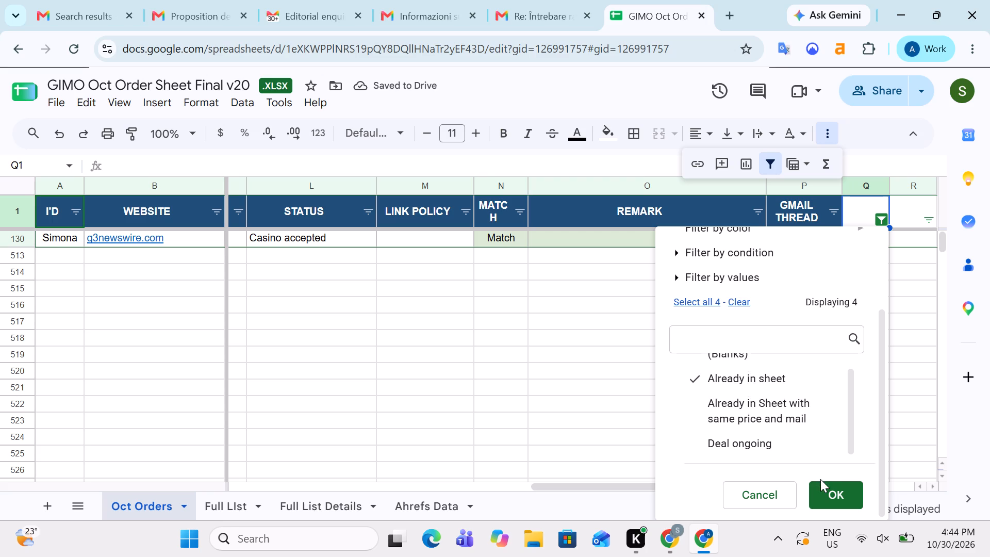
pyautogui.click(826, 489)
# Clear the Already in sheet note in column Q for littlestuff.co.uk.
pyautogui.press('Down')
pyautogui.press('Down')
pyautogui.press('Up')
pyautogui.press('Right')
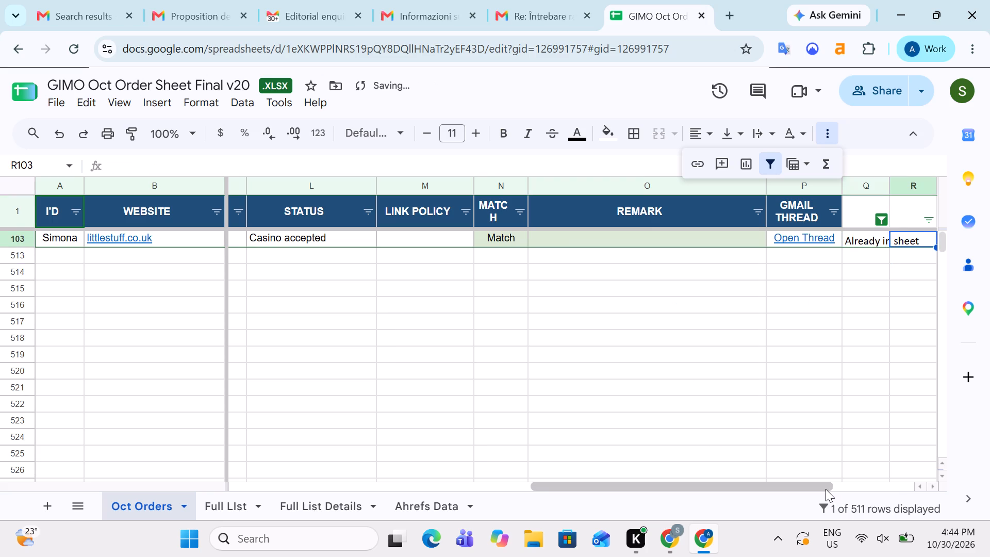
pyautogui.press('Left')
pyautogui.press('BackSpace')
pyautogui.press('Up')
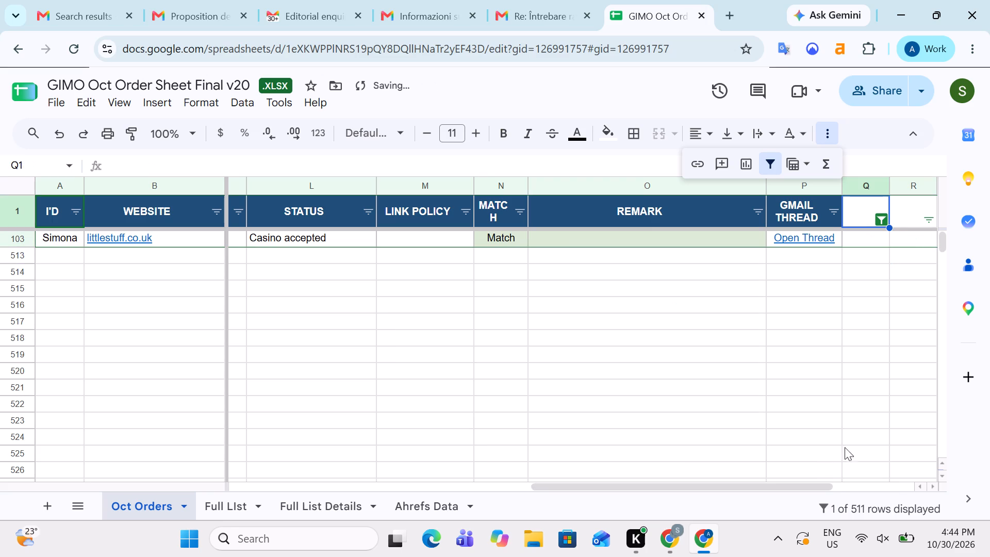
# Change the column Q filter to show only the rows noted Already in Sheet with same price and mail.
pyautogui.click(884, 212)
pyautogui.scroll(-5, 779, 388)
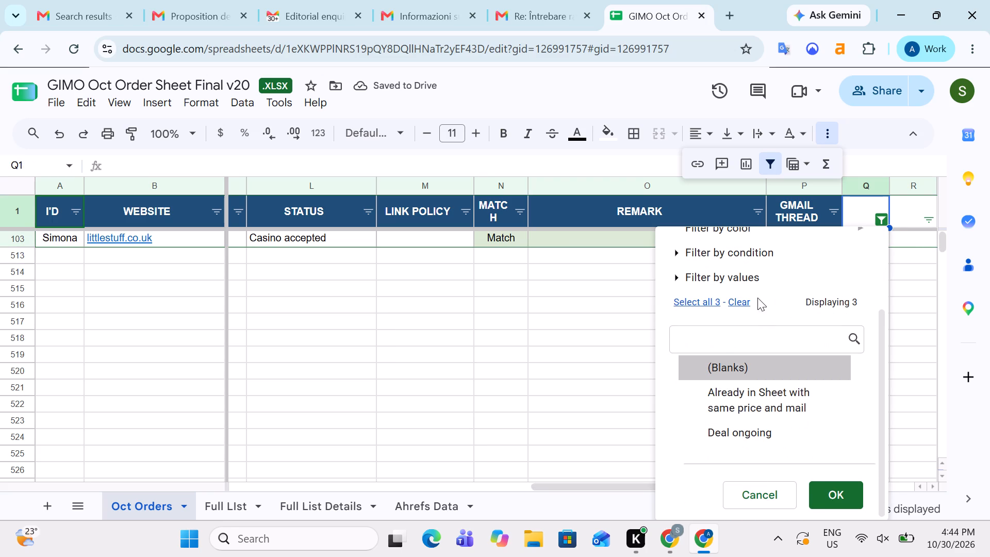
pyautogui.click(744, 304)
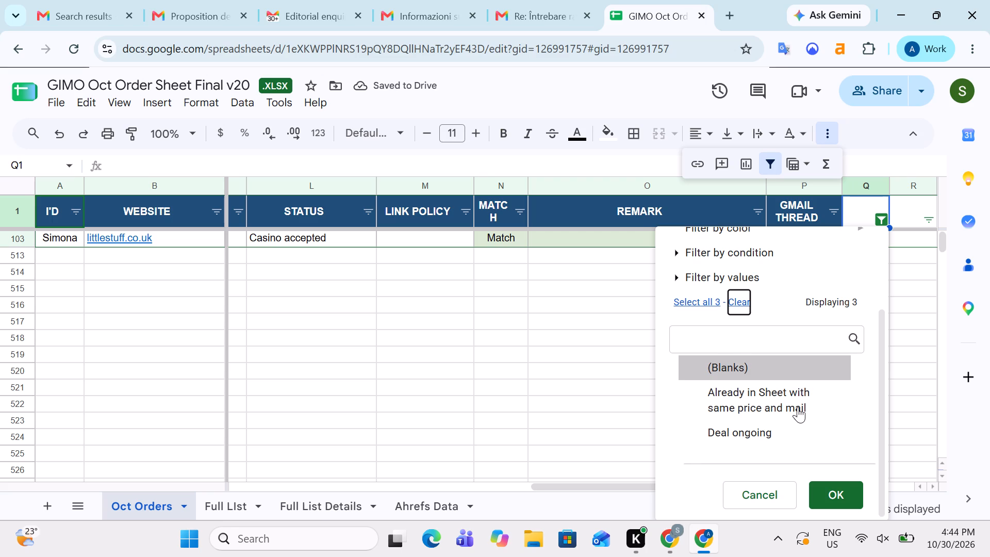
pyautogui.click(796, 407)
pyautogui.click(844, 492)
# Examine the tradingonlineguida.com row, including its country, price and contact details.
pyautogui.press('Down')
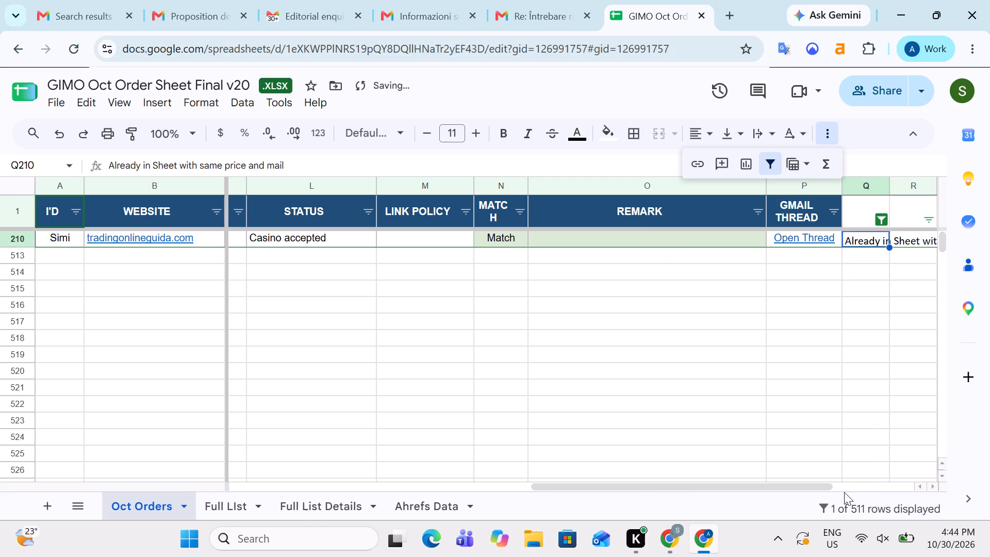
pyautogui.press('Down')
pyautogui.press('Right')
pyautogui.press('Left')
pyautogui.press('Up')
pyautogui.press('Right')
pyautogui.press('Right')
pyautogui.press('Left')
pyautogui.press('Left')
pyautogui.press('Left')
pyautogui.press('Left')
pyautogui.press('Left')
pyautogui.press('Left')
pyautogui.press('Left')
pyautogui.press('Left')
pyautogui.press('Left')
pyautogui.press('Left')
pyautogui.press('Left')
pyautogui.press('Left')
pyautogui.press('Left')
pyautogui.press('Left')
pyautogui.press('Left')
pyautogui.press('Left')
pyautogui.press('Left')
pyautogui.press('Left')
pyautogui.press('Left')
pyautogui.press('Left')
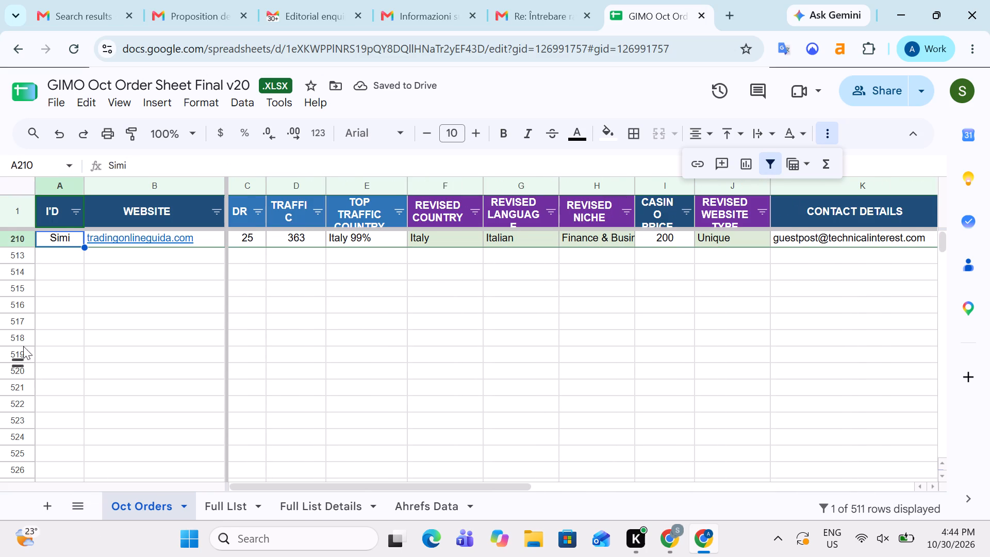
pyautogui.scroll(2, 399, 355)
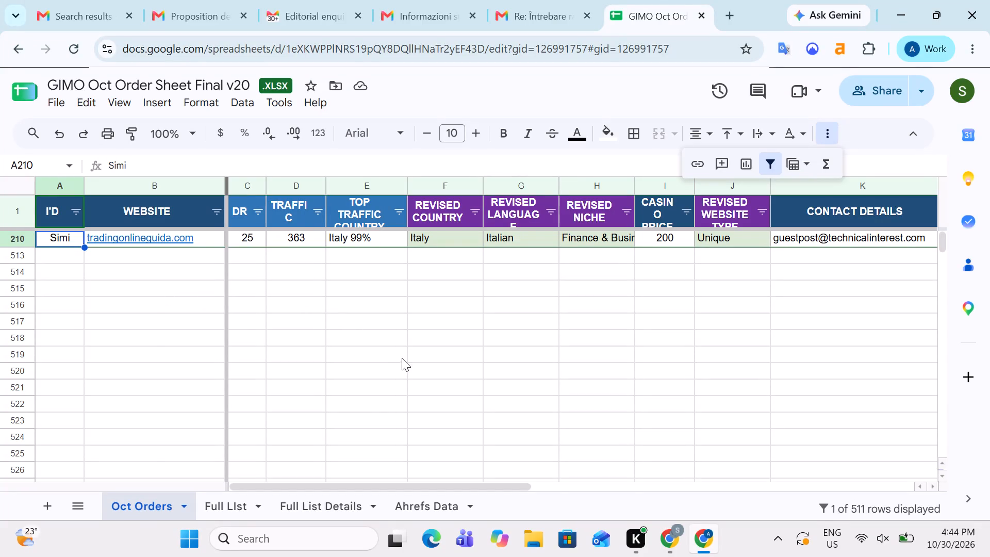
pyautogui.scroll(1, 402, 358)
# Copy the website name tradingonlineguida.com from the filtered row and switch to the other open window.
pyautogui.press('Right')
pyautogui.hotkey('ctrl', 'c')
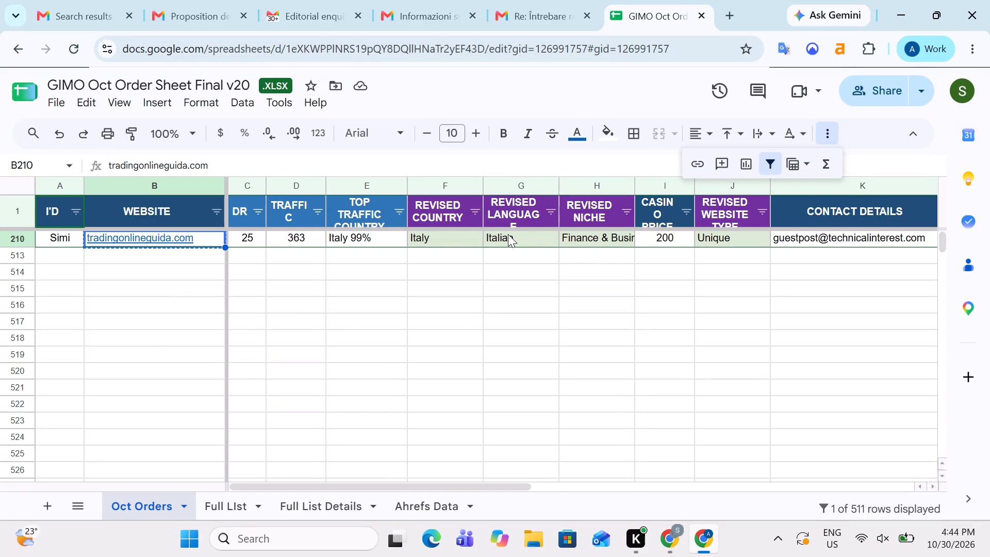
pyautogui.hotkey('alt', 'Tab')
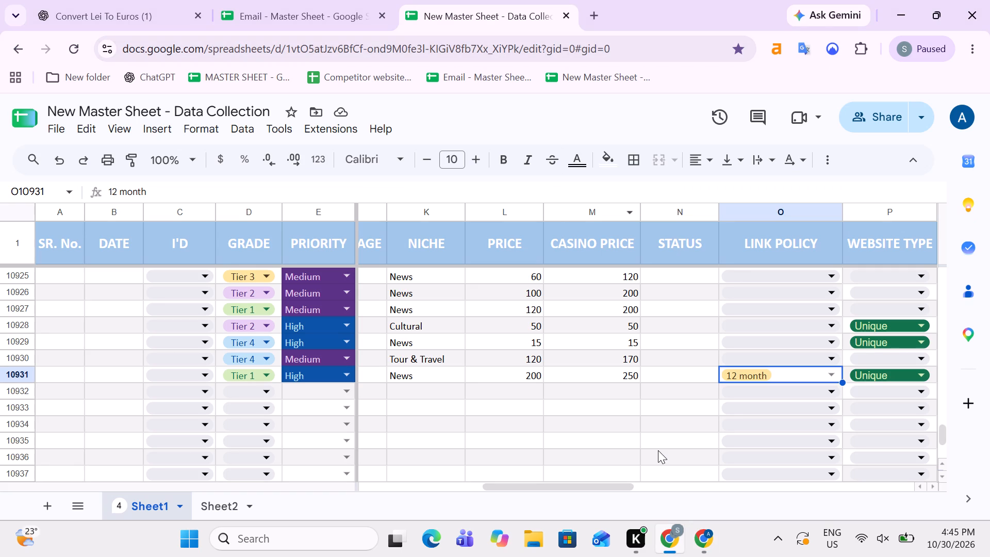
# Find tradingonlineguida.com in the New Master Sheet and examine its row, including the prices and contact details.
pyautogui.hotkey('ctrl', 'f')
pyautogui.hotkey('ctrl', 'v')
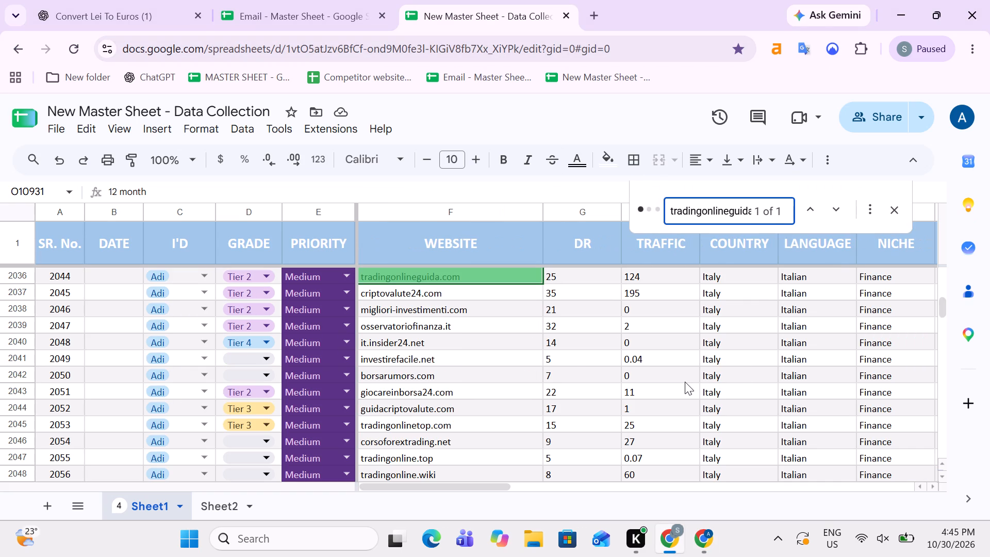
pyautogui.click(580, 281)
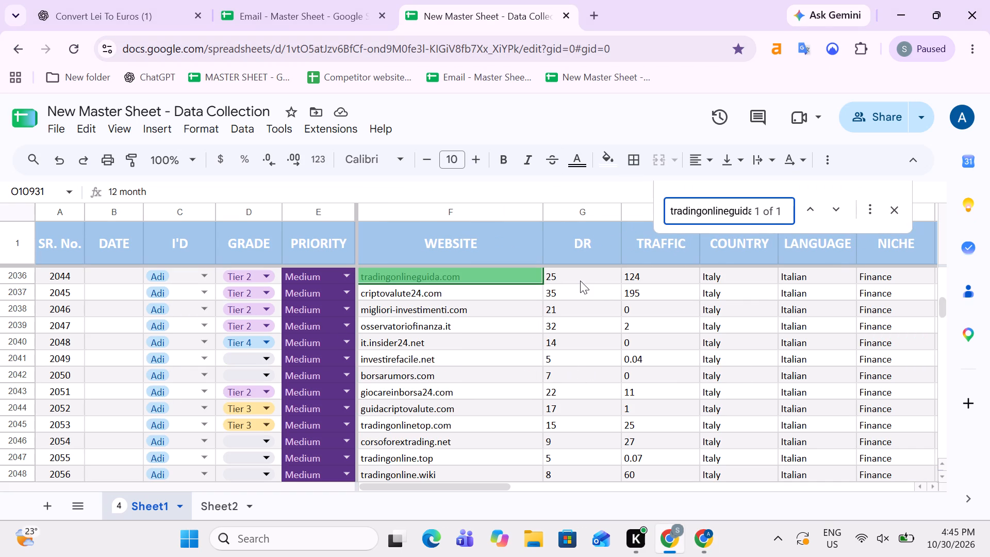
pyautogui.press('Right')
pyautogui.press('Right')
pyautogui.press('Right')
pyautogui.press('Right')
pyautogui.press('Right')
pyautogui.press('Right')
pyautogui.press('Right')
pyautogui.press('Right')
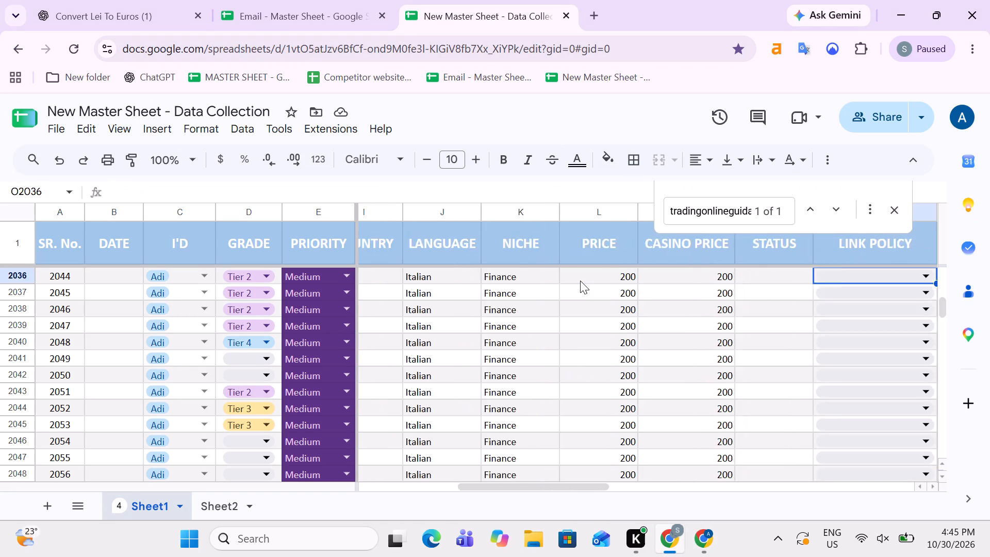
pyautogui.press('Right')
pyautogui.press('Right')
pyautogui.press('Right')
pyautogui.press('Left')
pyautogui.press('Left')
pyautogui.press('Right')
pyautogui.press('Right')
pyautogui.press('Left')
pyautogui.press('Left')
pyautogui.press('Left')
pyautogui.press('Left')
pyautogui.press('Left')
pyautogui.press('Left')
pyautogui.press('Left')
pyautogui.press('Left')
pyautogui.press('Left')
pyautogui.press('Left')
pyautogui.press('Left')
pyautogui.press('Left')
pyautogui.press('Left')
pyautogui.press('Left')
pyautogui.press('Left')
pyautogui.press('Left')
pyautogui.press('Left')
pyautogui.press('Left')
pyautogui.press('Left')
pyautogui.press('Left')
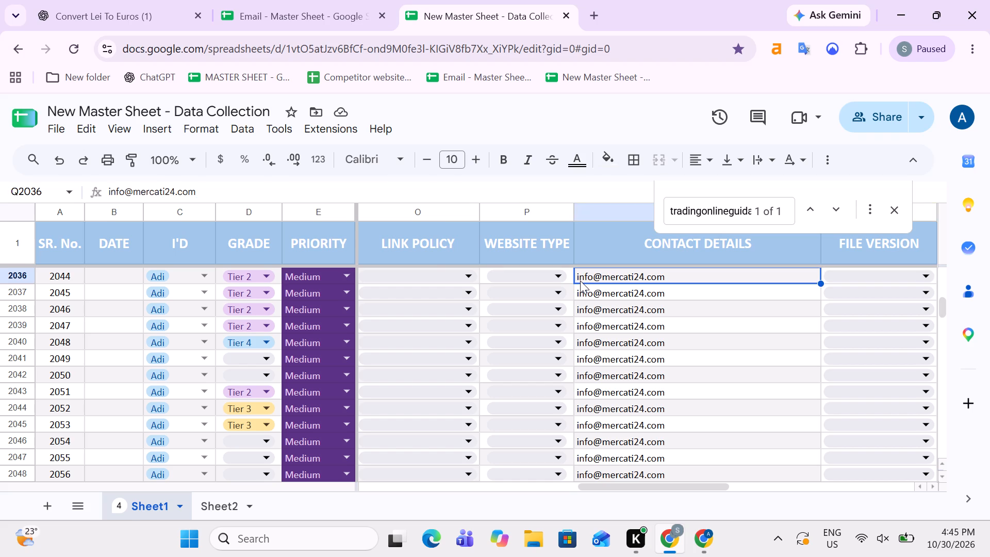
pyautogui.press('Right')
pyautogui.press('Right')
pyautogui.press('Right')
pyautogui.press('Right')
pyautogui.press('Right')
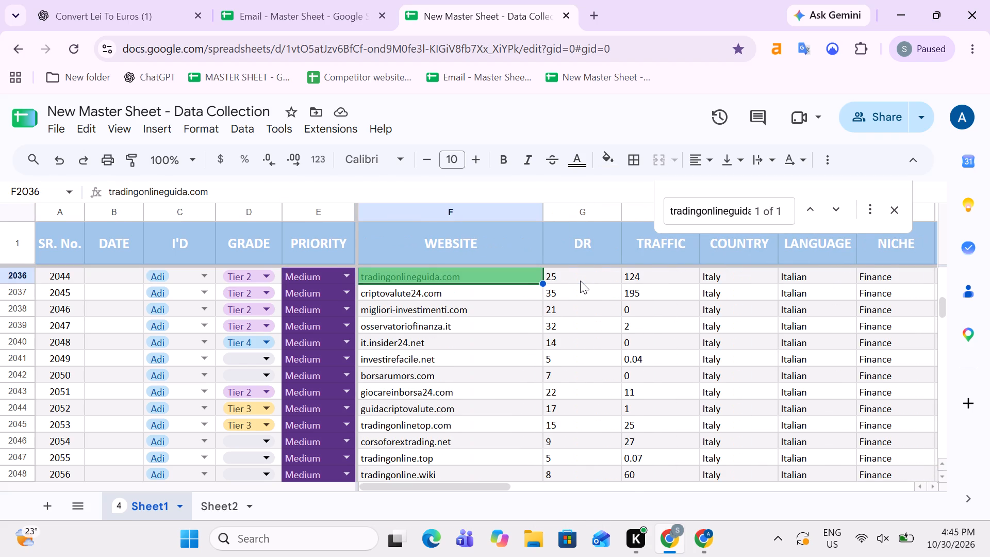
# Return to the Oct Orders sheet and examine the tradingonlineguida.com row's price, website type and contact details for comparison.
pyautogui.hotkey('alt', 'Tab')
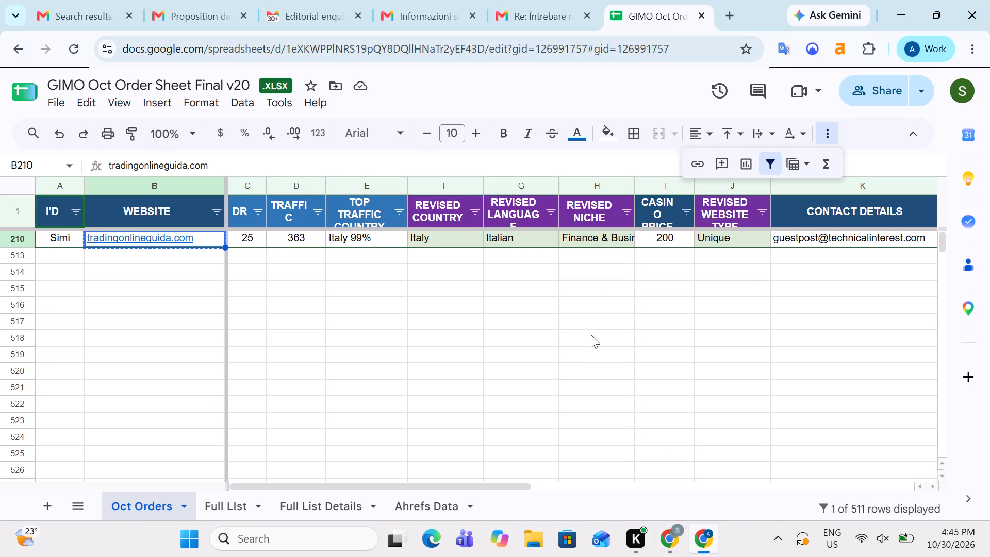
pyautogui.press('Right')
pyautogui.press('Right')
pyautogui.press('Right')
pyautogui.press('Right')
pyautogui.press('Right')
pyautogui.press('Right')
pyautogui.press('Right')
pyautogui.press('Right')
pyautogui.press('Right')
pyautogui.press('Left')
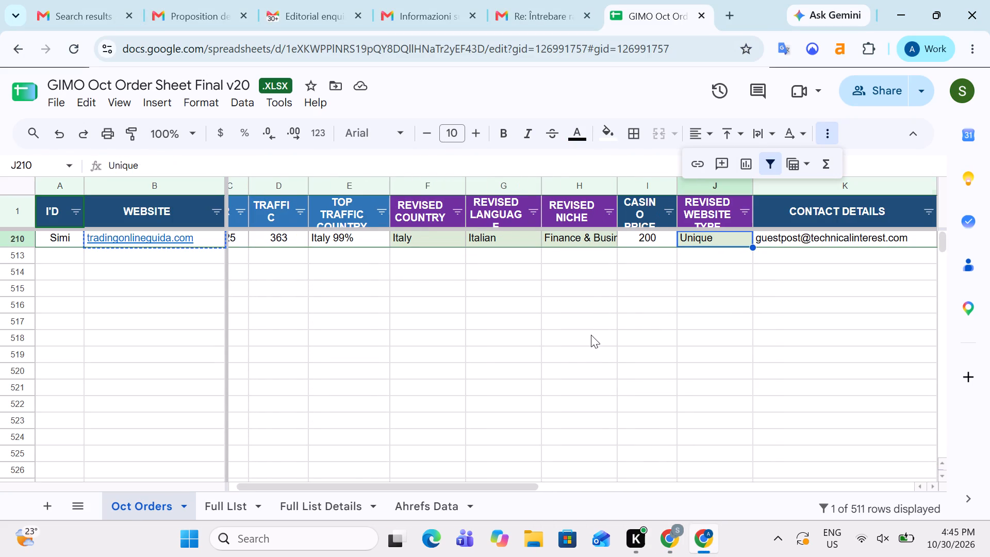
pyautogui.press('Left')
pyautogui.press('Left')
pyautogui.press('Left')
pyautogui.press('Left')
pyautogui.press('Left')
pyautogui.press('Left')
pyautogui.press('Left')
pyautogui.press('Left')
pyautogui.press('Left')
pyautogui.press('Left')
pyautogui.press('Left')
pyautogui.press('Left')
pyautogui.press('Left')
pyautogui.press('Left')
pyautogui.press('Left')
pyautogui.press('Left')
pyautogui.press('Left')
pyautogui.press('Left')
pyautogui.press('Left')
pyautogui.press('Left')
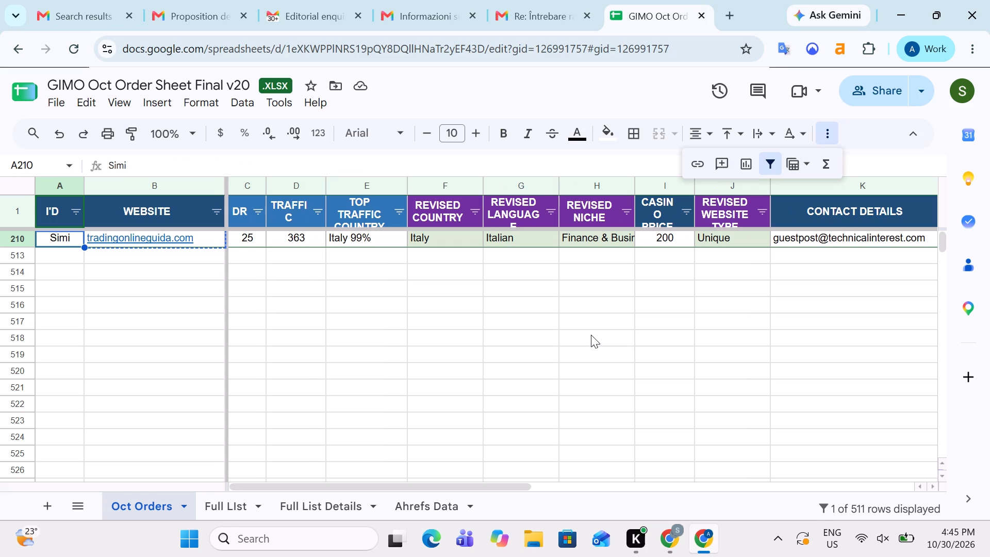
# Append tradingonlineguida.com's contact email from Oct Orders, after a comma, to its Contact Details in the New Master Sheet, and return to Oct Orders.
pyautogui.click(838, 241)
pyautogui.tripleClick(210, 170)
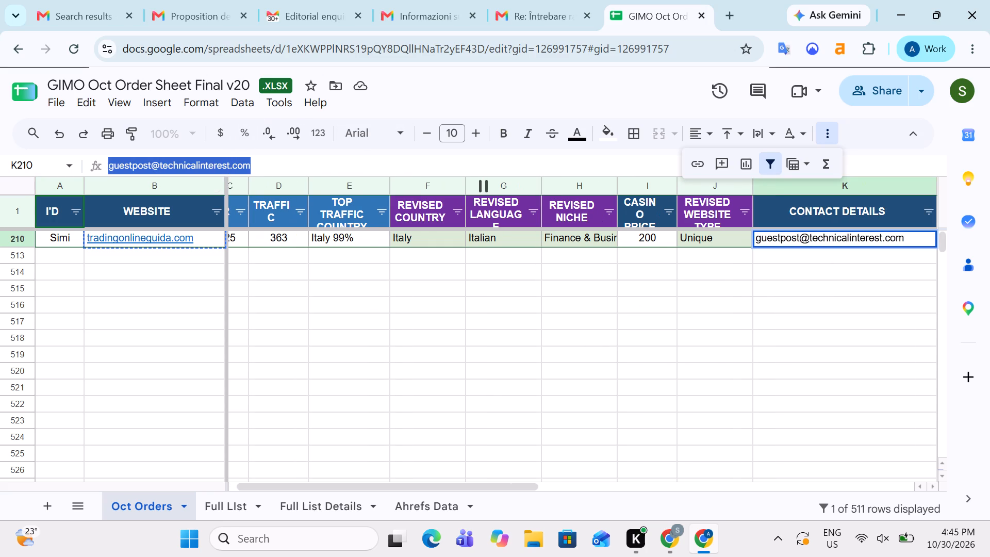
pyautogui.hotkey('ctrl', 'c')
pyautogui.hotkey('ctrl', 'c')
pyautogui.hotkey('alt', 'Tab')
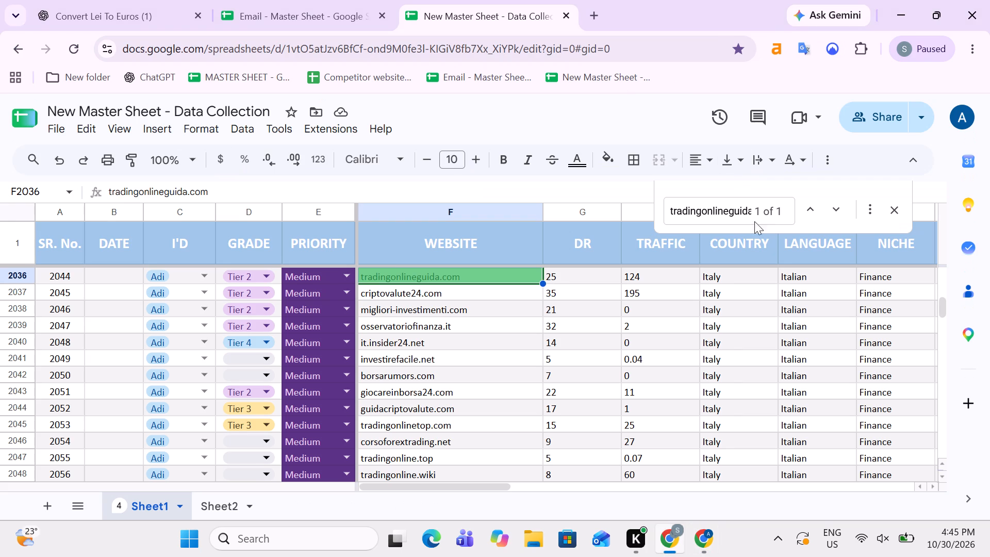
pyautogui.click(584, 280)
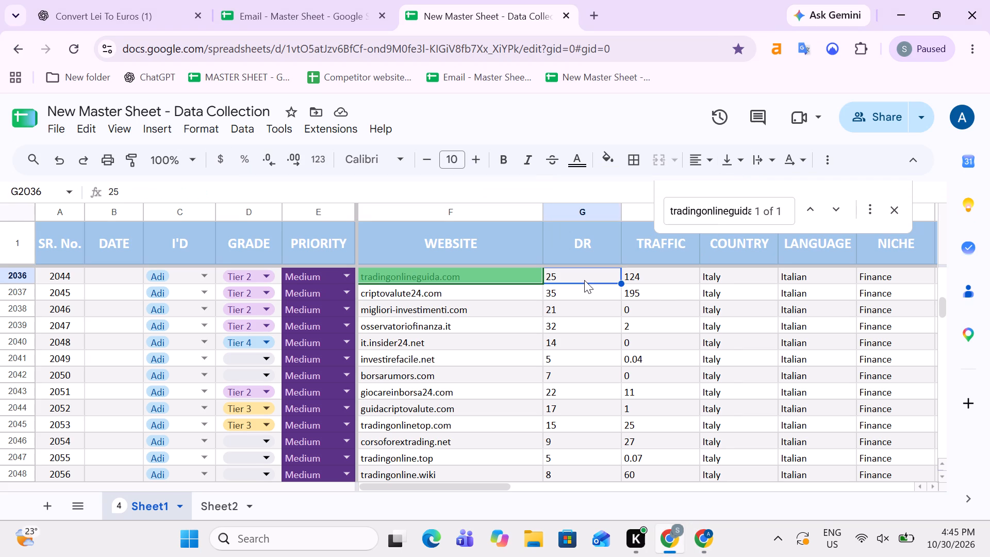
pyautogui.press('Right')
pyautogui.press('Right')
pyautogui.press('Right')
pyautogui.press('Right')
pyautogui.press('Right')
pyautogui.press('Right')
pyautogui.press('Right')
pyautogui.press('Right')
pyautogui.press('Right')
pyautogui.press('Right')
pyautogui.press('Right')
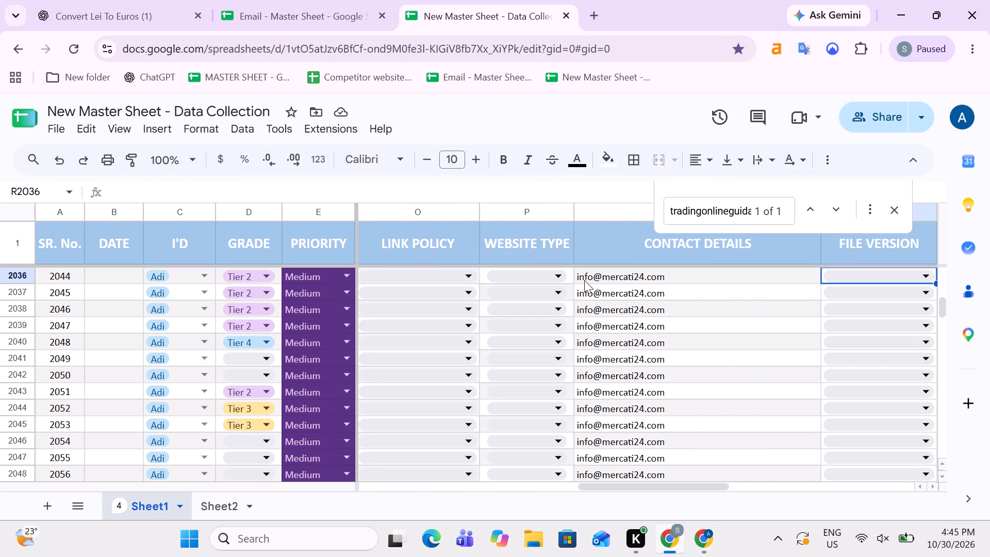
pyautogui.press('Left')
pyautogui.press('Left')
pyautogui.press('Right')
pyautogui.press('Return')
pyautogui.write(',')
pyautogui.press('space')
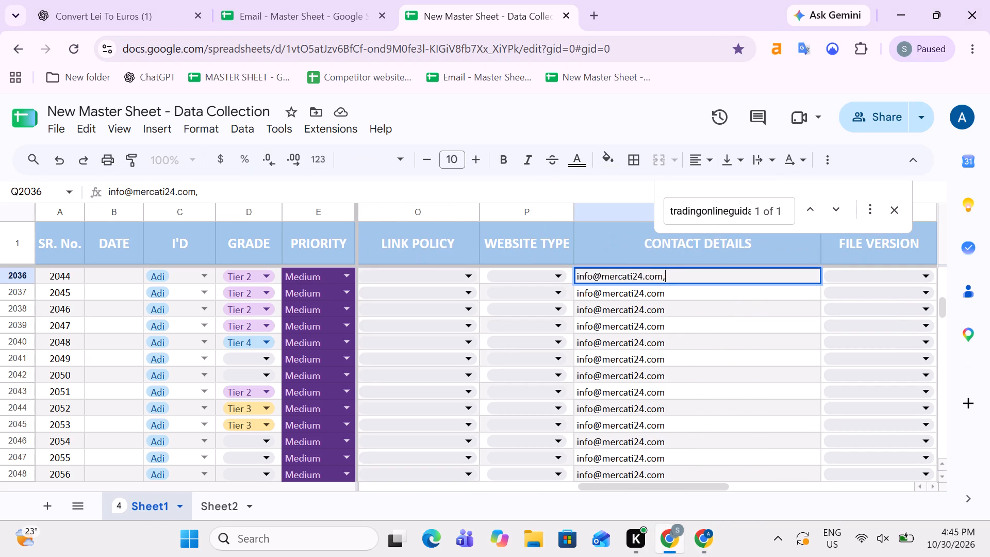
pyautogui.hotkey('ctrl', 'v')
pyautogui.click(722, 324)
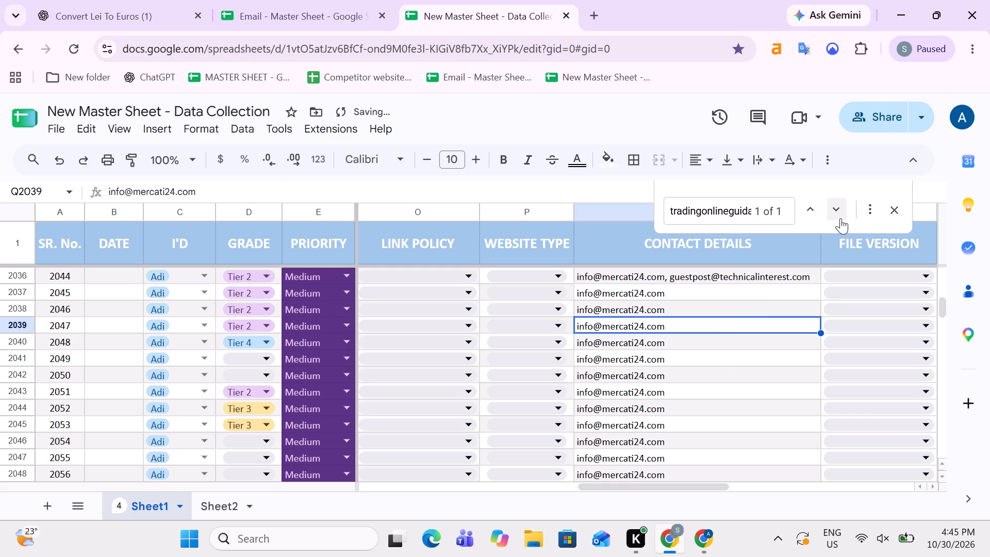
pyautogui.click(889, 210)
pyautogui.hotkey('alt', 'Tab')
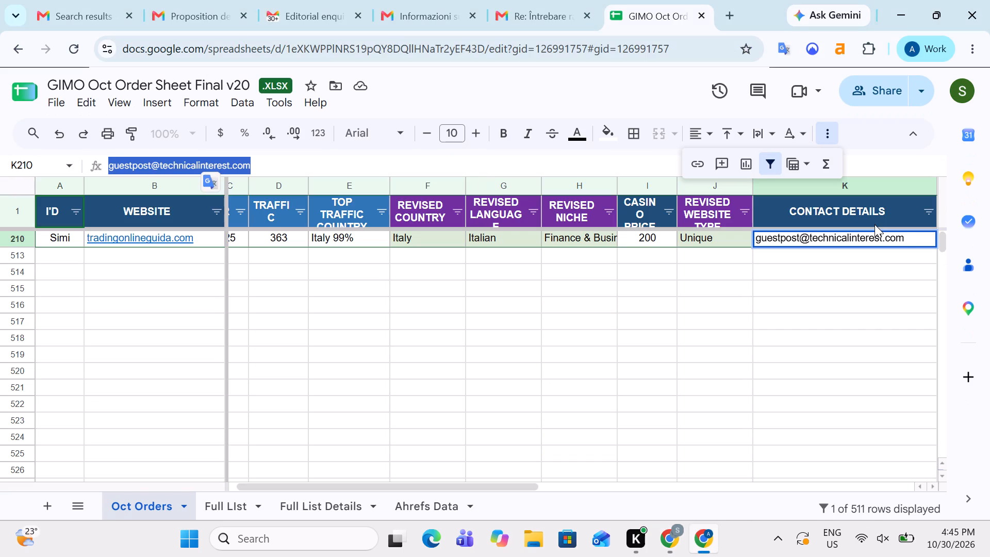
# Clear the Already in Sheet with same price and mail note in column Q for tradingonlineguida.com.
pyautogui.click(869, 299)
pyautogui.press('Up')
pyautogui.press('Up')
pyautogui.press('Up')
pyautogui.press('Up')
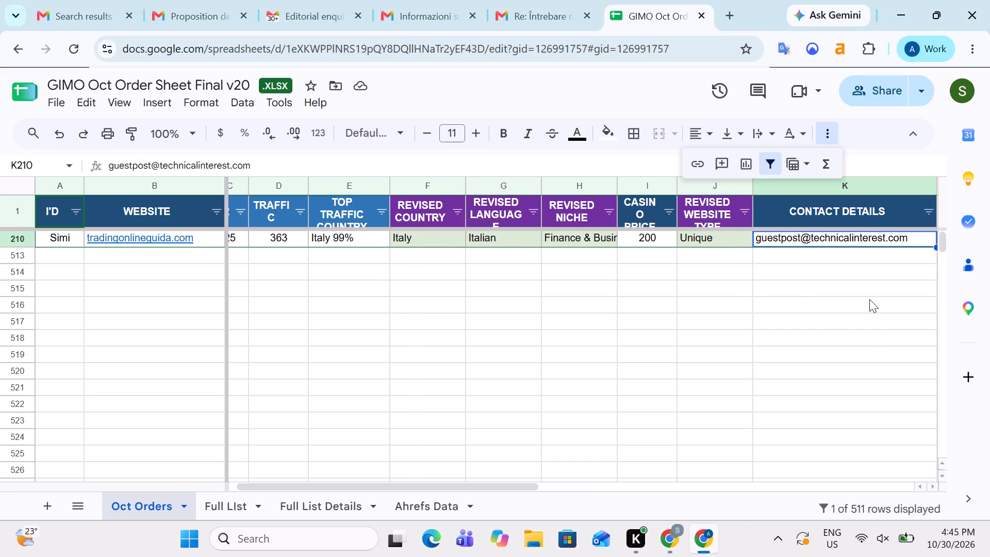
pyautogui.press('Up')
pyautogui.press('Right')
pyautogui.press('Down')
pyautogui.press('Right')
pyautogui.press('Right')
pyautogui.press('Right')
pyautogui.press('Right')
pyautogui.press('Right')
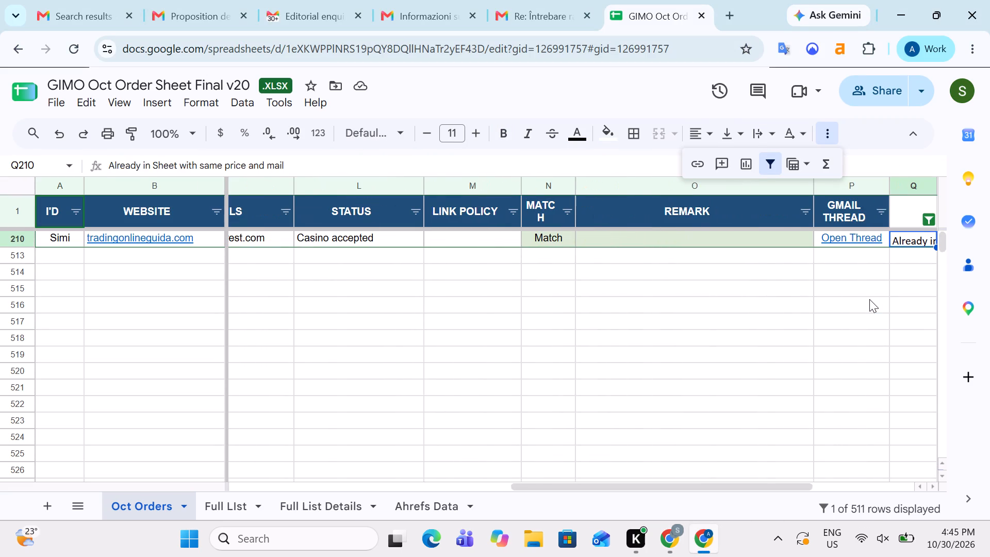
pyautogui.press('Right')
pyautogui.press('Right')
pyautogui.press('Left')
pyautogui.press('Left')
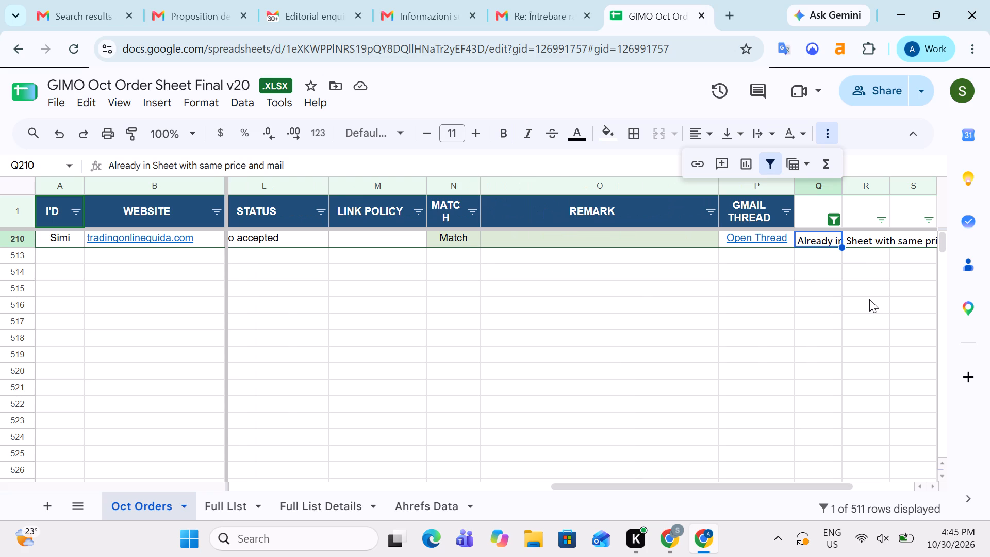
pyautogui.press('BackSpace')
# Delete the tradingonlineguida.com row from the Oct Orders sheet.
pyautogui.press('Left')
pyautogui.press('Left')
pyautogui.press('Left')
pyautogui.press('Left')
pyautogui.press('Left')
pyautogui.press('Left')
pyautogui.press('Left')
pyautogui.press('Left')
pyautogui.press('Left')
pyautogui.press('Left')
pyautogui.press('Left')
pyautogui.press('Left')
pyautogui.press('Left')
pyautogui.press('Left')
pyautogui.press('Left')
pyautogui.press('Left')
pyautogui.press('Left')
pyautogui.press('Left')
pyautogui.press('Left')
pyautogui.press('Left')
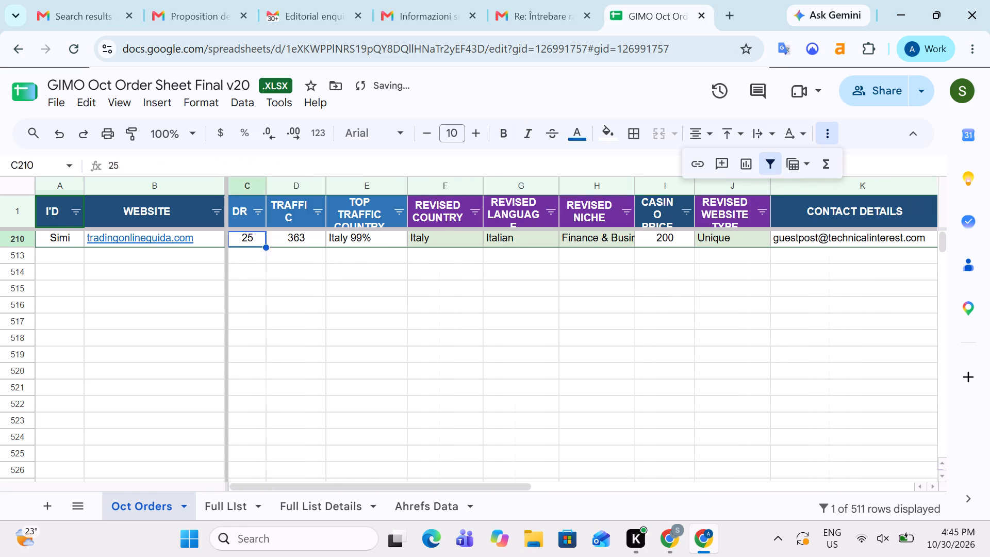
pyautogui.click(4, 236)
pyautogui.rightClick(4, 236)
pyautogui.click(66, 306)
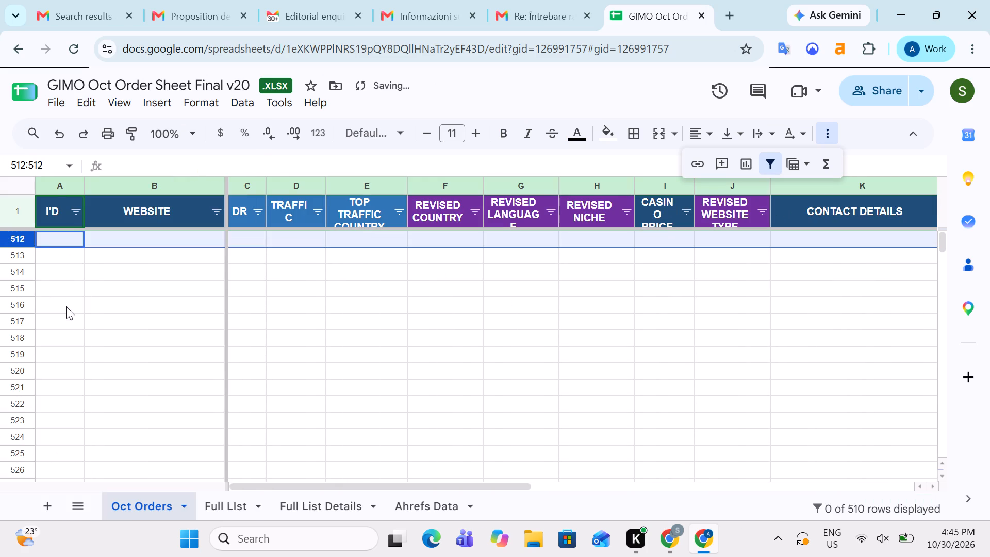
# Change the column Q filter in Oct Orders to the note that covers the ie.wowfreebies.com row.
pyautogui.press('Right')
pyautogui.press('Right')
pyautogui.press('Right')
pyautogui.press('Right')
pyautogui.press('Right')
pyautogui.press('Right')
pyautogui.press('Right')
pyautogui.press('Right')
pyautogui.press('Right')
pyautogui.press('Right')
pyautogui.press('Right')
pyautogui.press('Right')
pyautogui.press('Right')
pyautogui.press('Right')
pyautogui.press('Right')
pyautogui.press('Right')
pyautogui.press('Right')
pyautogui.press('Right')
pyautogui.press('Right')
pyautogui.press('Right')
pyautogui.press('Left')
pyautogui.press('Left')
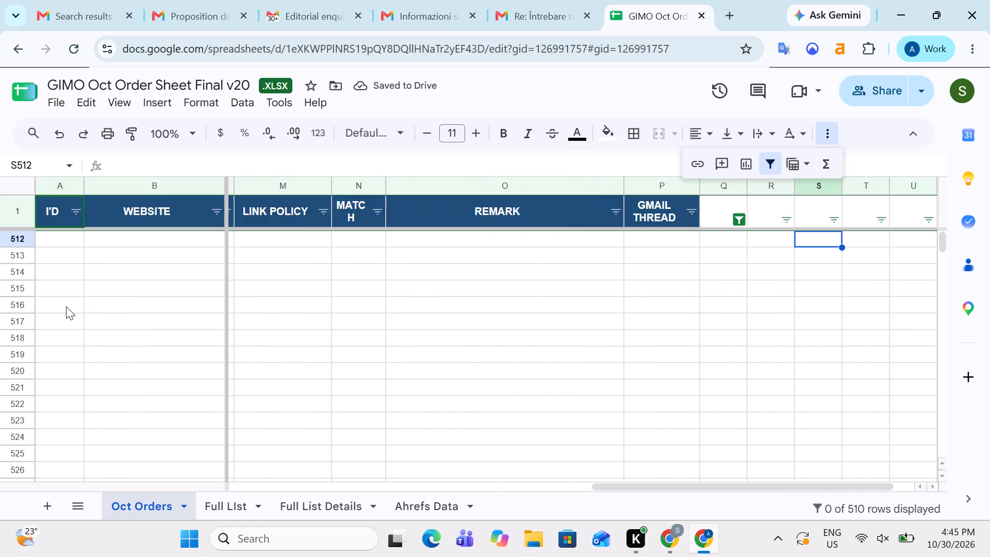
pyautogui.click(740, 217)
pyautogui.scroll(-4, 680, 394)
pyautogui.click(591, 300)
pyautogui.click(609, 399)
pyautogui.click(685, 483)
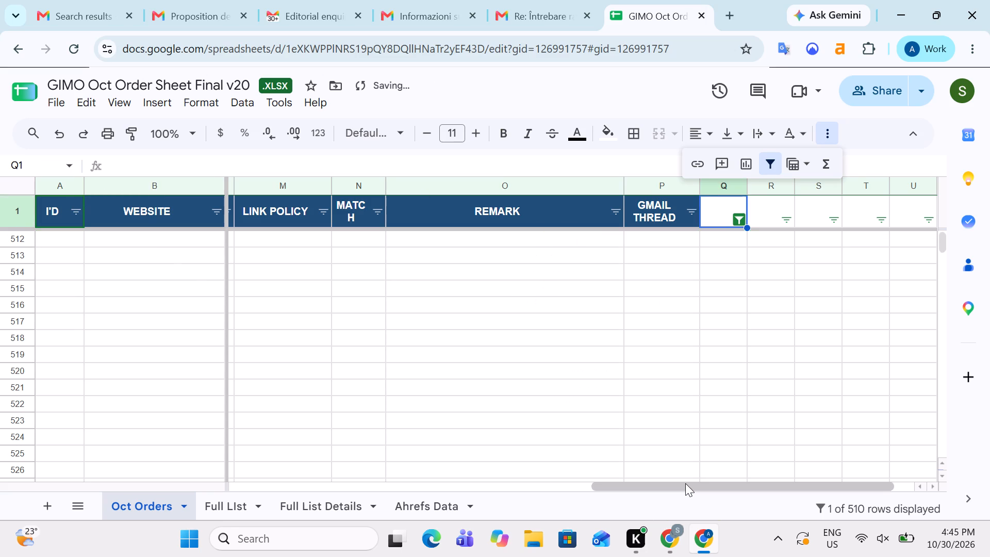
# Examine the ie.wowfreebies.com row across its columns, including status, match, contact details, website type and casino price.
pyautogui.press('Down')
pyautogui.press('Up')
pyautogui.press('Down')
pyautogui.press('Left')
pyautogui.press('Left')
pyautogui.press('Left')
pyautogui.press('Left')
pyautogui.press('Left')
pyautogui.press('Left')
pyautogui.press('Left')
pyautogui.press('Left')
pyautogui.press('Left')
pyautogui.press('Left')
pyautogui.press('Left')
pyautogui.press('Left')
pyautogui.press('Left')
pyautogui.press('Left')
pyautogui.press('Left')
pyautogui.press('Left')
pyautogui.press('Left')
pyautogui.press('Left')
pyautogui.press('Left')
pyautogui.press('Left')
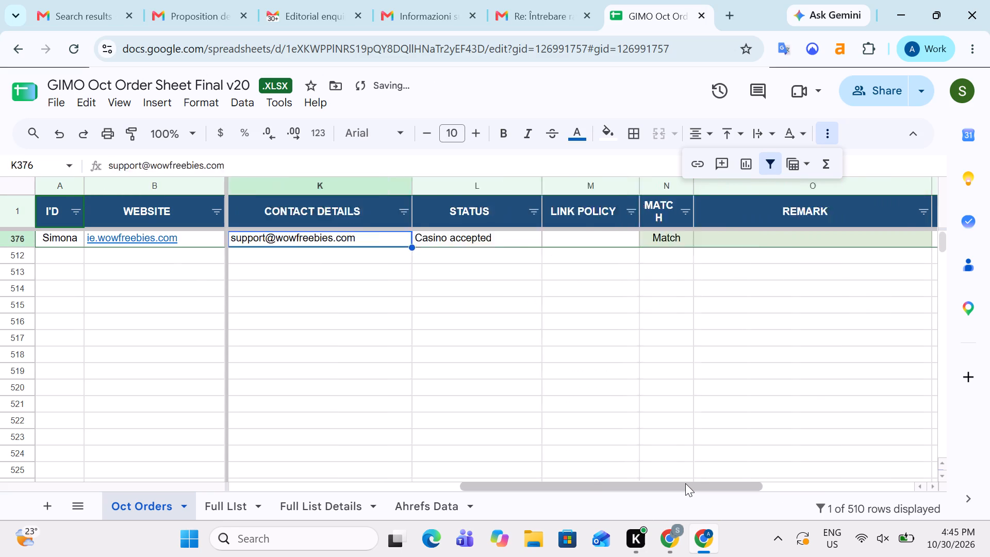
pyautogui.press('Right')
pyautogui.press('Right')
pyautogui.press('Right')
pyautogui.press('Right')
pyautogui.press('Left')
pyautogui.press('Left')
pyautogui.press('Left')
pyautogui.press('Left')
pyautogui.press('Left')
pyautogui.press('Left')
pyautogui.press('Left')
pyautogui.press('Left')
pyautogui.press('Left')
pyautogui.press('Left')
pyautogui.press('Left')
pyautogui.press('Left')
pyautogui.press('Left')
pyautogui.press('Left')
pyautogui.press('Left')
pyautogui.press('Left')
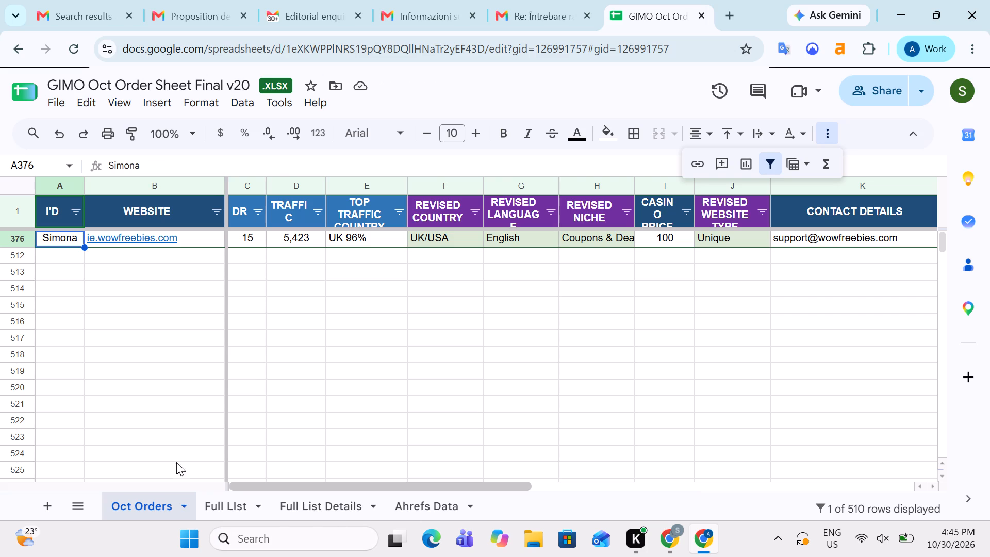
# Copy the ie.wowfreebies.com website name and delete its row from the Oct Orders sheet.
pyautogui.click(0, 236)
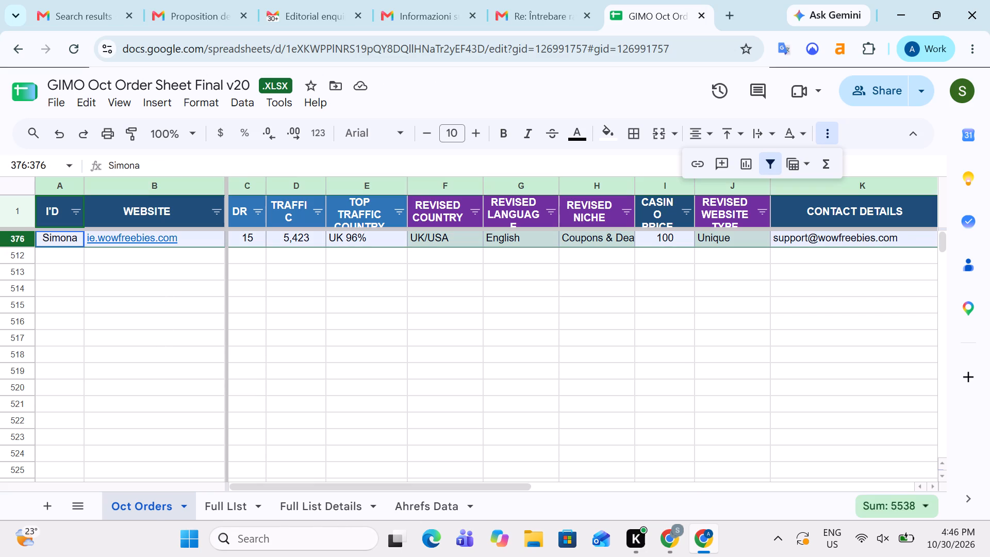
pyautogui.click(247, 254)
pyautogui.press('Left')
pyautogui.press('Up')
pyautogui.hotkey('ctrl', 'c')
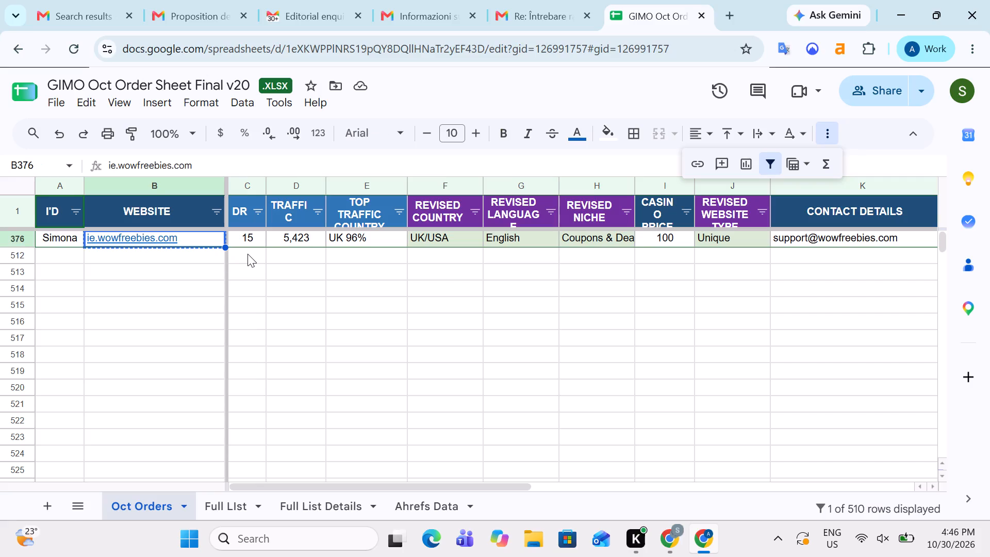
pyautogui.click(0, 237)
pyautogui.rightClick(0, 237)
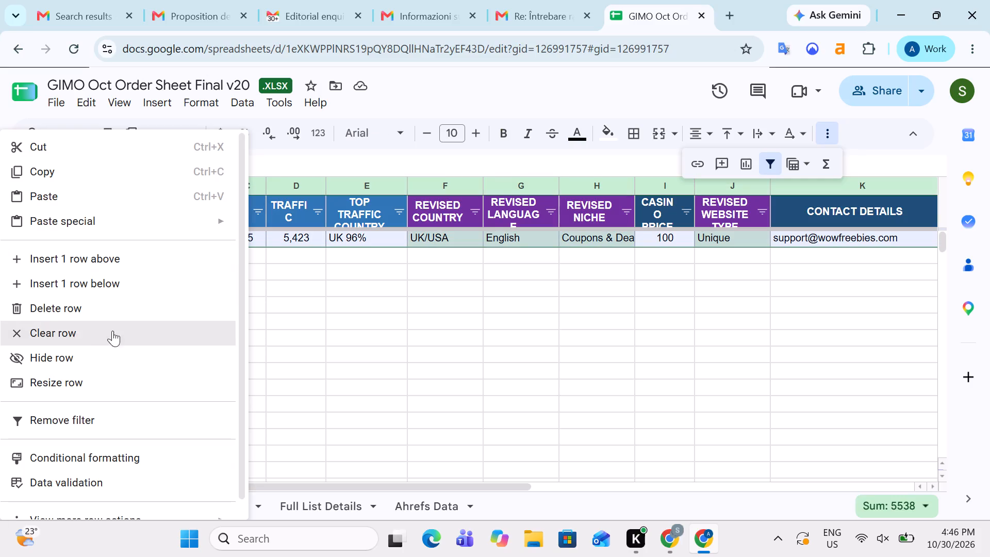
pyautogui.click(69, 308)
pyautogui.click(623, 356)
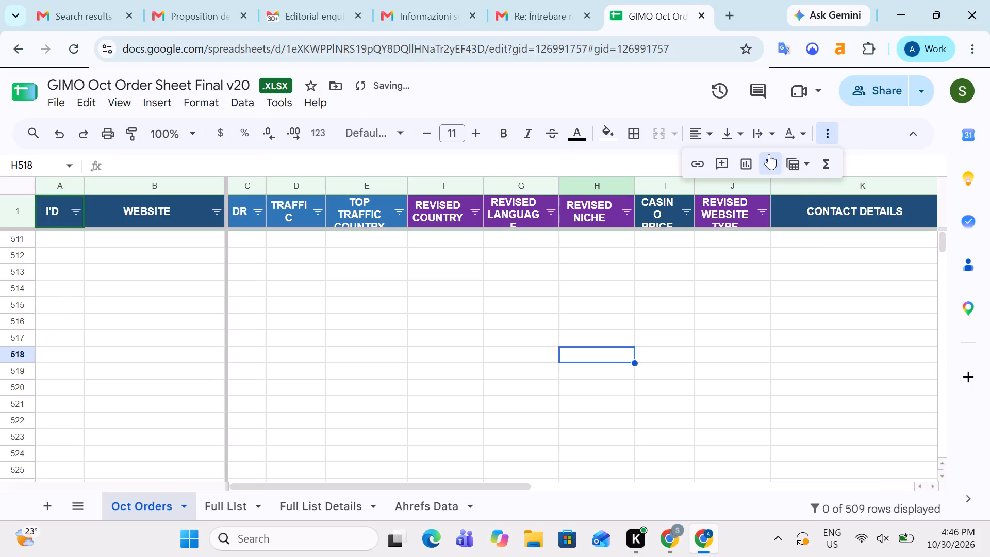
# Remove the filter from the Oct Orders sheet and go back to the first data row, bargiornale.it.
pyautogui.click(769, 154)
pyautogui.scroll(15, 712, 366)
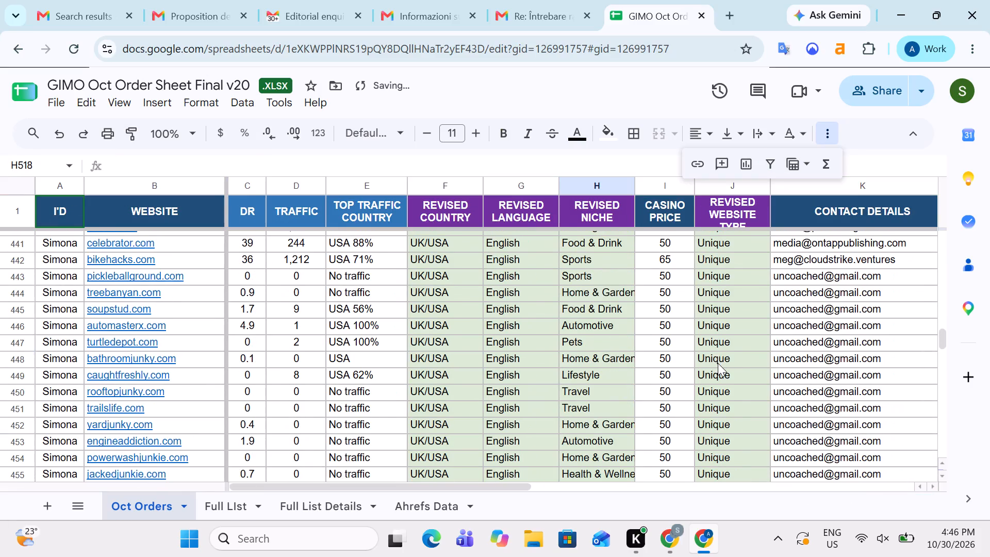
pyautogui.click(718, 363)
pyautogui.hotkey('ctrl', 'Up')
pyautogui.press('Down')
pyautogui.press('Down')
pyautogui.press('Up')
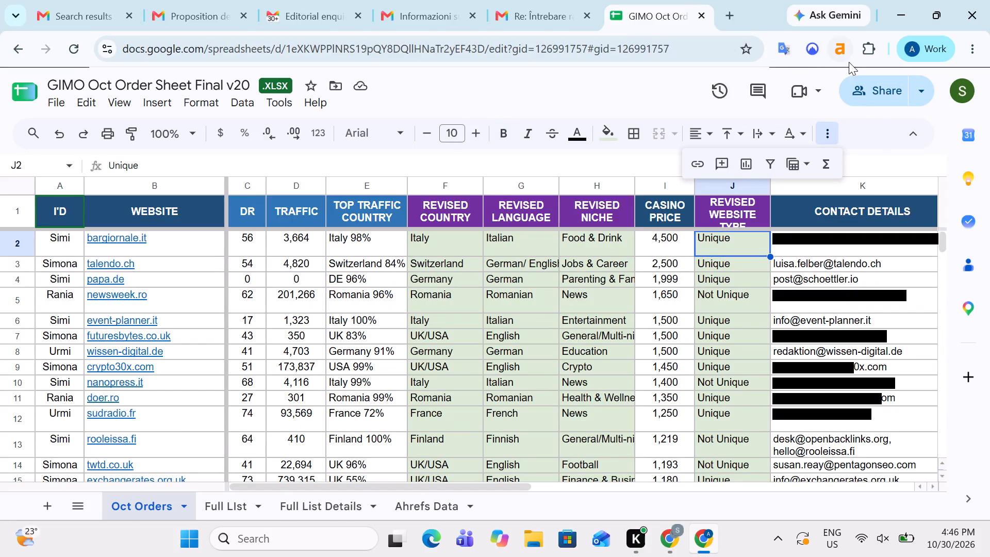
# Open sharing for the GIMO Oct Order Sheet and add the fourth contact suggested for "dhee" as a recipient.
pyautogui.scroll(8, 808, 294)
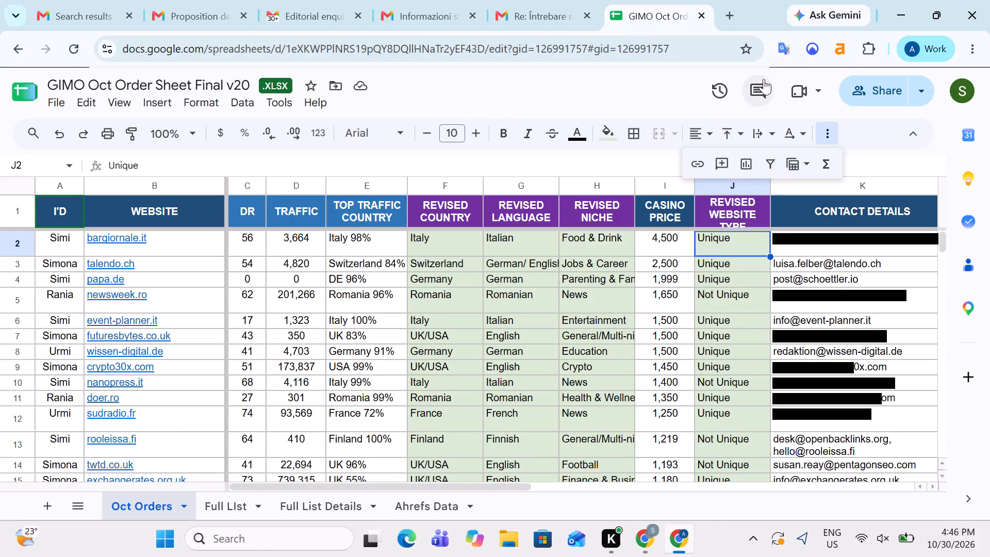
pyautogui.click(894, 90)
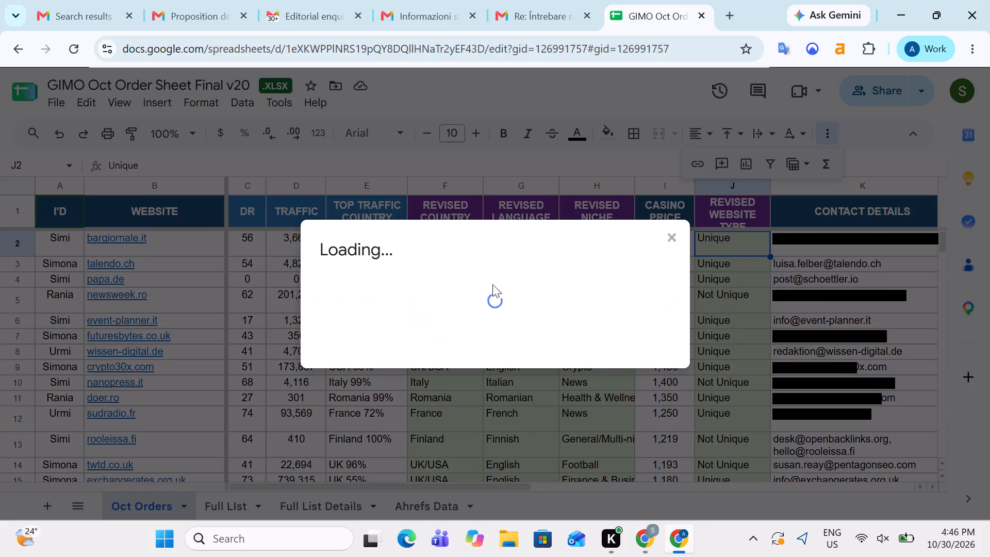
pyautogui.click(407, 308)
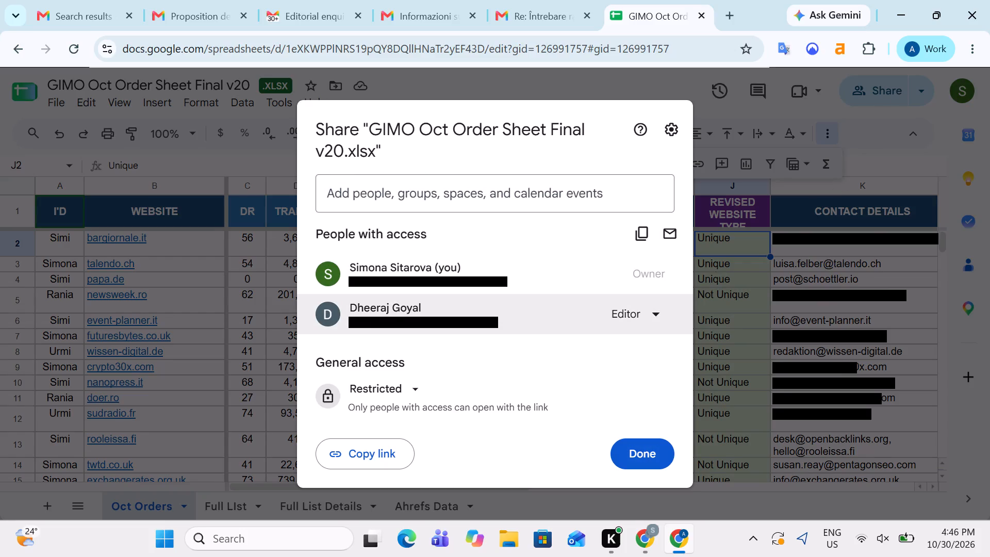
pyautogui.click(406, 184)
pyautogui.write('dhee')
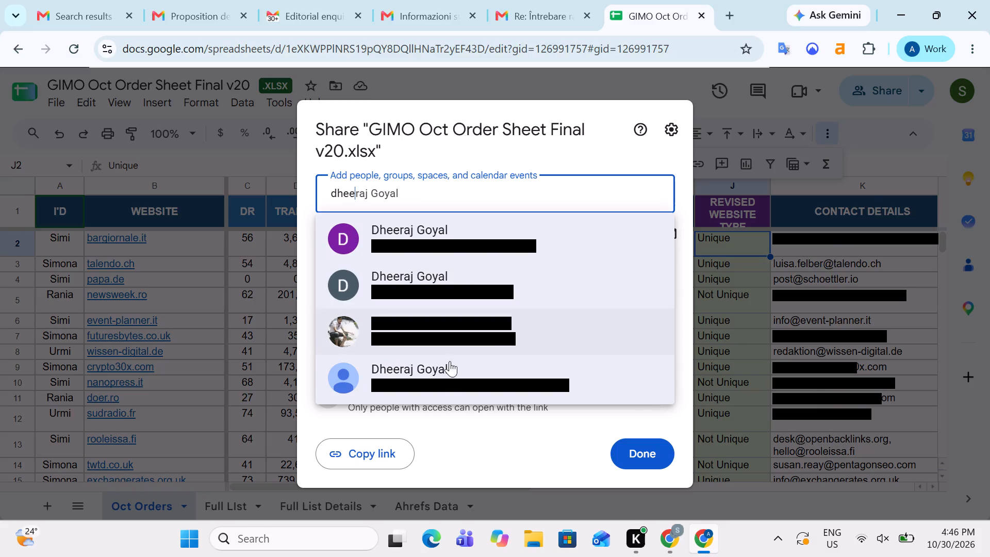
pyautogui.click(448, 376)
# Send the Editor share invitation with the message "Sir please find atteched final sheet with all corrections".
pyautogui.click(406, 323)
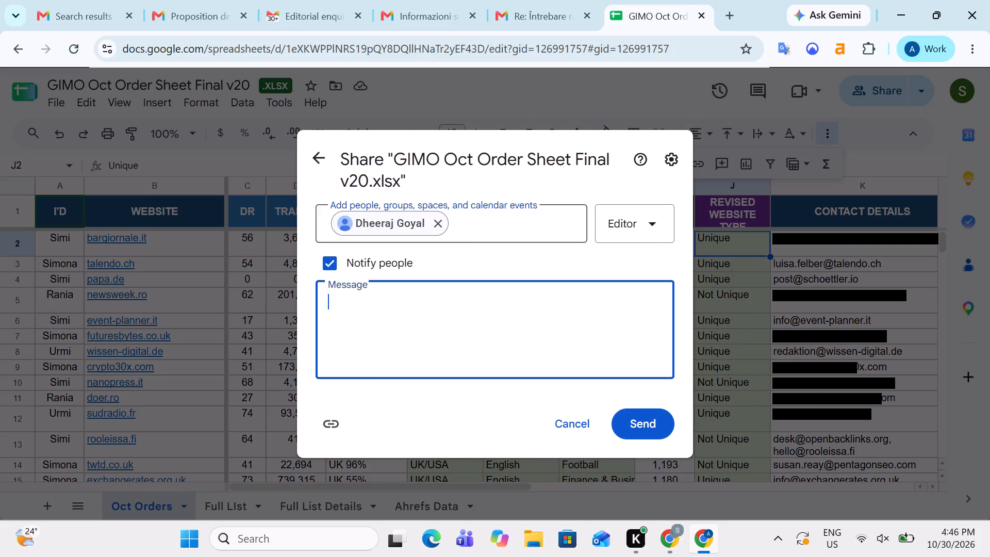
pyautogui.write('Sr')
pyautogui.press('BackSpace')
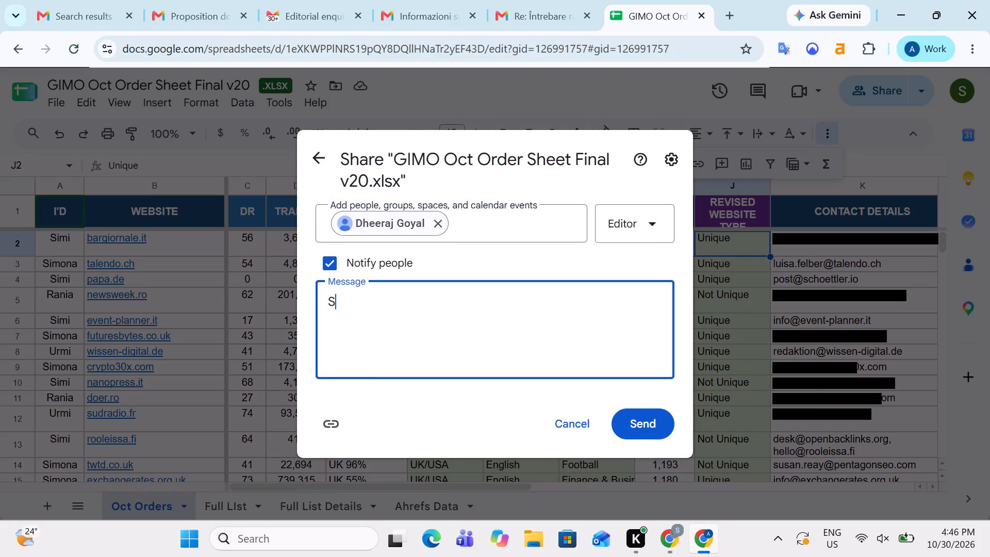
pyautogui.write('ir l')
pyautogui.press('BackSpace')
pyautogui.write('please fn')
pyautogui.press('BackSpace')
pyautogui.press('BackSpace')
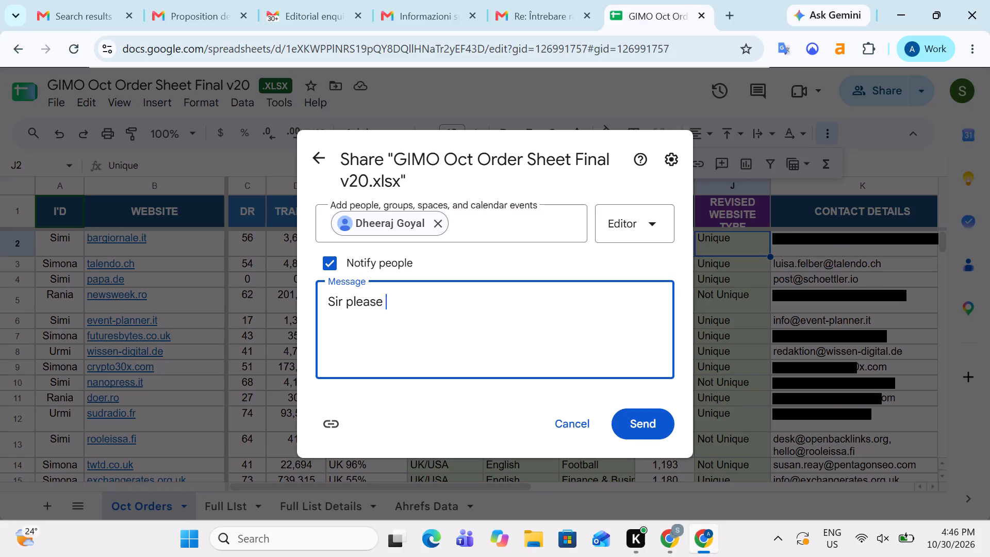
pyautogui.write('find atteched')
pyautogui.press('space')
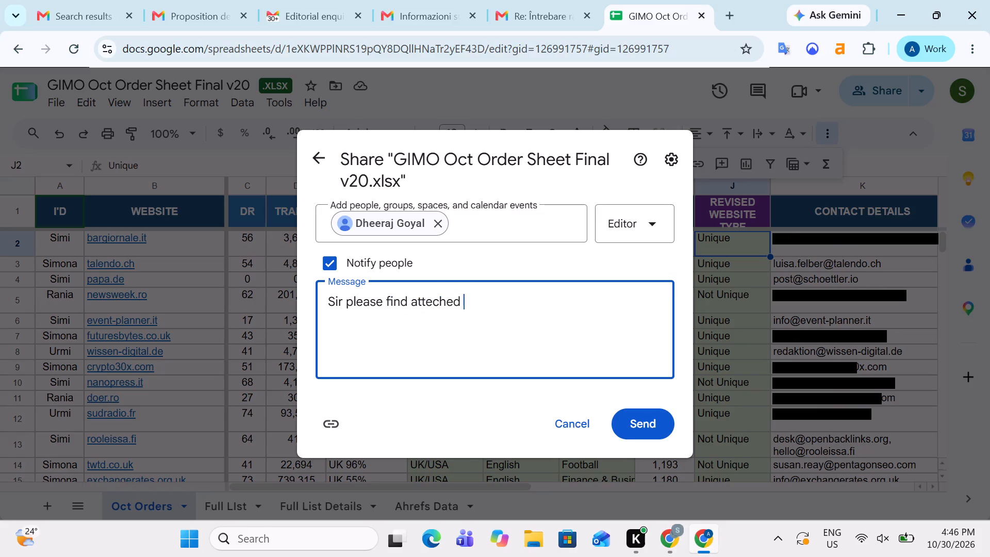
pyautogui.write('final sheet')
pyautogui.press('space')
pyautogui.write('with all corrections')
pyautogui.press('space')
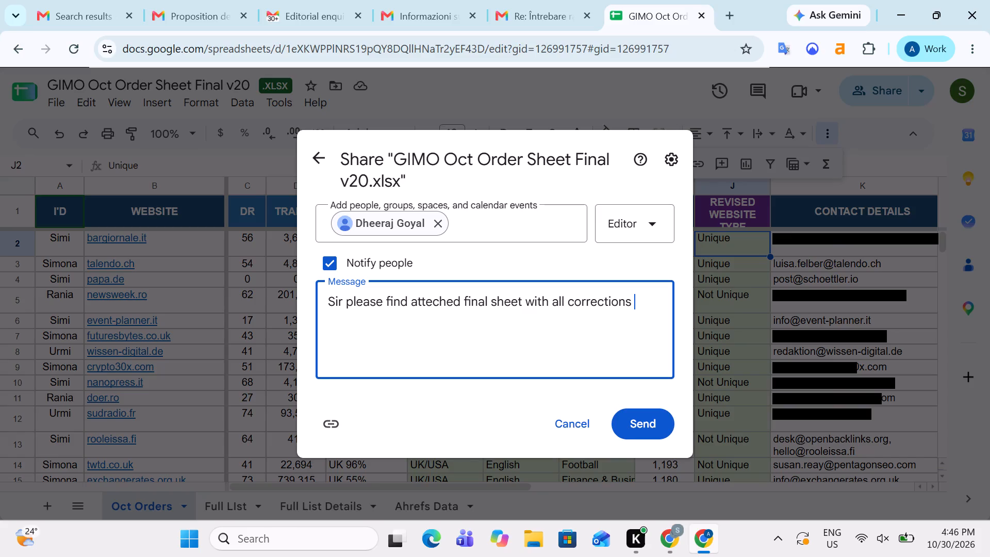
pyautogui.click(650, 429)
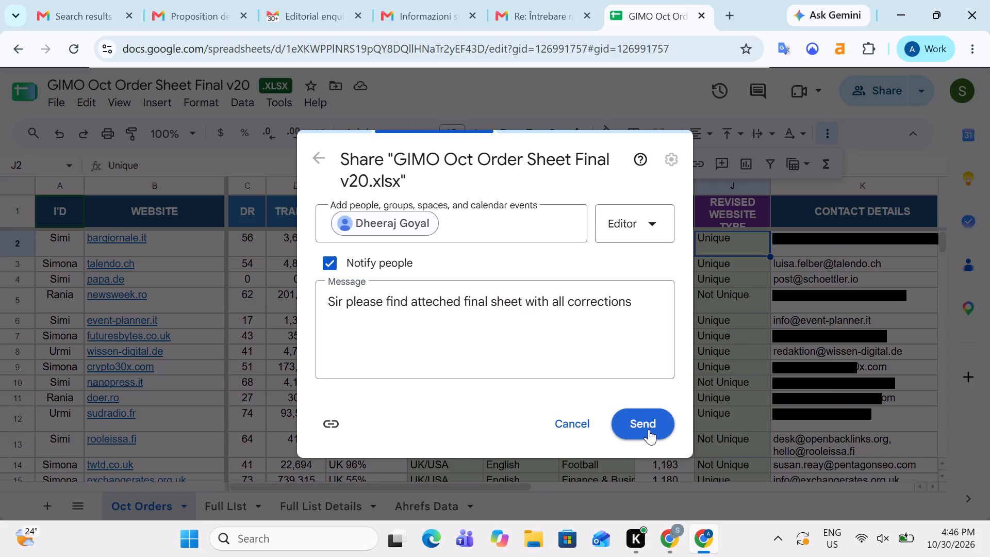